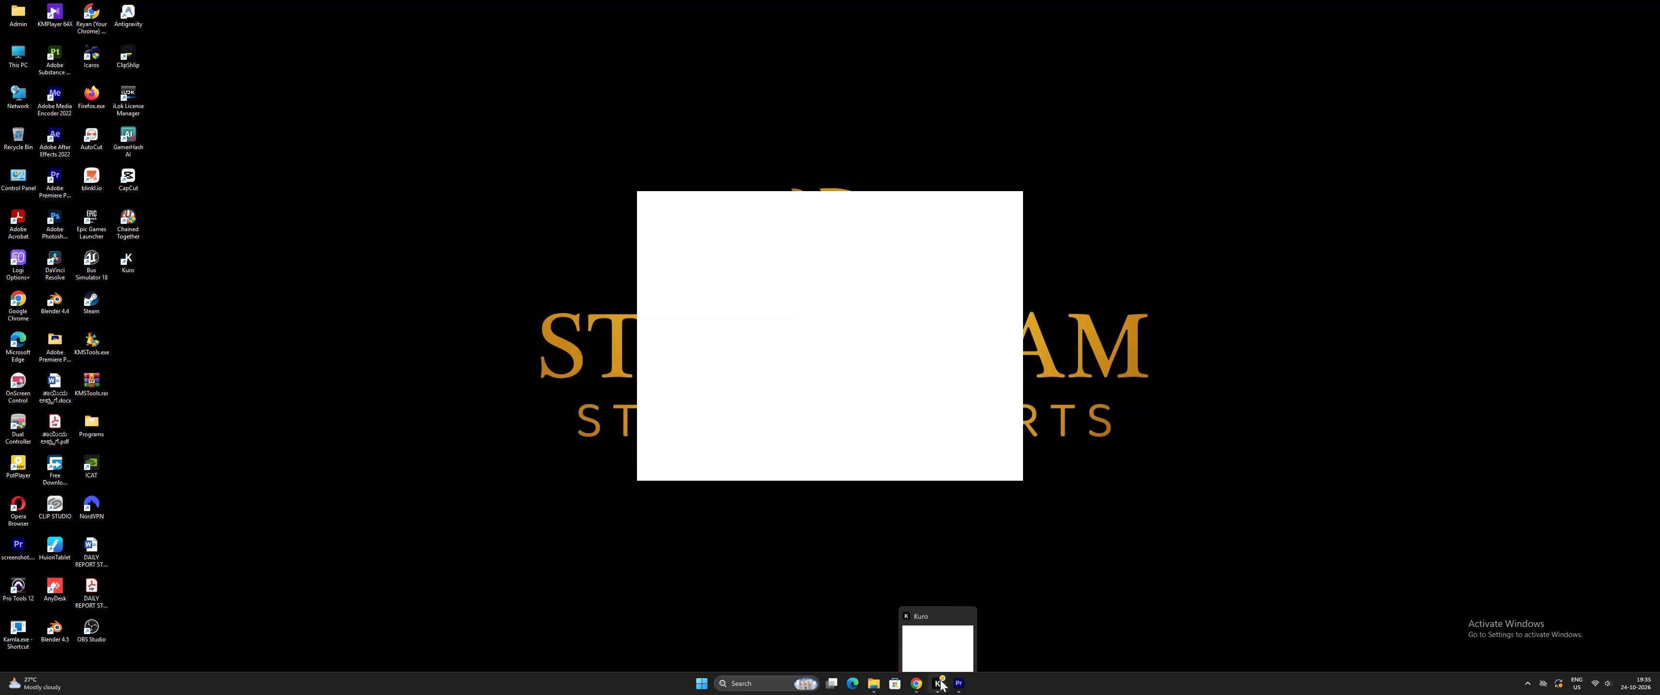
# Switch to Premiere Pro and play the reaction footage from about 02:45:05.
pyautogui.click(959, 683)
pyautogui.press('space')
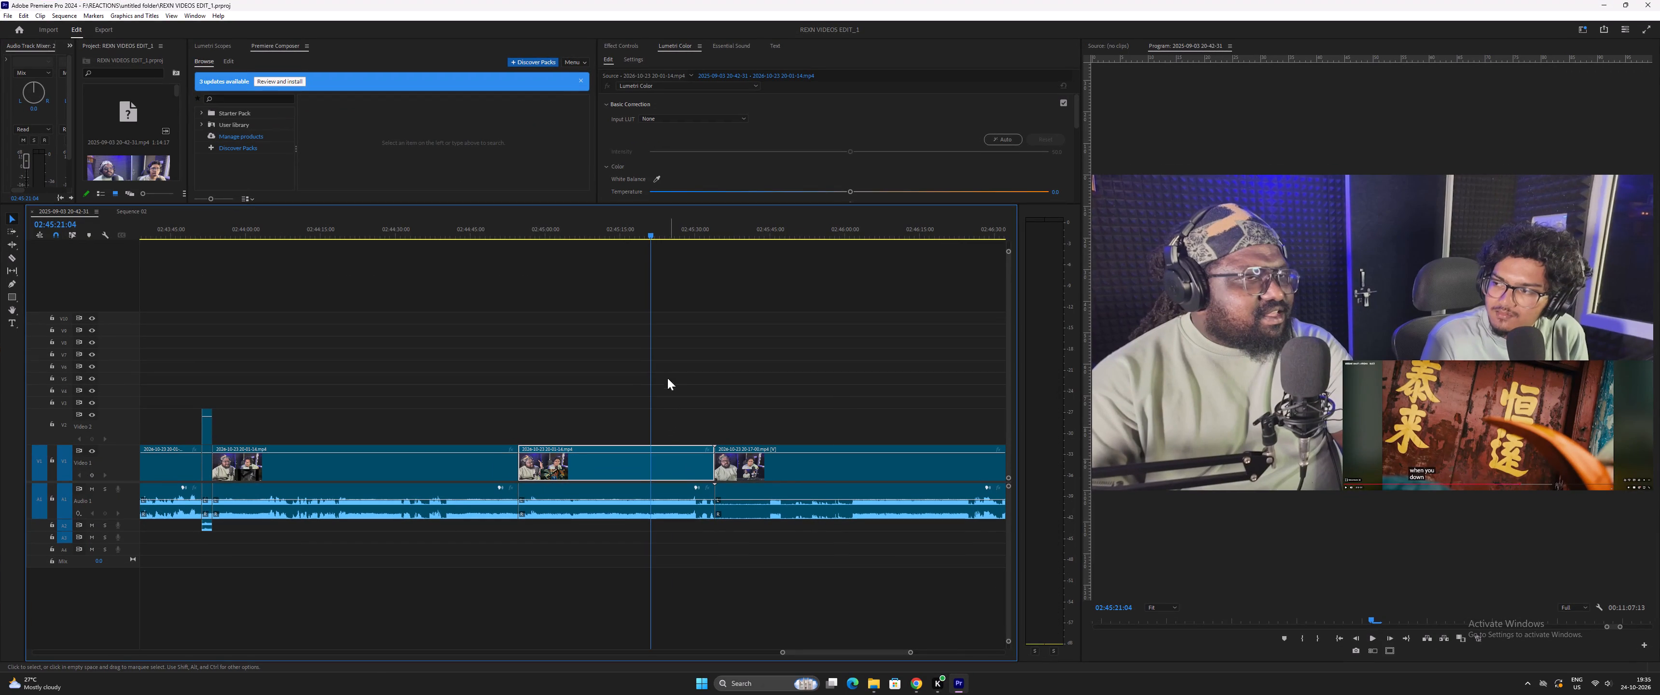
pyautogui.moveTo(644, 228); pyautogui.dragTo(574, 244)
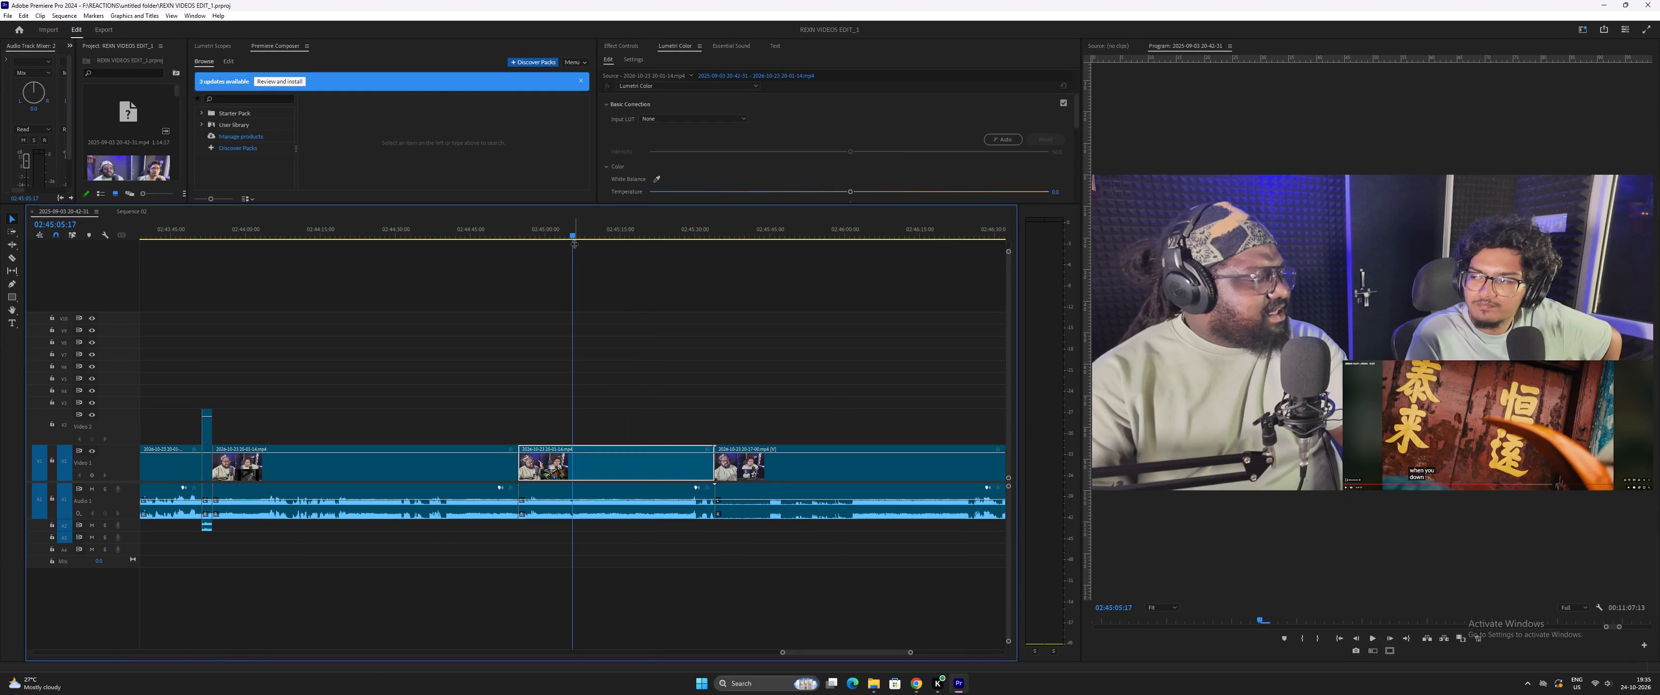
pyautogui.press('space')
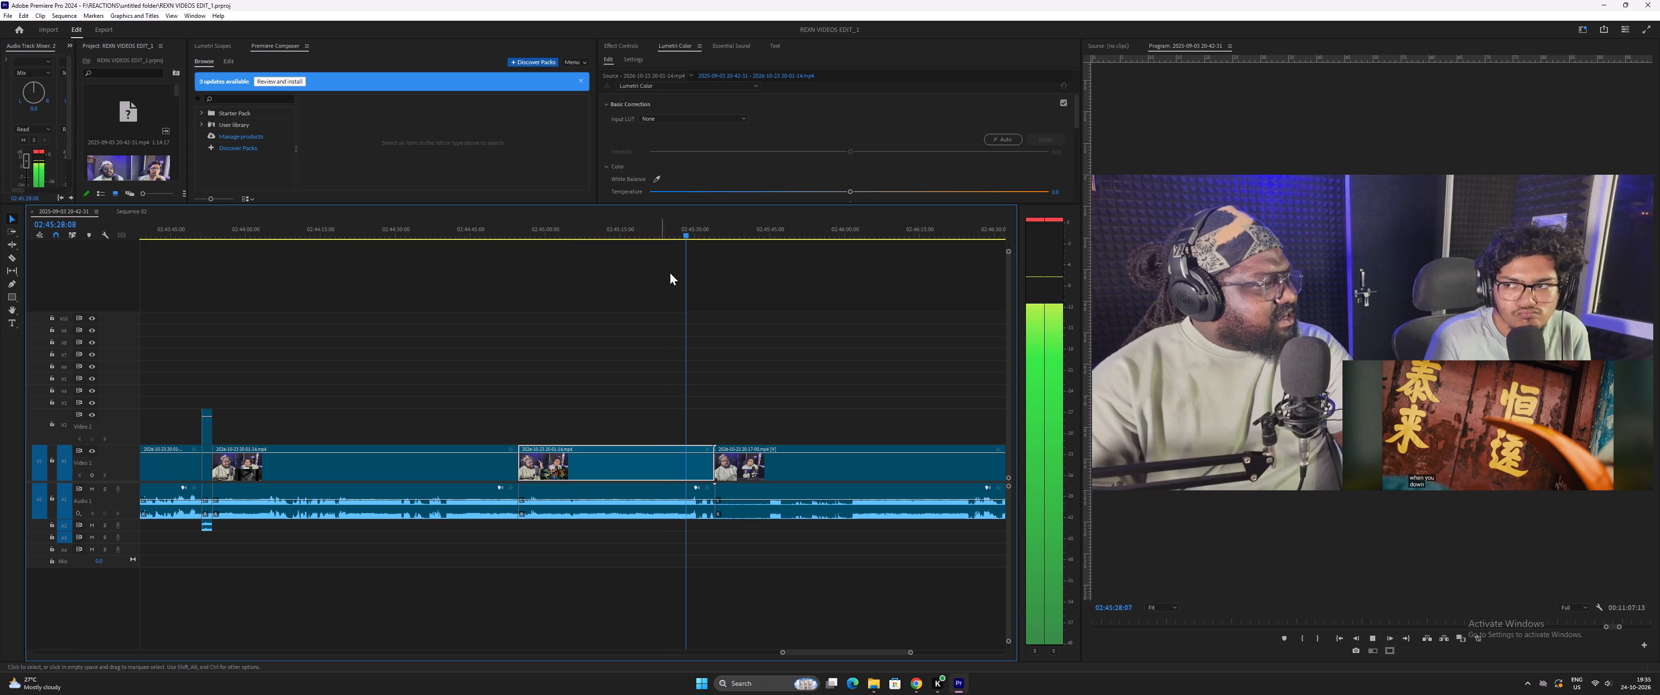
pyautogui.press('space')
# Play the section after 02:44:53 to find the cut point and split the video and audio clip at 02:44:57:02.
pyautogui.click(512, 230)
pyautogui.press('space')
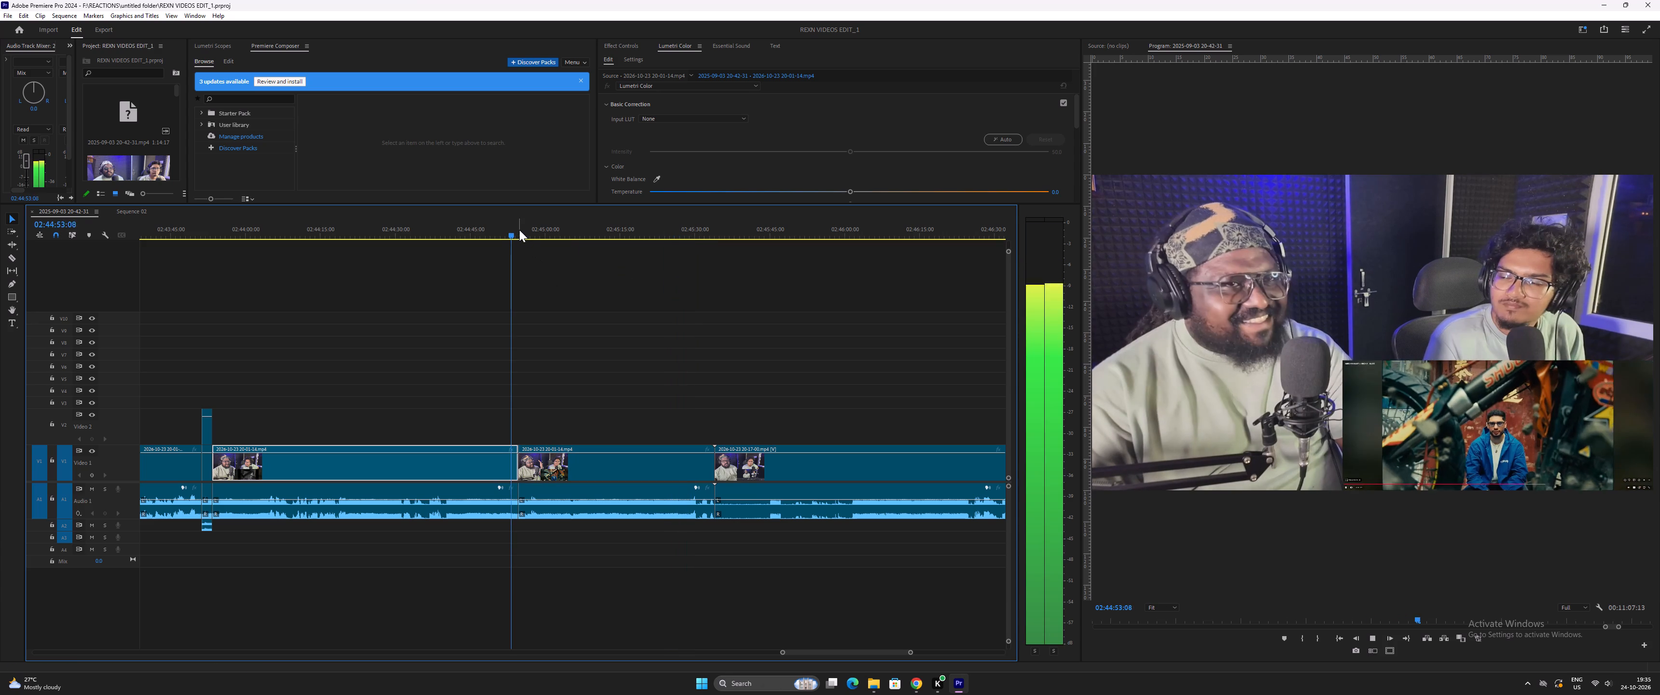
pyautogui.write('==')
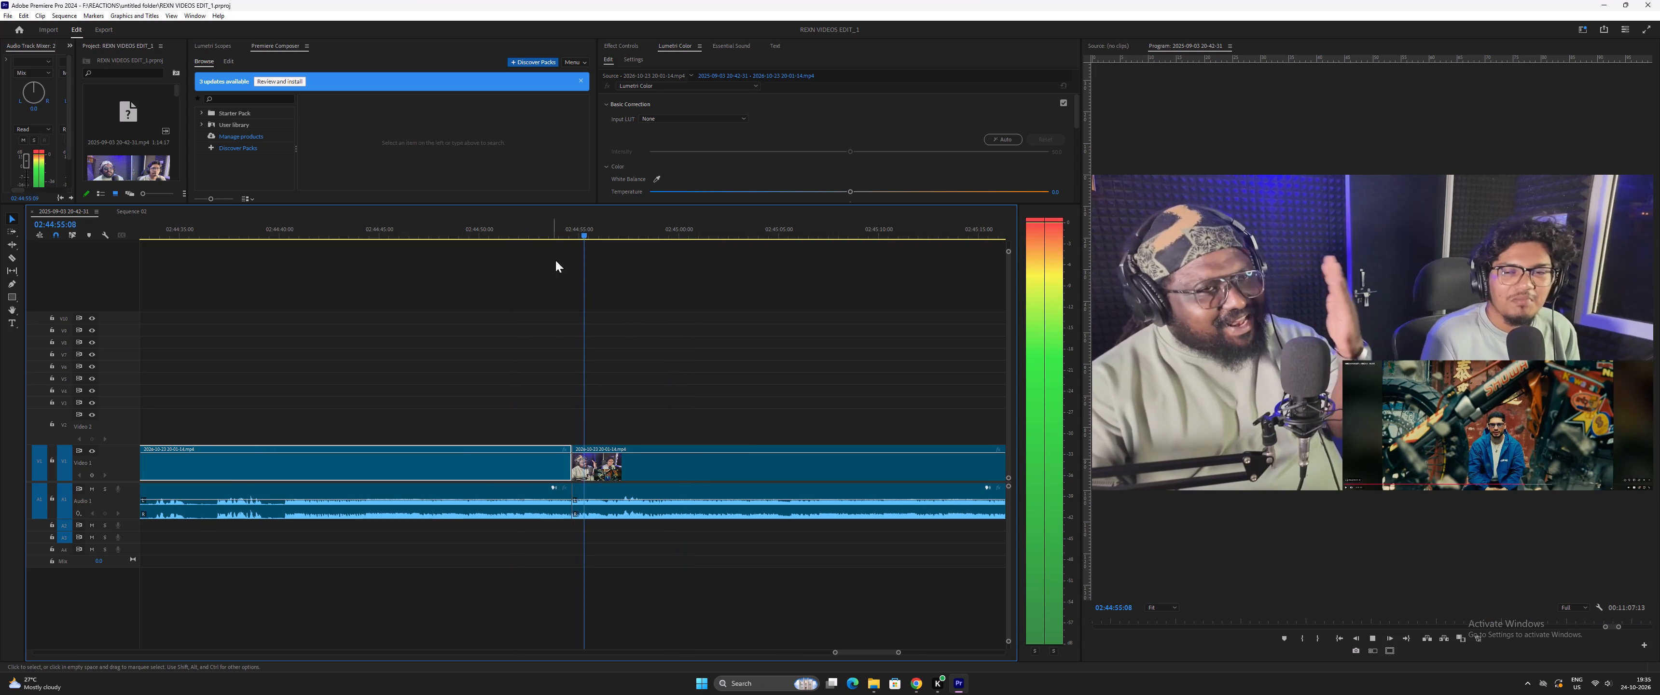
pyautogui.scroll(-8, 576, 329)
pyautogui.press('space')
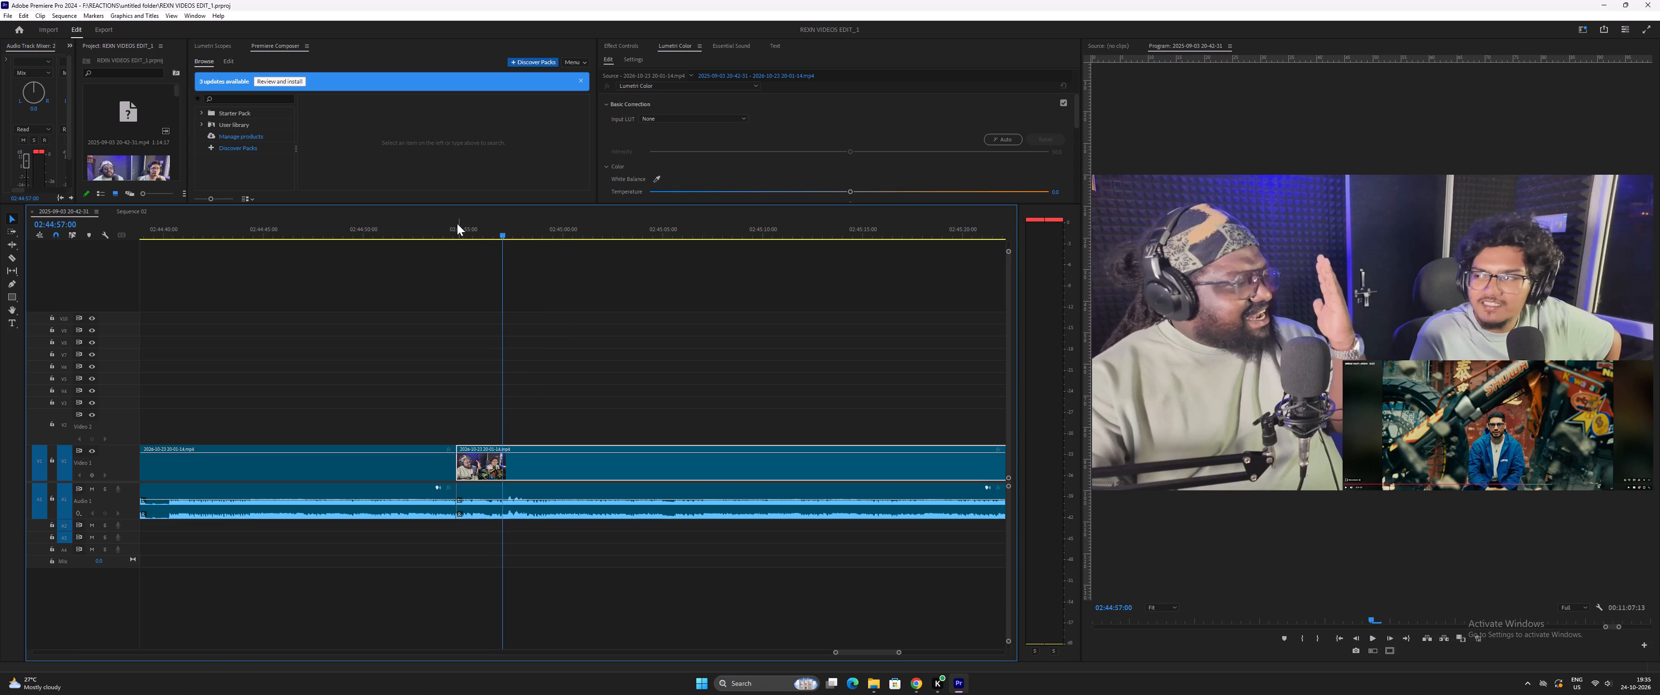
pyautogui.click(454, 224)
pyautogui.press('space')
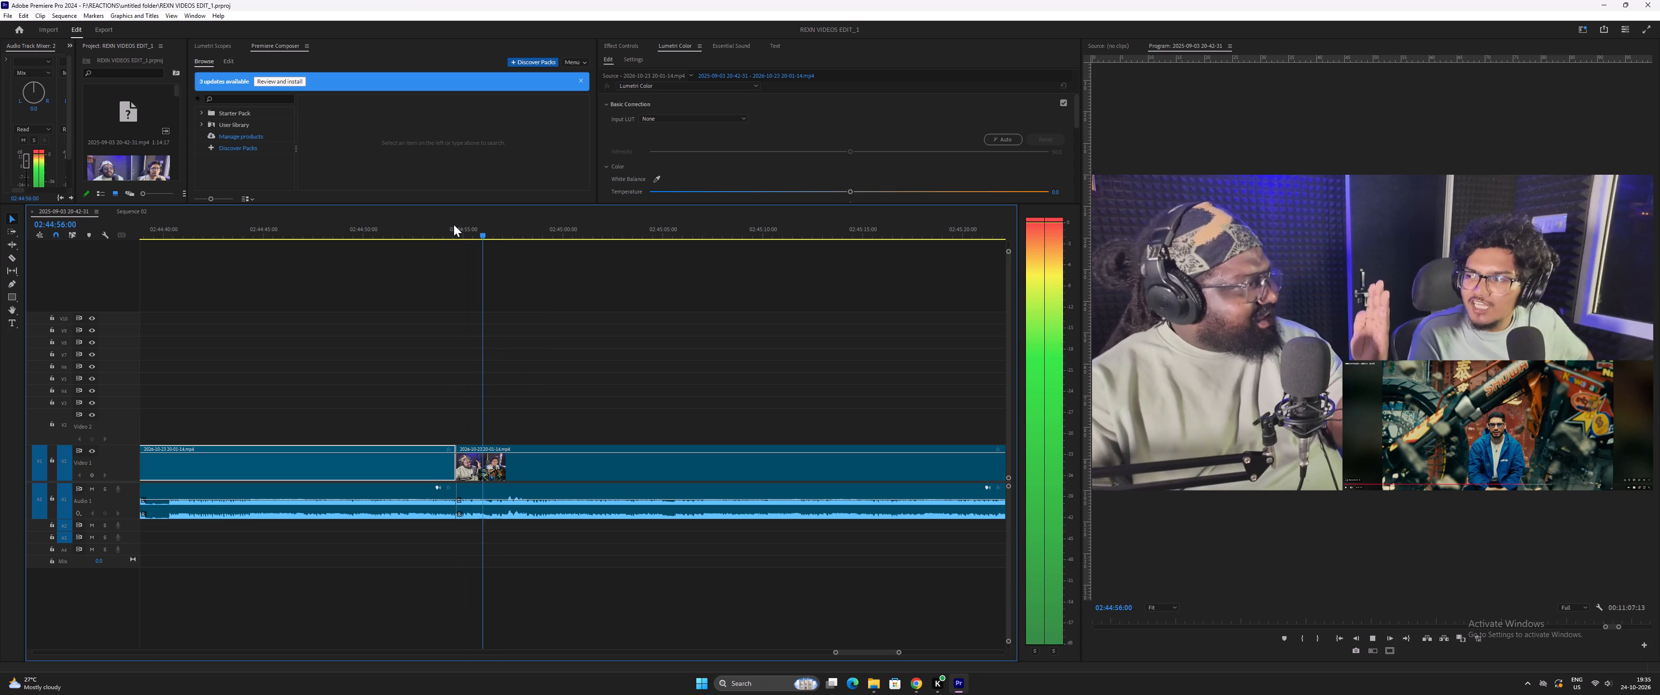
pyautogui.press('space')
pyautogui.press('space')
pyautogui.press('space')
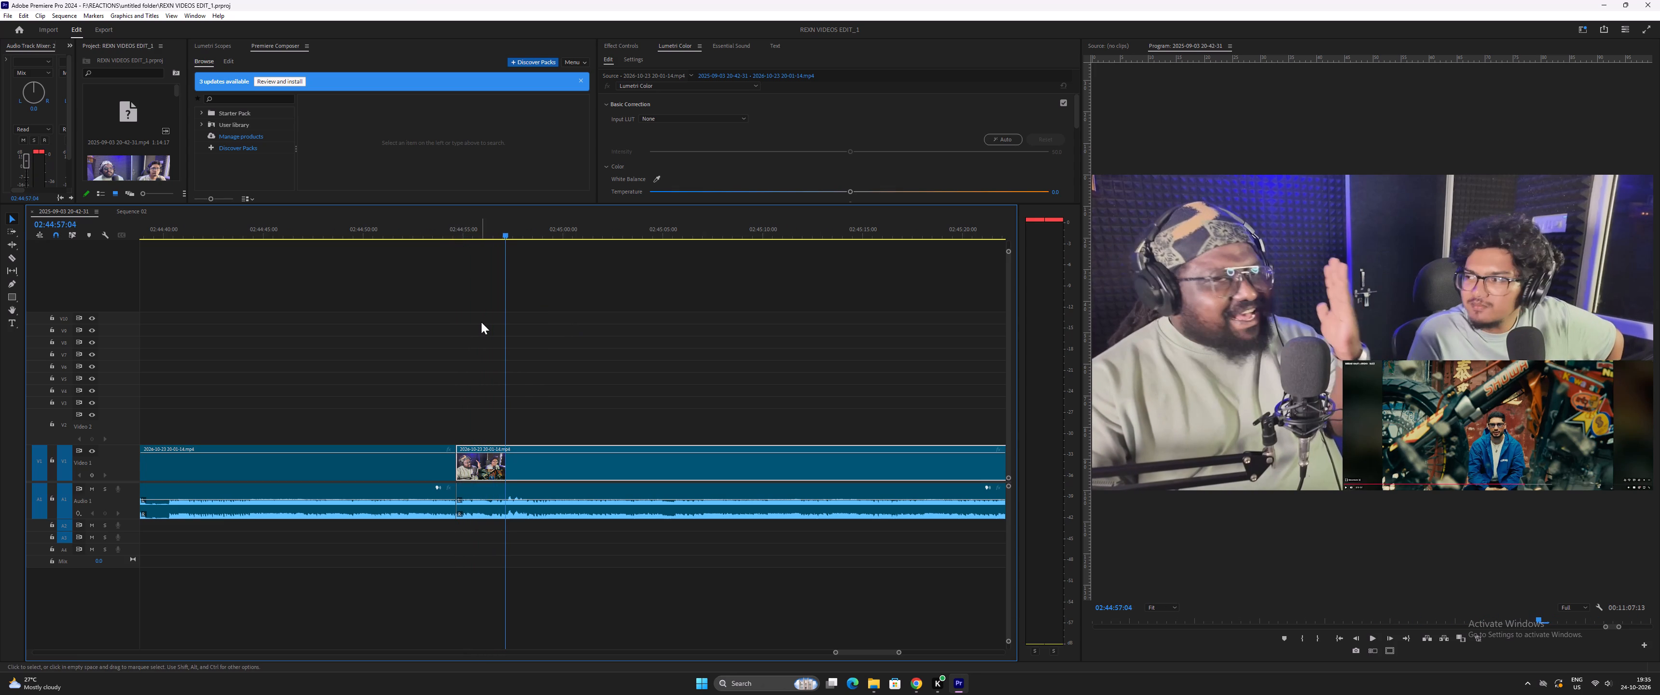
pyautogui.press('space')
pyautogui.press('space')
pyautogui.click(506, 226)
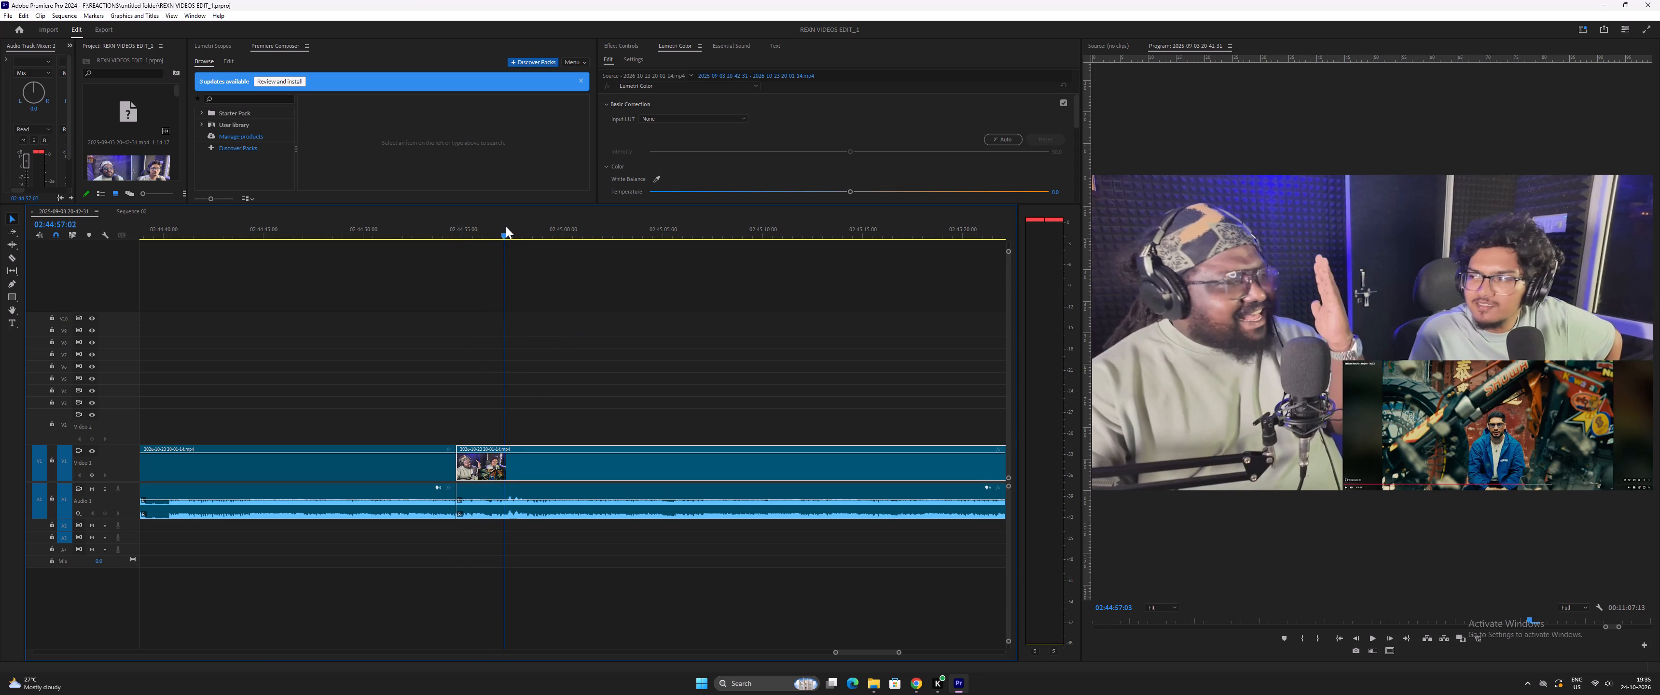
pyautogui.moveTo(555, 335); pyautogui.dragTo(614, 568)
pyautogui.hotkey('ctrl', '[')
# Extract the marked In-to-Out range from the sequence, closing the gap.
pyautogui.press("'")
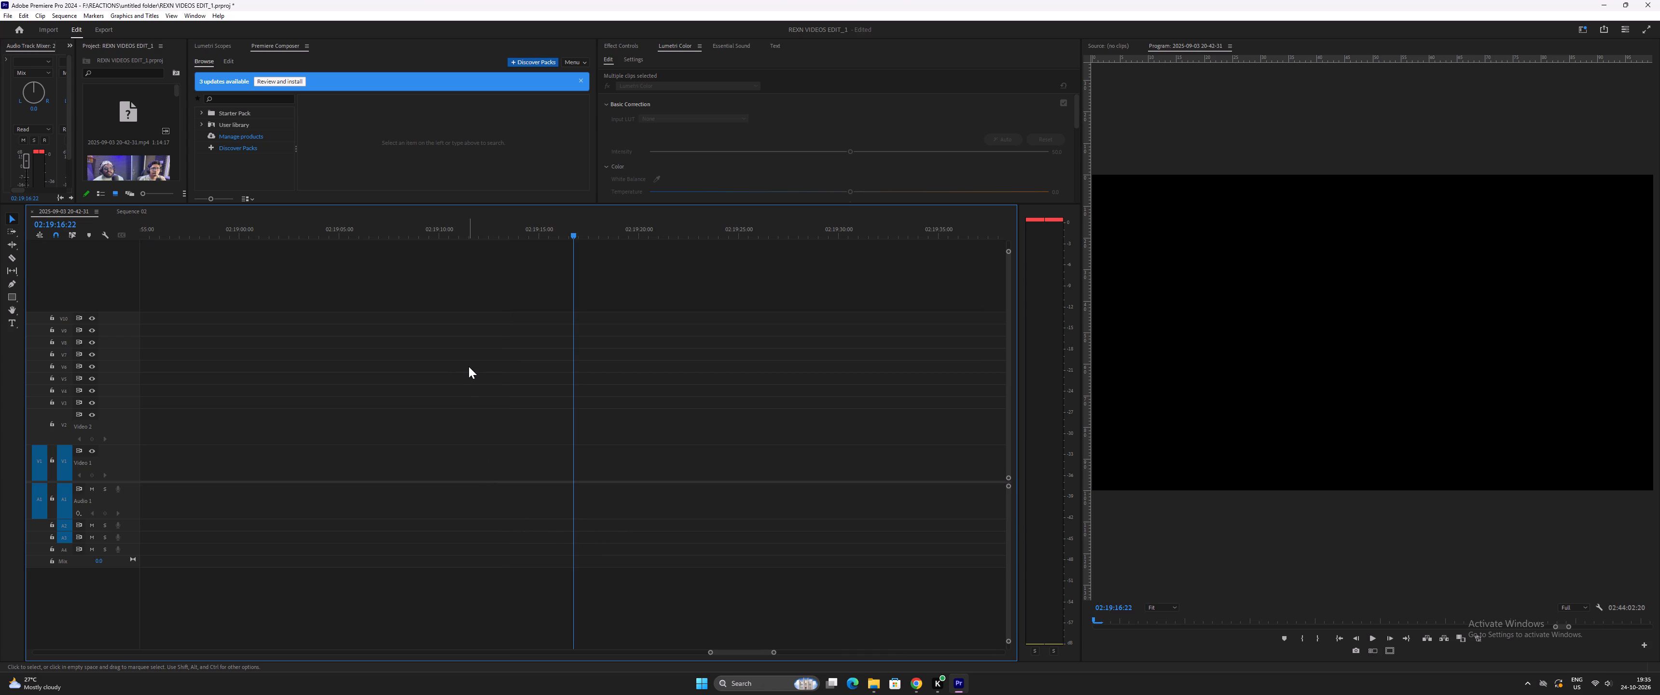
# Look for the recently split passage in the sequence, playing the footage around 02:29:31 and 02:32:44.
pyautogui.write('--')
pyautogui.press('-')
pyautogui.press('-')
pyautogui.press('-')
pyautogui.write('--')
pyautogui.press('-')
pyautogui.click(885, 230)
pyautogui.press('=')
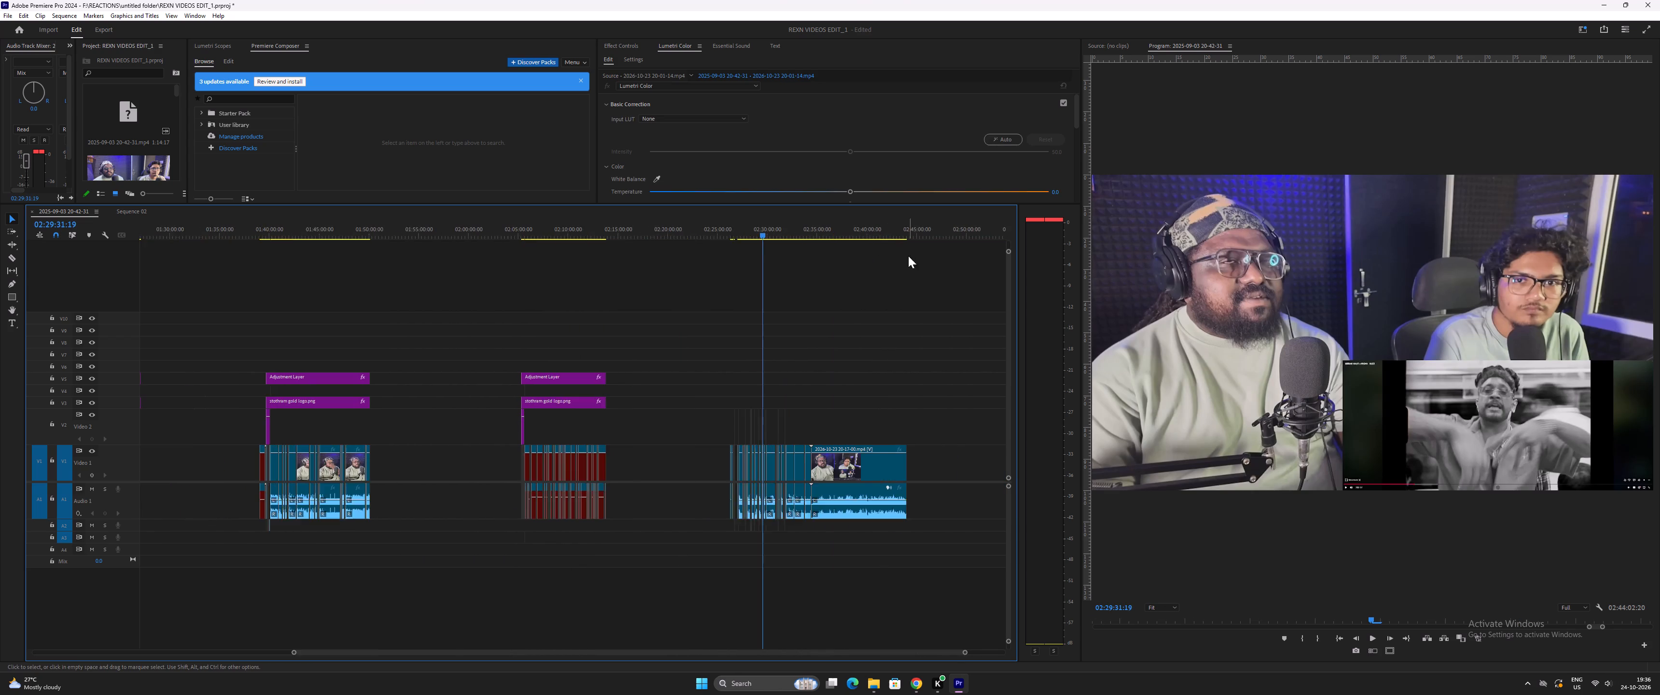
pyautogui.press('=')
pyautogui.press('=')
pyautogui.press('space')
pyautogui.press('=')
pyautogui.press('=')
pyautogui.press('=')
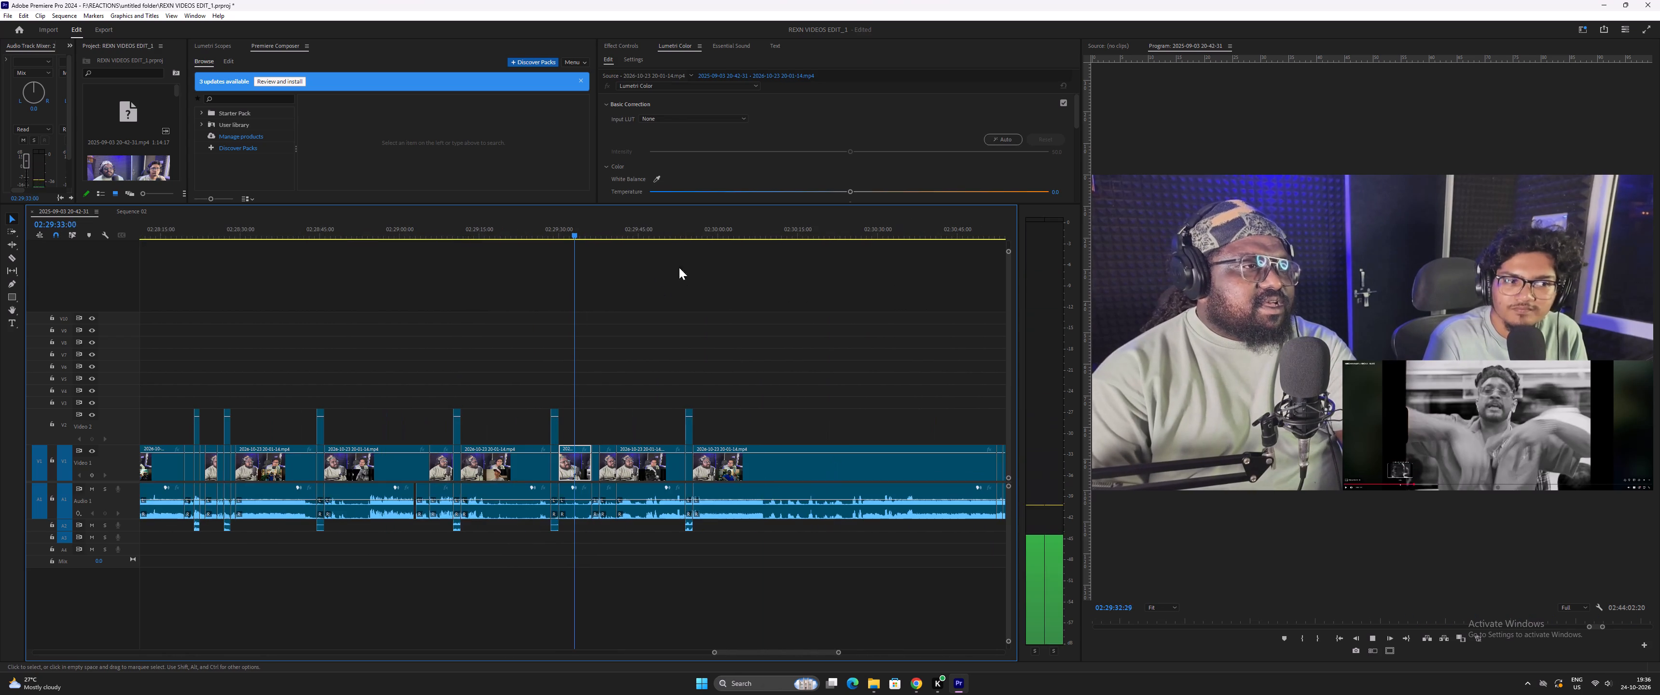
pyautogui.press('-')
pyautogui.press('-')
pyautogui.click(834, 236)
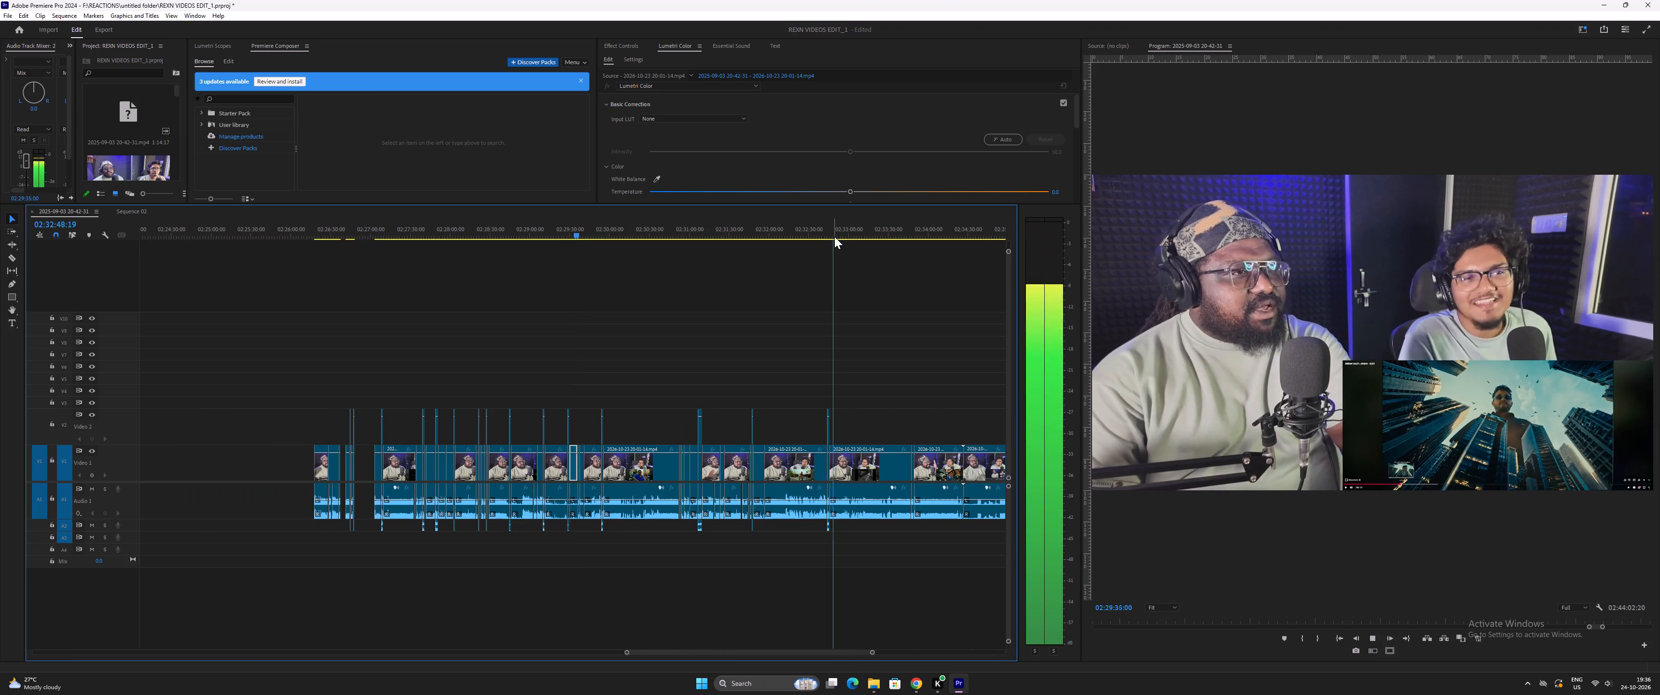
pyautogui.press('space')
pyautogui.press('=')
pyautogui.press('=')
pyautogui.press('=')
pyautogui.moveTo(523, 220); pyautogui.dragTo(530, 222)
pyautogui.press('space')
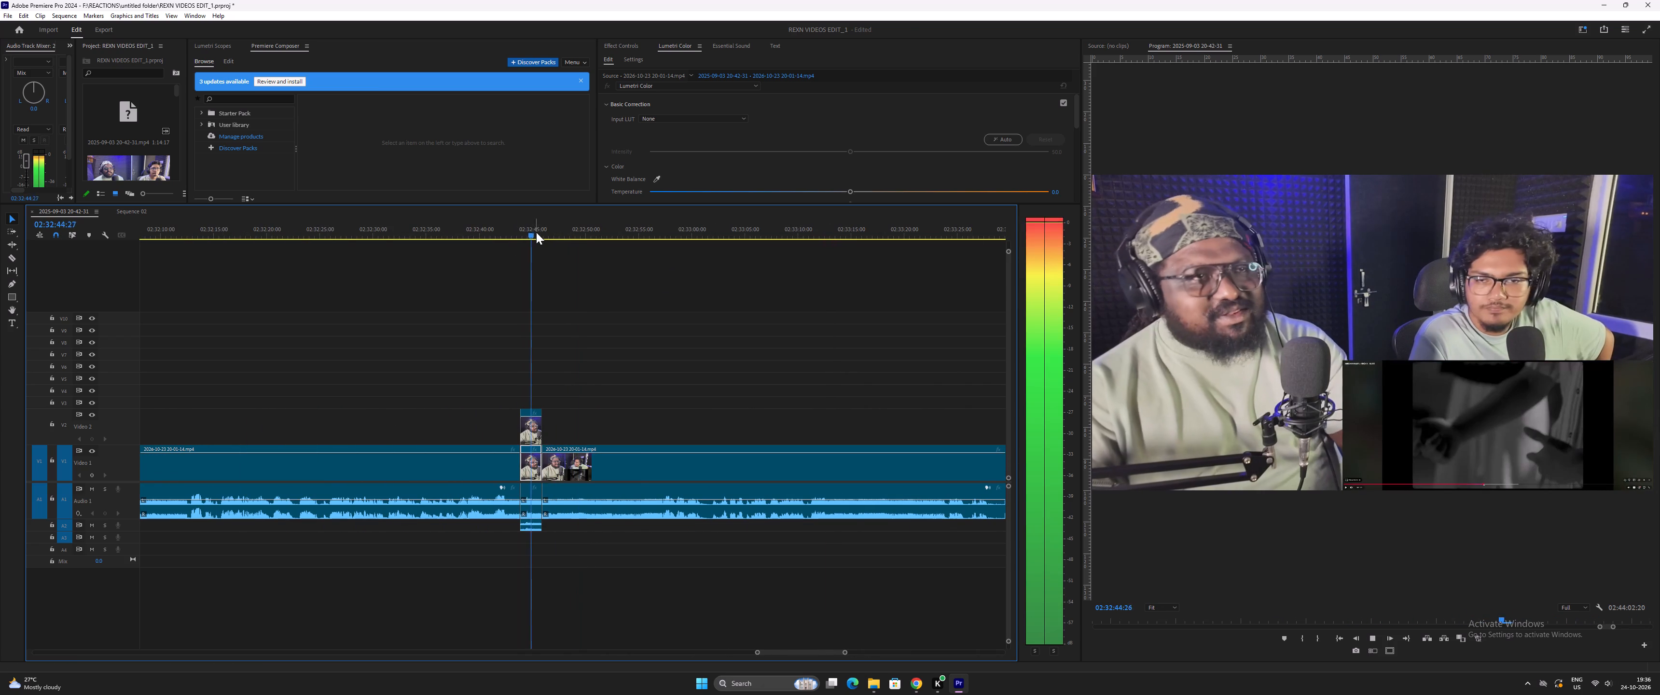
pyautogui.press('=')
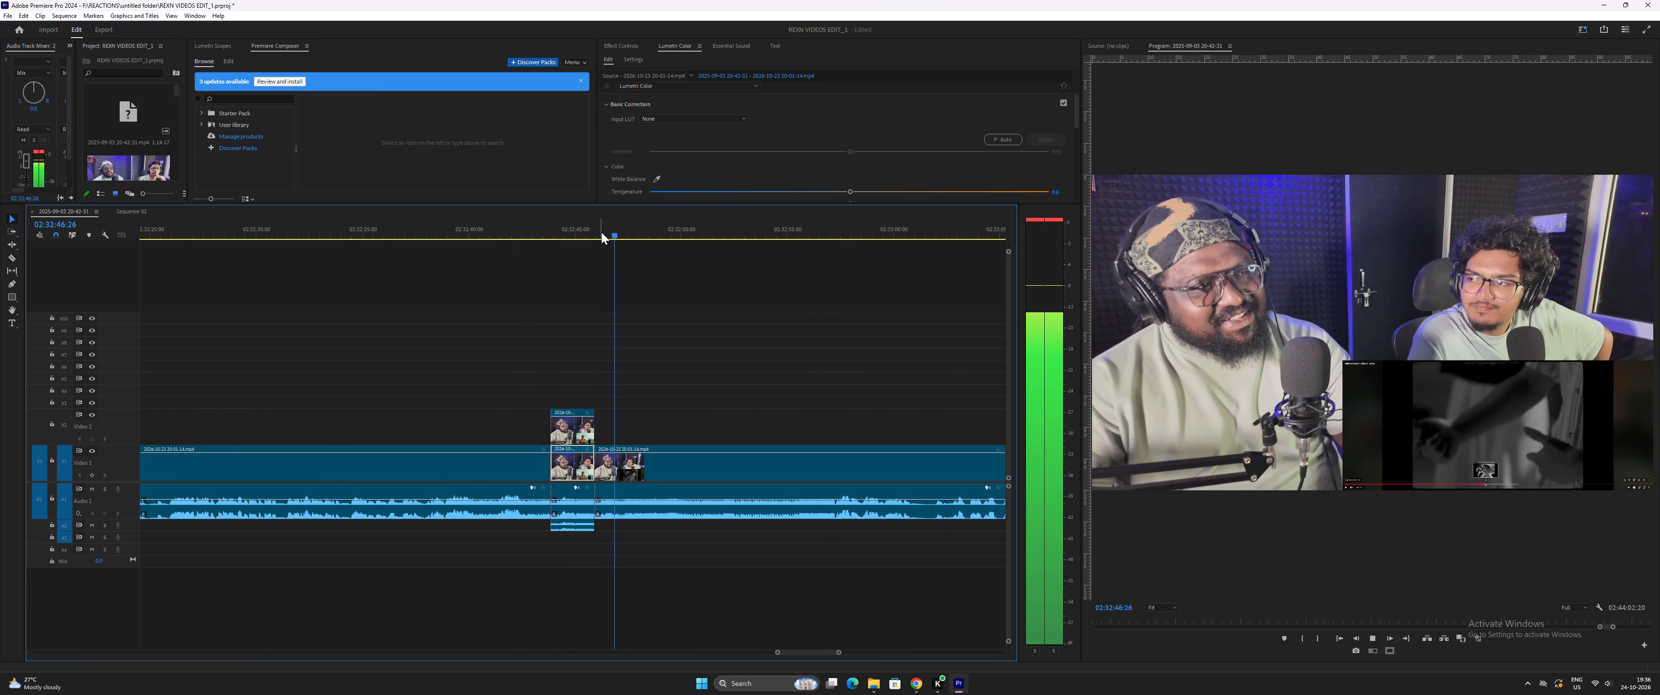
pyautogui.press('-')
pyautogui.press('-')
pyautogui.press('-')
pyautogui.press('-')
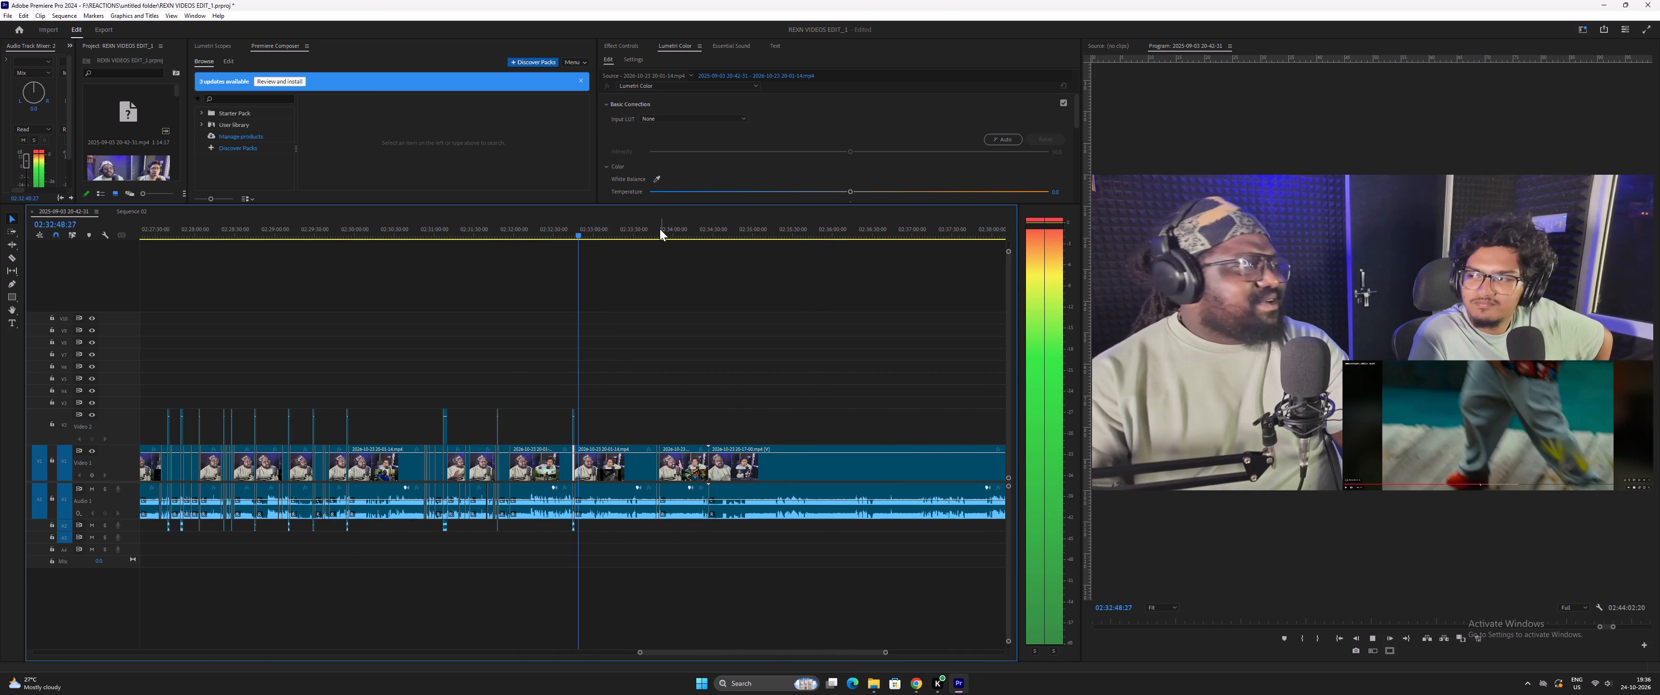
# Duplicate the short clip at about 02:33:47 onto Video 2 and its audio onto the track beneath Audio 1.
pyautogui.click(654, 233)
pyautogui.press('space')
pyautogui.press('=')
pyautogui.press('=')
pyautogui.press('=')
pyautogui.press('=')
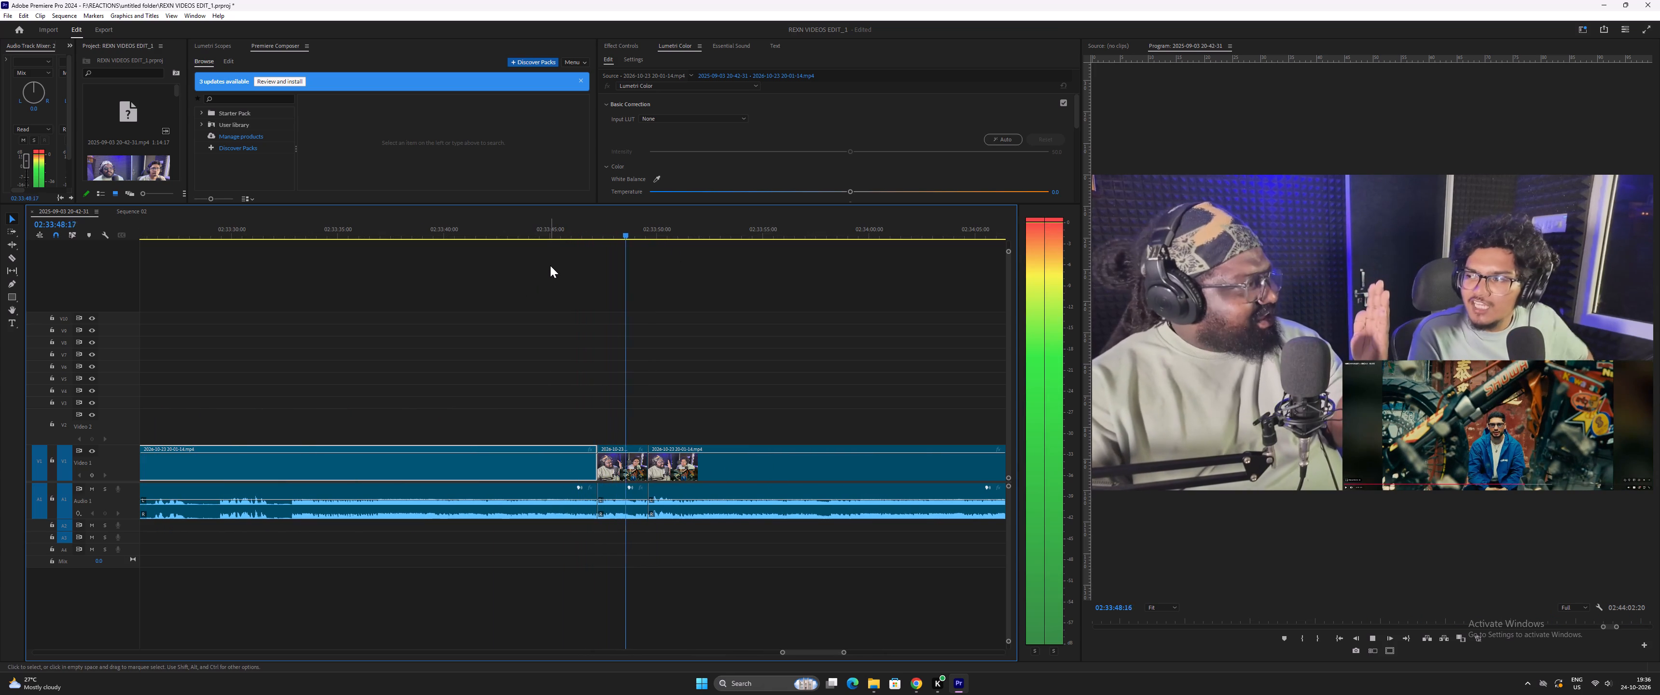
pyautogui.press('space')
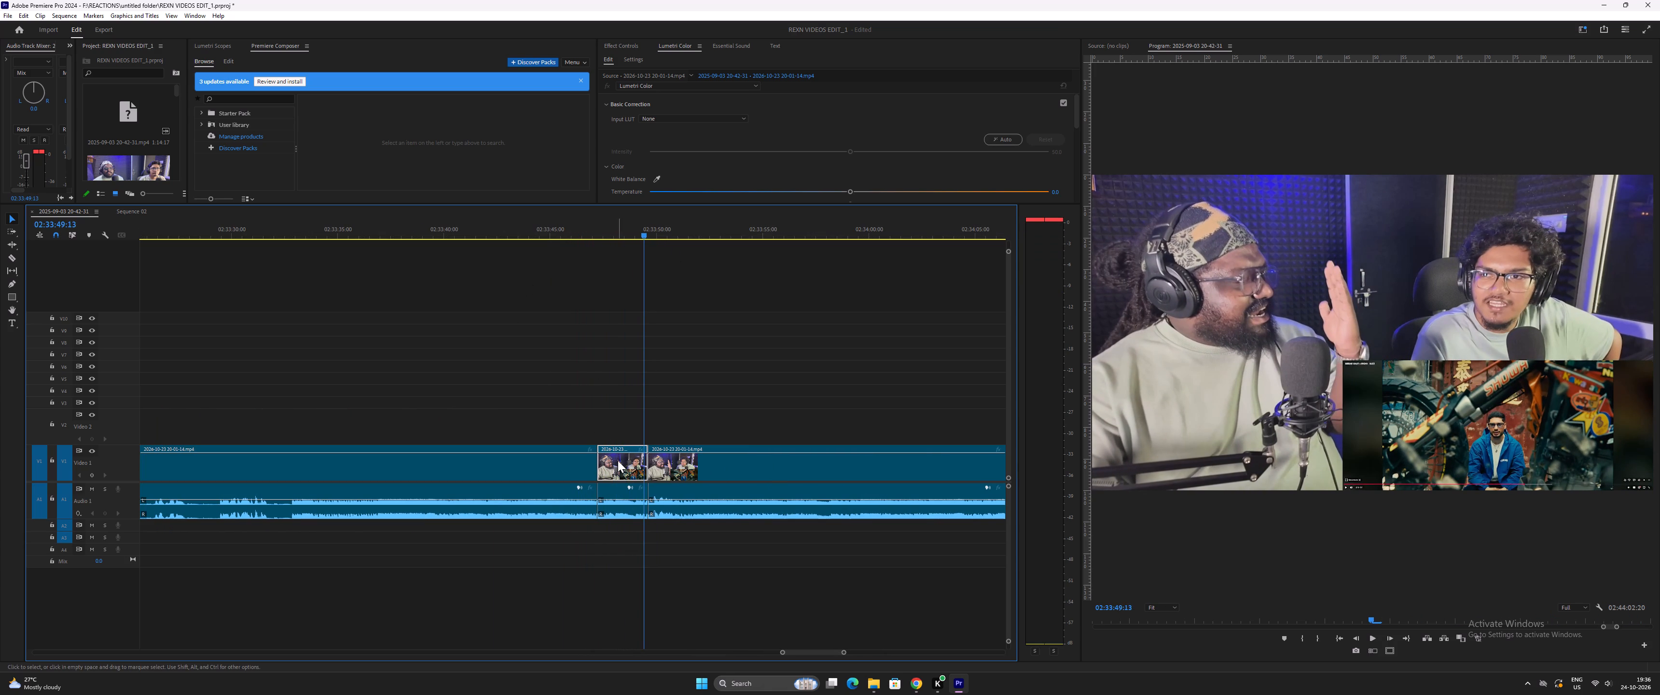
pyautogui.keyDown('alt'); pyautogui.moveTo(620, 465); pyautogui.dragTo(621, 439); pyautogui.keyUp('alt')
pyautogui.keyDown('alt'); pyautogui.moveTo(618, 509); pyautogui.dragTo(620, 526); pyautogui.keyUp('alt')
# Play the footage following the duplicated clip up to about 02:33:57 and examine where to cut.
pyautogui.press('space')
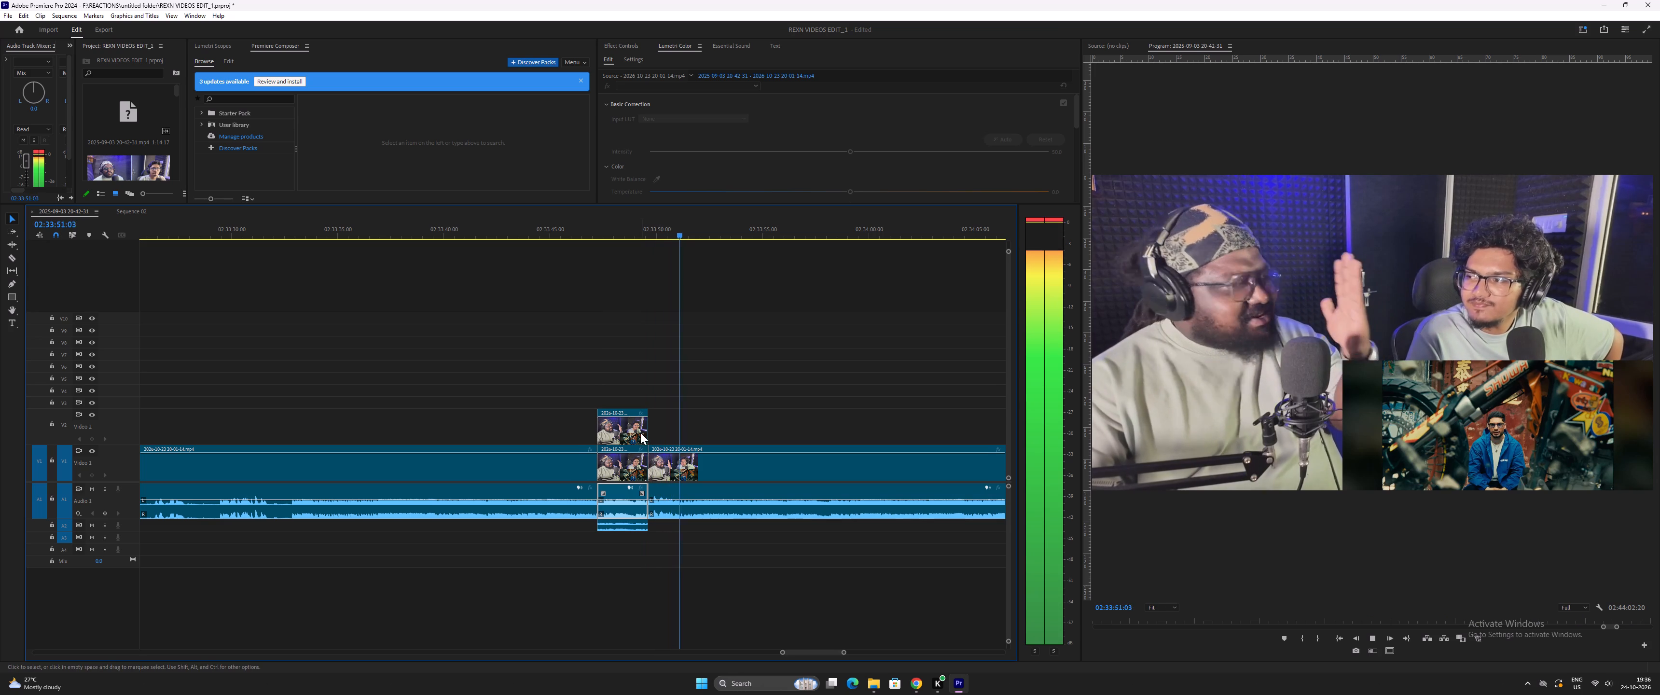
pyautogui.press('-')
pyautogui.press('-')
pyautogui.press('-')
pyautogui.press('=')
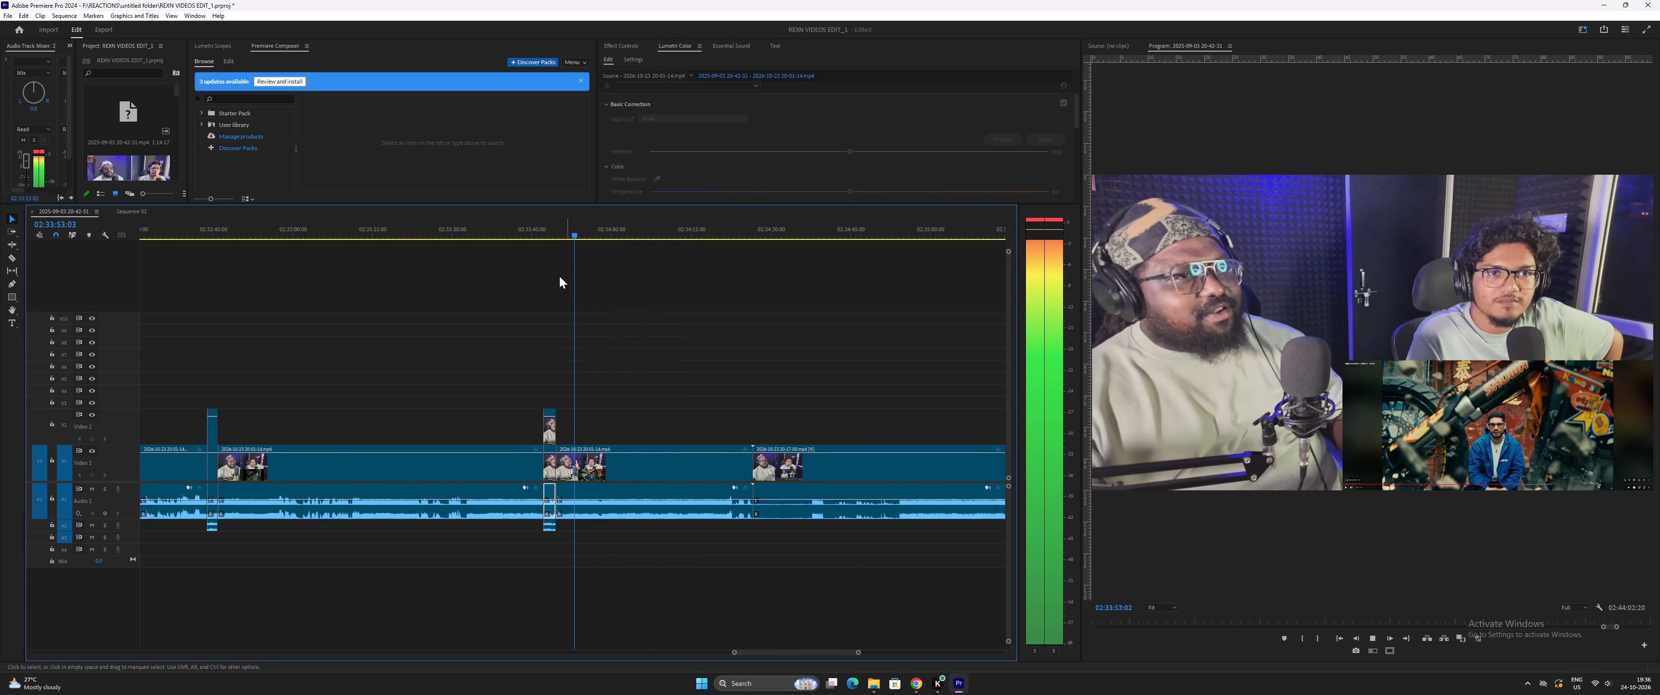
pyautogui.press('=')
pyautogui.press('=')
pyautogui.press('=')
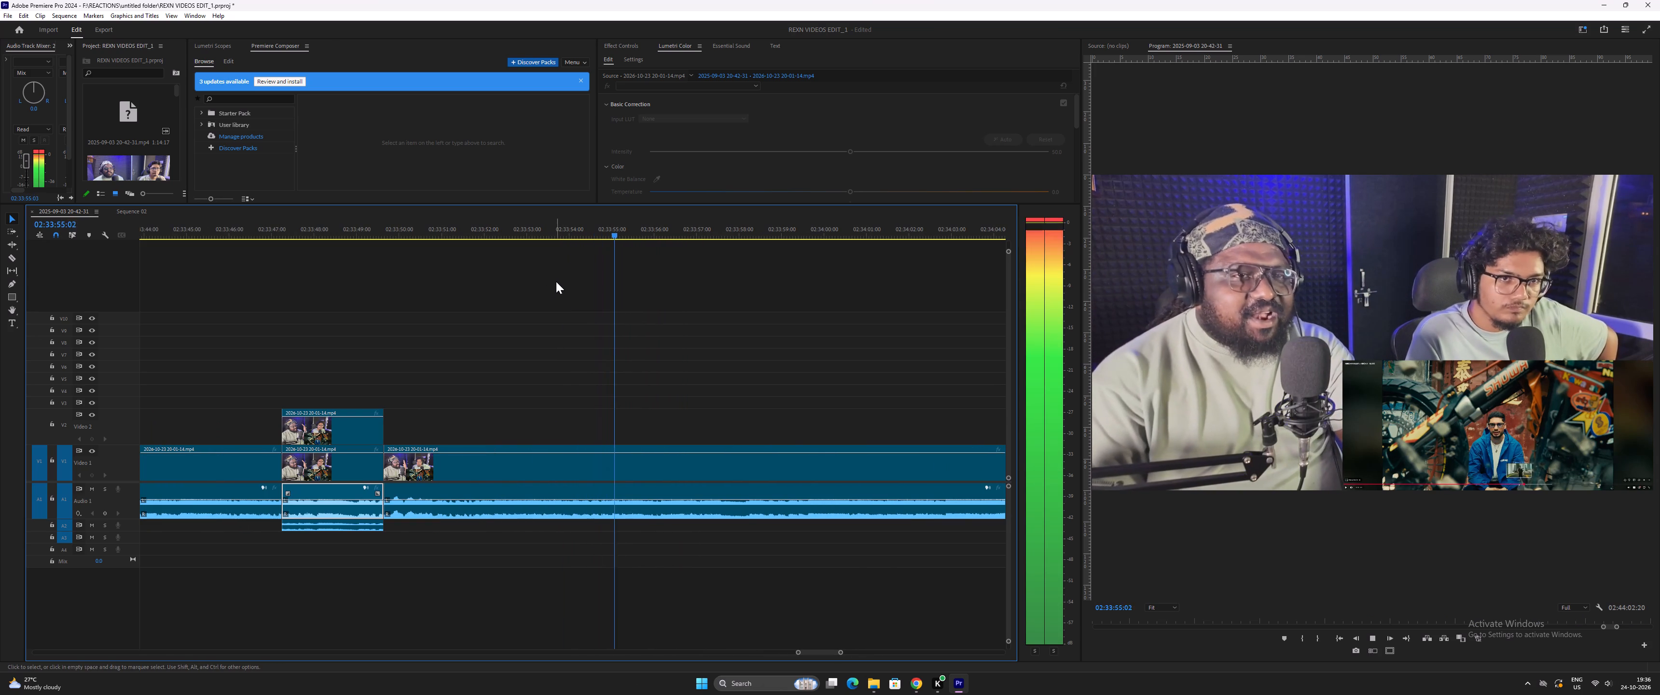
pyautogui.press('-')
pyautogui.press('-')
pyautogui.press('-')
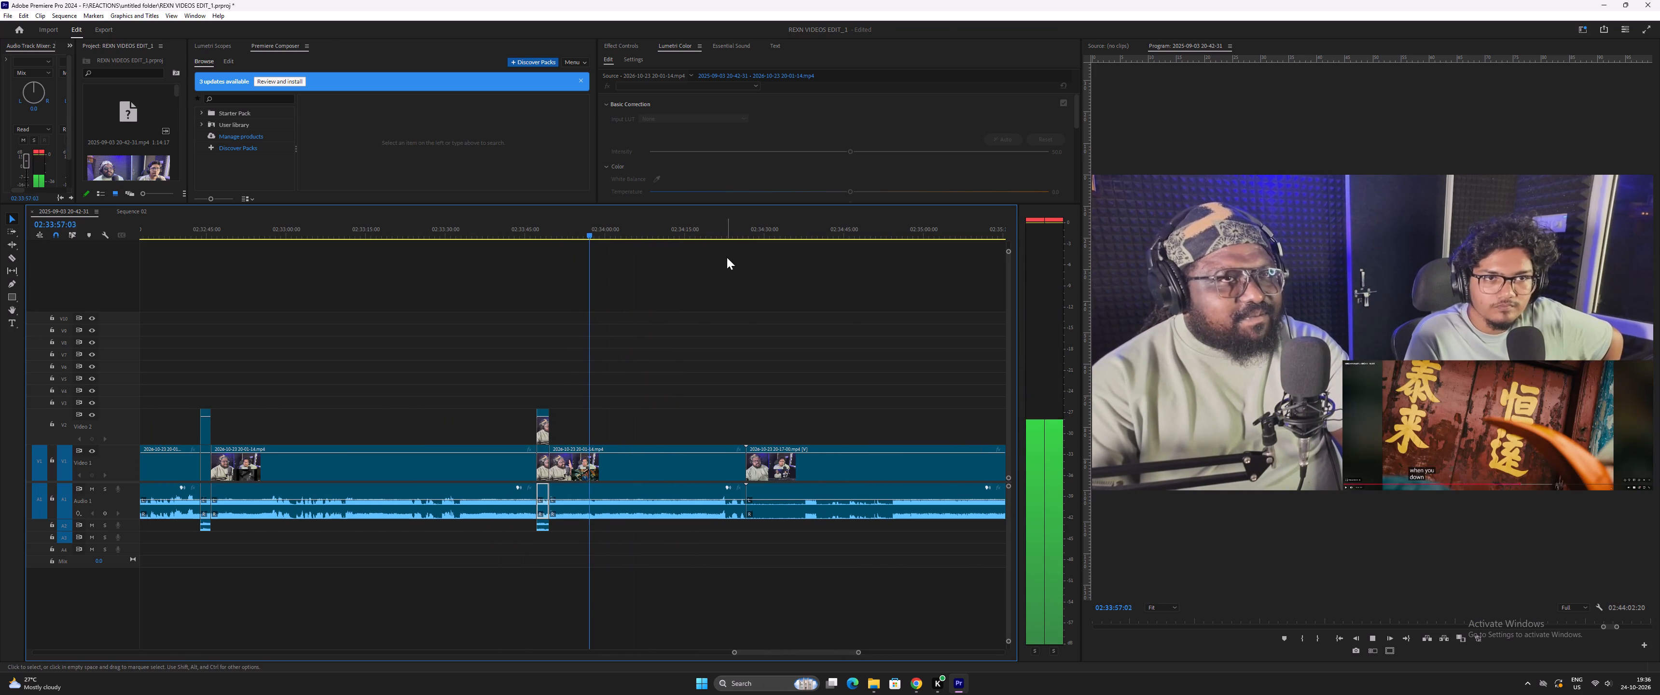
pyautogui.press('space')
# Replay the passage after the duplicated clip and split the video and audio at about 02:33:50.
pyautogui.click(562, 225)
pyautogui.press('space')
pyautogui.press('=')
pyautogui.press('=')
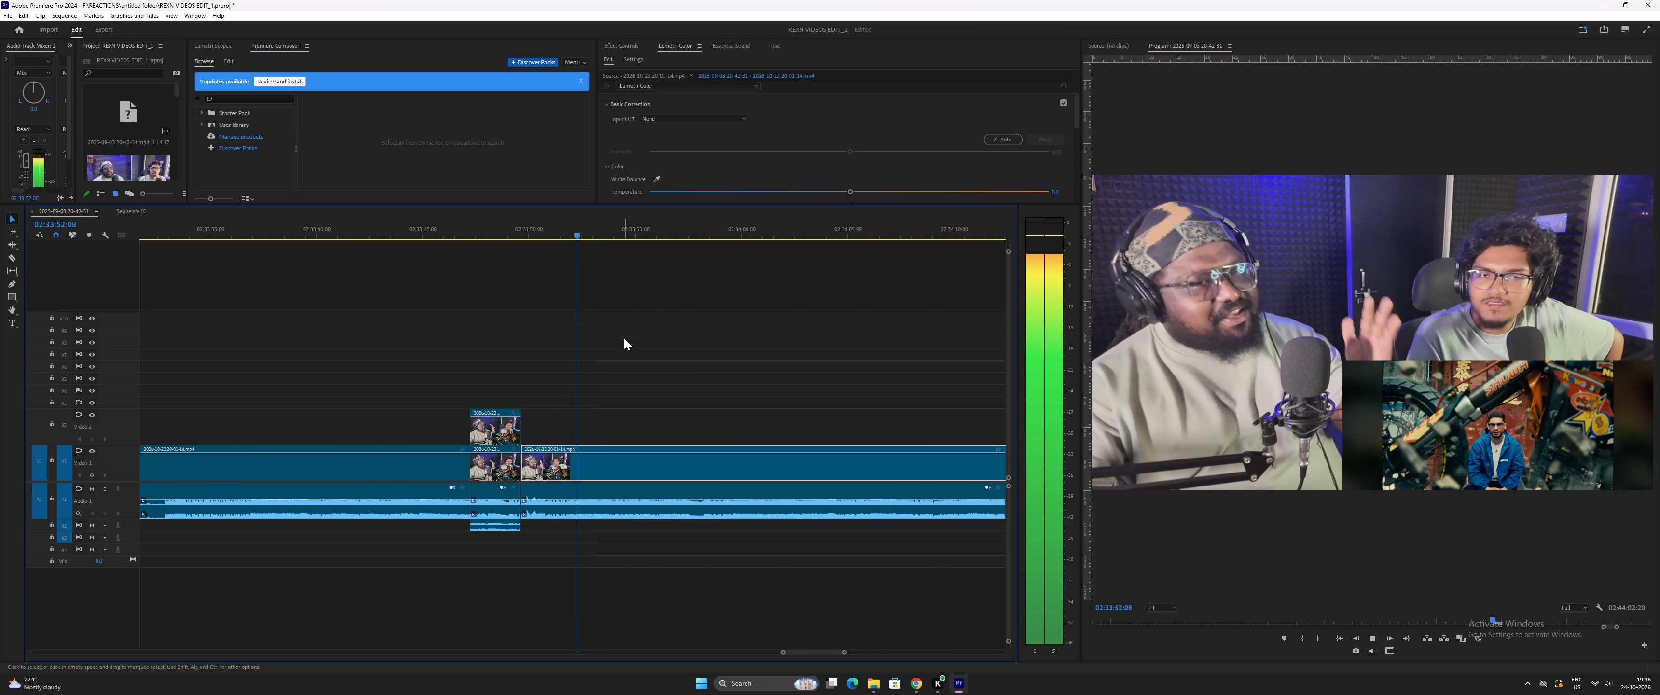
pyautogui.press('=')
pyautogui.press('space')
pyautogui.click(473, 231)
pyautogui.press('space')
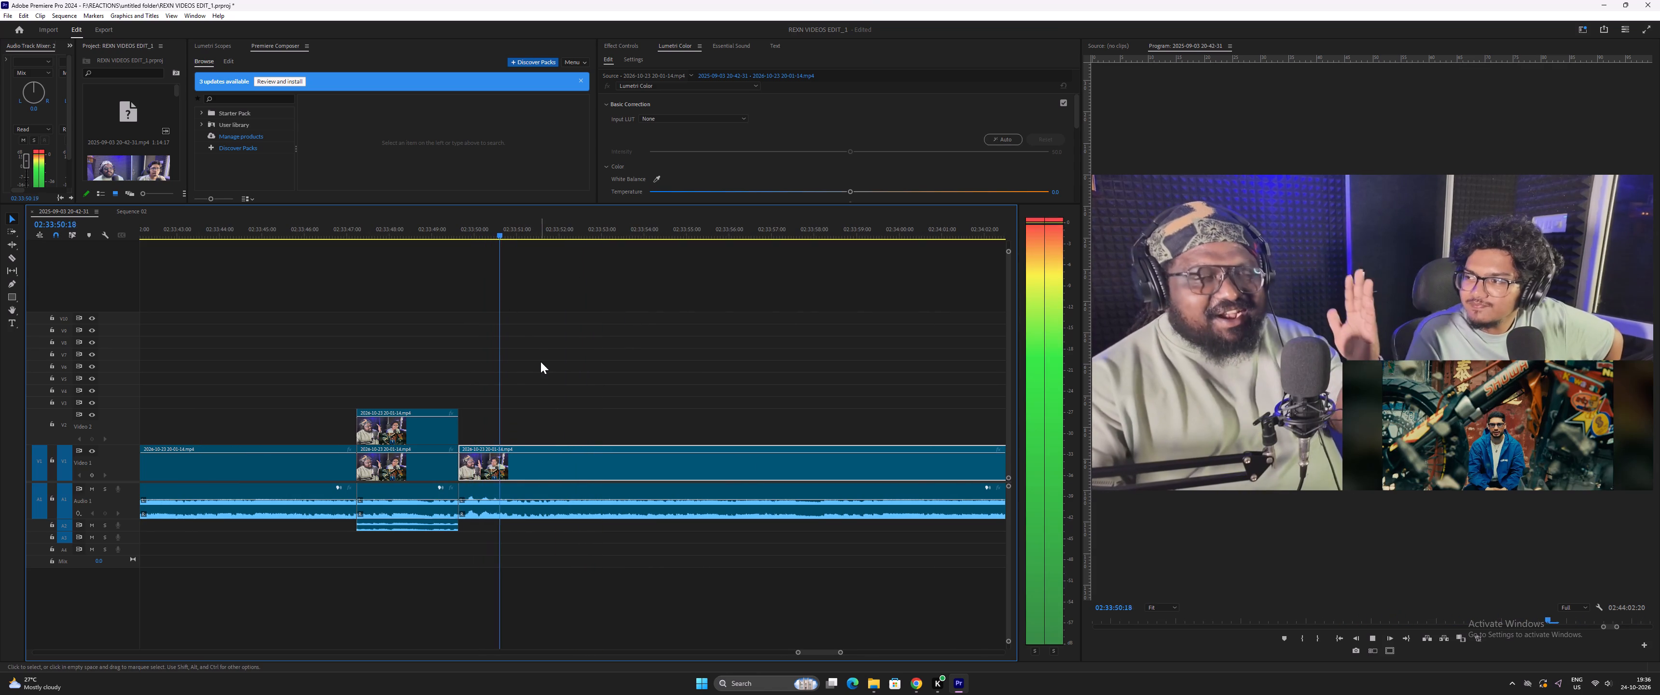
pyautogui.press('space')
pyautogui.click(460, 236)
pyautogui.press('space')
pyautogui.press('space')
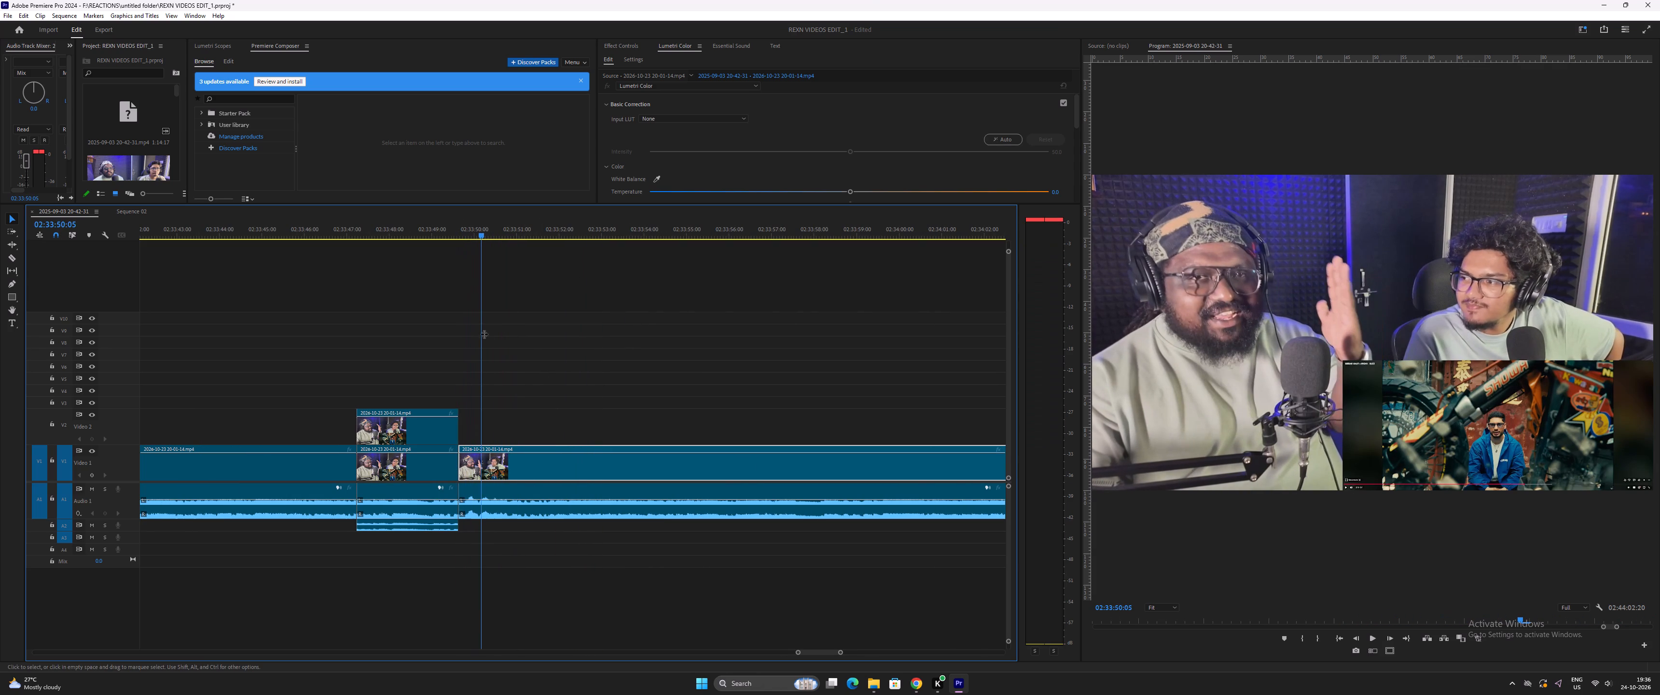
pyautogui.moveTo(529, 386); pyautogui.dragTo(616, 615)
pyautogui.hotkey('ctrl', '[')
# Play on and split the video and audio at 02:33:52:24.
pyautogui.press('space')
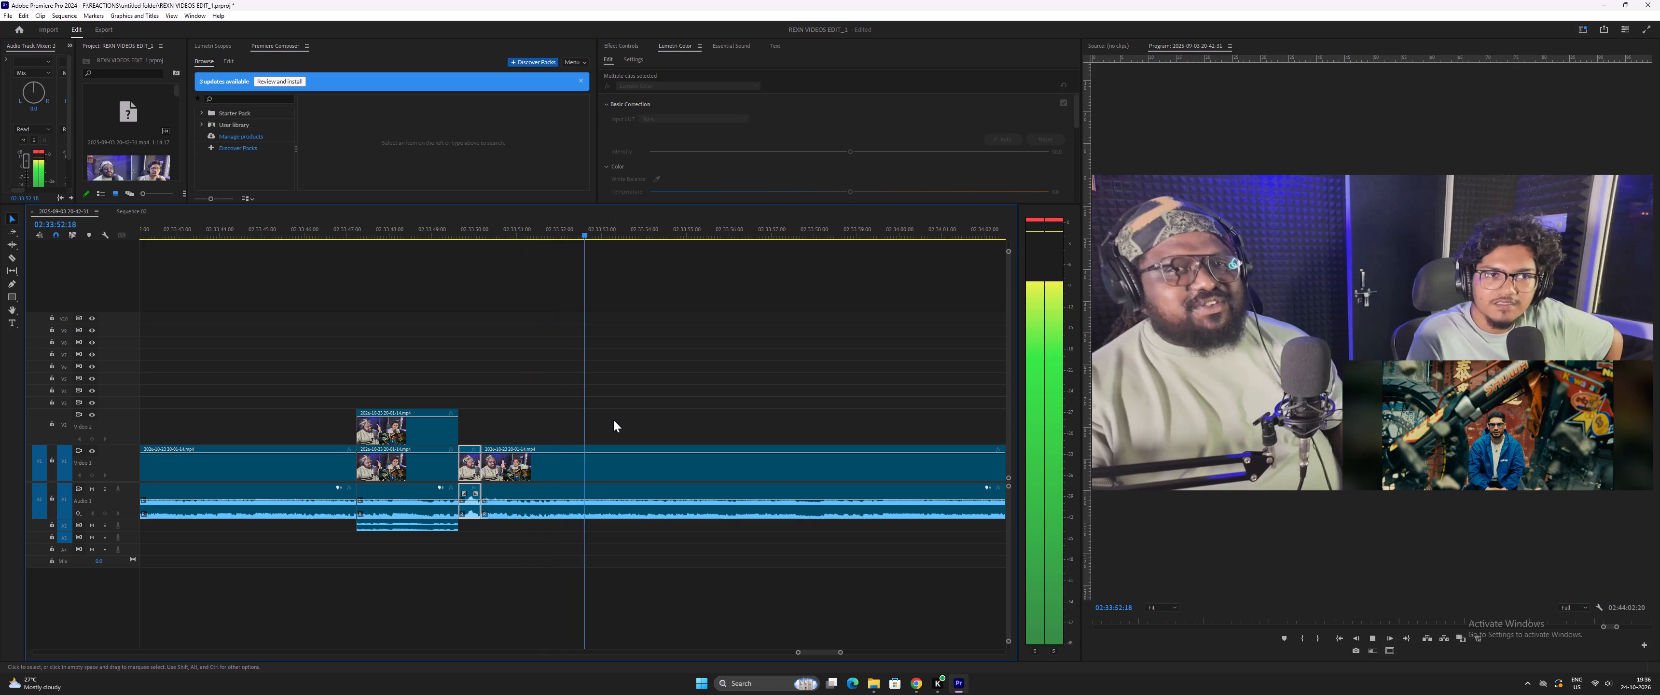
pyautogui.press('space')
pyautogui.moveTo(661, 389); pyautogui.dragTo(741, 598)
pyautogui.hotkey('ctrl', '[')
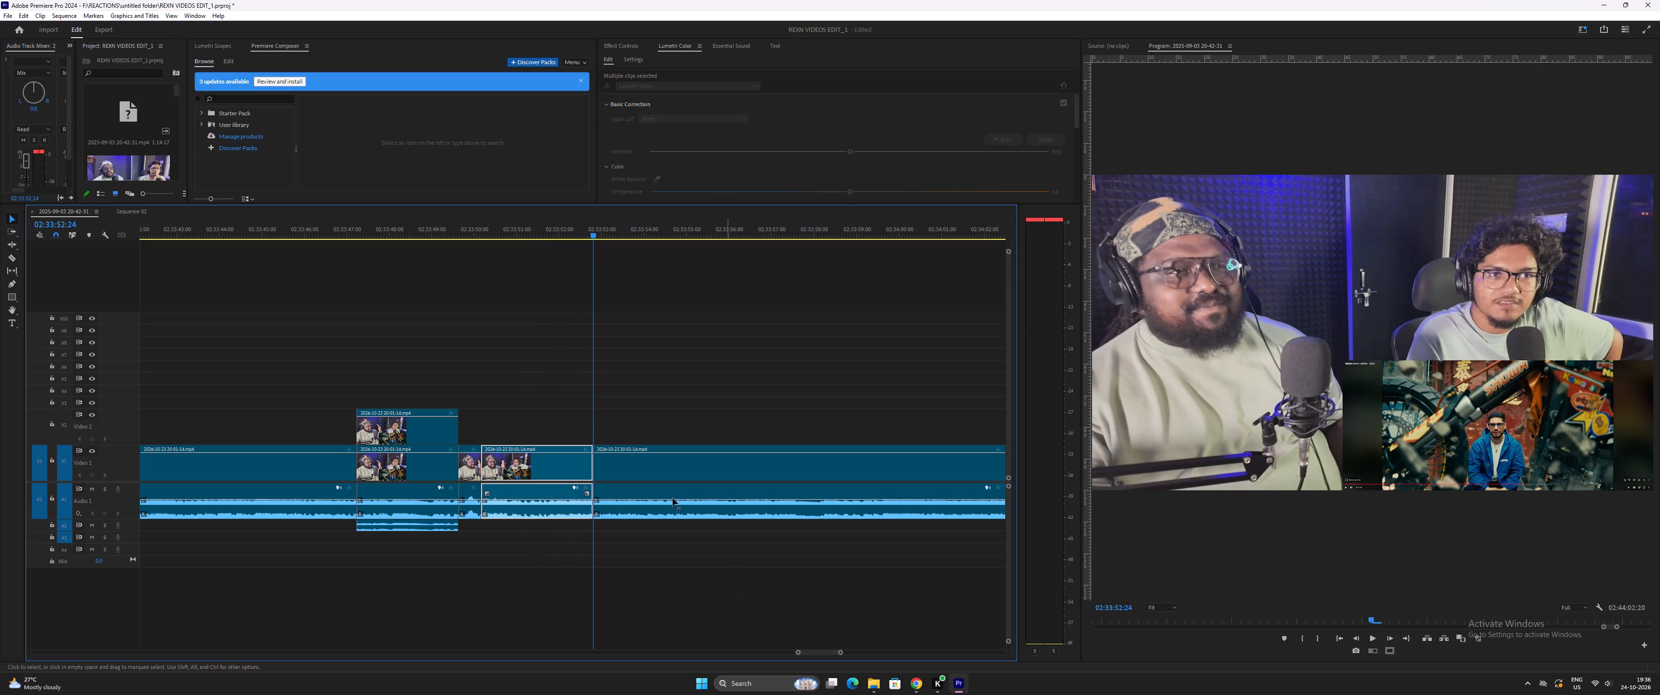
# Duplicate the clip piece ending at 02:33:52:24 onto Video 2 and its audio onto the track beneath Audio 1.
pyautogui.keyDown('alt'); pyautogui.moveTo(544, 467); pyautogui.dragTo(543, 436); pyautogui.keyUp('alt')
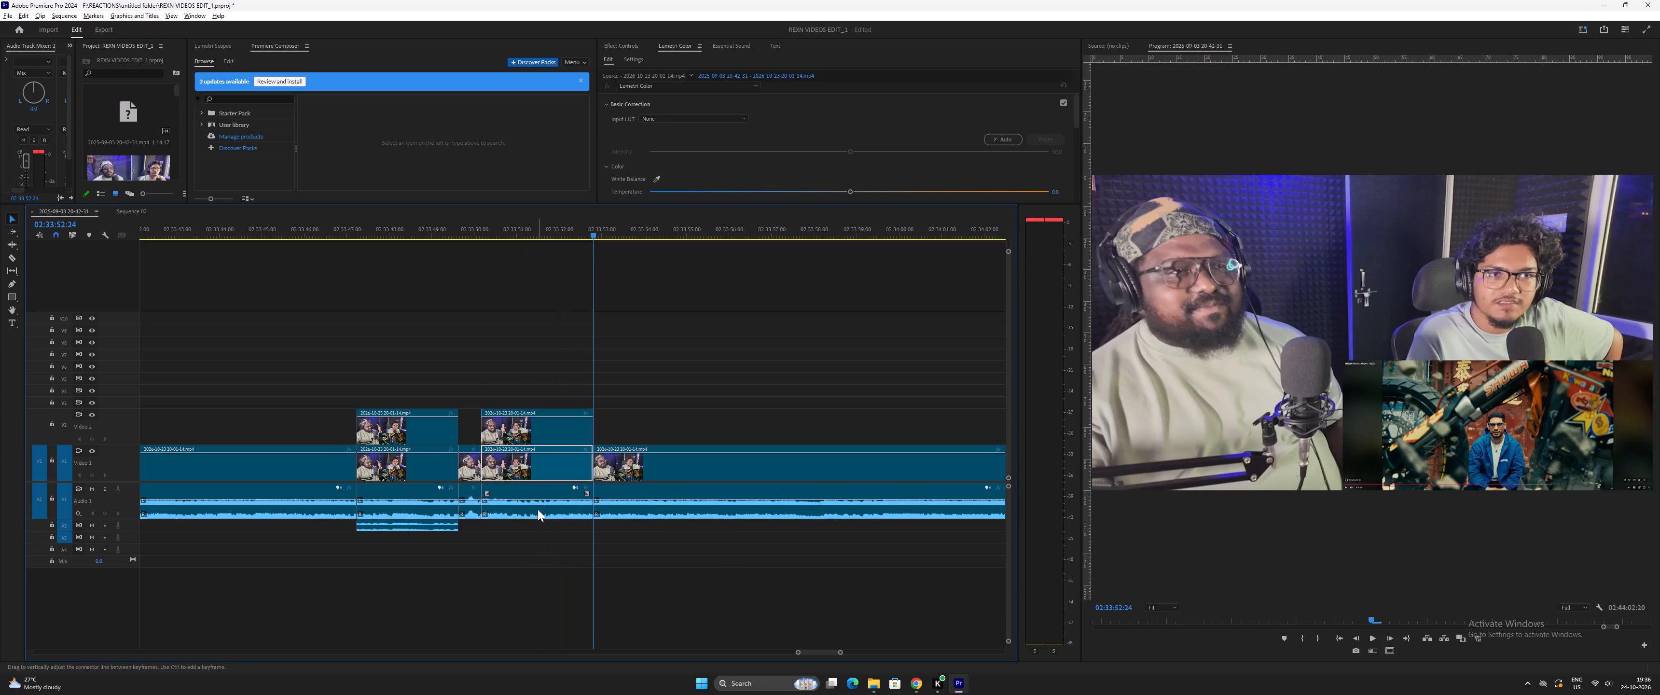
pyautogui.keyDown('alt'); pyautogui.moveTo(538, 512); pyautogui.dragTo(539, 527); pyautogui.keyUp('alt')
# Play past the second duplicated piece and split the video and audio at 02:33:53:19.
pyautogui.write('===')
pyautogui.press('space')
pyautogui.scroll(-9, 658, 510)
pyautogui.press('space')
pyautogui.click(653, 229)
pyautogui.press('space')
pyautogui.press('space')
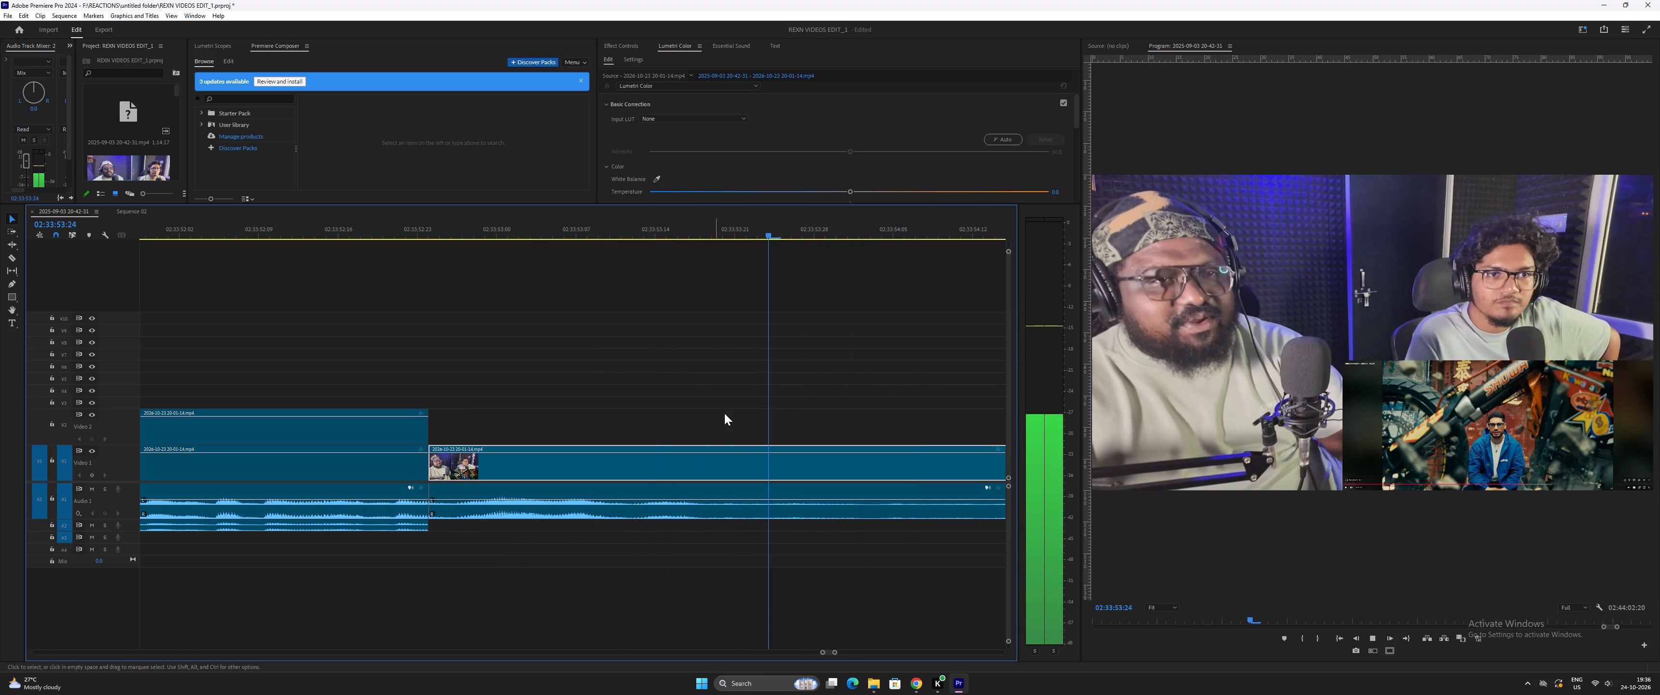
pyautogui.moveTo(688, 227); pyautogui.dragTo(707, 237)
pyautogui.moveTo(758, 402); pyautogui.dragTo(829, 584)
pyautogui.hotkey('ctrl', '[')
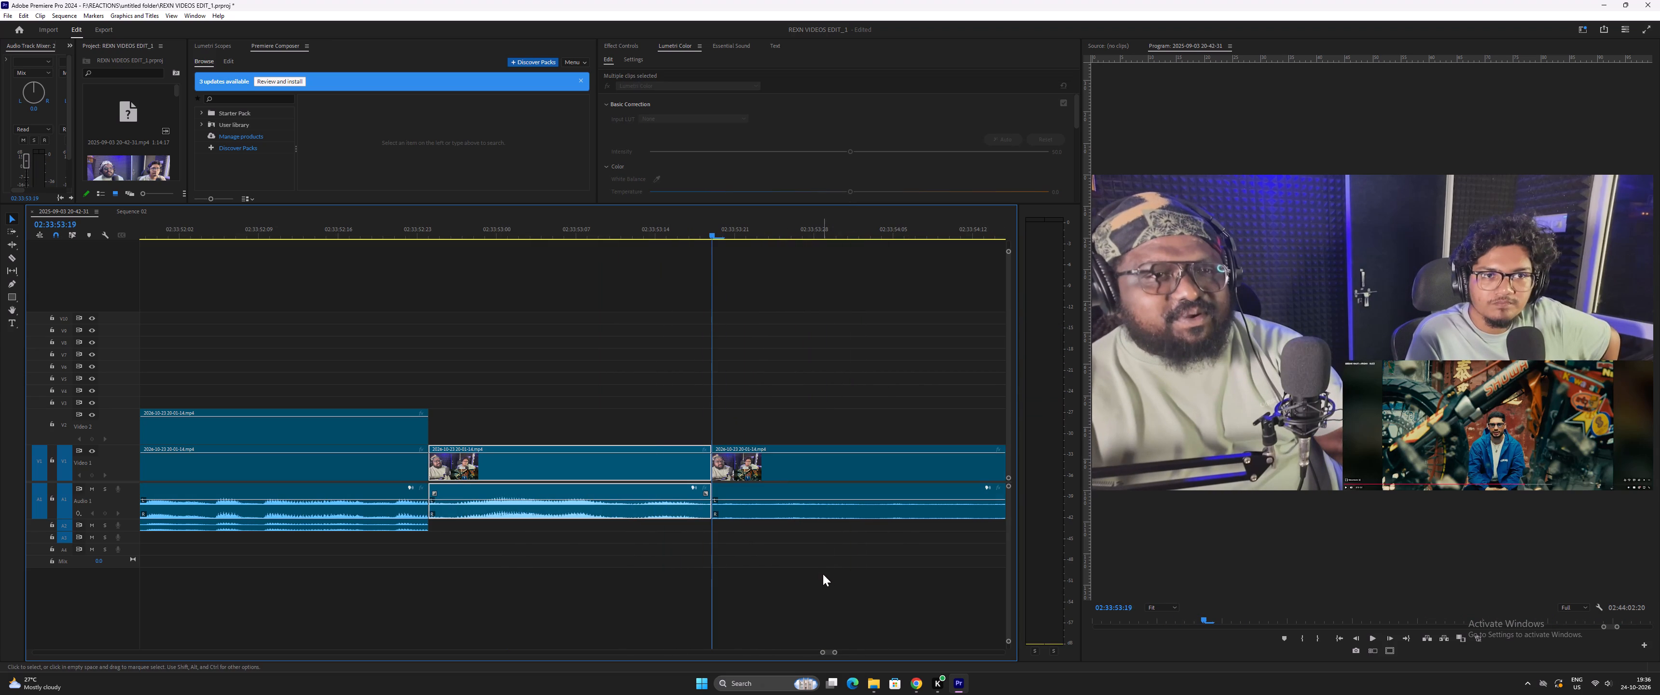
# Ripple-trim the start of the clip after the 02:33:53:19 cut up to about 02:33:54:24.
pyautogui.press('space')
pyautogui.press('-')
pyautogui.press('space')
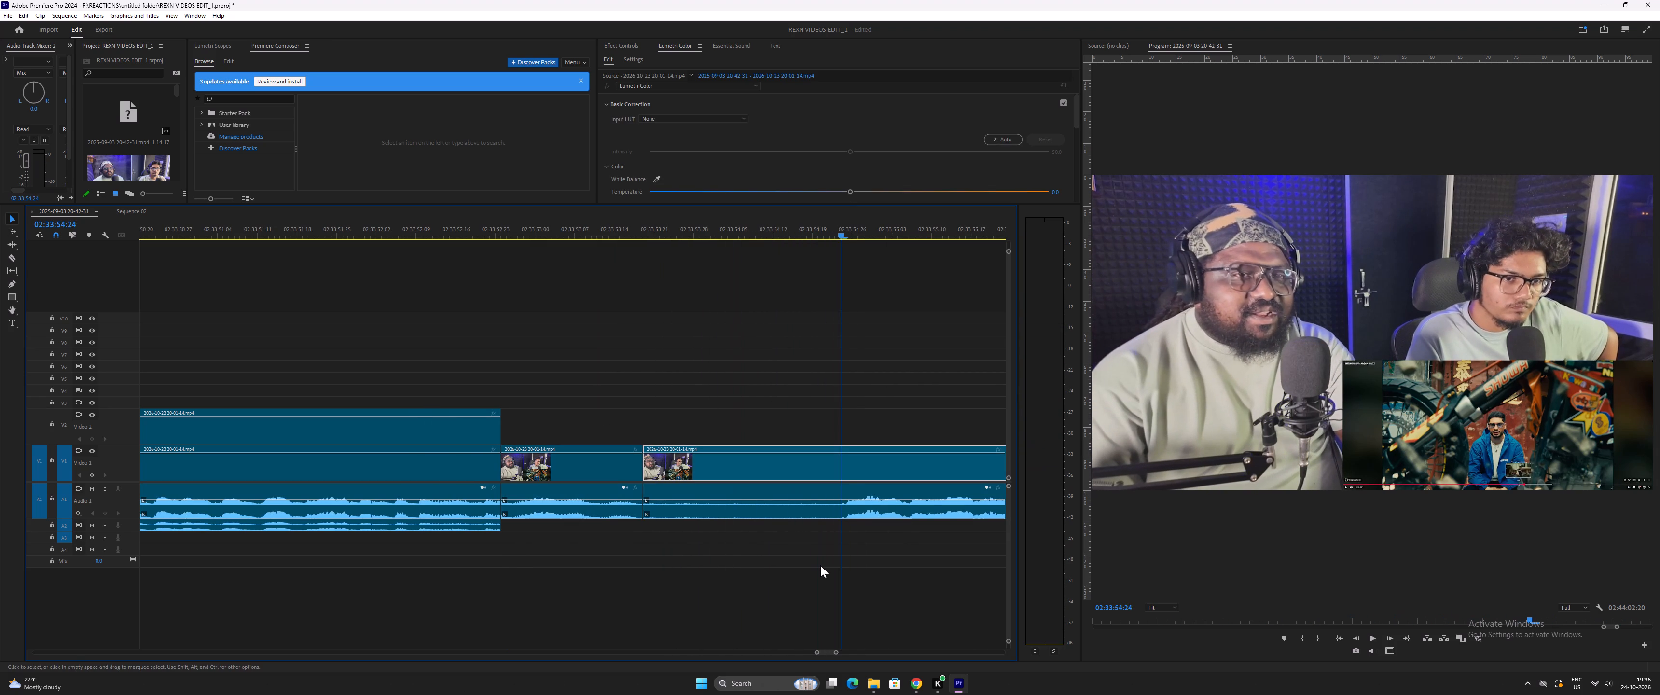
pyautogui.hotkey('ctrl', '-')
# Replay the trimmed clip to find its end point and split the video and audio at 02:33:55:08.
pyautogui.press('space')
pyautogui.scroll(-10, 817, 562)
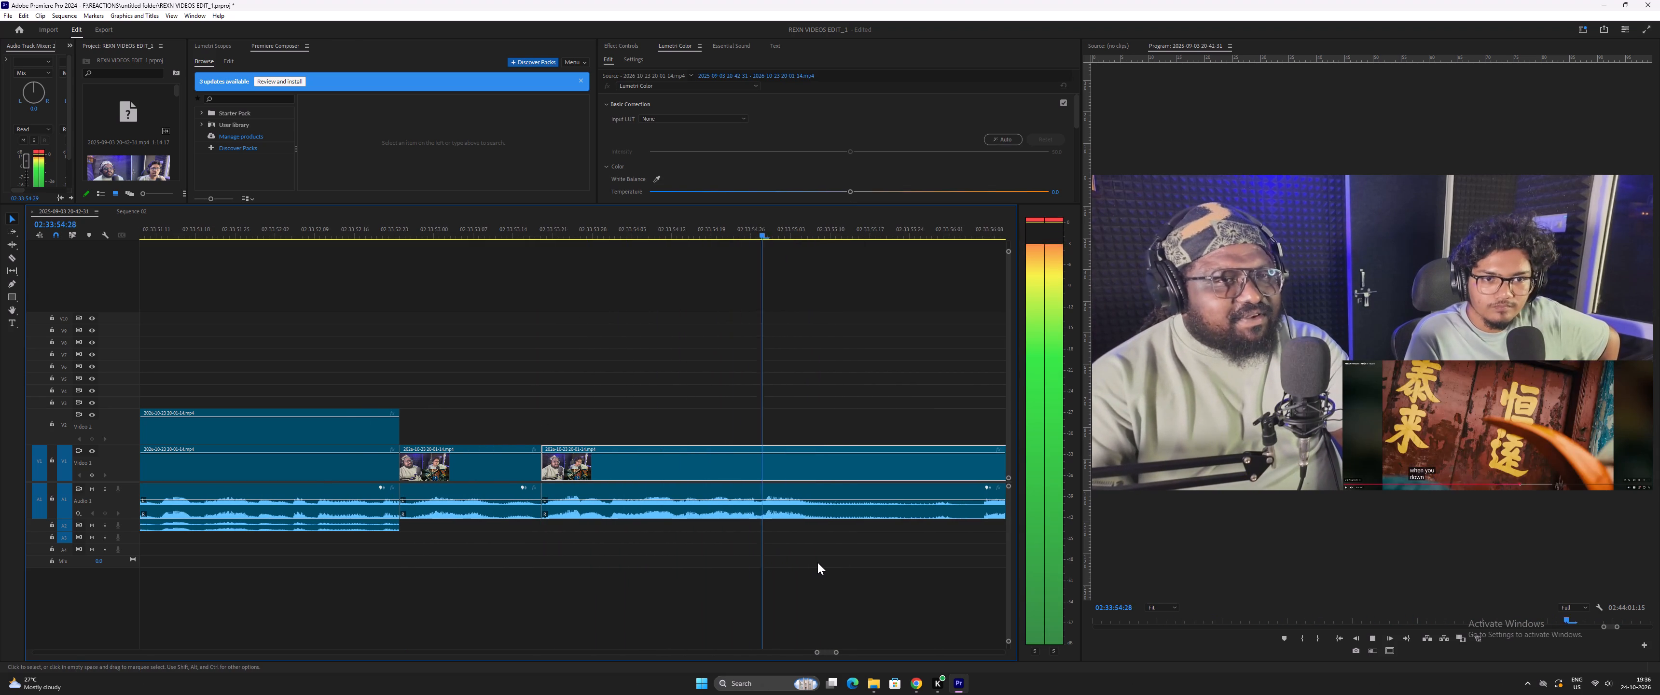
pyautogui.scroll(-4, 817, 562)
pyautogui.press('space')
pyautogui.click(517, 237)
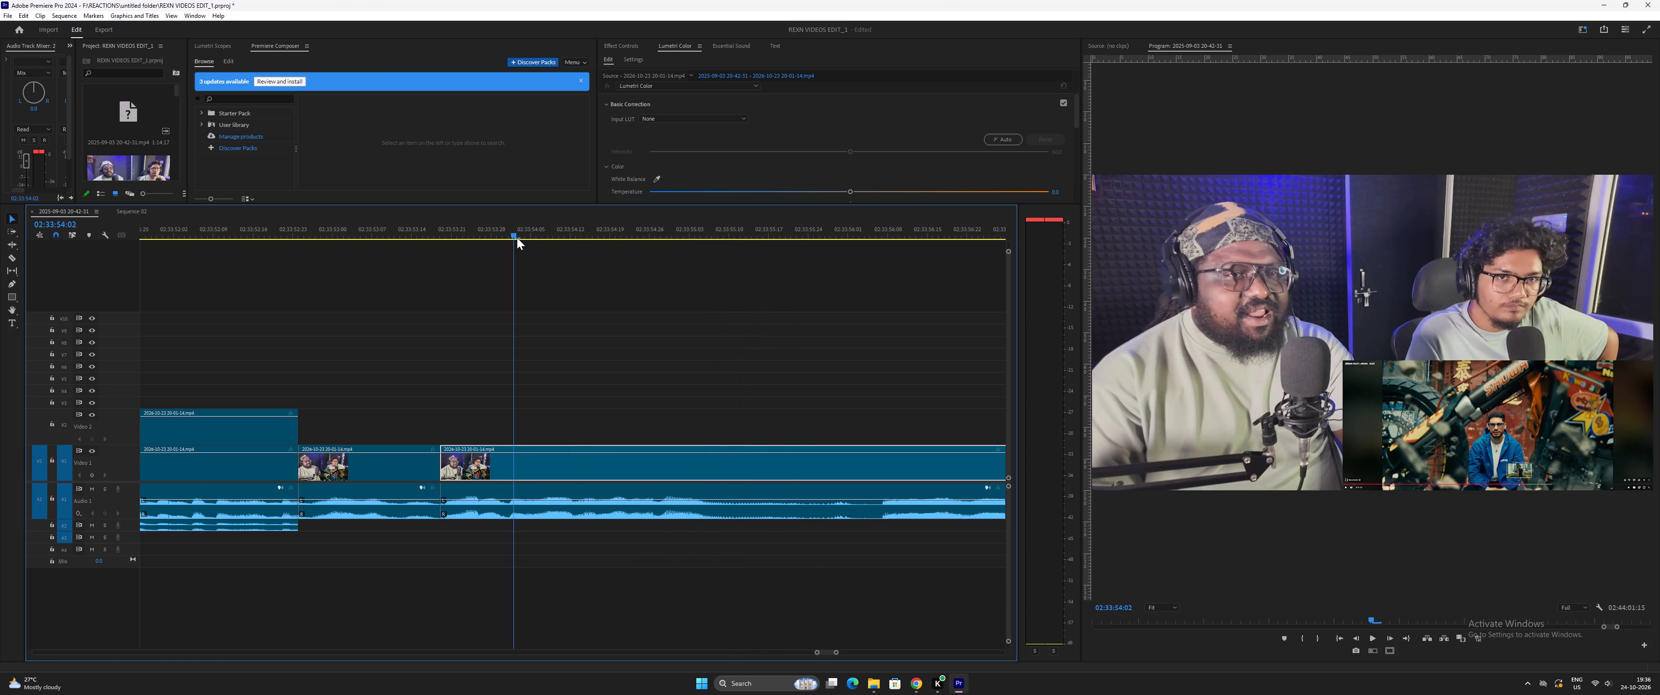
pyautogui.press('space')
pyautogui.press('space')
pyautogui.press('space')
pyautogui.press('space')
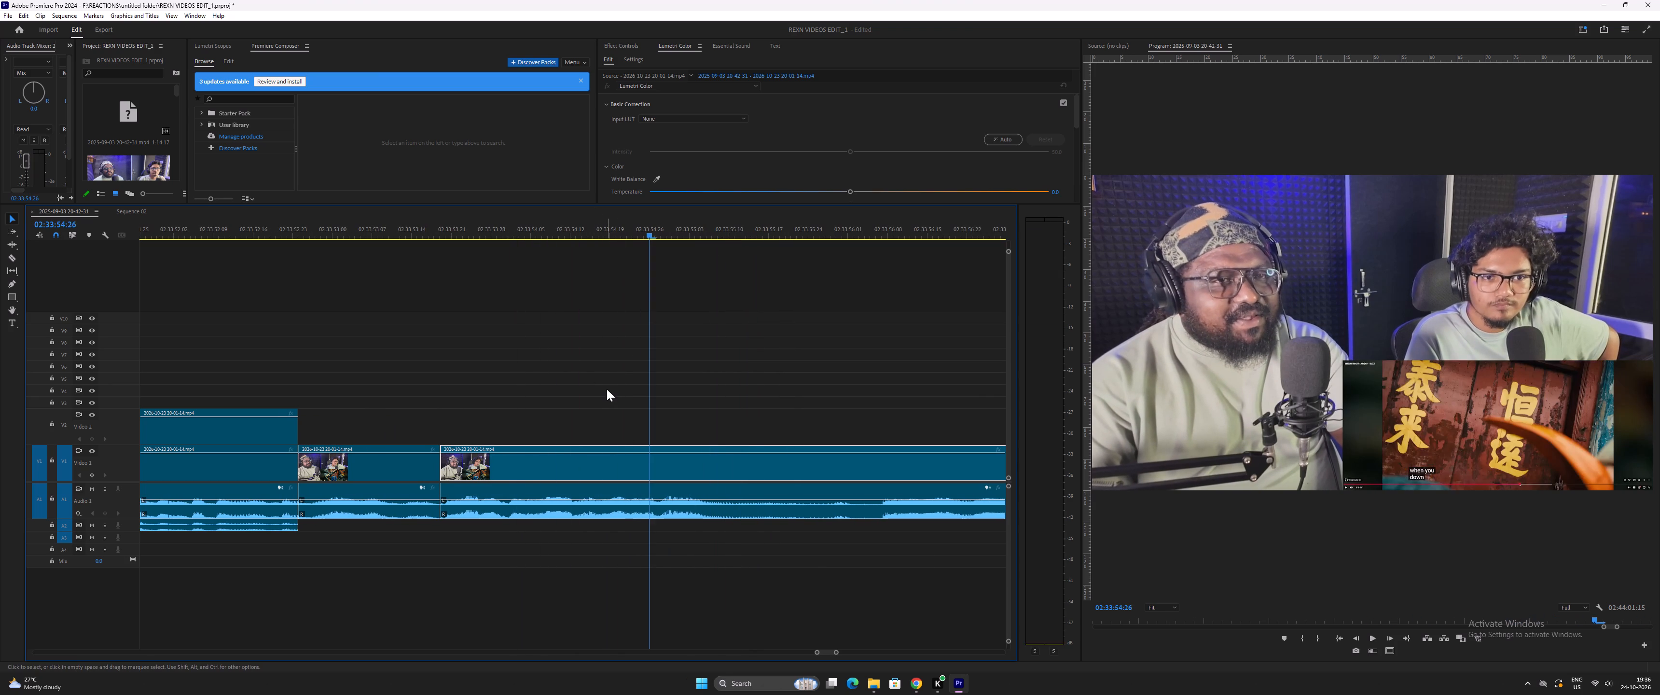
pyautogui.press('space')
pyautogui.press('space')
pyautogui.press('space')
pyautogui.press('space')
pyautogui.moveTo(769, 408); pyautogui.dragTo(829, 563)
pyautogui.hotkey('ctrl', '[')
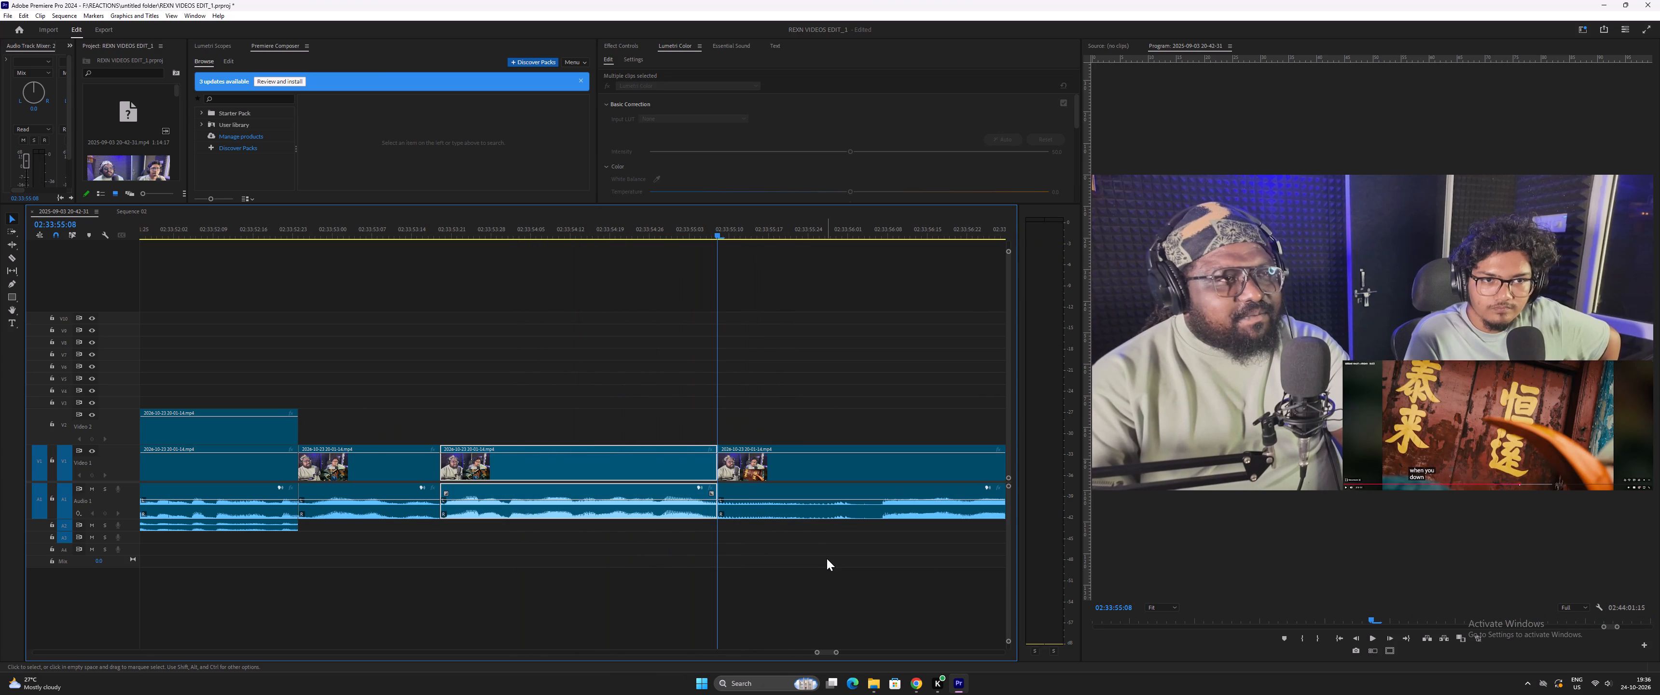
# Play and replay the section after the 02:33:55:08 cut and ripple-trim the following clip's start up to about 02:33:57:12.
pyautogui.press('space')
pyautogui.press('-')
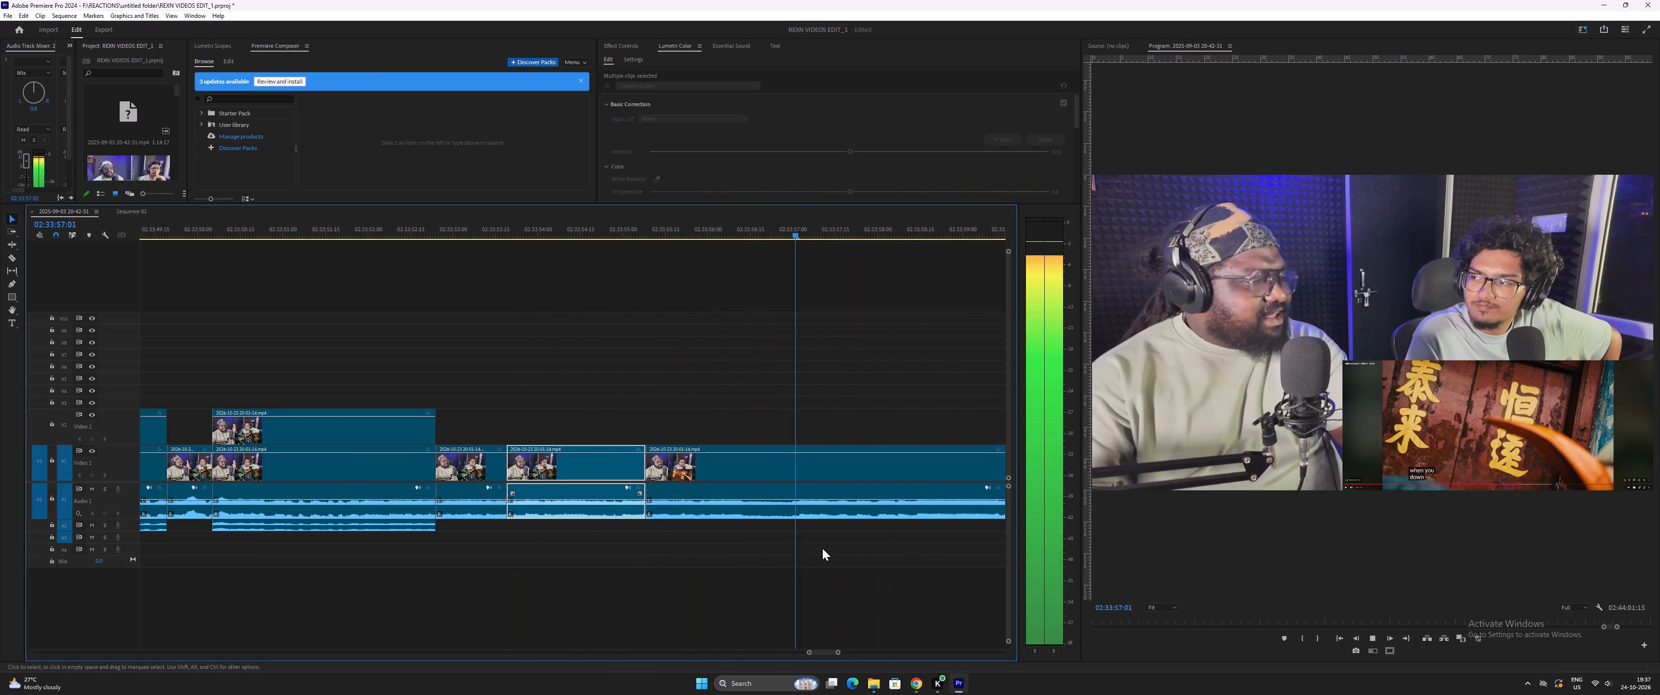
pyautogui.press('space')
pyautogui.press('=')
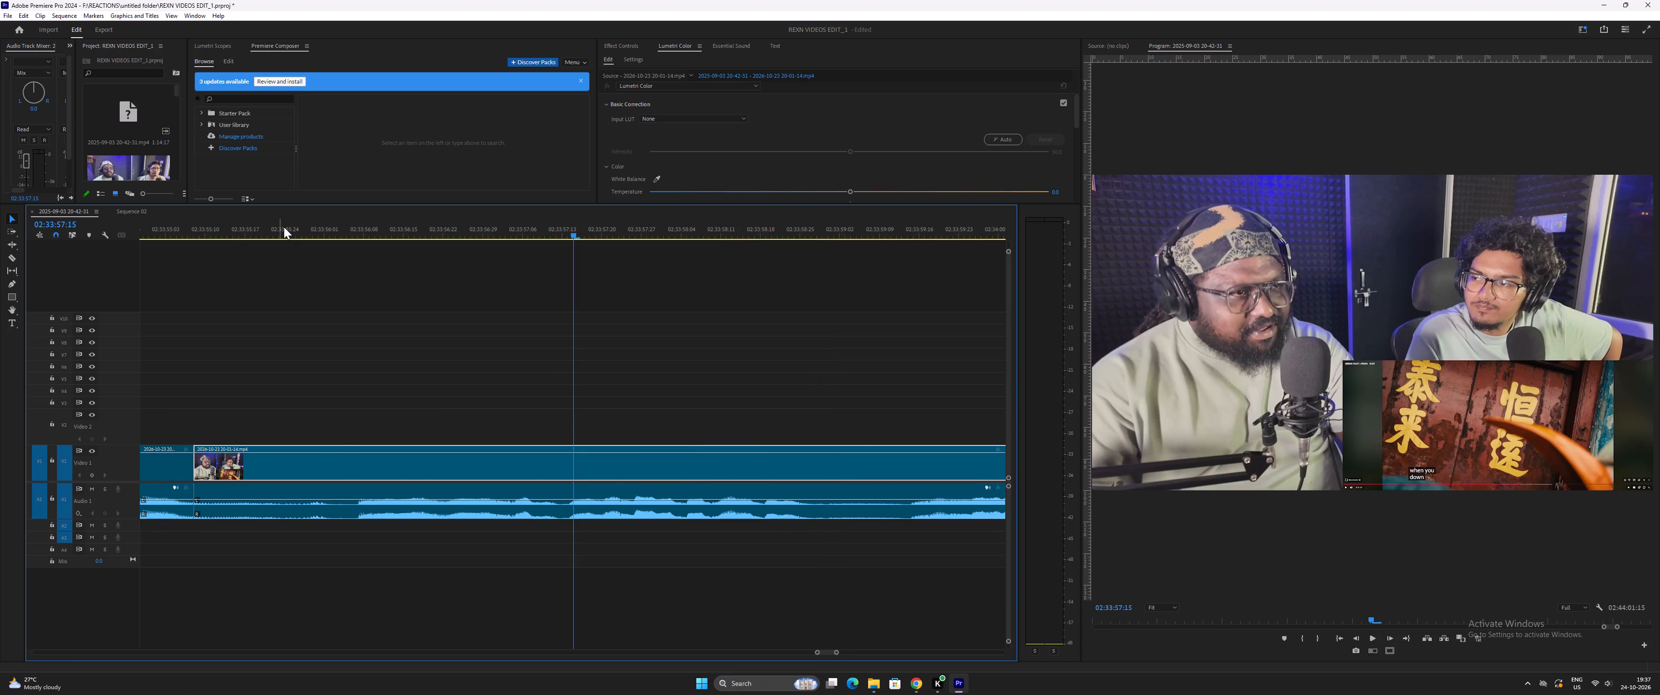
pyautogui.moveTo(287, 228); pyautogui.dragTo(292, 229)
pyautogui.press('space')
pyautogui.press('space')
pyautogui.press('space')
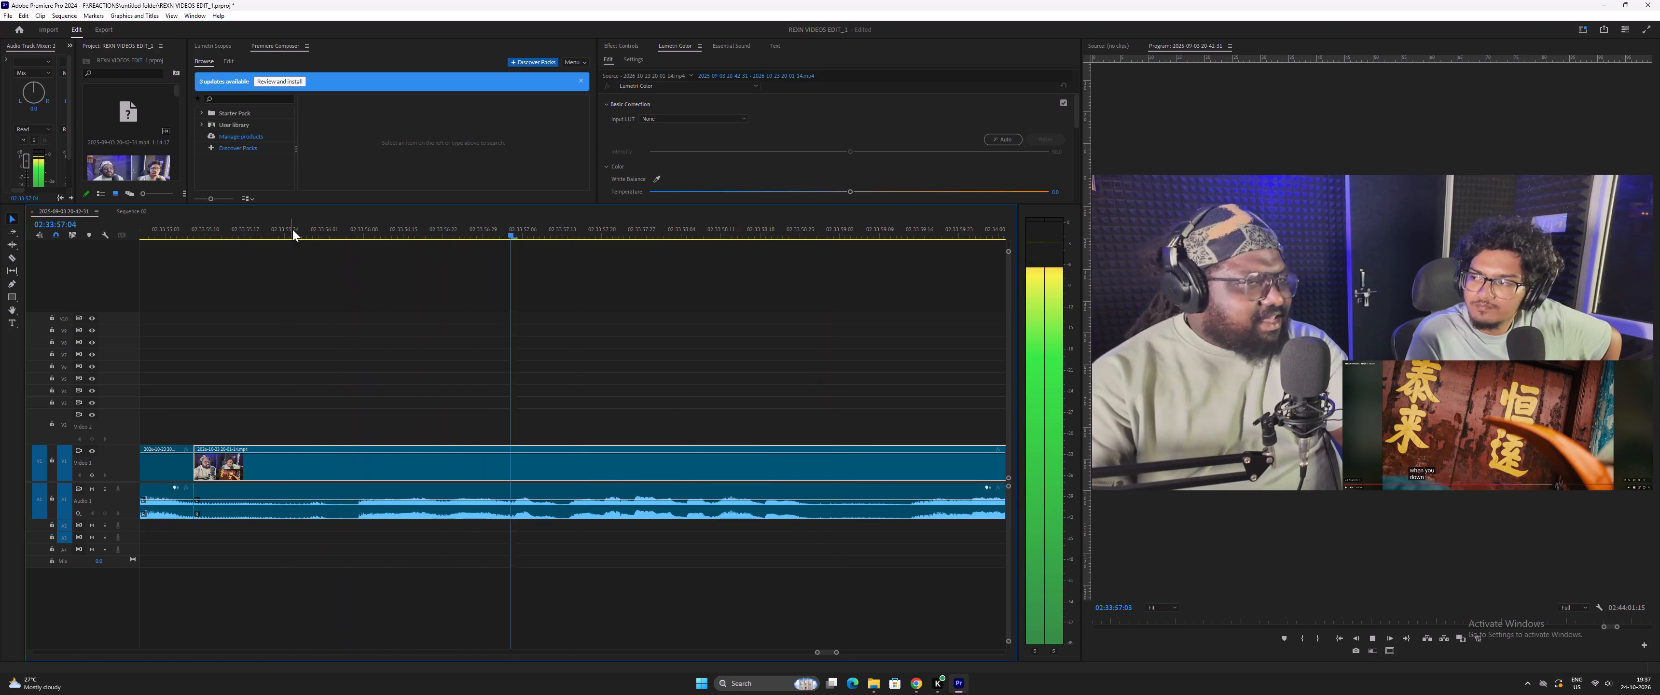
pyautogui.press('space')
pyautogui.click(361, 229)
pyautogui.press('space')
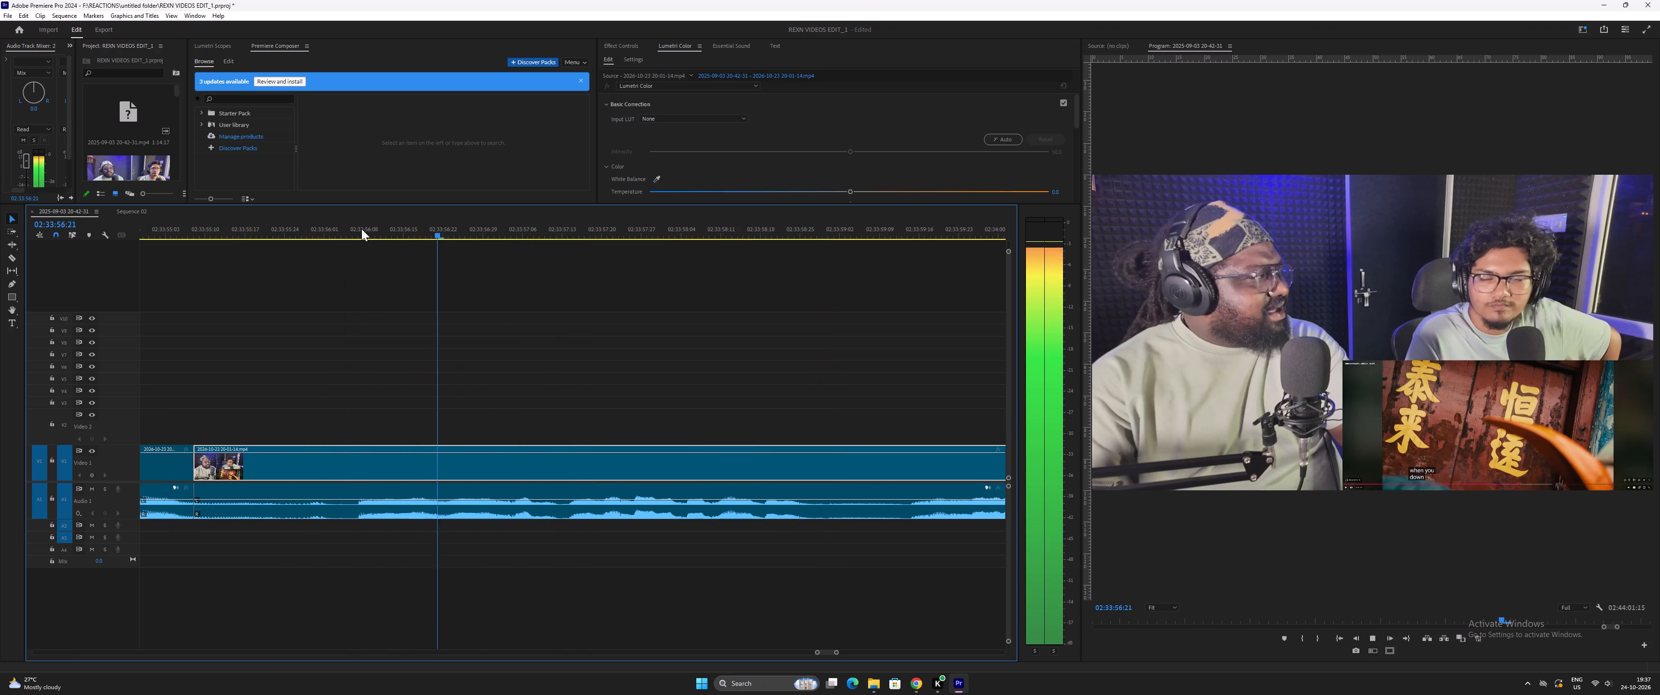
pyautogui.press('space')
pyautogui.press('space')
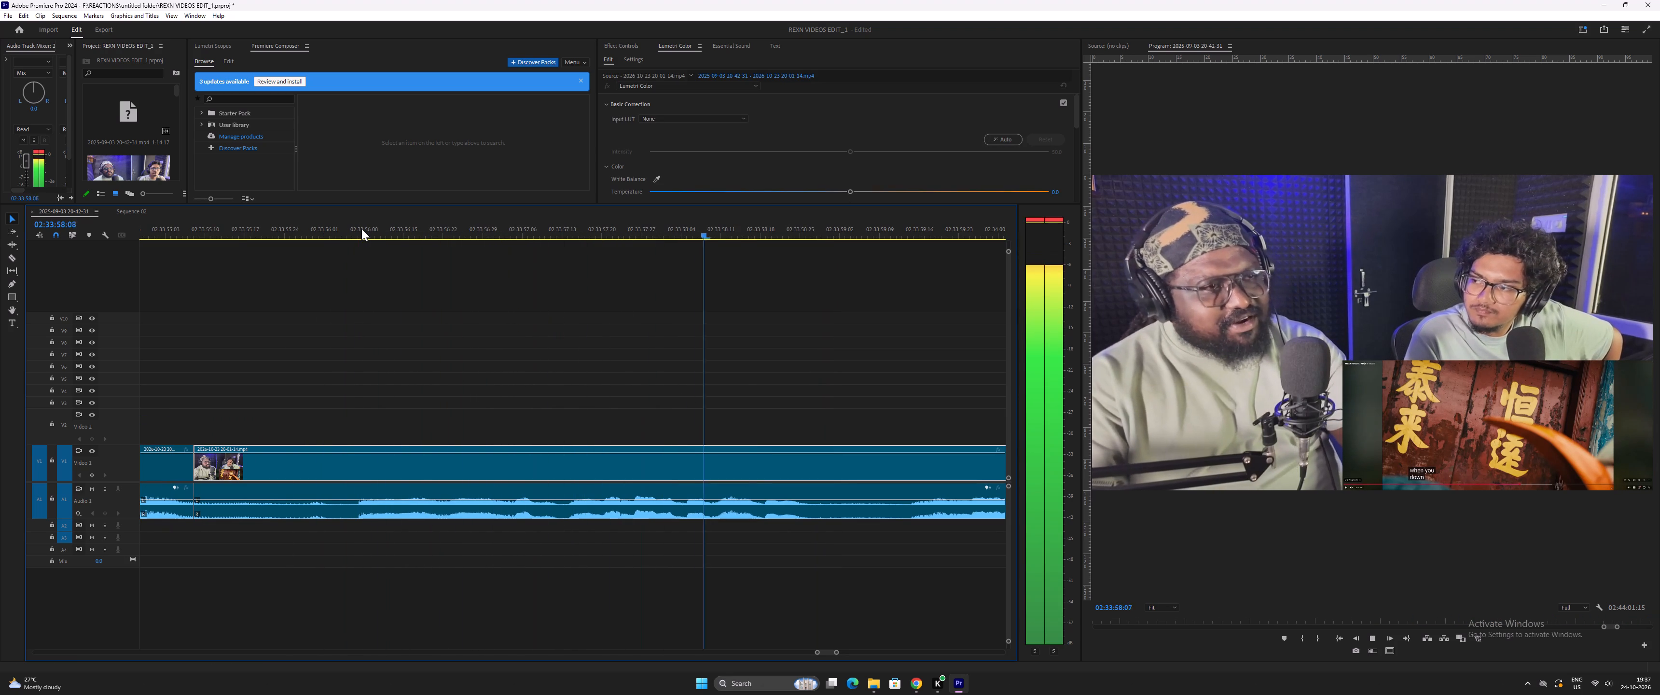
pyautogui.press('space')
pyautogui.click(543, 230)
pyautogui.press('space')
pyautogui.moveTo(544, 230); pyautogui.dragTo(556, 238)
pyautogui.press('space')
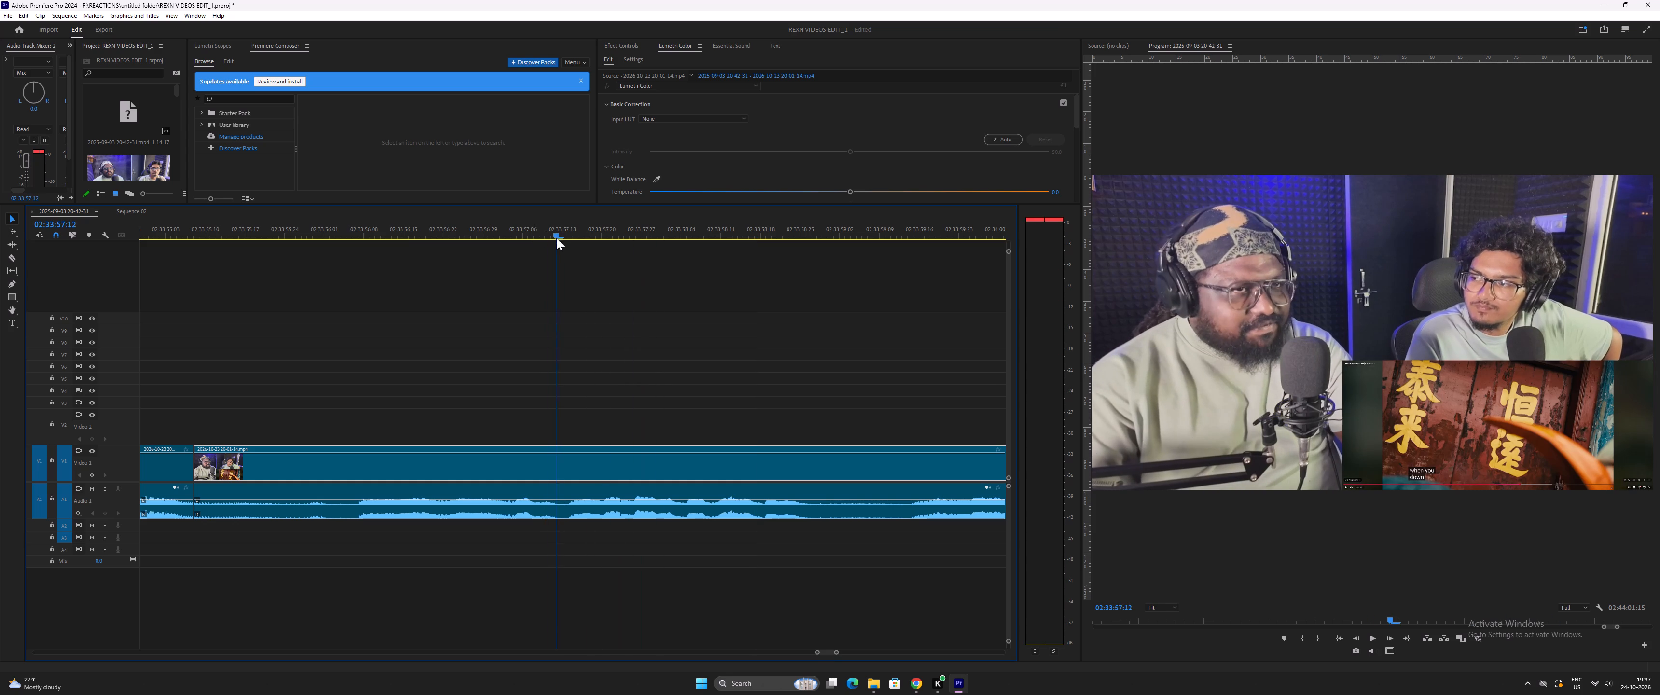
pyautogui.moveTo(556, 238); pyautogui.dragTo(563, 243)
pyautogui.hotkey('ctrl', '-')
# Replay across the 02:33:55:08 cut and split the video and audio at 02:33:56:23.
pyautogui.moveTo(156, 235); pyautogui.dragTo(148, 236)
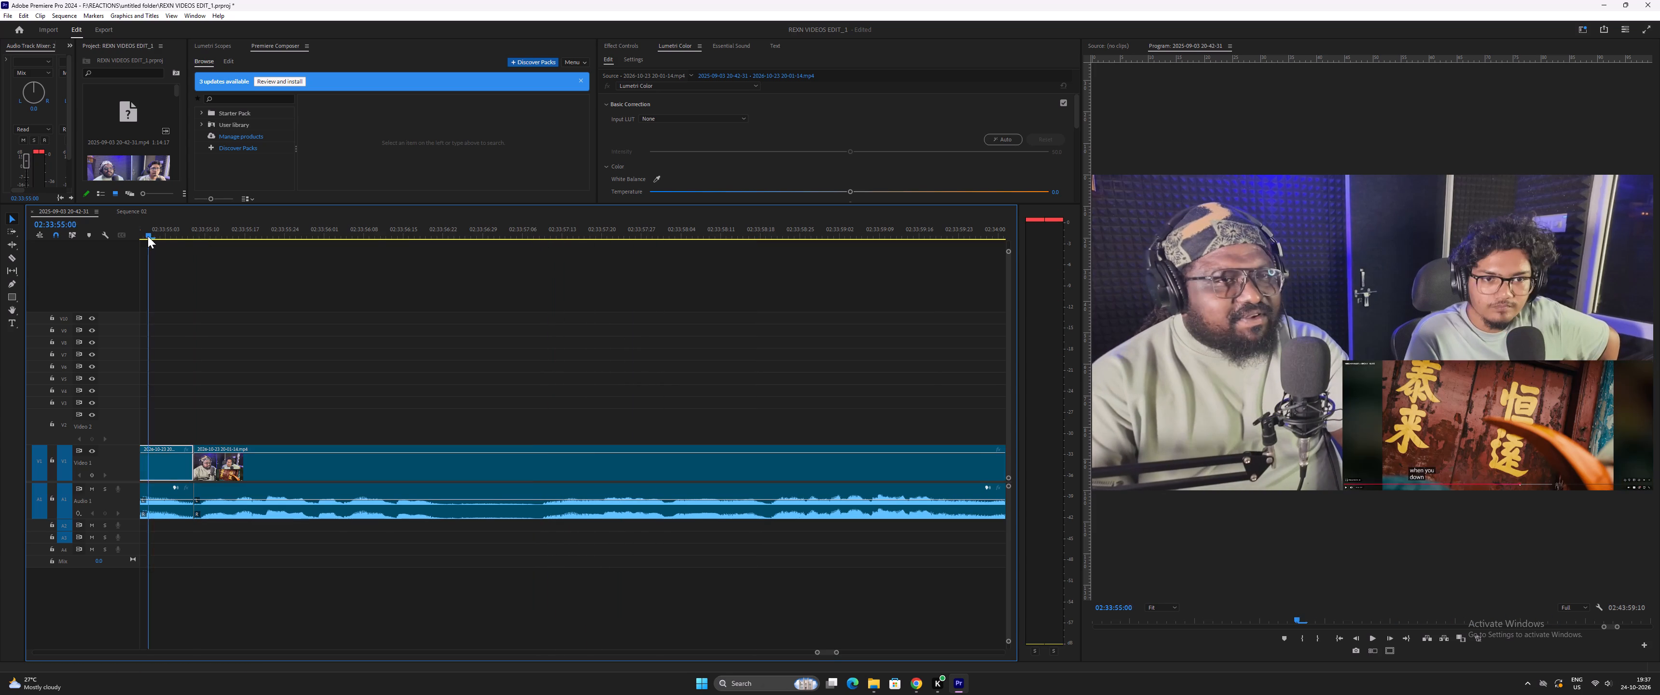
pyautogui.moveTo(148, 236); pyautogui.dragTo(145, 236)
pyautogui.press('space')
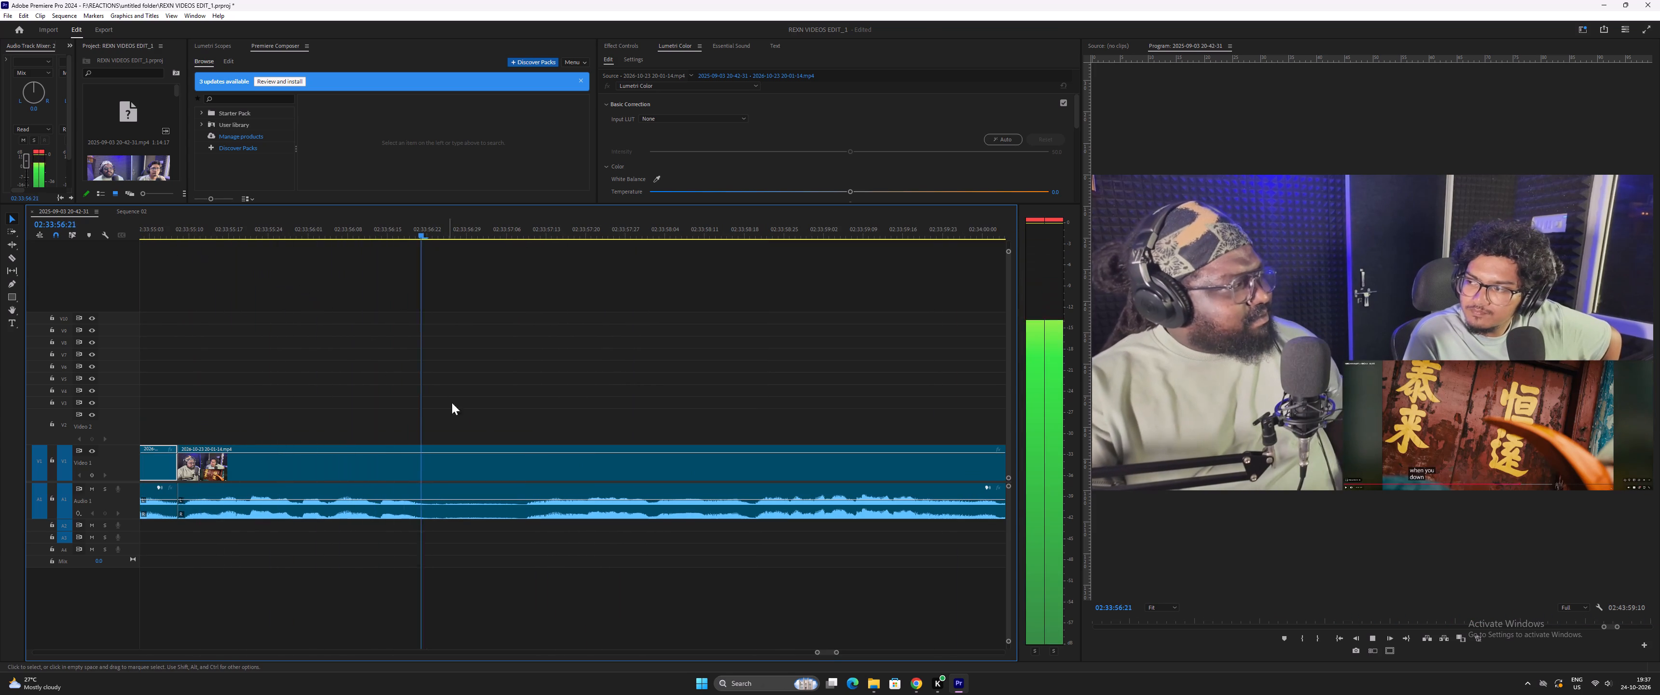
pyautogui.press('space')
pyautogui.moveTo(422, 236); pyautogui.dragTo(436, 242)
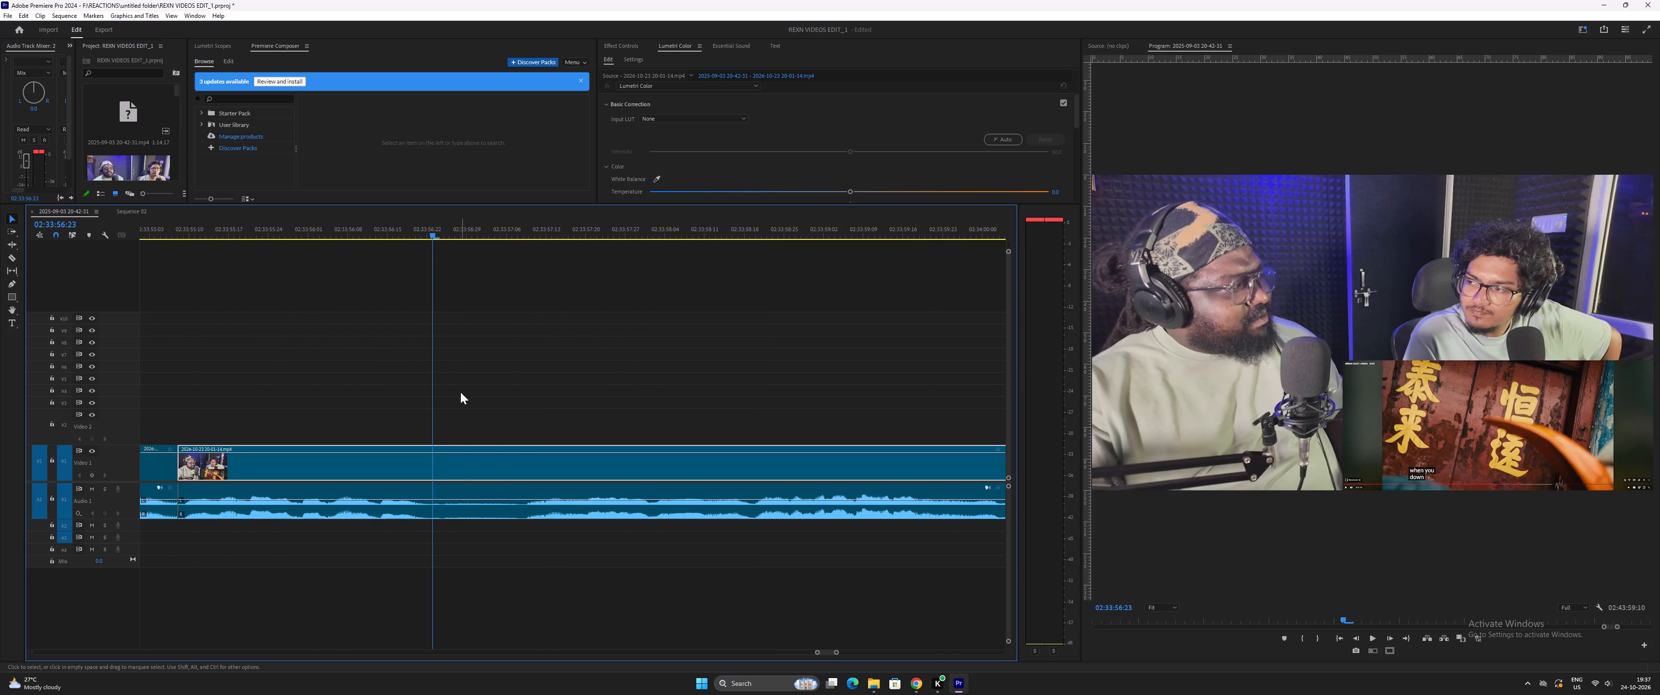
pyautogui.moveTo(462, 397); pyautogui.dragTo(533, 546)
pyautogui.hotkey('ctrl', '[')
# Play on and ripple-trim the start of the clip after the 02:33:56:23 cut up to 02:33:57:10.
pyautogui.press('space')
pyautogui.press('space')
pyautogui.hotkey('ctrl', '-')
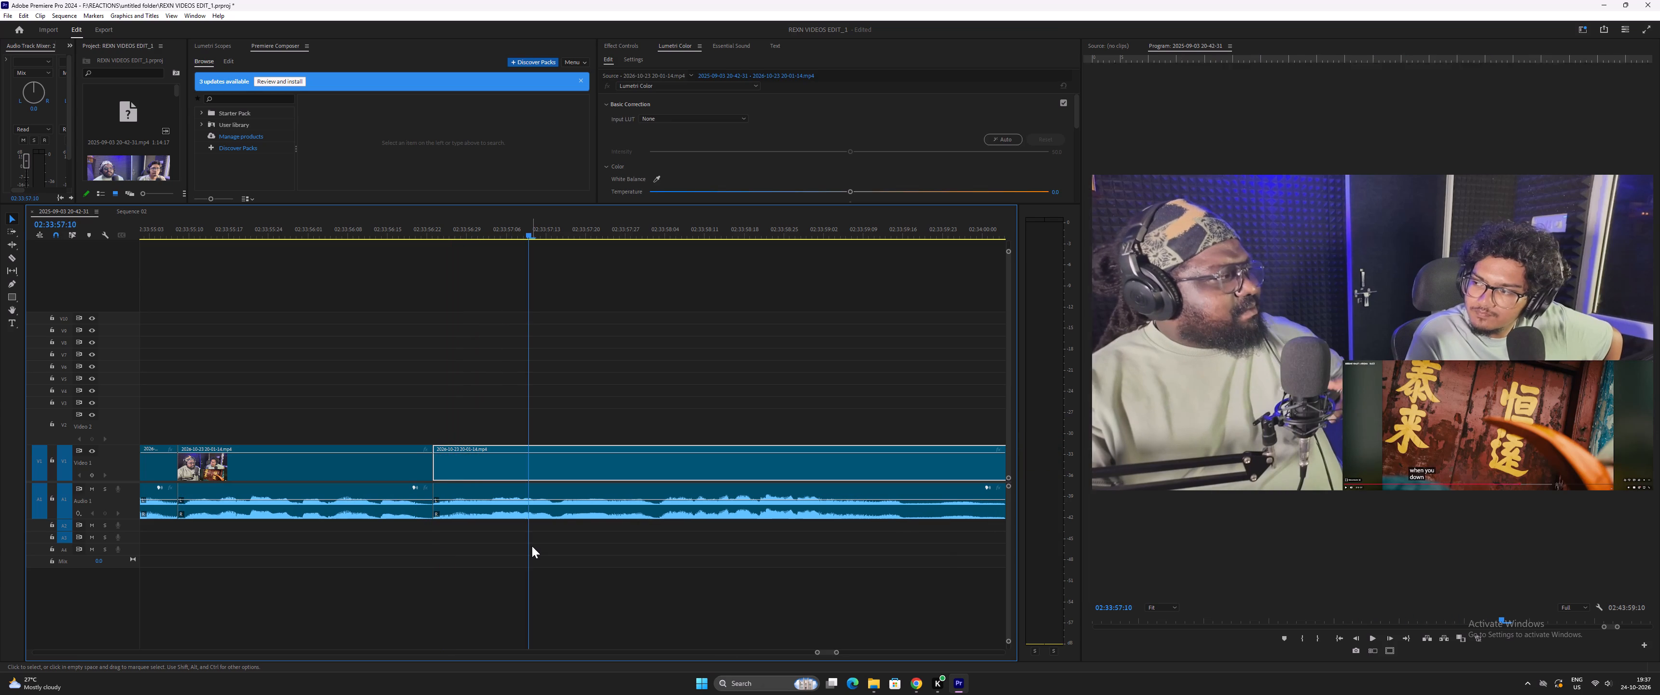
# Play past the 02:33:56:23 cut to find where the speech ends and split only the audio at 02:33:59:18.
pyautogui.click(374, 231)
pyautogui.press('space')
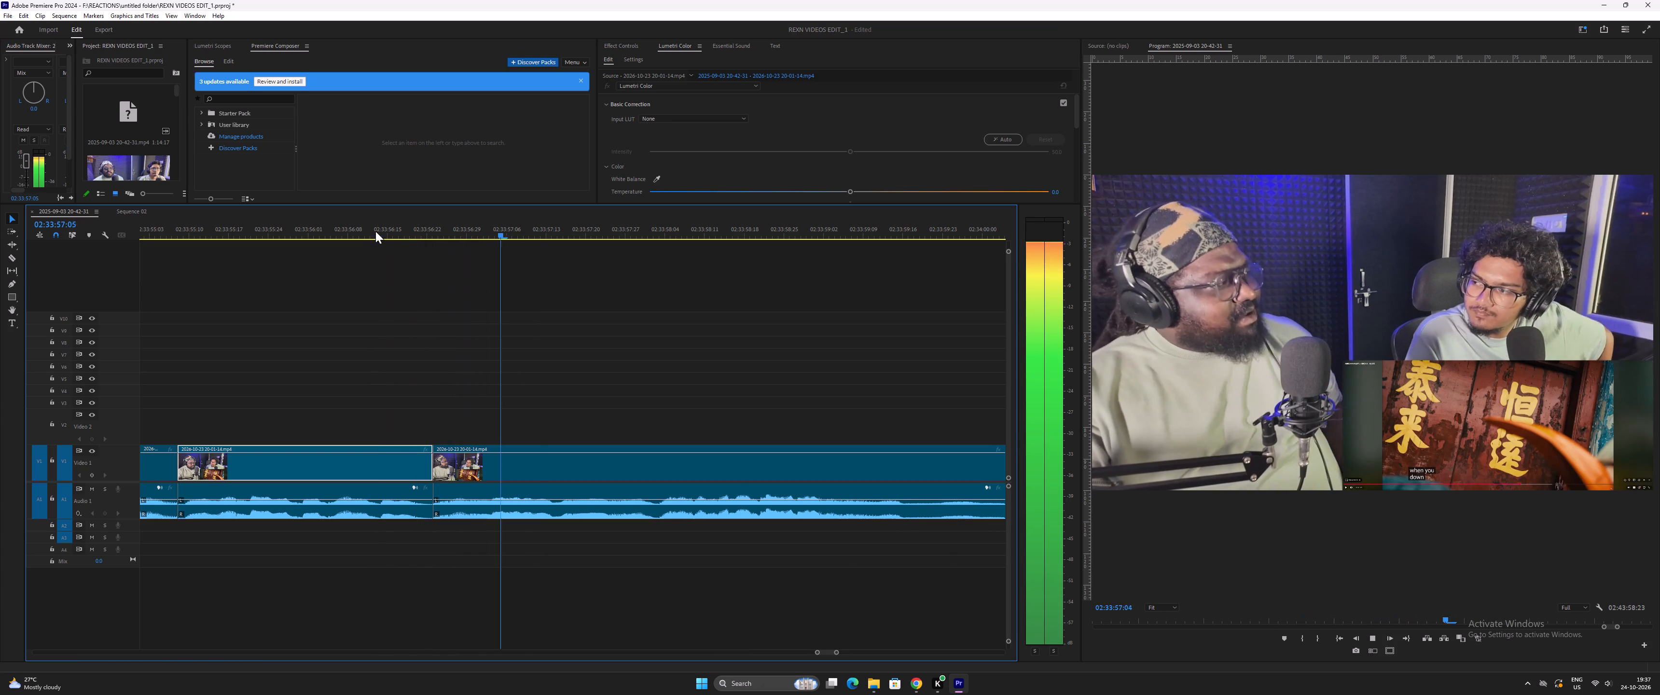
pyautogui.scroll(-7, 457, 313)
pyautogui.press('-')
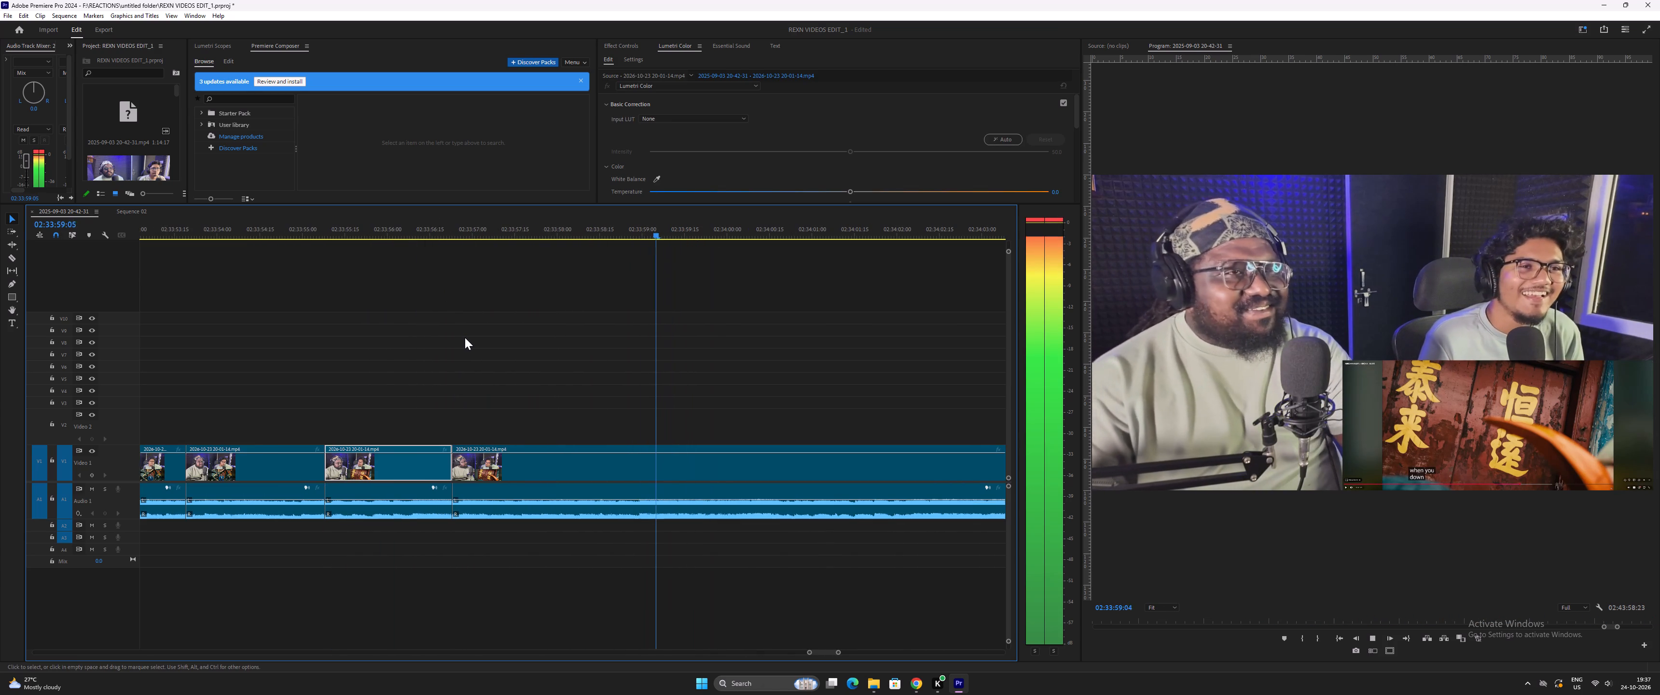
pyautogui.write('-=')
pyautogui.press('=')
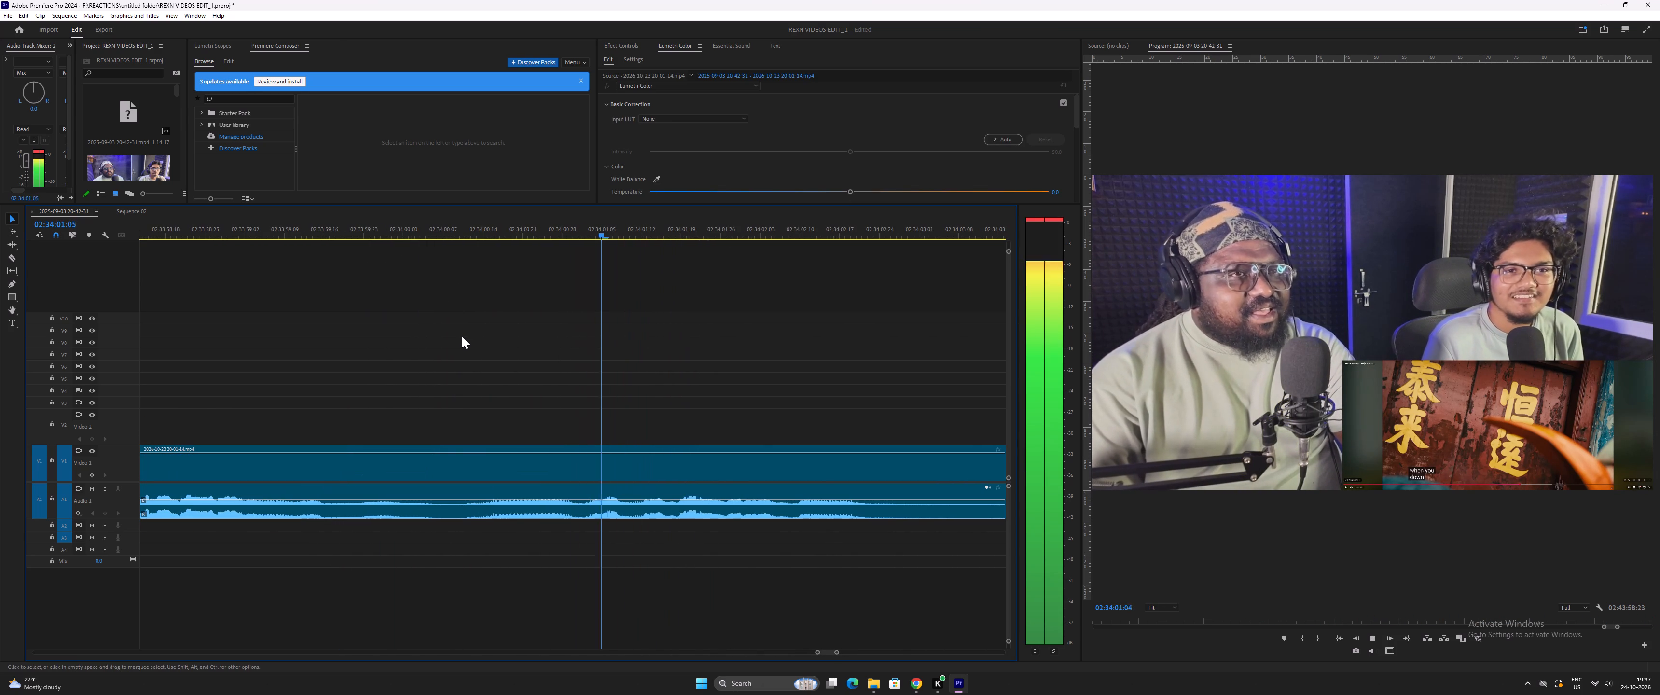
pyautogui.press('space')
pyautogui.click(274, 237)
pyautogui.press('space')
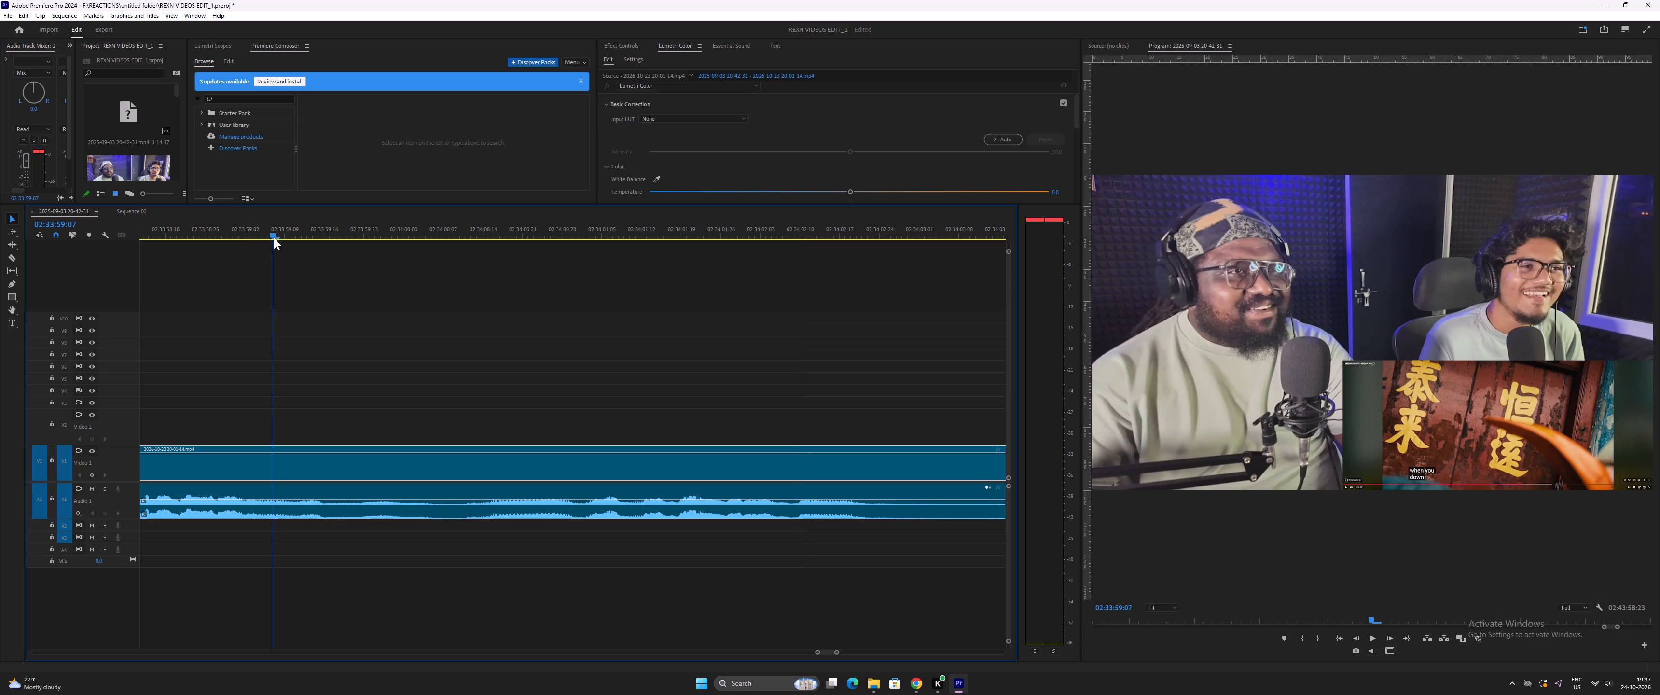
pyautogui.press('space')
pyautogui.click(344, 236)
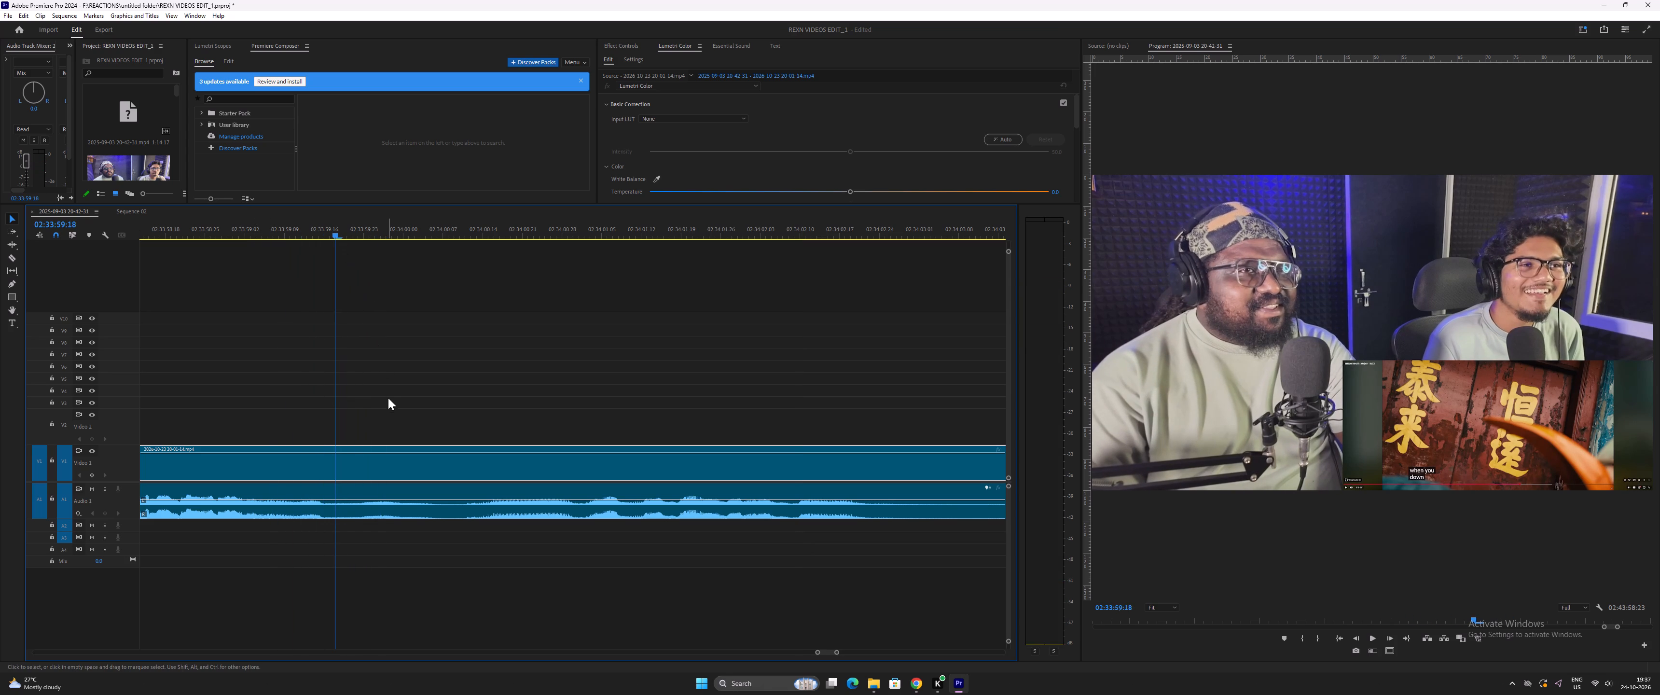
pyautogui.moveTo(384, 382); pyautogui.dragTo(470, 540)
pyautogui.click(395, 535)
pyautogui.click(380, 512)
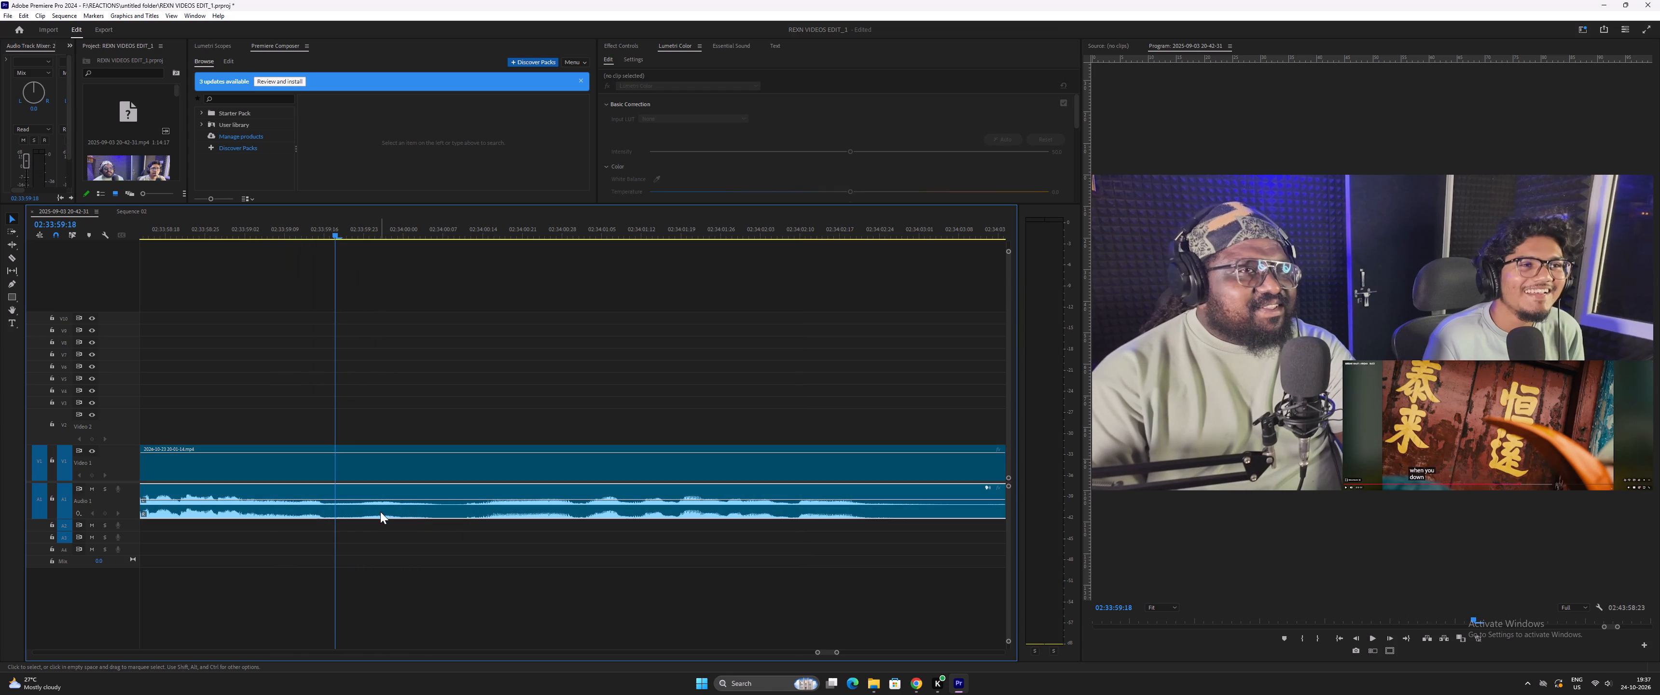
pyautogui.hotkey('ctrl', '[')
# Split the audio again at 02:34:00:09 and delete the audio piece between 02:33:59:18 and that point.
pyautogui.press('space')
pyautogui.press('space')
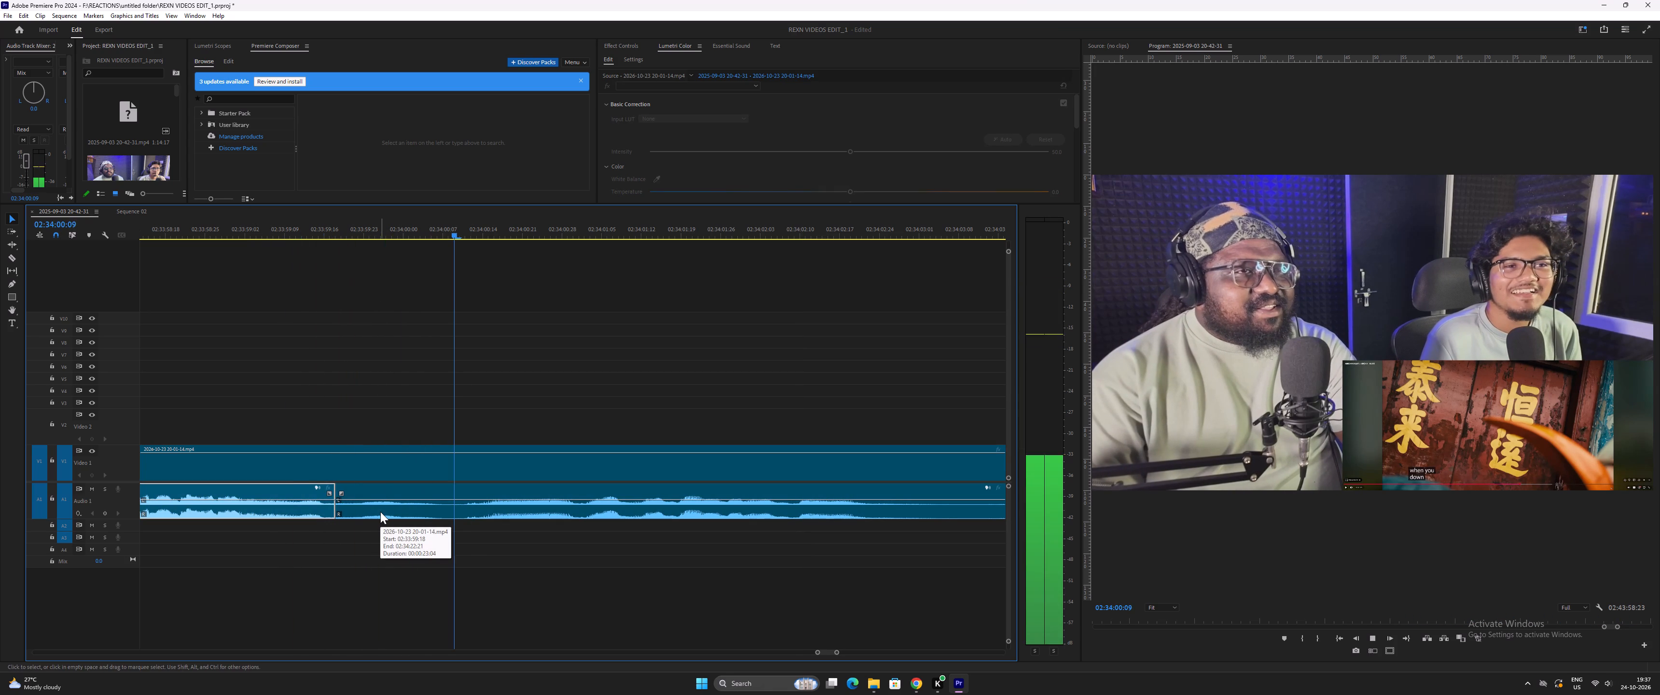
pyautogui.keyDown('ctrl'); pyautogui.click(414, 513); pyautogui.keyUp('ctrl')
pyautogui.hotkey('ctrl', '[')
pyautogui.press('Delete')
# Replay across the audio gap and split the Video 1 clip at the gap's start, 02:33:59:18.
pyautogui.press('space')
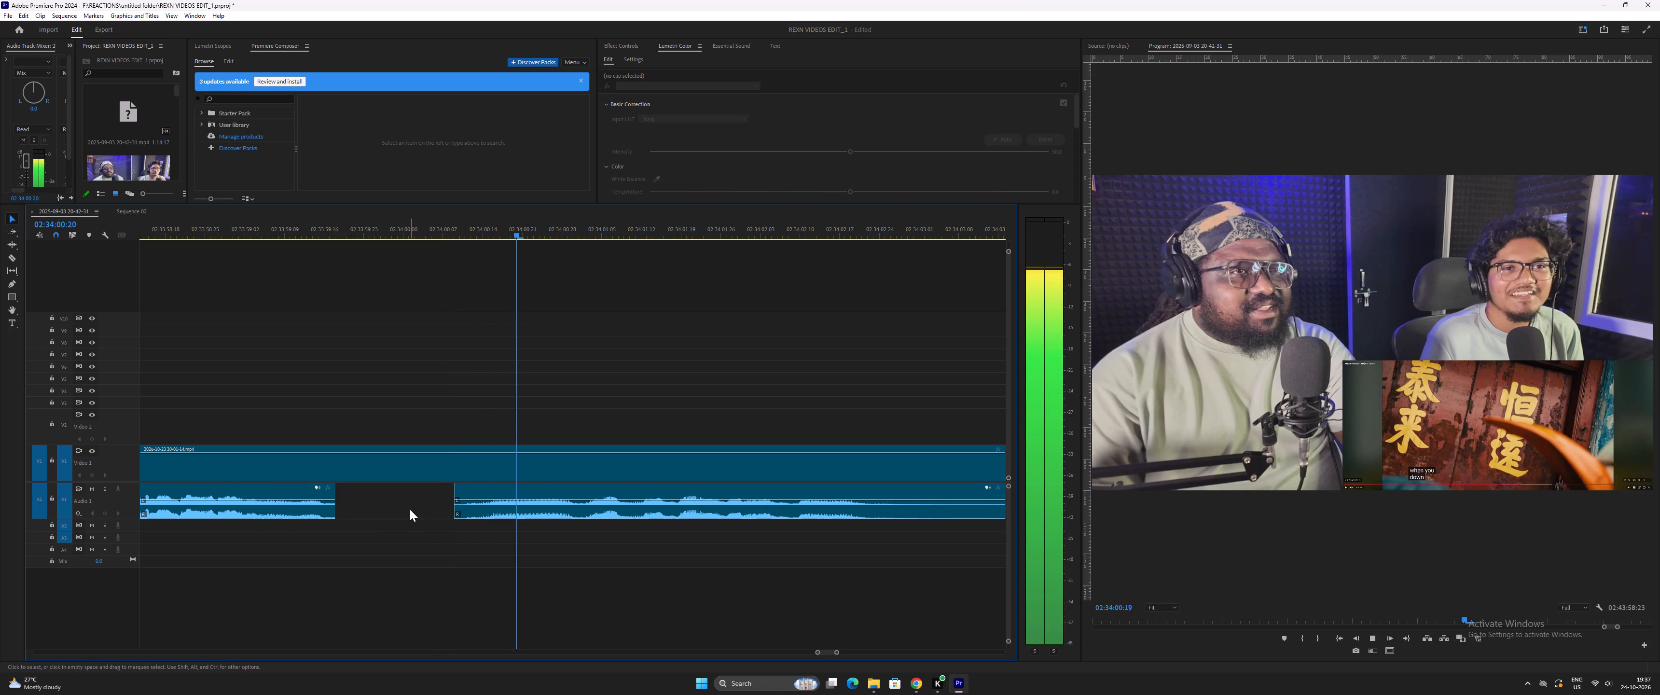
pyautogui.press('-')
pyautogui.press('-')
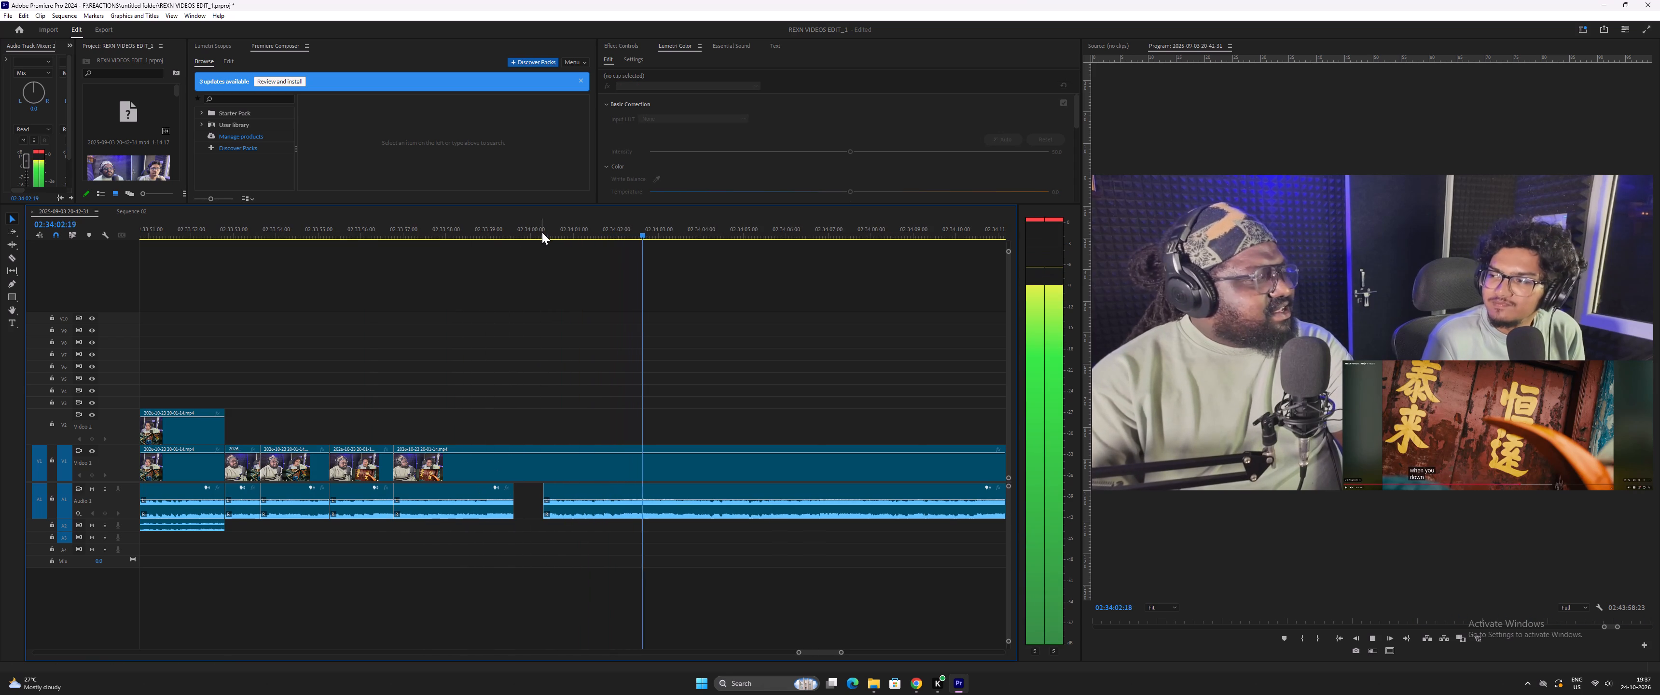
pyautogui.click(542, 232)
pyautogui.press('space')
pyautogui.press('=')
pyautogui.press('space')
pyautogui.click(466, 236)
pyautogui.press('space')
pyautogui.press('space')
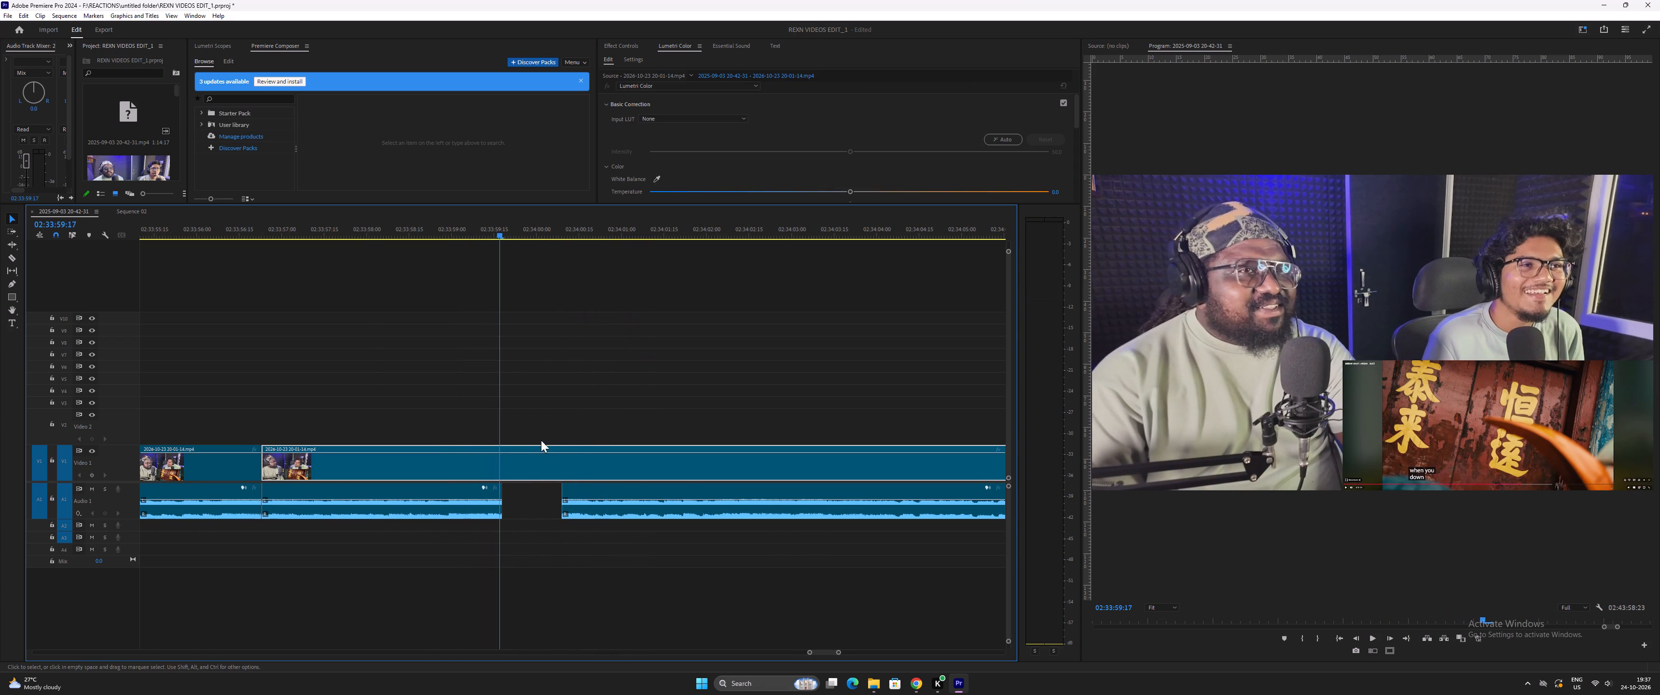
pyautogui.press('=')
pyautogui.press('=')
pyautogui.moveTo(581, 211); pyautogui.dragTo(592, 224)
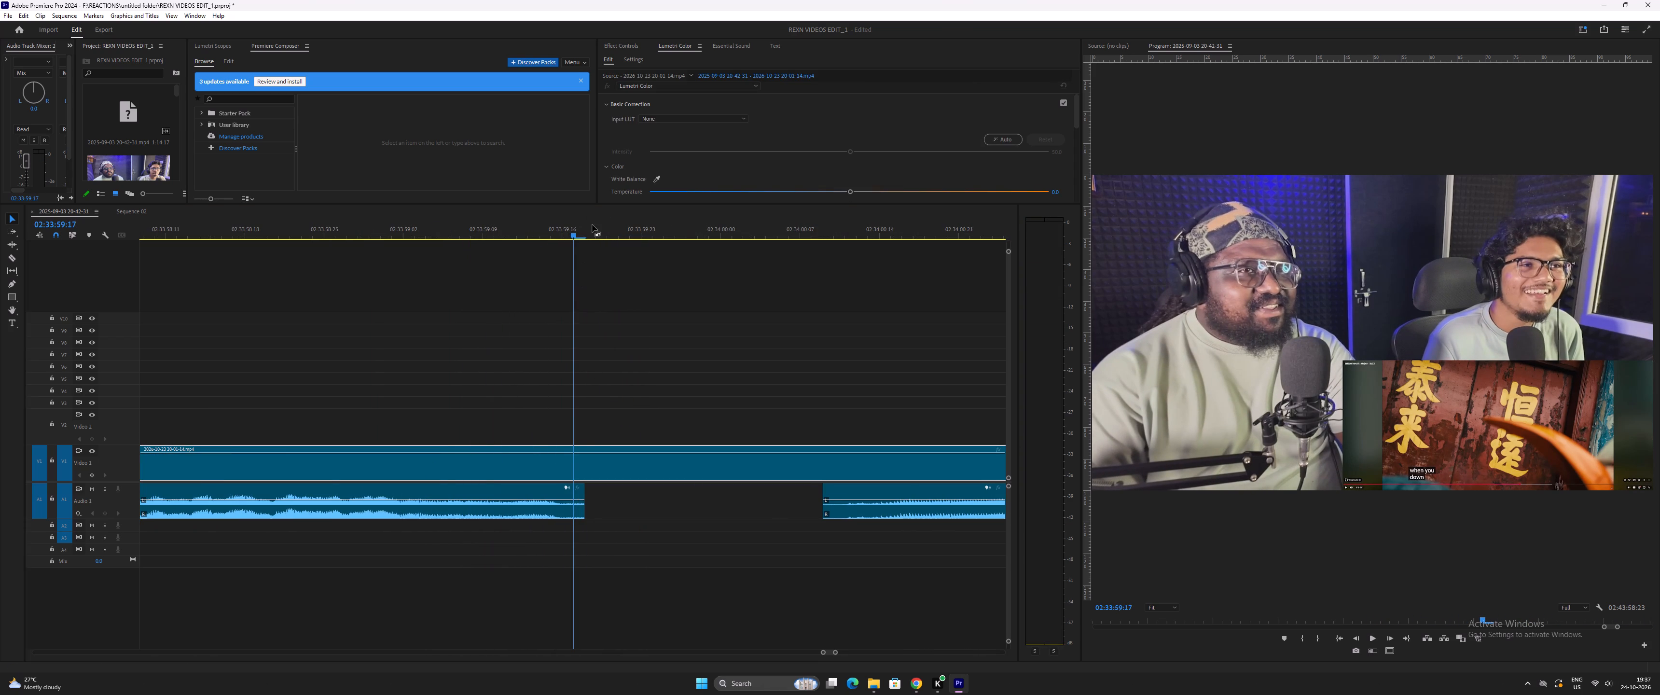
pyautogui.moveTo(592, 224); pyautogui.dragTo(593, 226)
pyautogui.click(587, 233)
pyautogui.moveTo(659, 396); pyautogui.dragTo(696, 486)
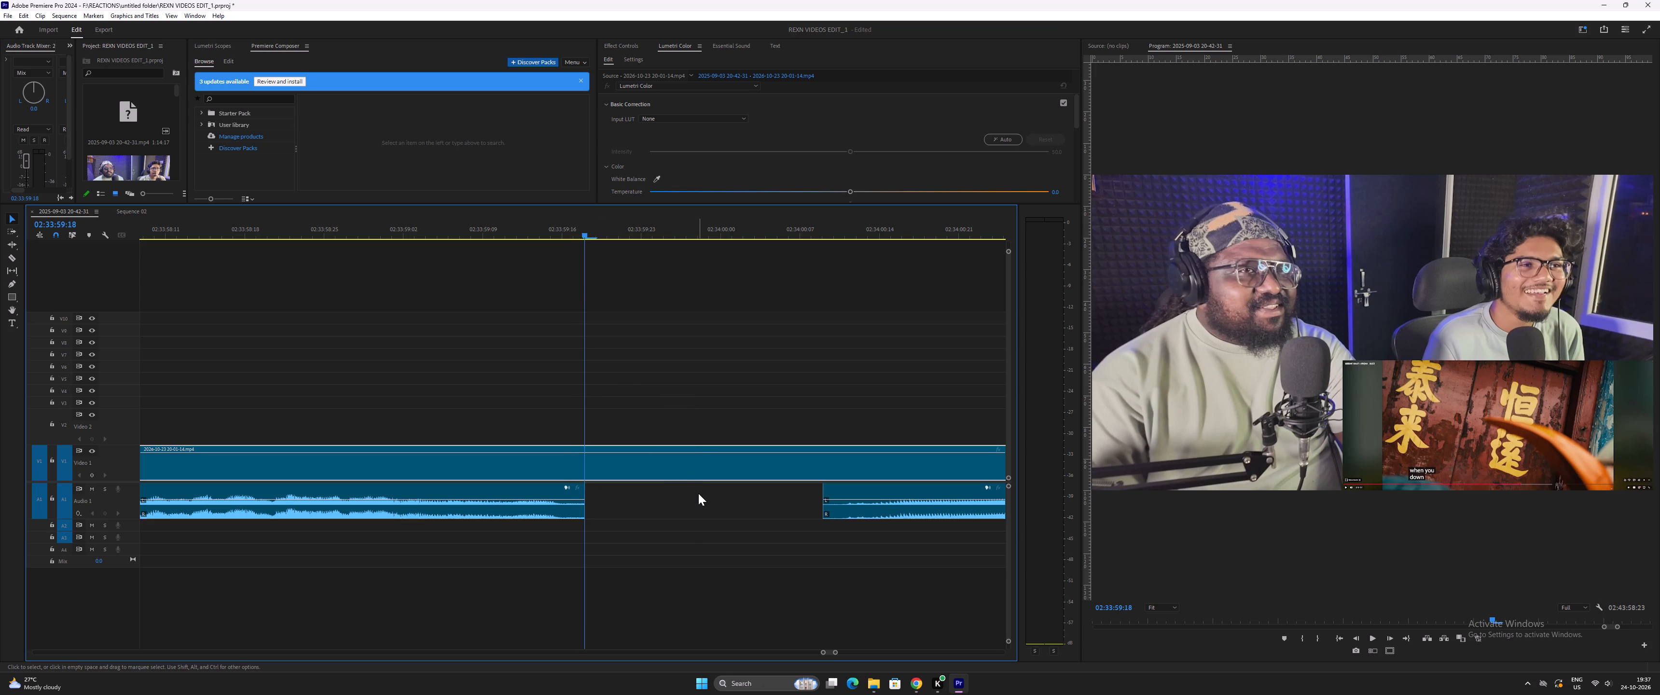
pyautogui.hotkey('ctrl', '[')
# Trim the start of the video clip after the 02:33:59:18 cut to line up with the audio at 02:34:00:09.
pyautogui.press('space')
pyautogui.press('-')
pyautogui.press('space')
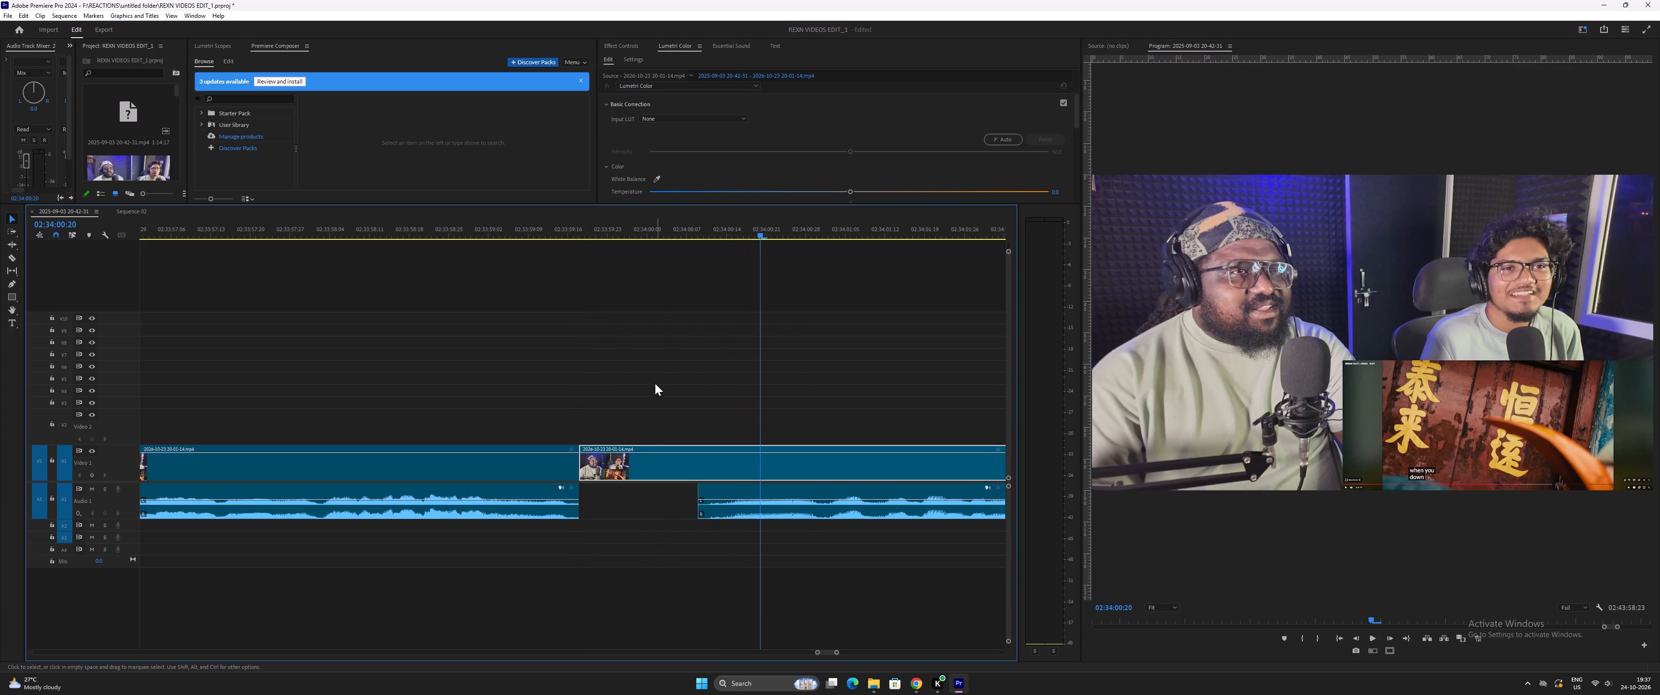
pyautogui.moveTo(582, 468); pyautogui.dragTo(700, 464)
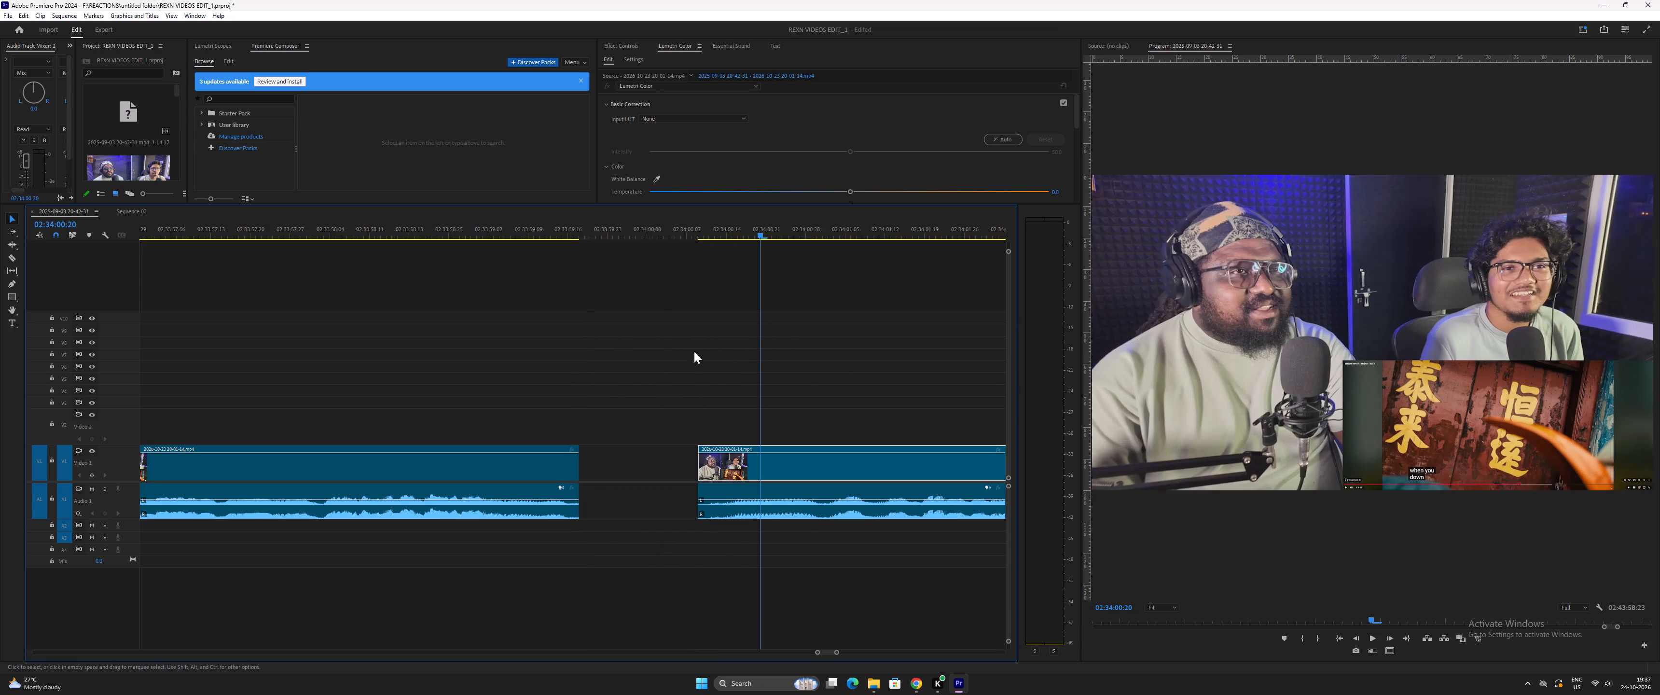
# Play the clip after the gap and ripple-trim its video and audio start up to about 02:34:01:03.
pyautogui.click(647, 472)
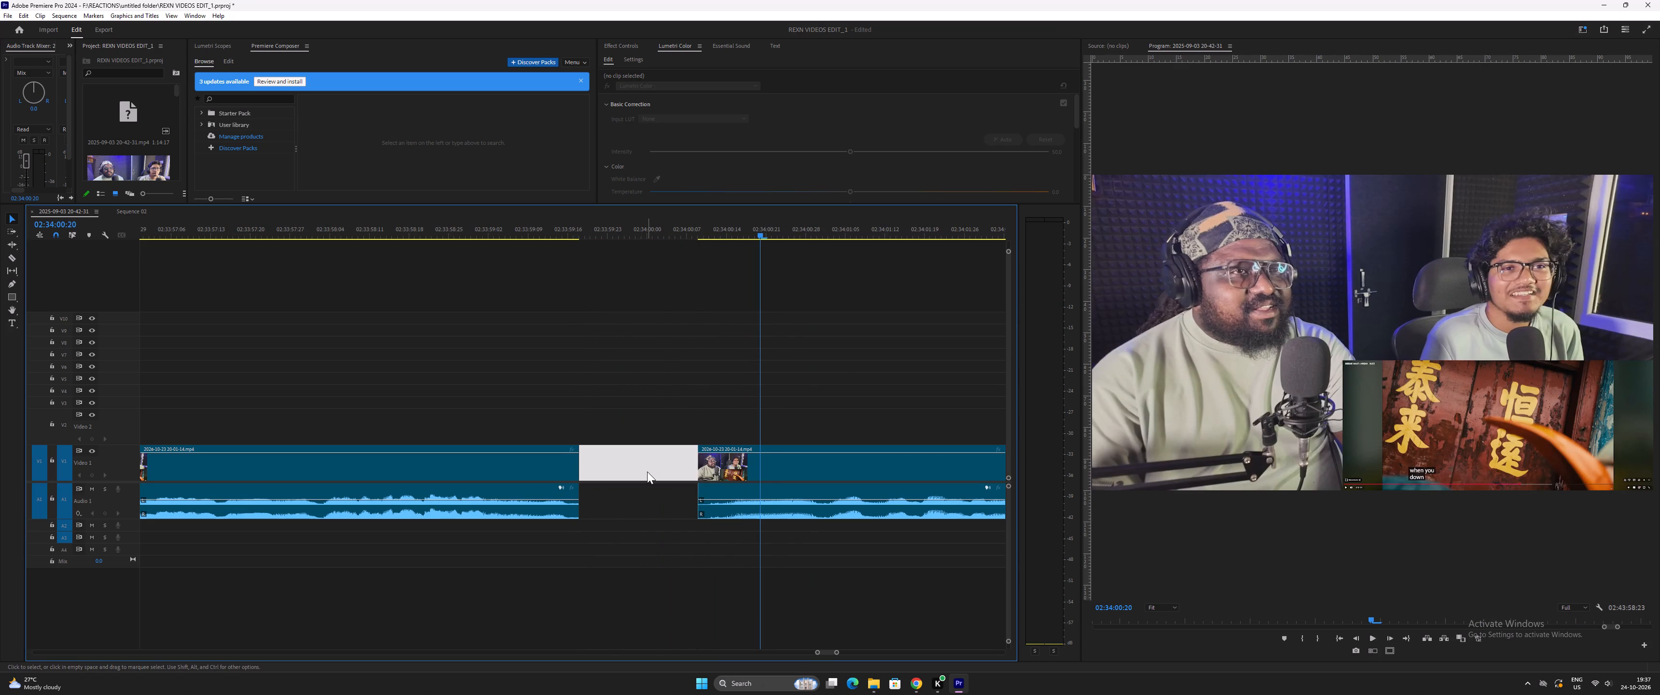
pyautogui.press('space')
pyautogui.press('space')
pyautogui.moveTo(826, 231); pyautogui.dragTo(833, 236)
pyautogui.hotkey('ctrl', '-')
# Ripple-delete the empty gap after 02:33:59:18 so the following clip joins the previous one.
pyautogui.click(627, 460)
pyautogui.press('Delete')
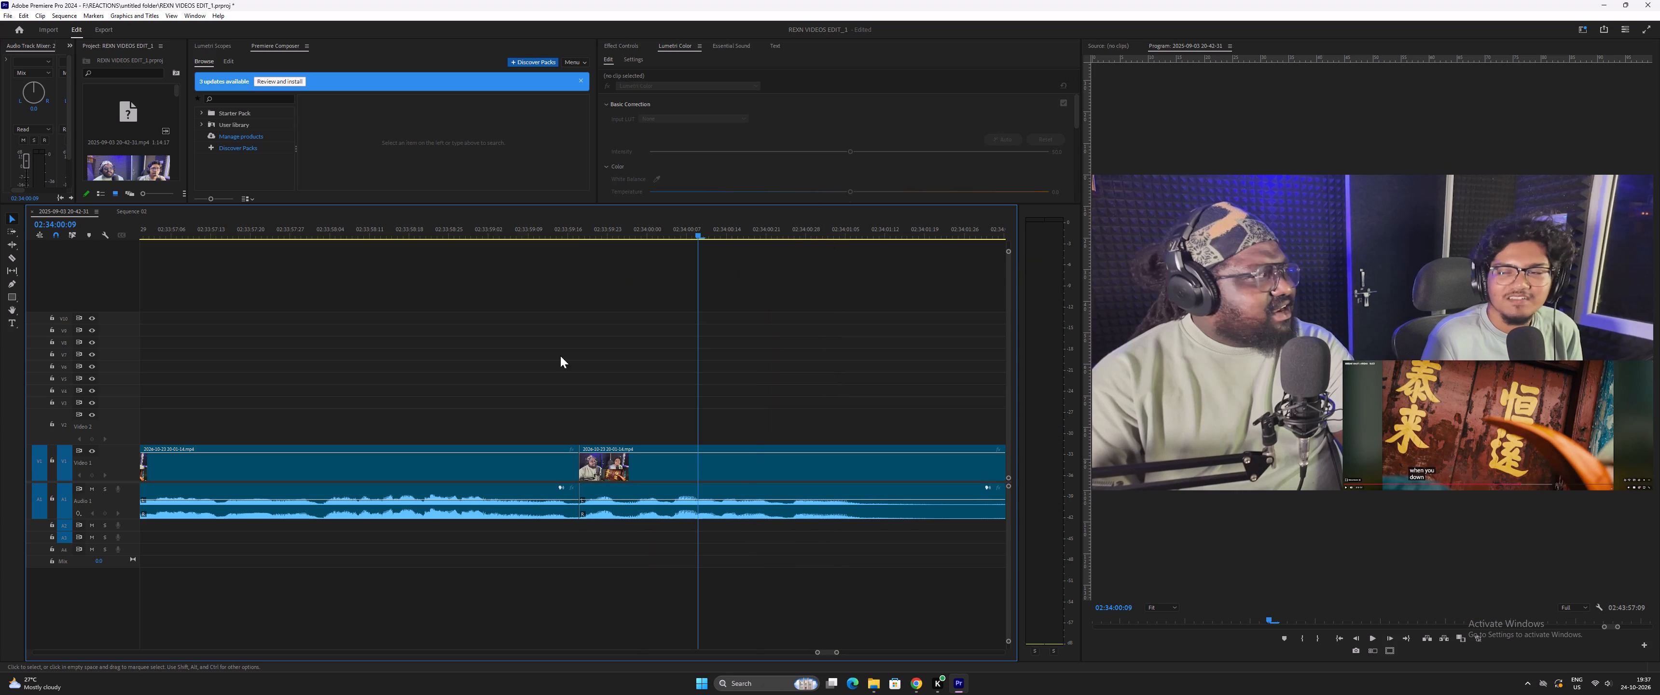
# Play through the 02:33:59:18 join to find the end of the speech and split the video and audio at 02:34:01:08.
pyautogui.click(523, 226)
pyautogui.press('space')
pyautogui.press('-')
pyautogui.write('---')
pyautogui.write('==')
pyautogui.press('=')
pyautogui.press('=')
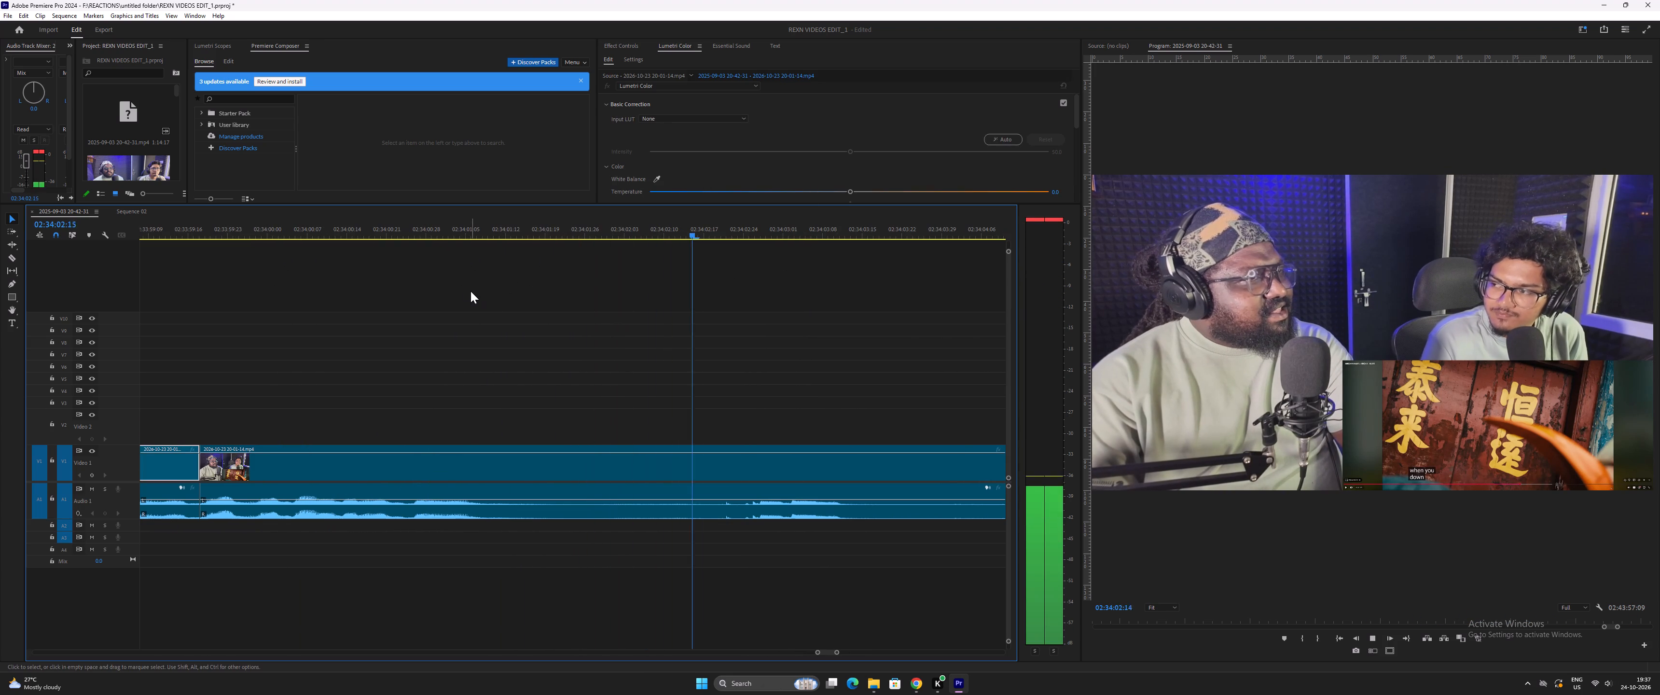
pyautogui.press('space')
pyautogui.click(396, 228)
pyautogui.press('space')
pyautogui.press('space')
pyautogui.moveTo(545, 393); pyautogui.dragTo(552, 437)
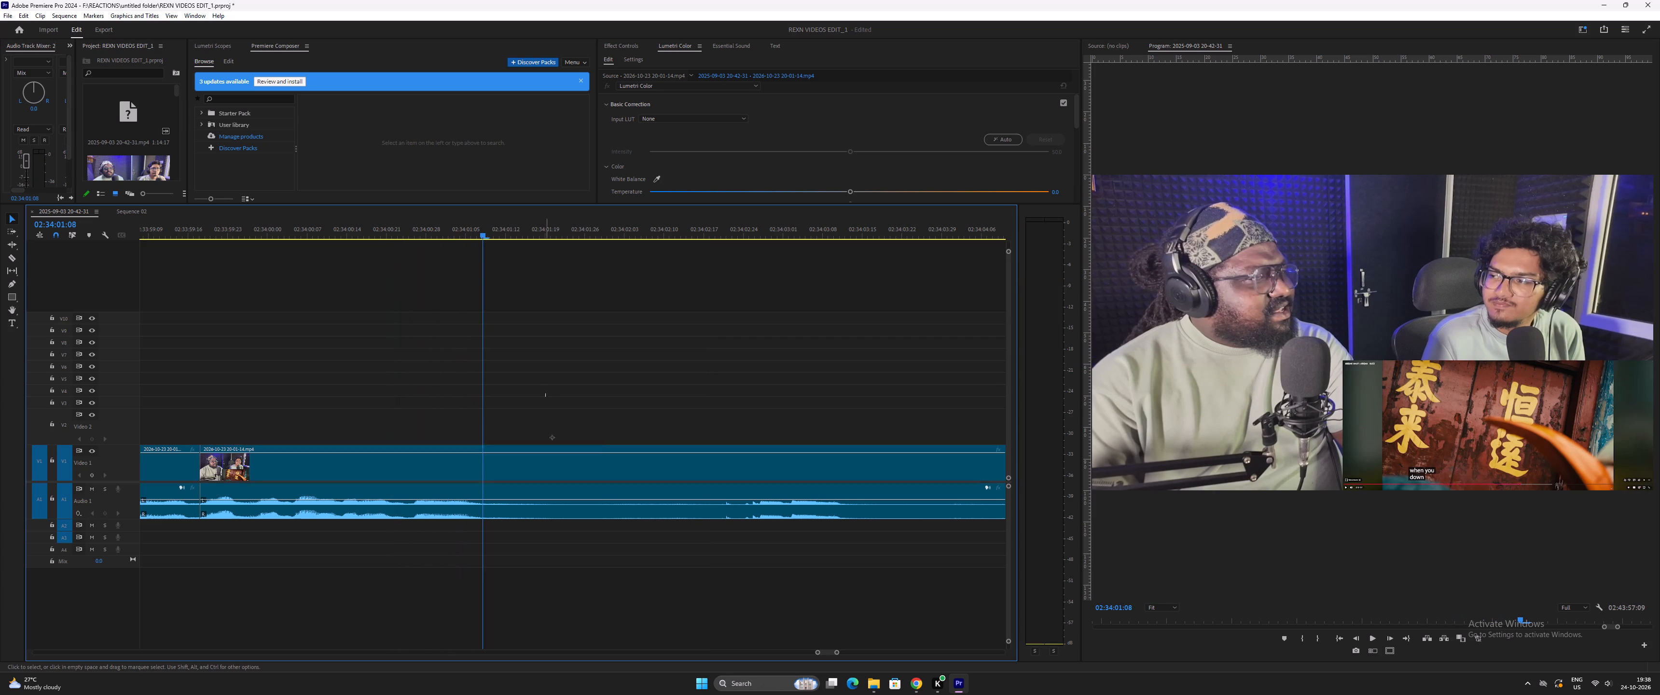
pyautogui.moveTo(552, 437); pyautogui.dragTo(595, 560)
pyautogui.hotkey('ctrl', '[')
# Play through the quiet stretch and ripple-trim the start of the clip after 02:34:01:08 up to about 02:34:05:17, where speech resumes.
pyautogui.press('space')
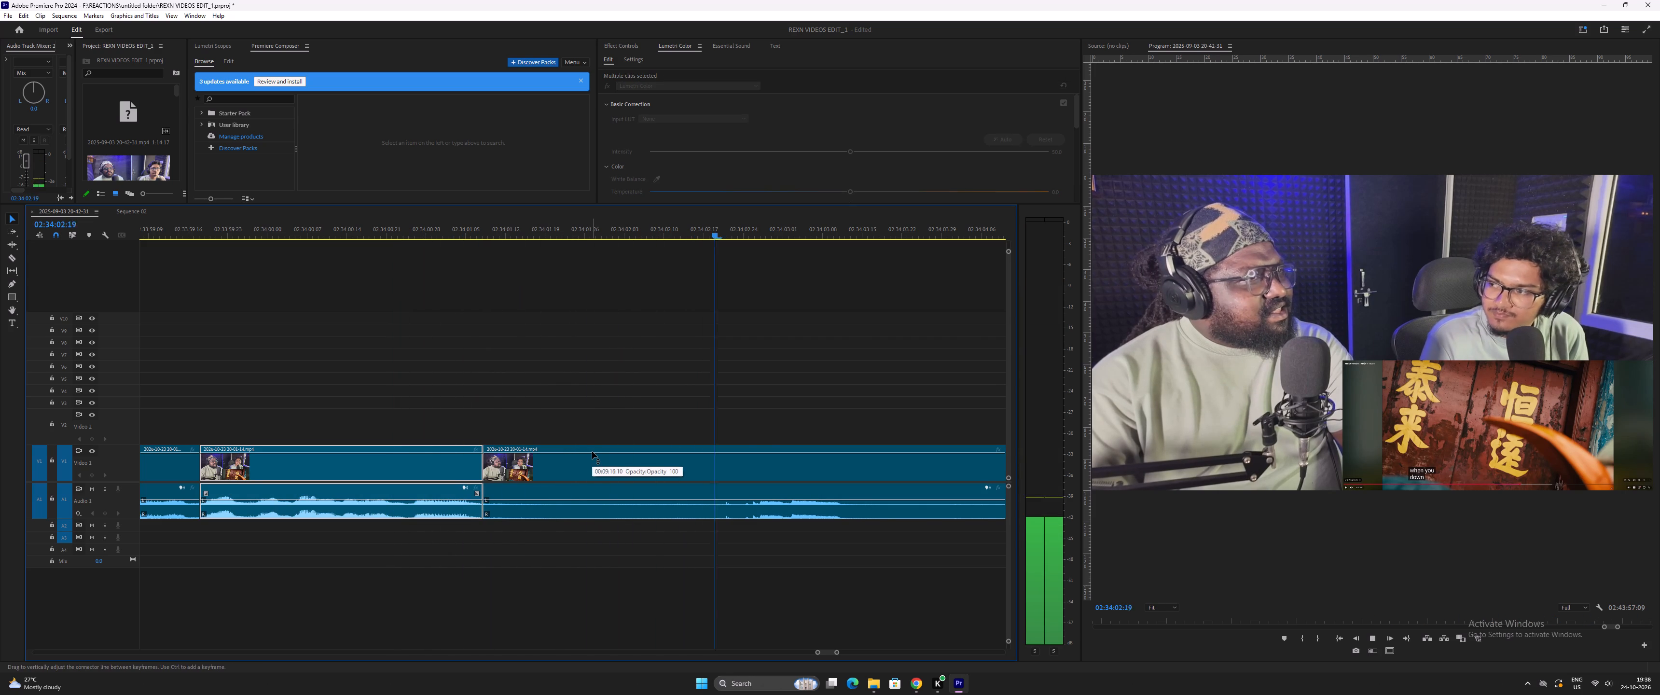
pyautogui.scroll(-8, 592, 451)
pyautogui.scroll(-16, 592, 452)
pyautogui.scroll(-6, 593, 451)
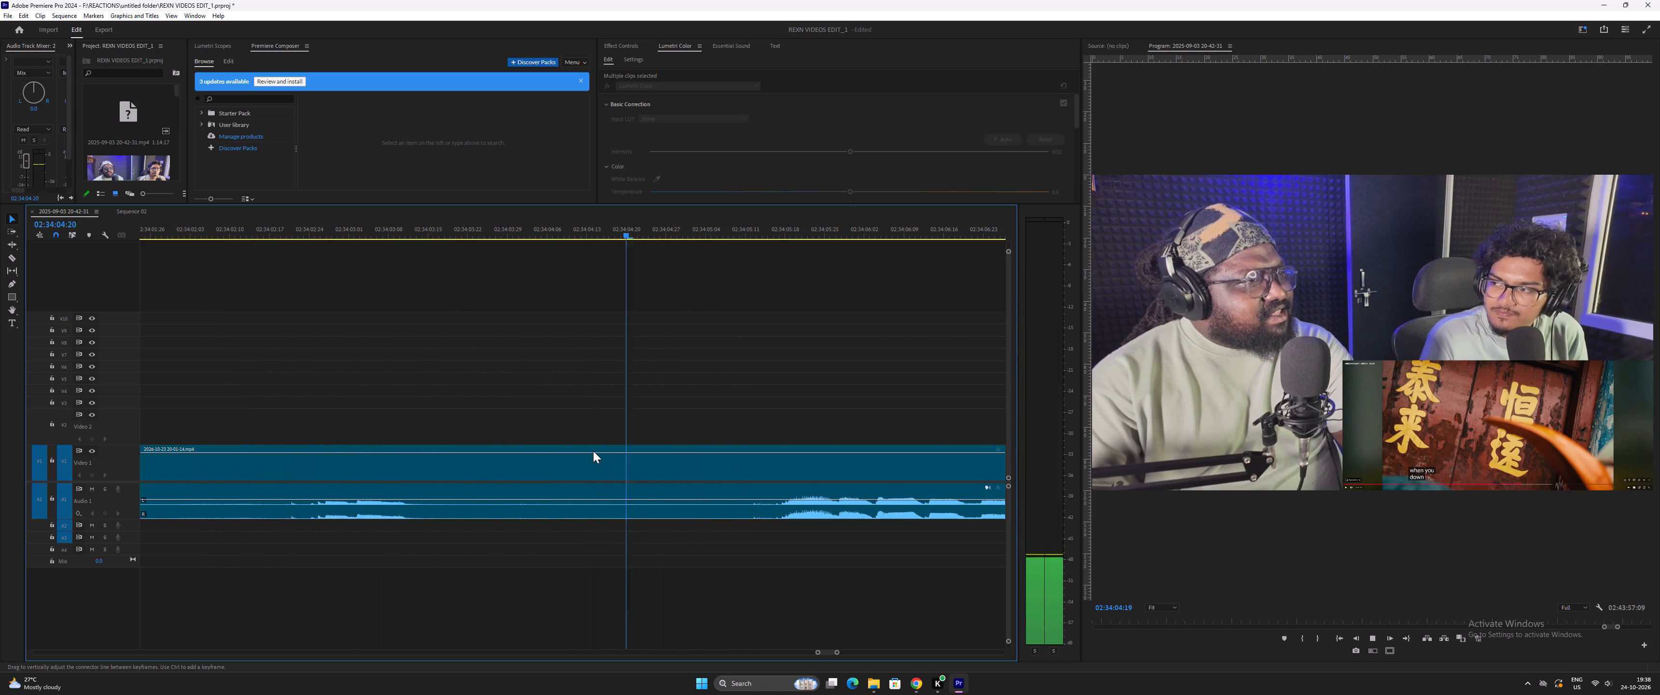
pyautogui.press('space')
pyautogui.hotkey('ctrl', '-')
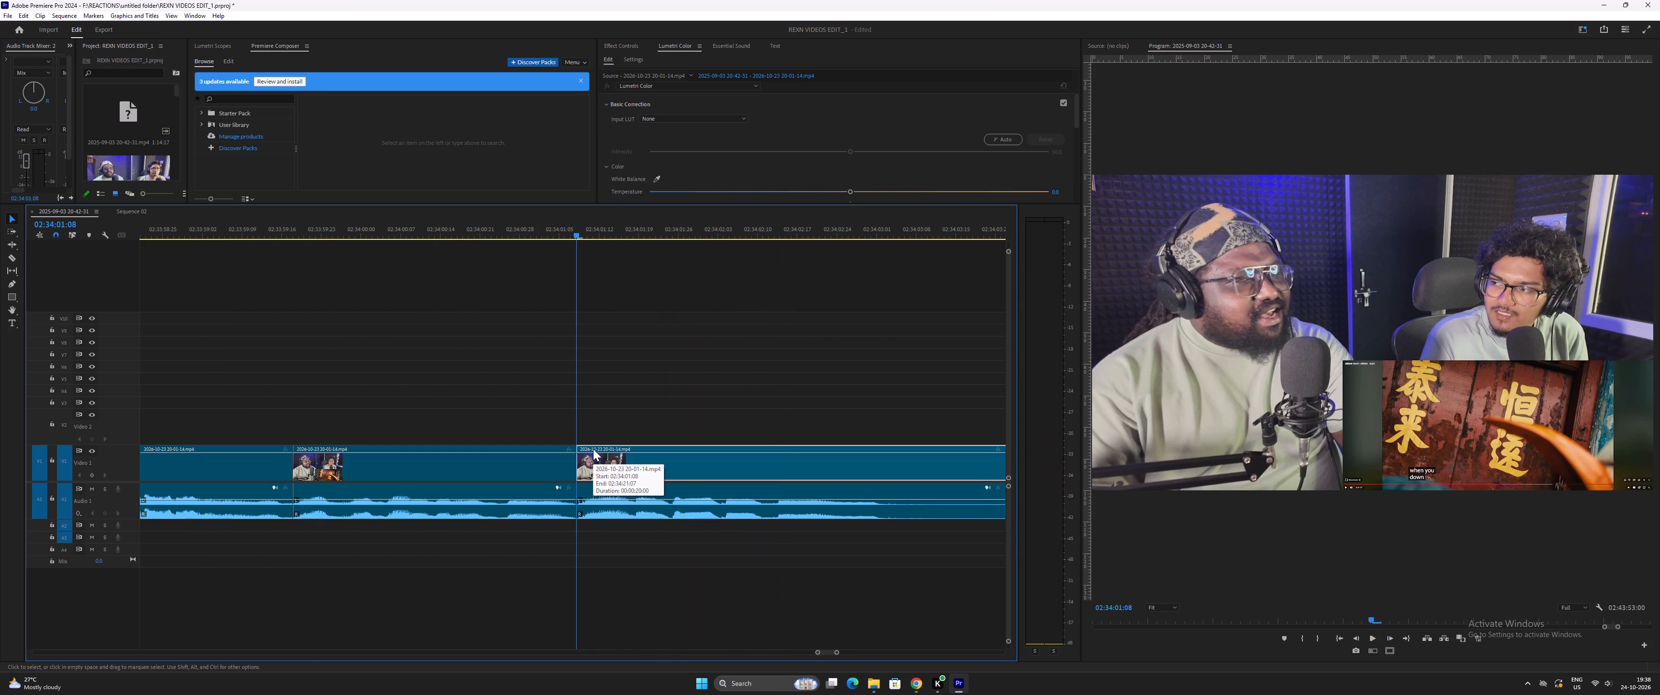
# Play and replay the trimmed clip to find its end point and split the video and audio at 02:34:03:02.
pyautogui.press('space')
pyautogui.press('-')
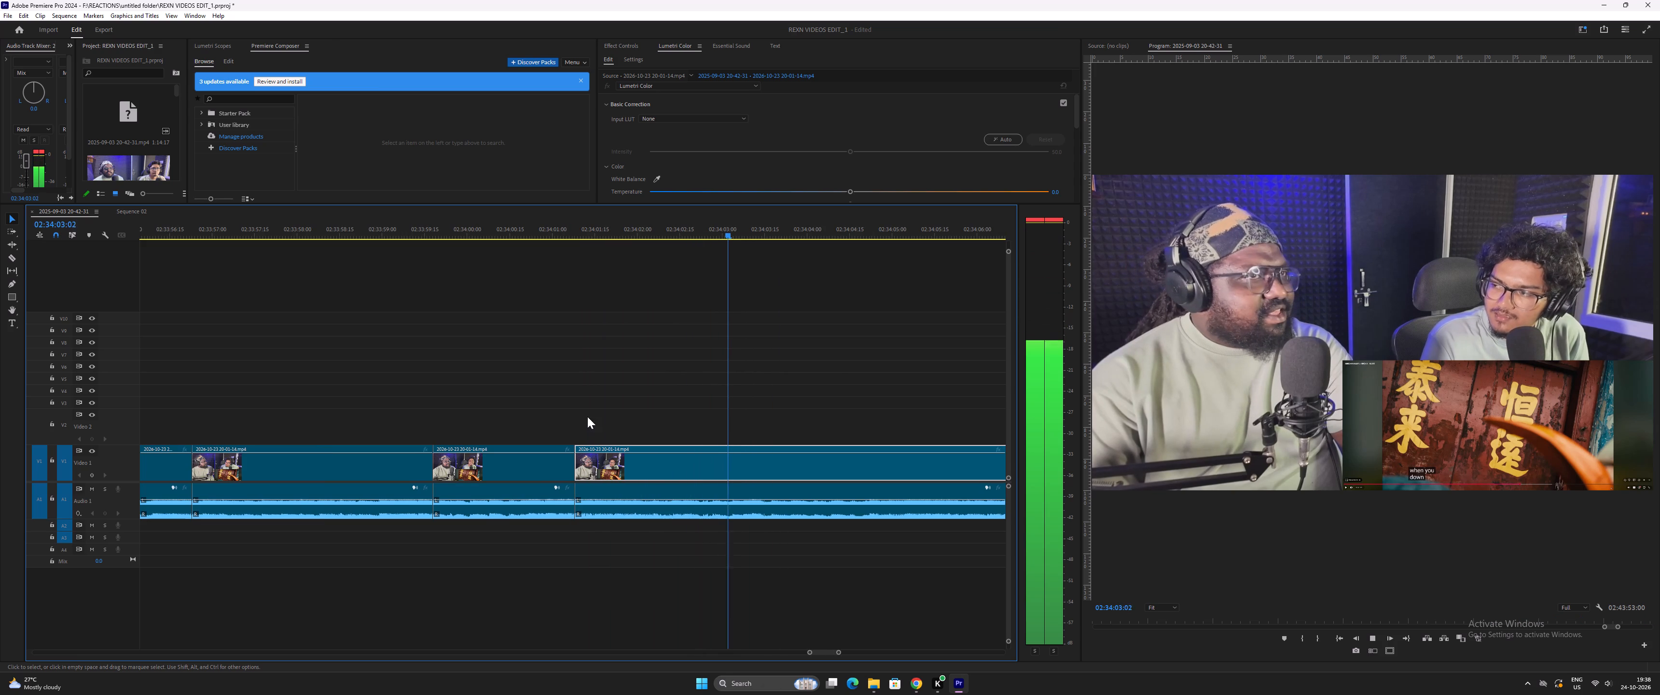
pyautogui.press('space')
pyautogui.press('space')
pyautogui.write('=')
pyautogui.press('space')
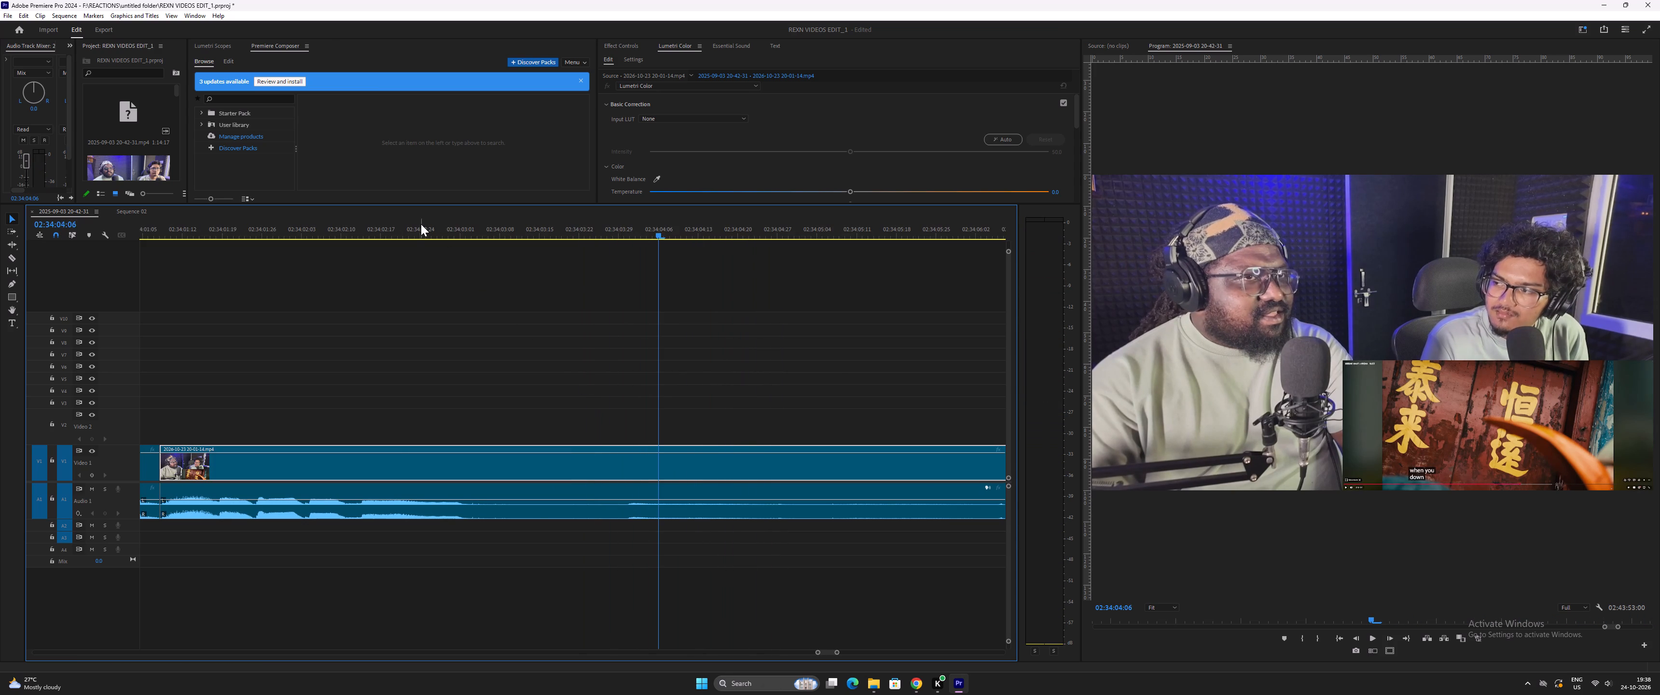
pyautogui.moveTo(418, 223); pyautogui.dragTo(413, 224)
pyautogui.press('space')
pyautogui.press('space')
pyautogui.moveTo(526, 407); pyautogui.dragTo(615, 556)
pyautogui.hotkey('ctrl', '[')
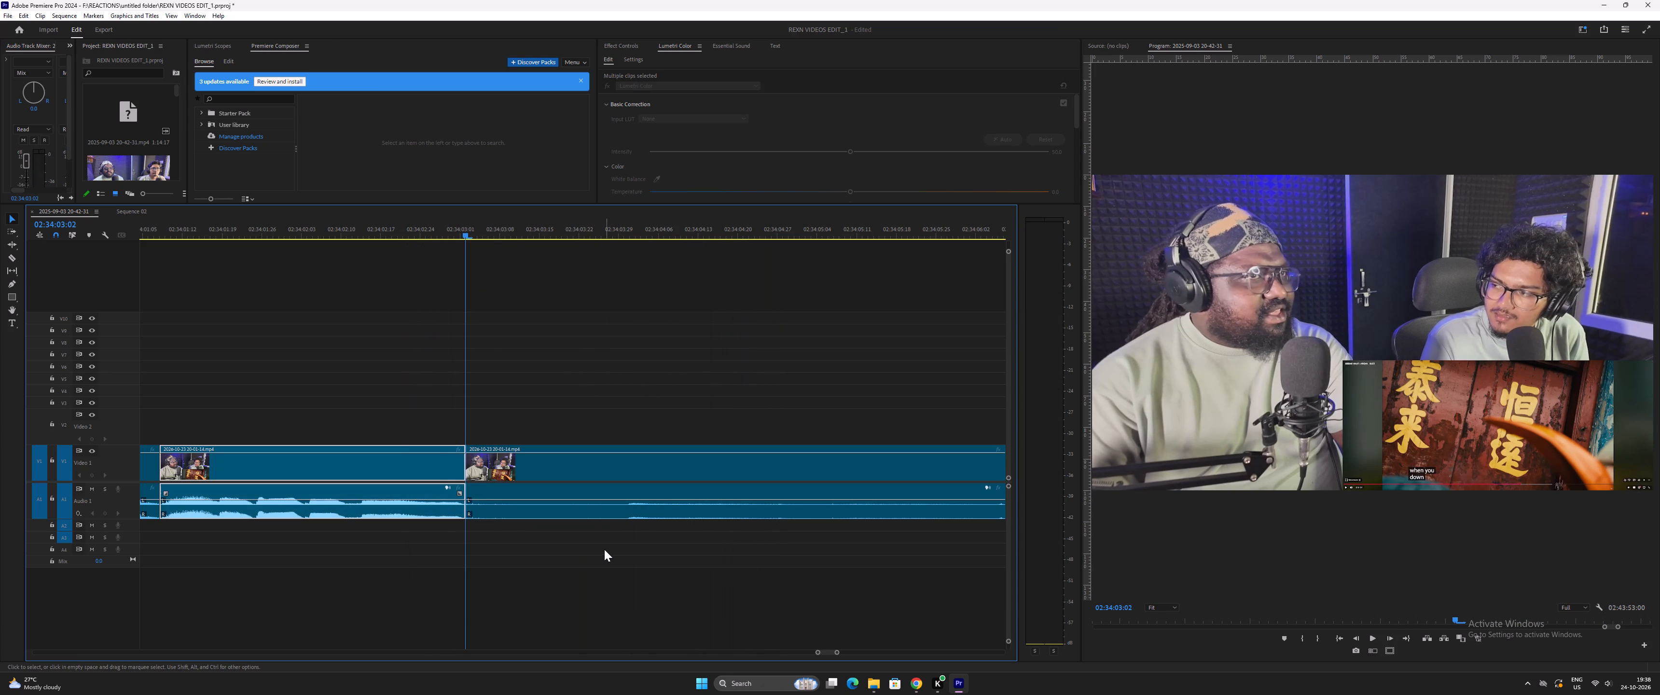
# Play through the quiet stretch and ripple-trim the start of the clip after 02:34:03:02 up to where speech resumes.
pyautogui.press('space')
pyautogui.scroll(-15, 650, 526)
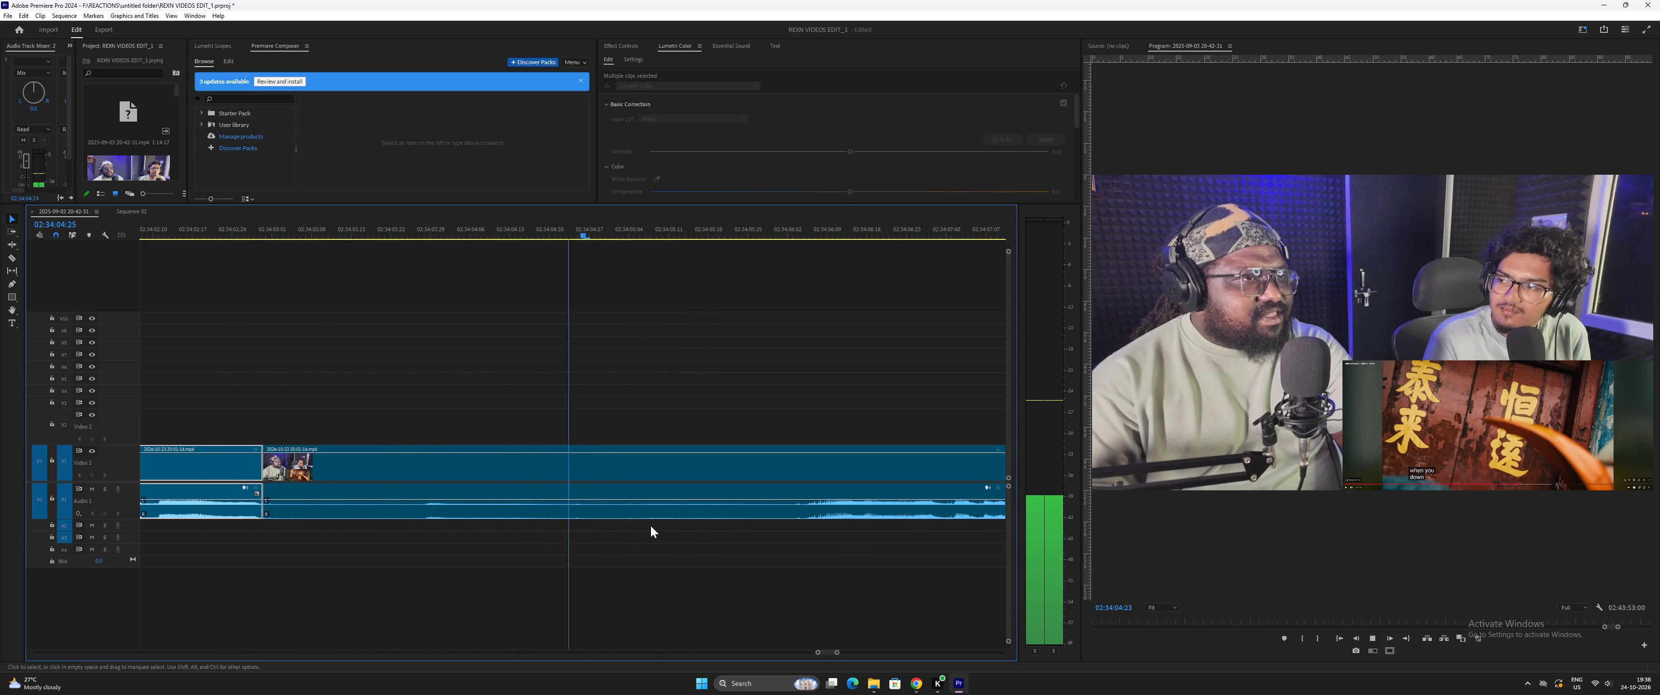
pyautogui.scroll(-1, 650, 526)
pyautogui.press('space')
pyautogui.hotkey('ctrl', '-')
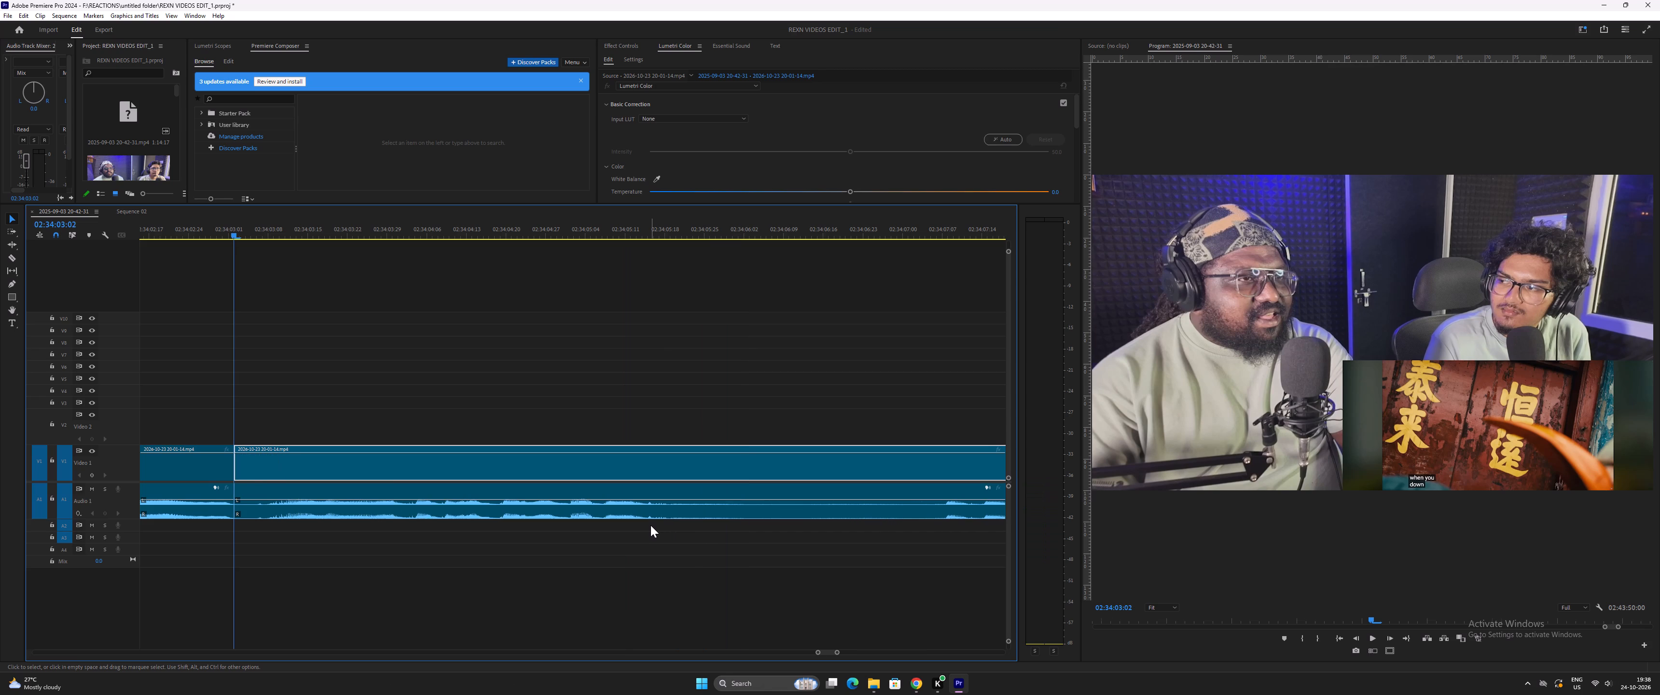
# Play the trimmed clip to the end of the speech and split the video and audio at 02:34:05:17.
pyautogui.press('space')
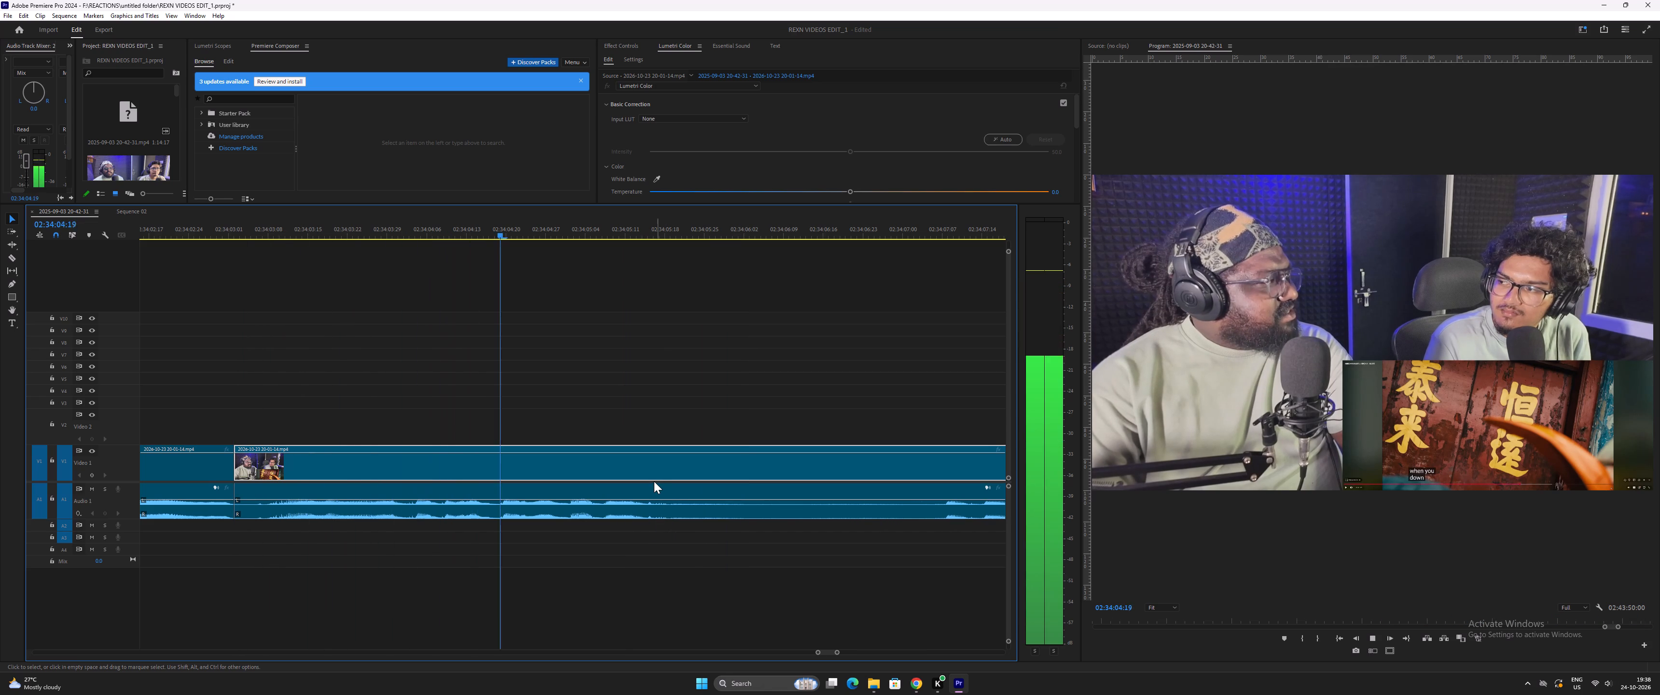
pyautogui.press('space')
pyautogui.moveTo(677, 390); pyautogui.dragTo(790, 595)
pyautogui.hotkey('ctrl', '[')
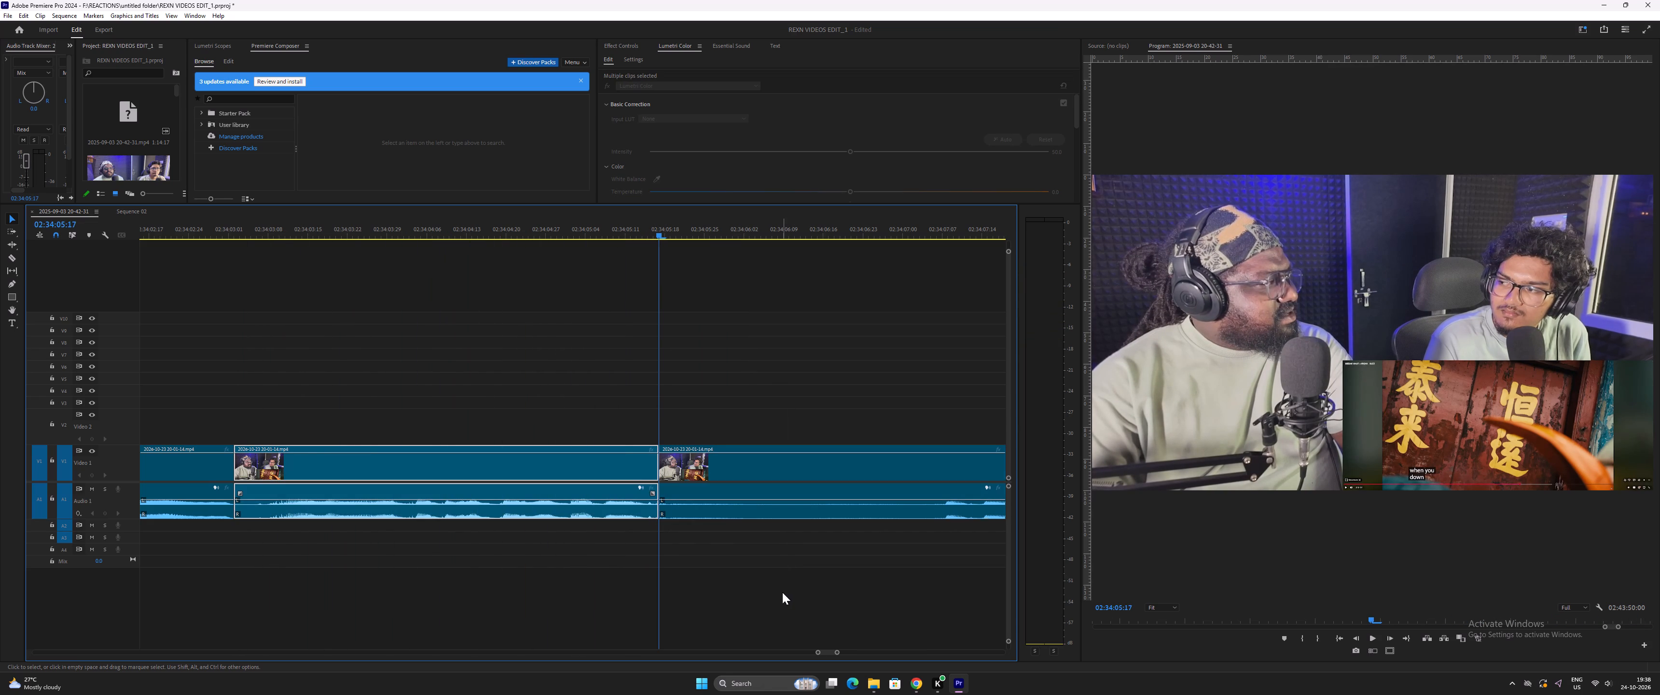
# Play through the next pause and ripple-trim the start of the clip after 02:34:05:17 up to 02:34:07:07.
pyautogui.press('space')
pyautogui.press('space')
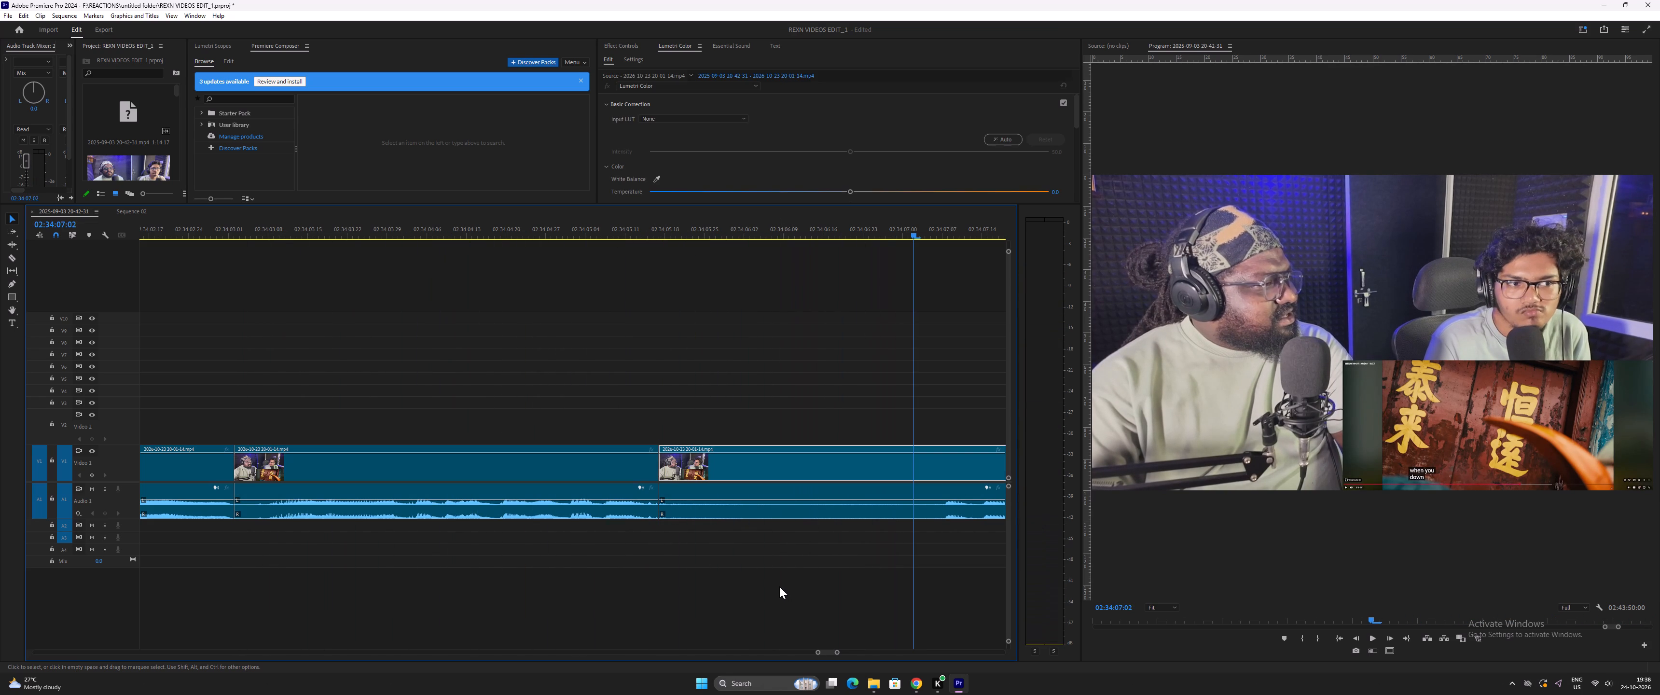
pyautogui.moveTo(927, 229); pyautogui.dragTo(941, 239)
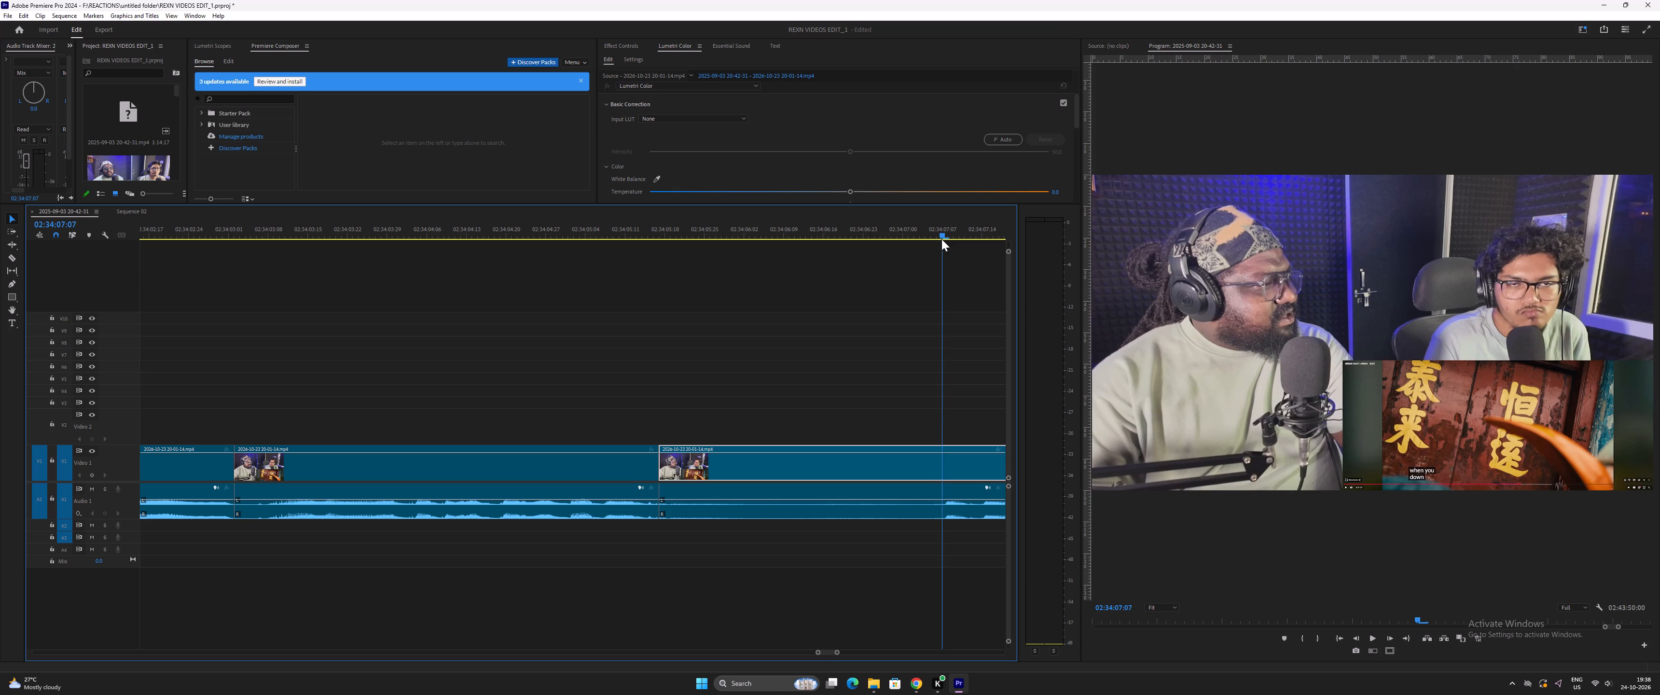
pyautogui.hotkey('ctrl', '-')
# Replay across the 02:34:05:17 join to find the end of the speech and split the video and audio at 02:34:07:16.
pyautogui.click(631, 232)
pyautogui.press('space')
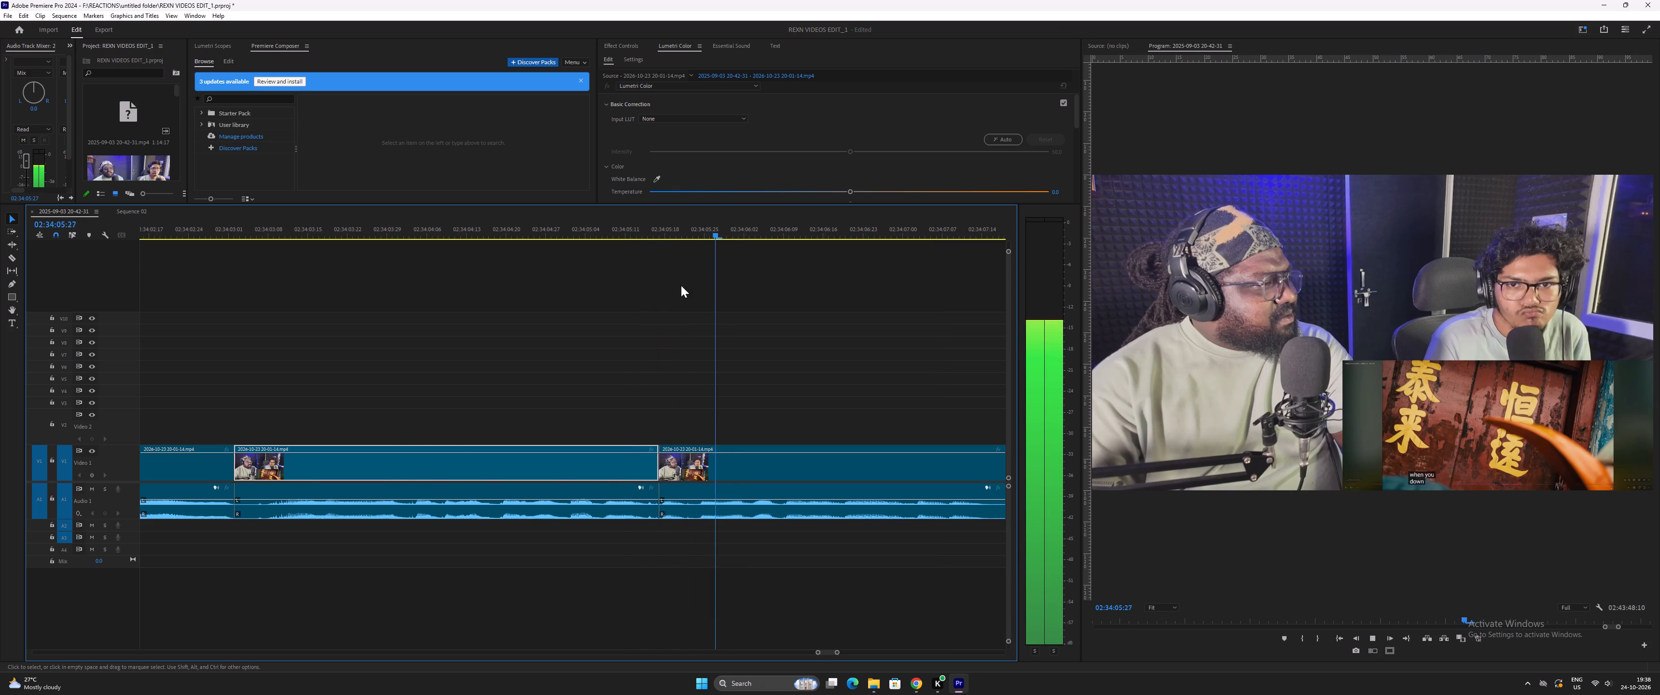
pyautogui.press('-')
pyautogui.press('=')
pyautogui.press('space')
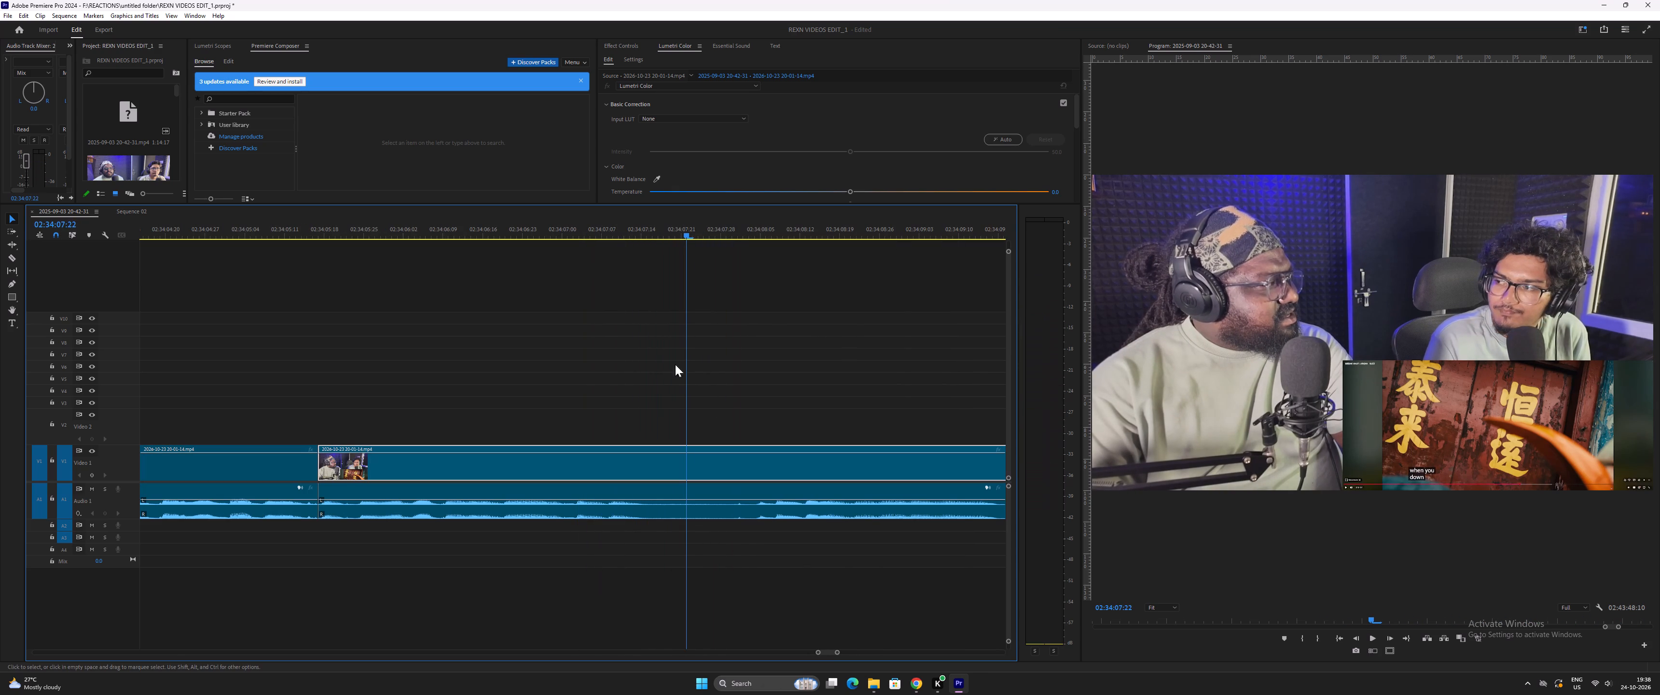
pyautogui.click(563, 226)
pyautogui.press('space')
pyautogui.press('space')
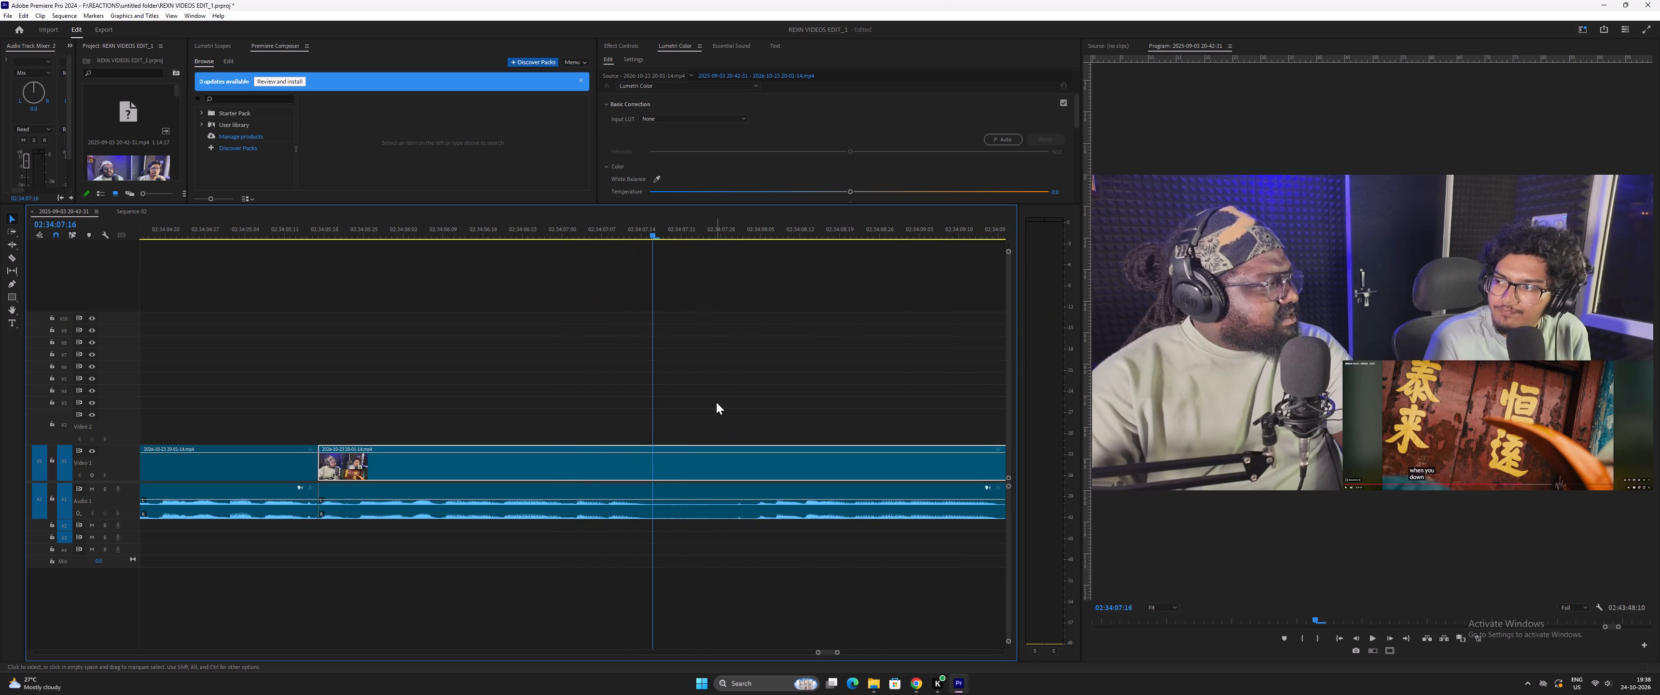
pyautogui.moveTo(716, 402); pyautogui.dragTo(787, 547)
pyautogui.hotkey('ctrl', '[')
# Ripple-trim the start of the clip after 02:34:07:16 up to 02:34:08:04, then play on and trim it again up to about 02:34:09:01.
pyautogui.press('space')
pyautogui.press('space')
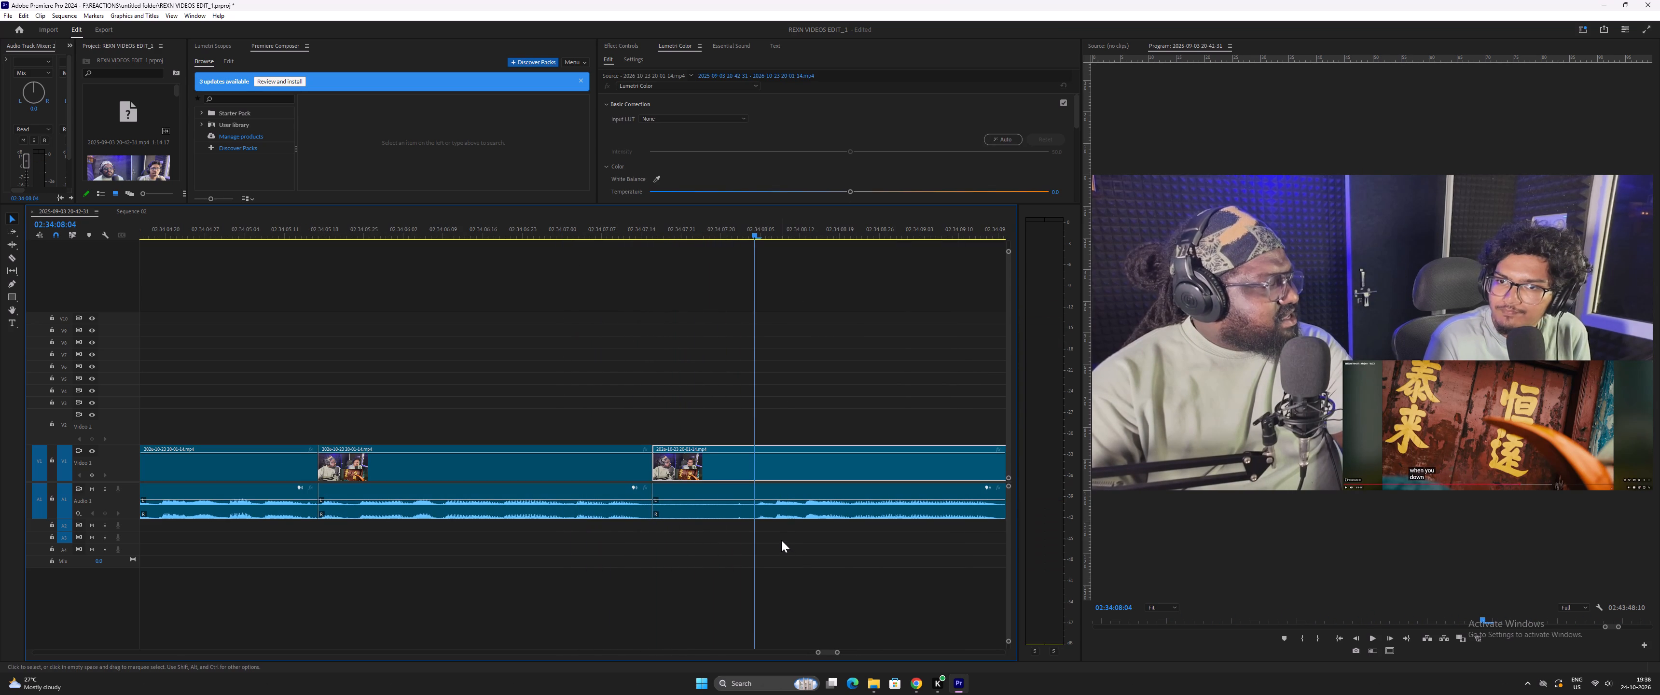
pyautogui.hotkey('ctrl', '-')
pyautogui.press('space')
pyautogui.write('-')
pyautogui.press('space')
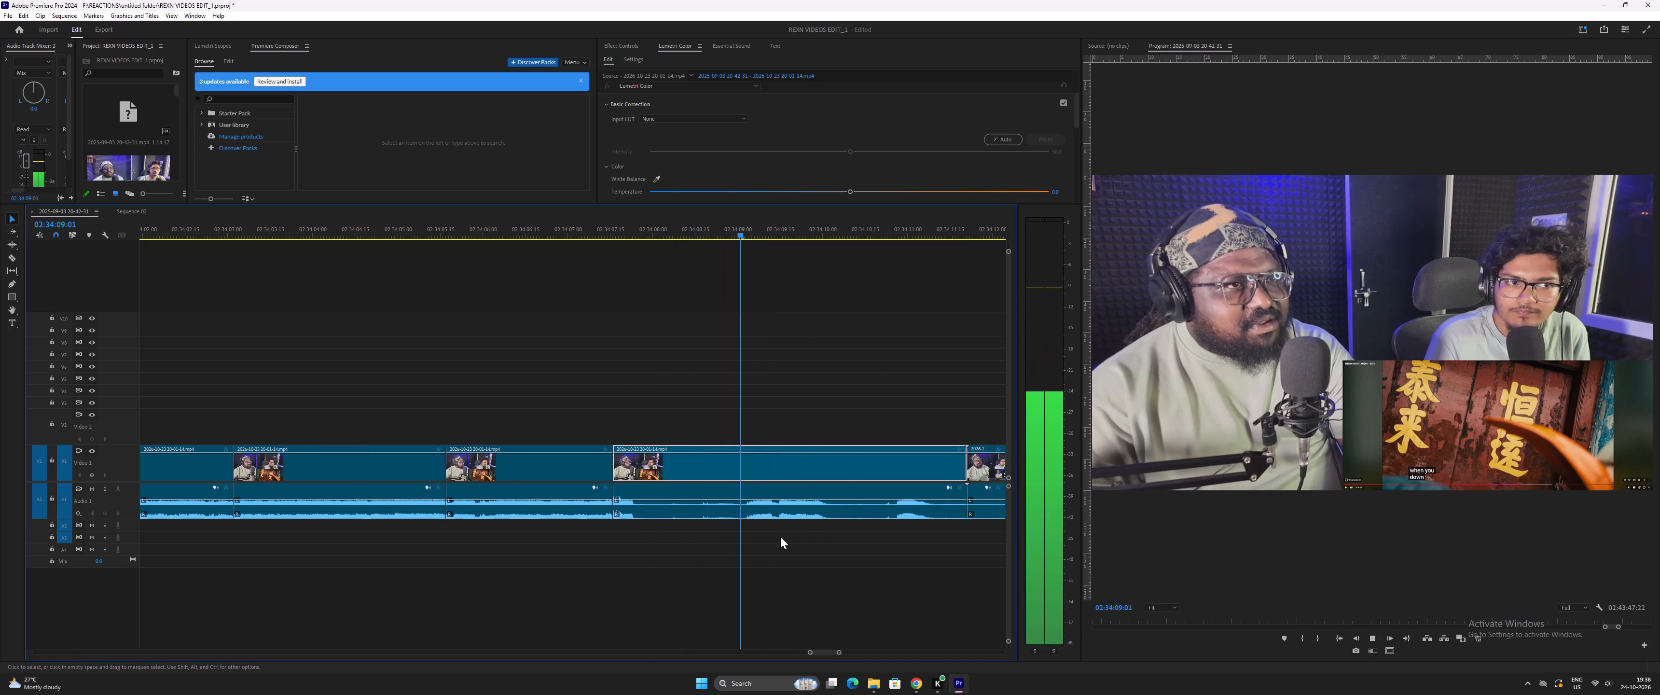
pyautogui.hotkey('ctrl', '-')
# Replay the 02:34:07:16 join and the trimmed clip after it to check how the cut flows.
pyautogui.click(581, 230)
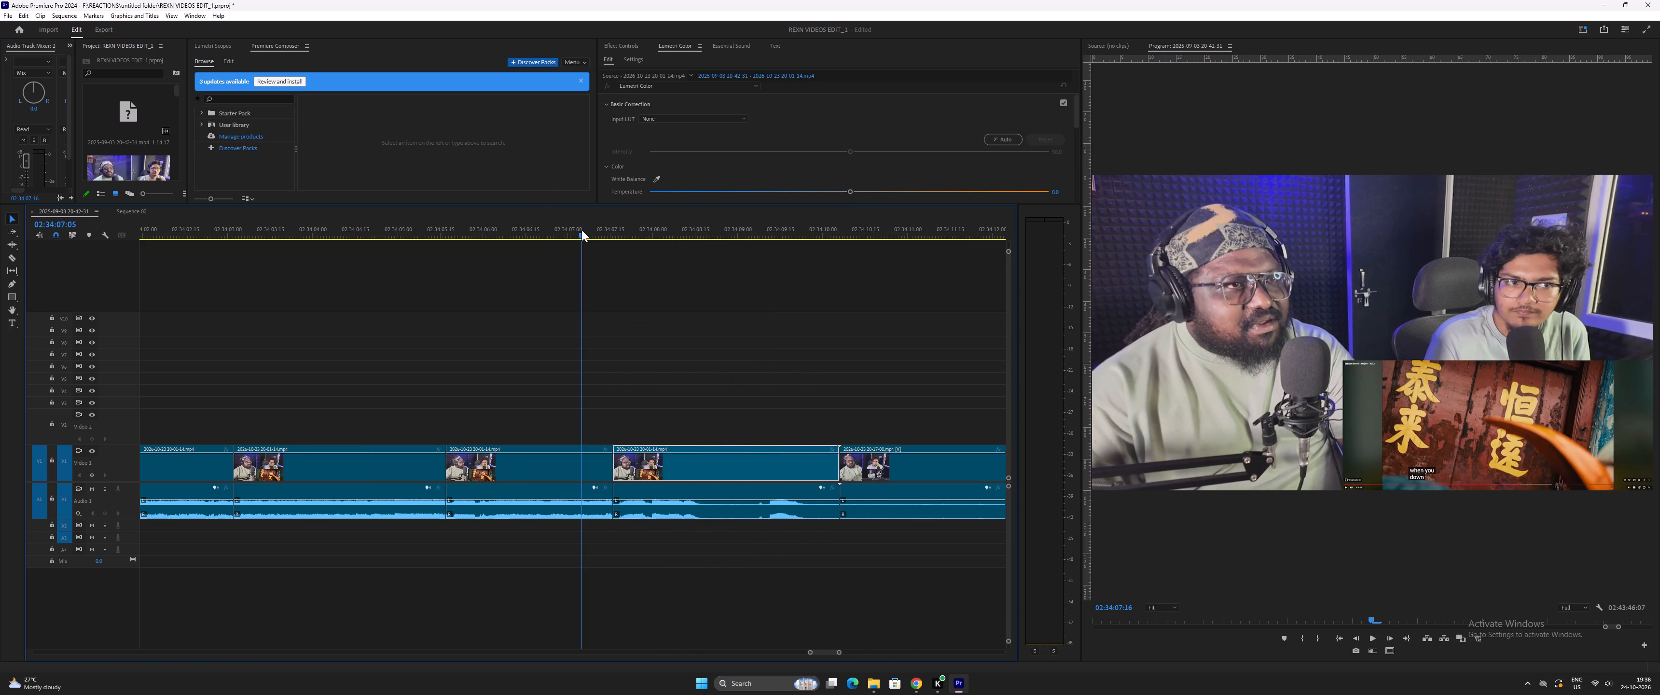
pyautogui.press('space')
pyautogui.press('space')
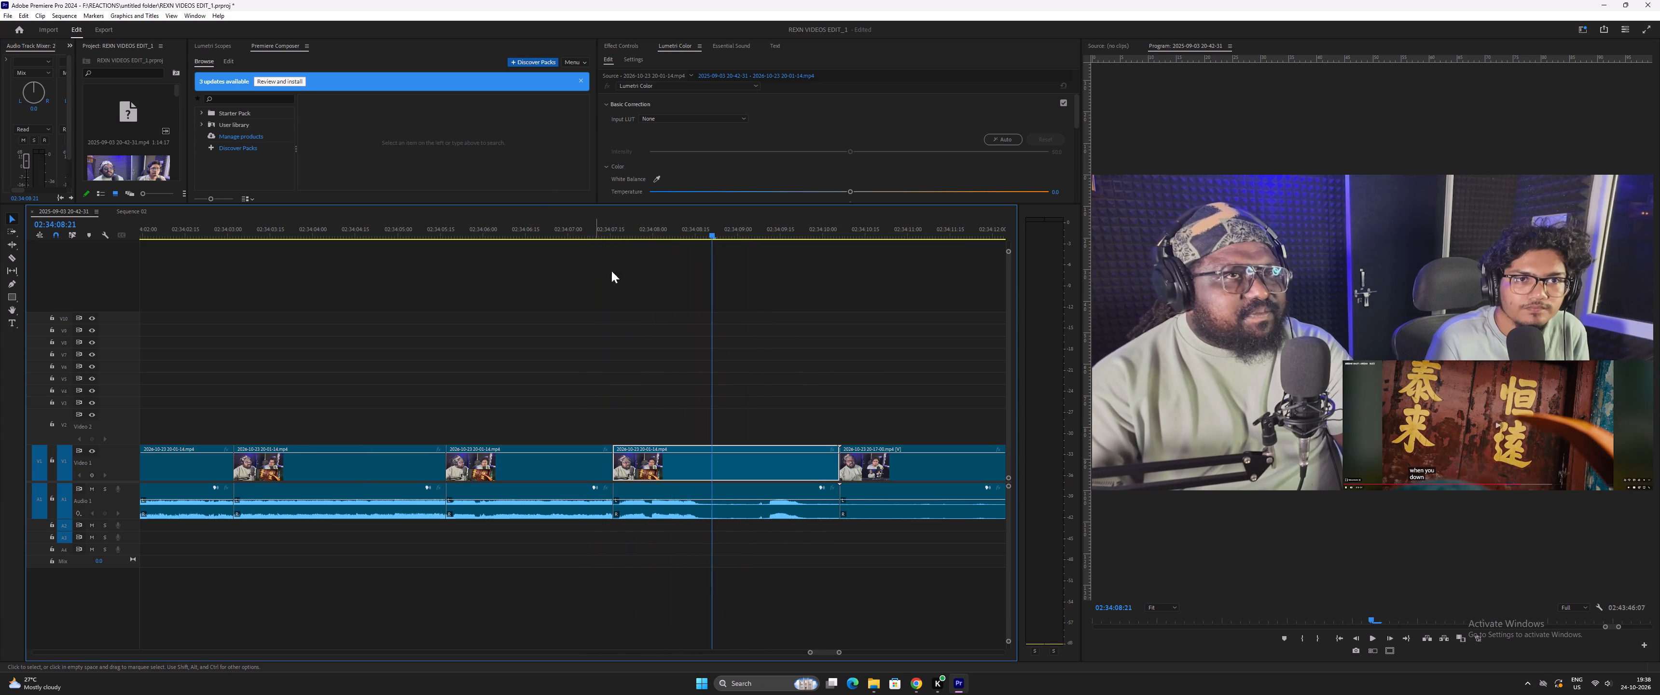
pyautogui.click(667, 232)
pyautogui.press('space')
pyautogui.press('space')
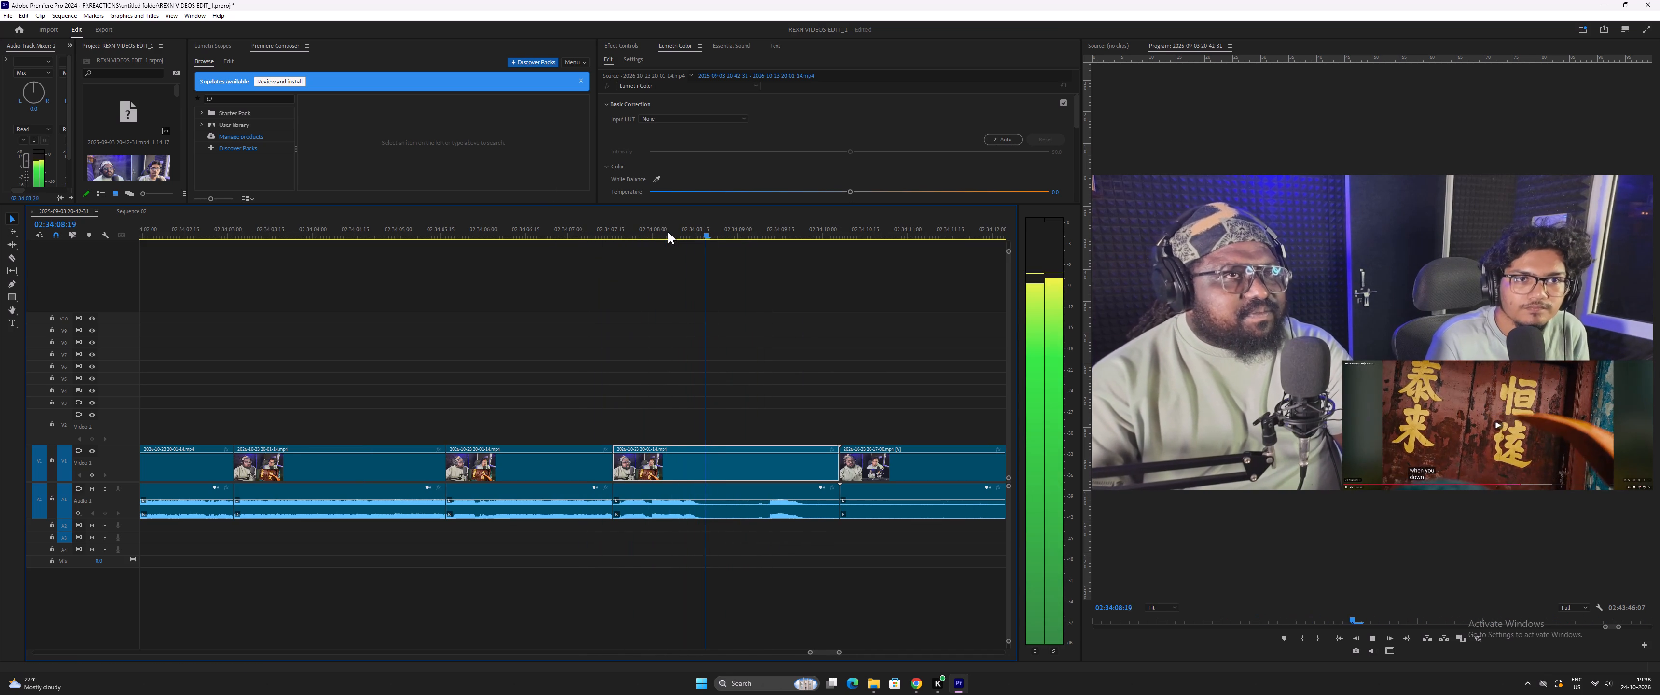
pyautogui.press('space')
pyautogui.press('space')
pyautogui.press('space')
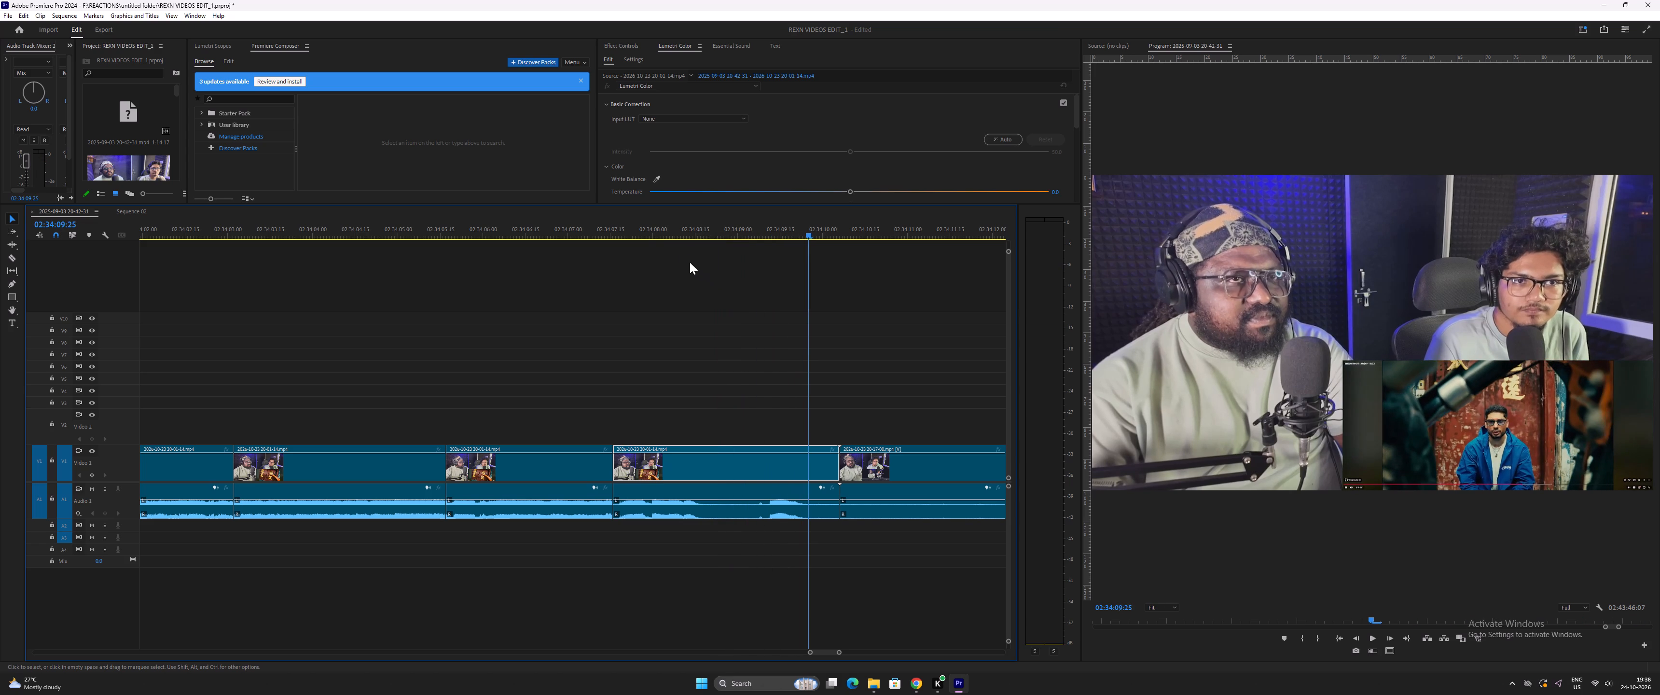
# Replay around the 02:34:07:16 join and ripple-trim a few more frames off the start of the clip after it.
pyautogui.moveTo(669, 239); pyautogui.dragTo(628, 248)
pyautogui.click(601, 230)
pyautogui.press('space')
pyautogui.write('=')
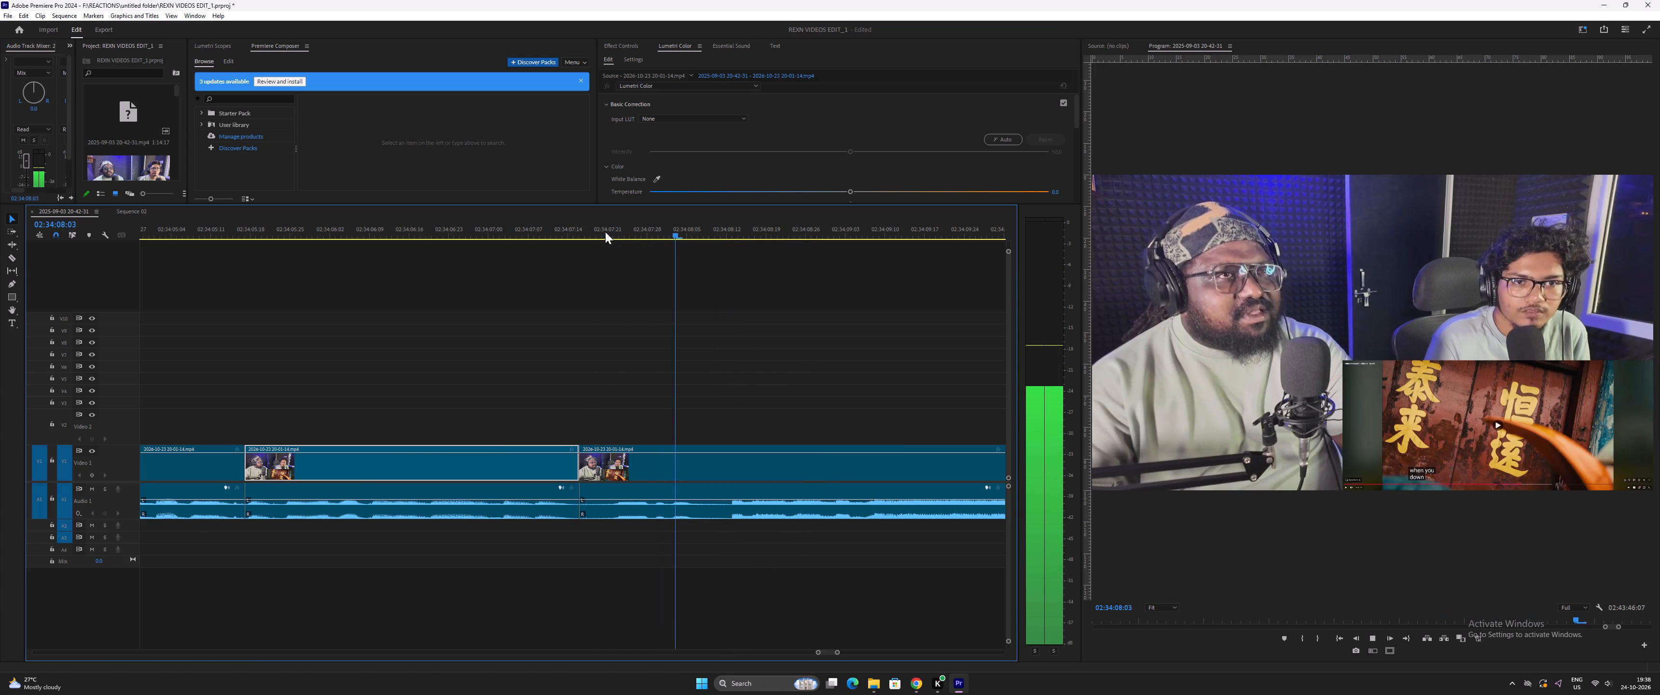
pyautogui.press('space')
pyautogui.moveTo(592, 218); pyautogui.dragTo(563, 219)
pyautogui.press('space')
pyautogui.press('space')
pyautogui.moveTo(571, 222); pyautogui.dragTo(573, 221)
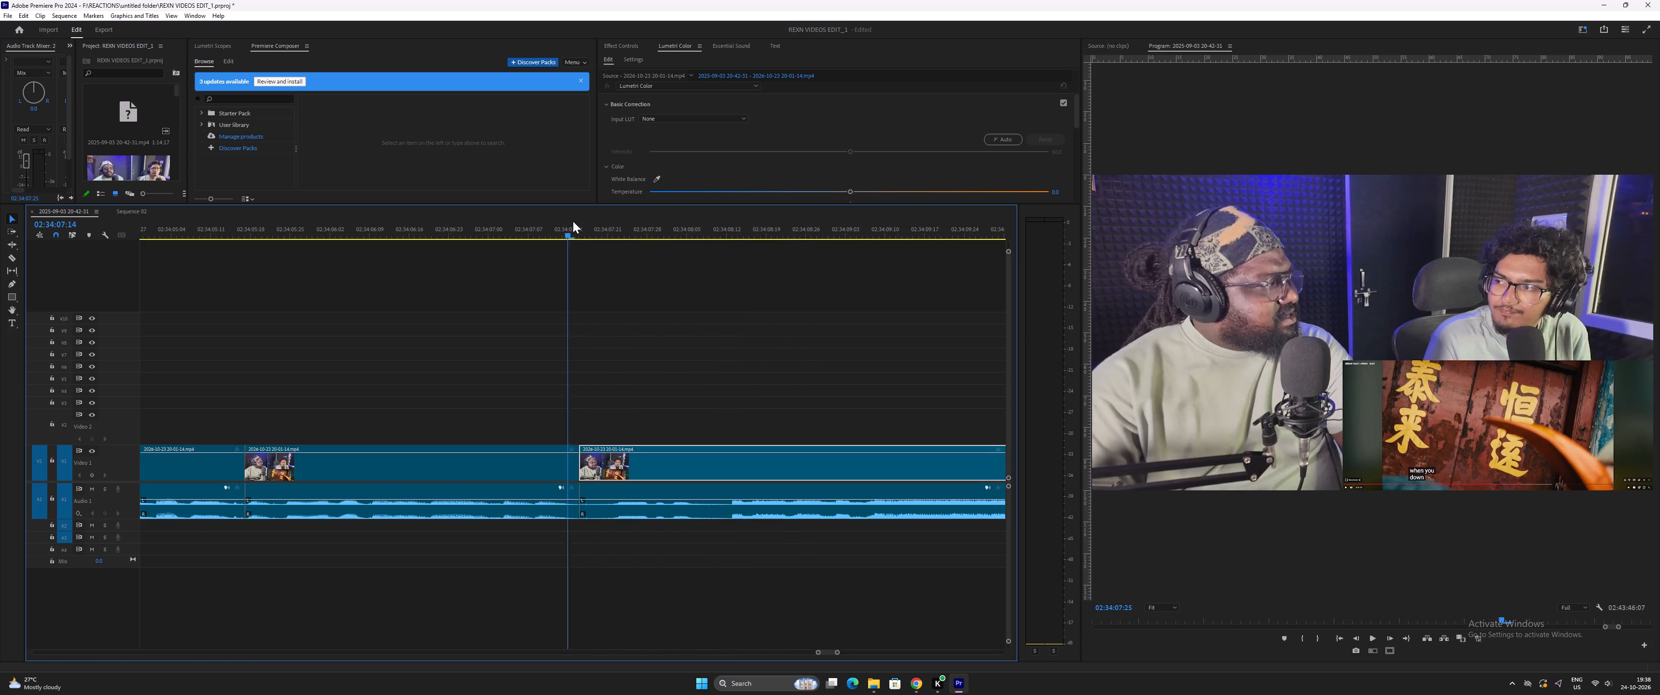
pyautogui.moveTo(573, 221); pyautogui.dragTo(602, 236)
pyautogui.hotkey('ctrl', '-')
# Play the trimmed clip after 02:34:07:16 on into the following clip, and replay the passage to review the transition.
pyautogui.press('space')
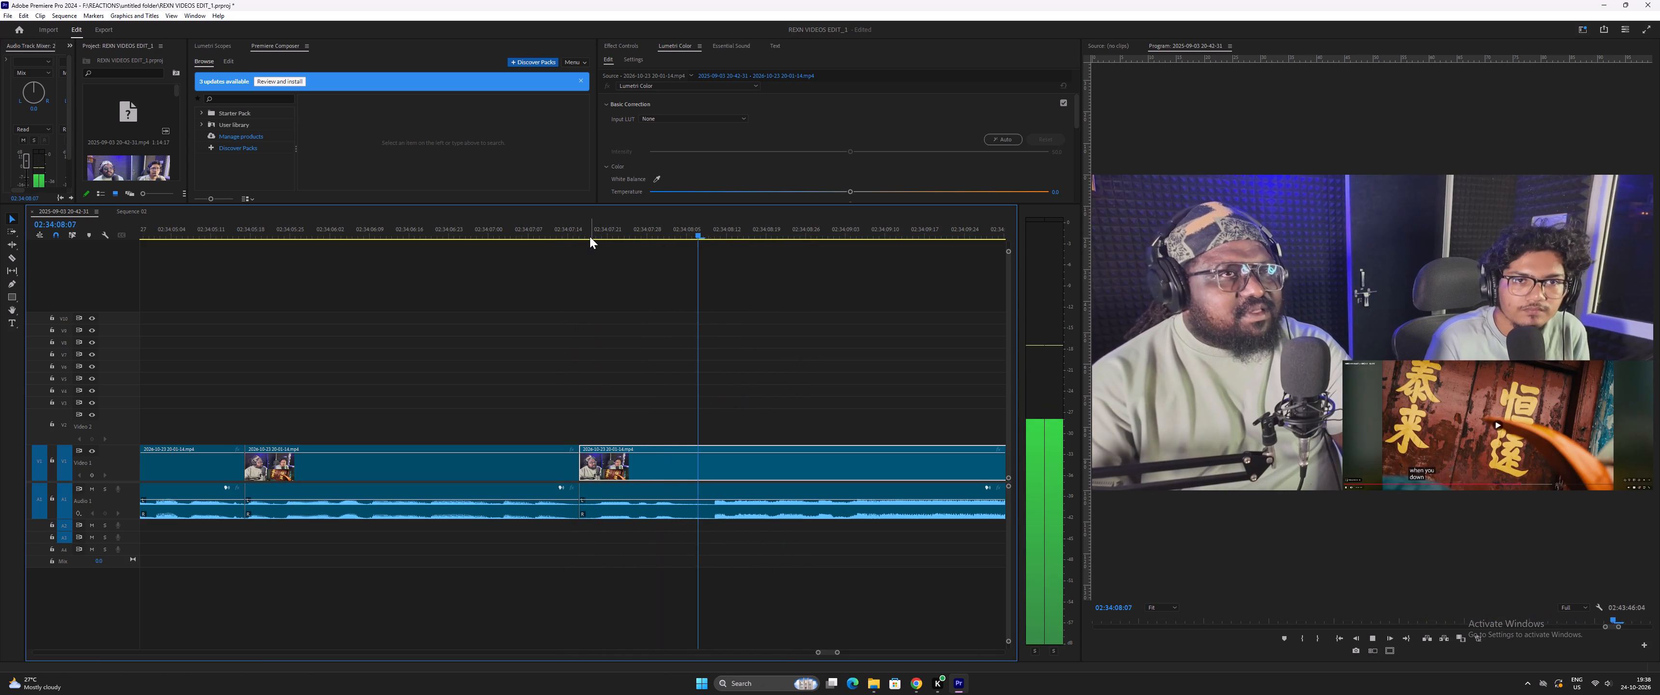
pyautogui.press('space')
pyautogui.press('space')
pyautogui.write('-')
pyautogui.press('=')
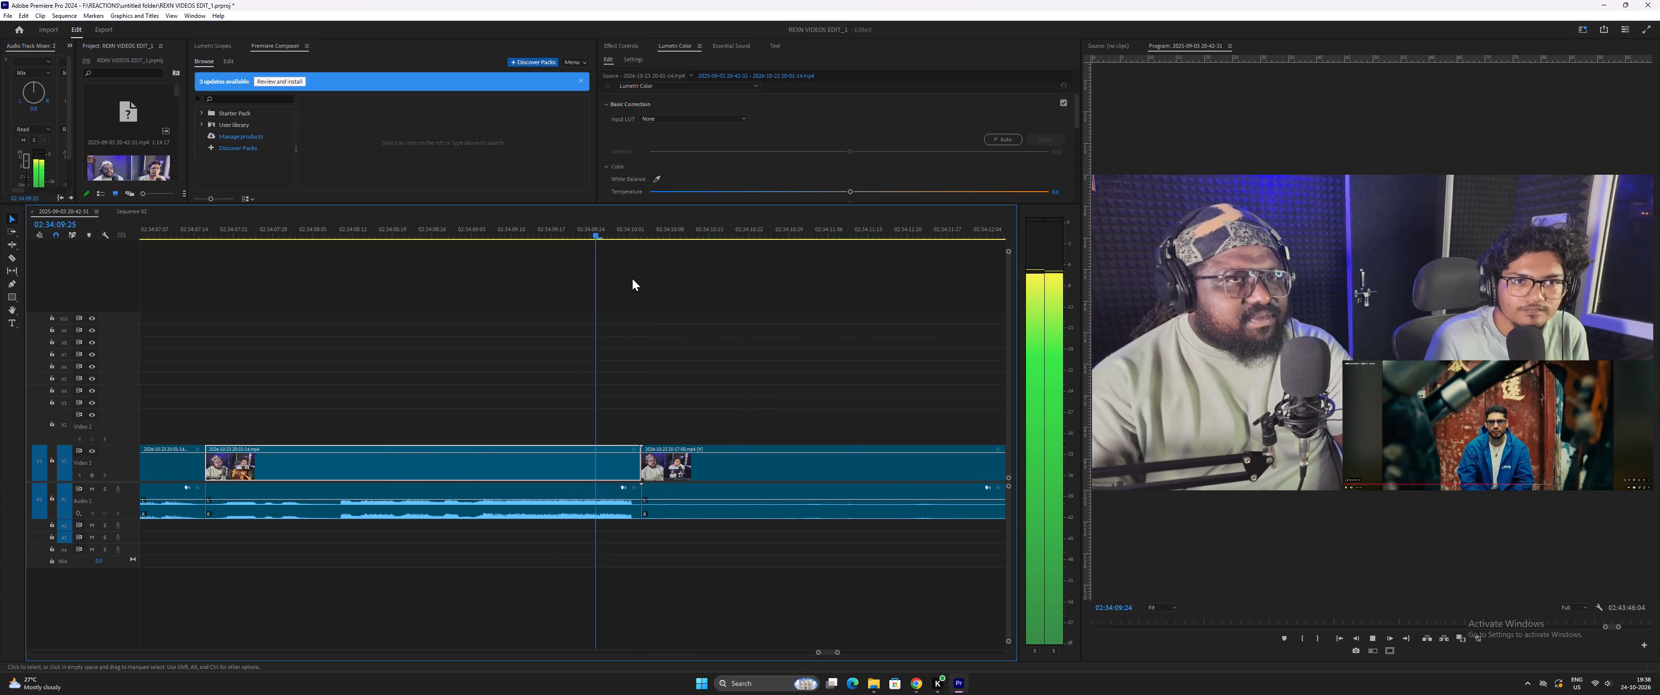
pyautogui.scroll(-8, 632, 278)
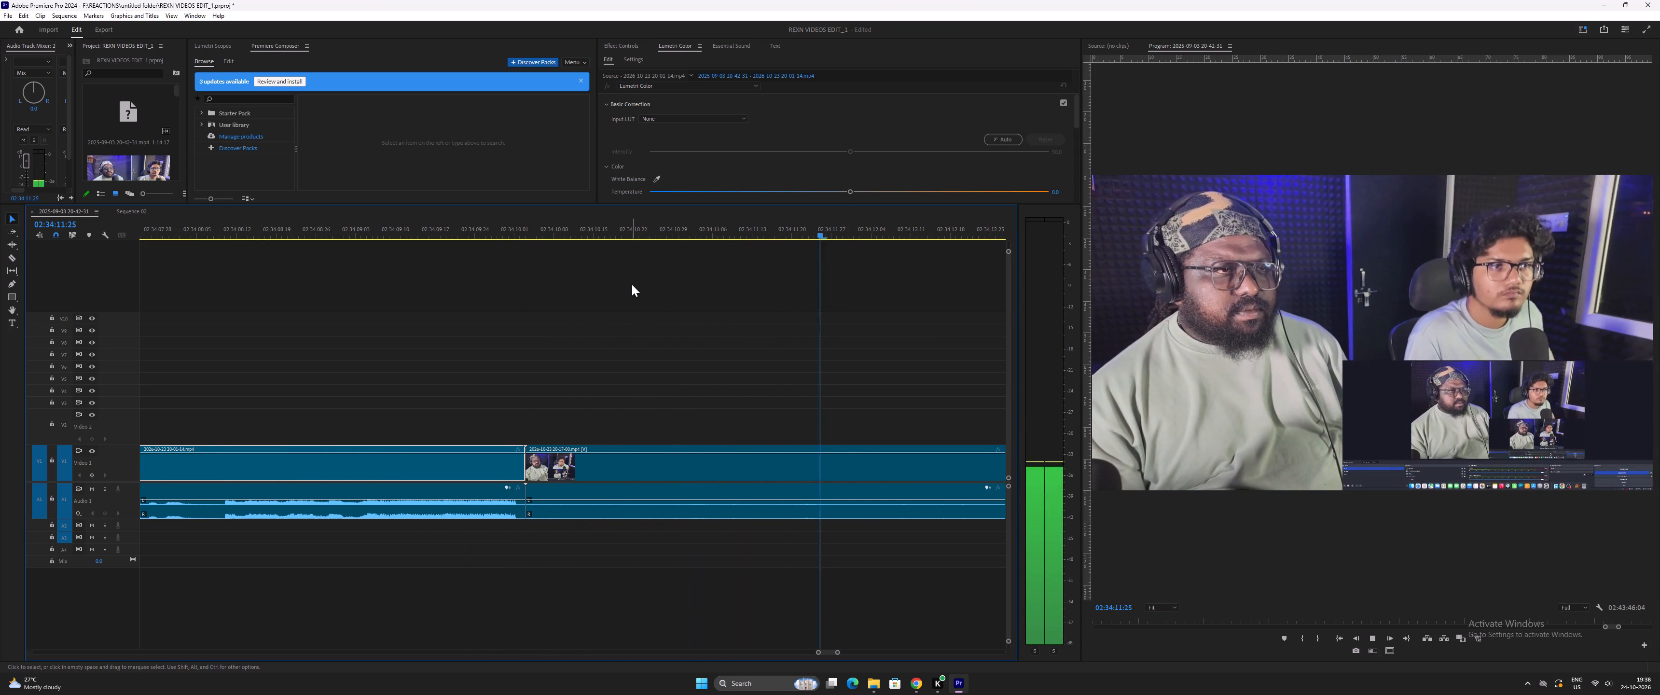
pyautogui.write('-- --')
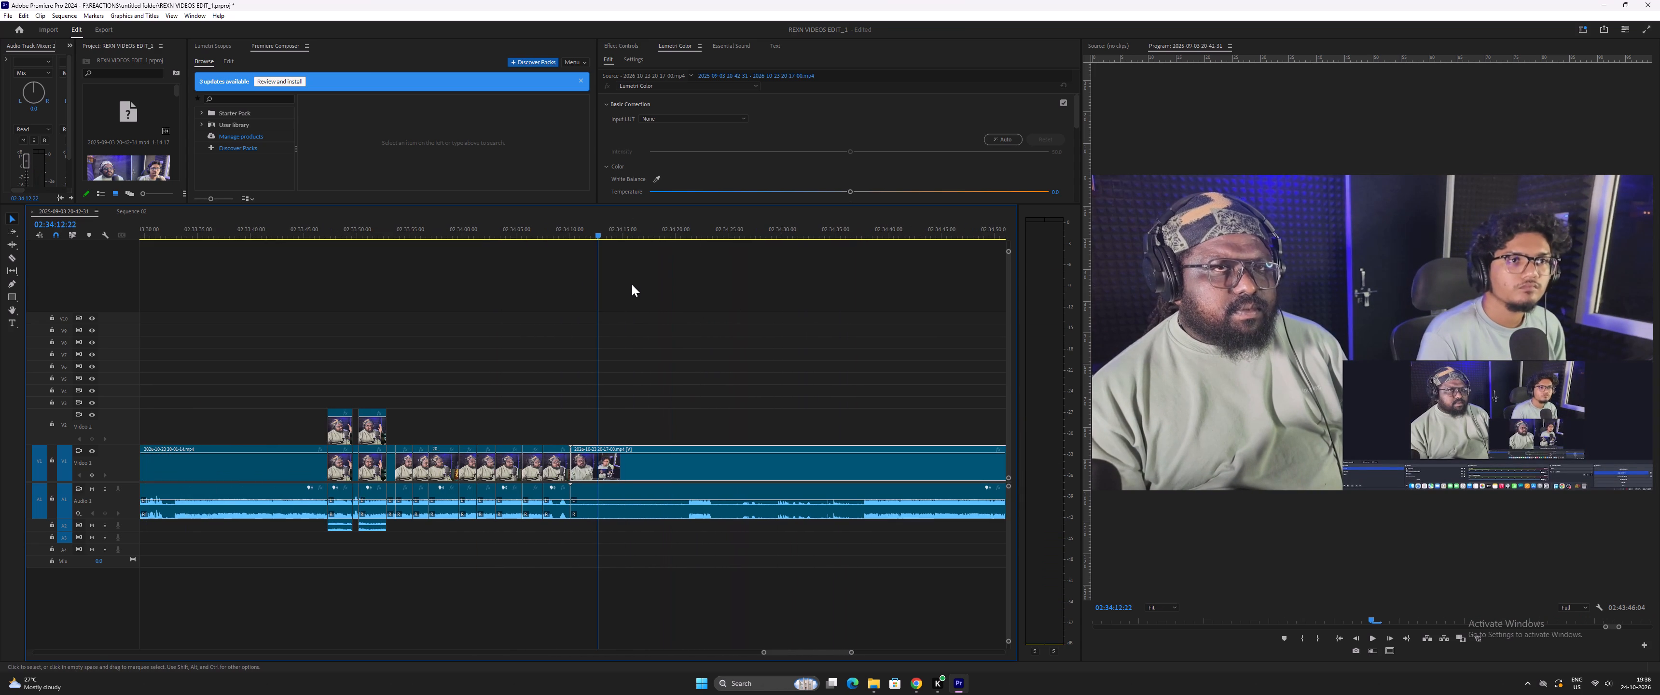
pyautogui.press('space')
pyautogui.press('space')
pyautogui.click(545, 236)
pyautogui.press('space')
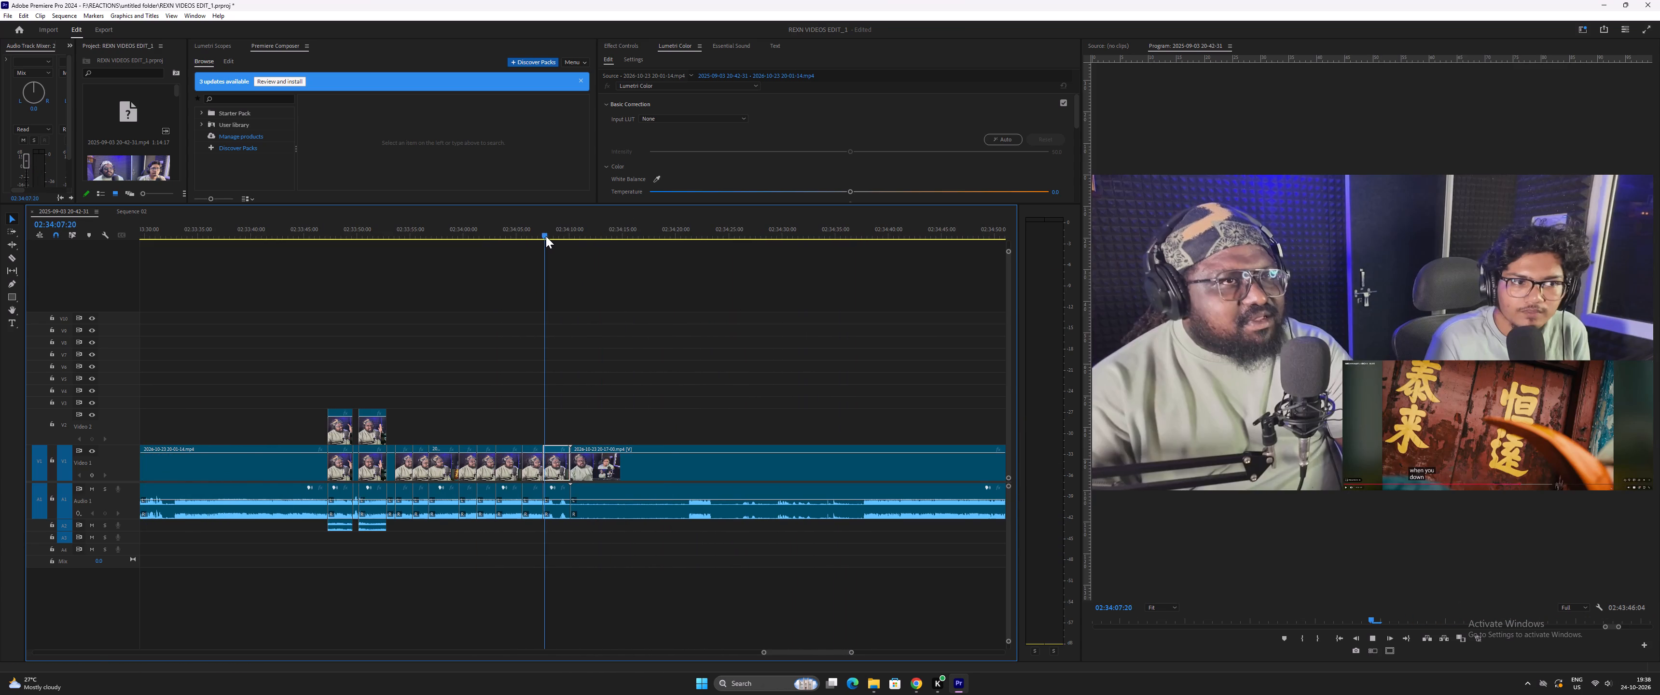
pyautogui.write('==')
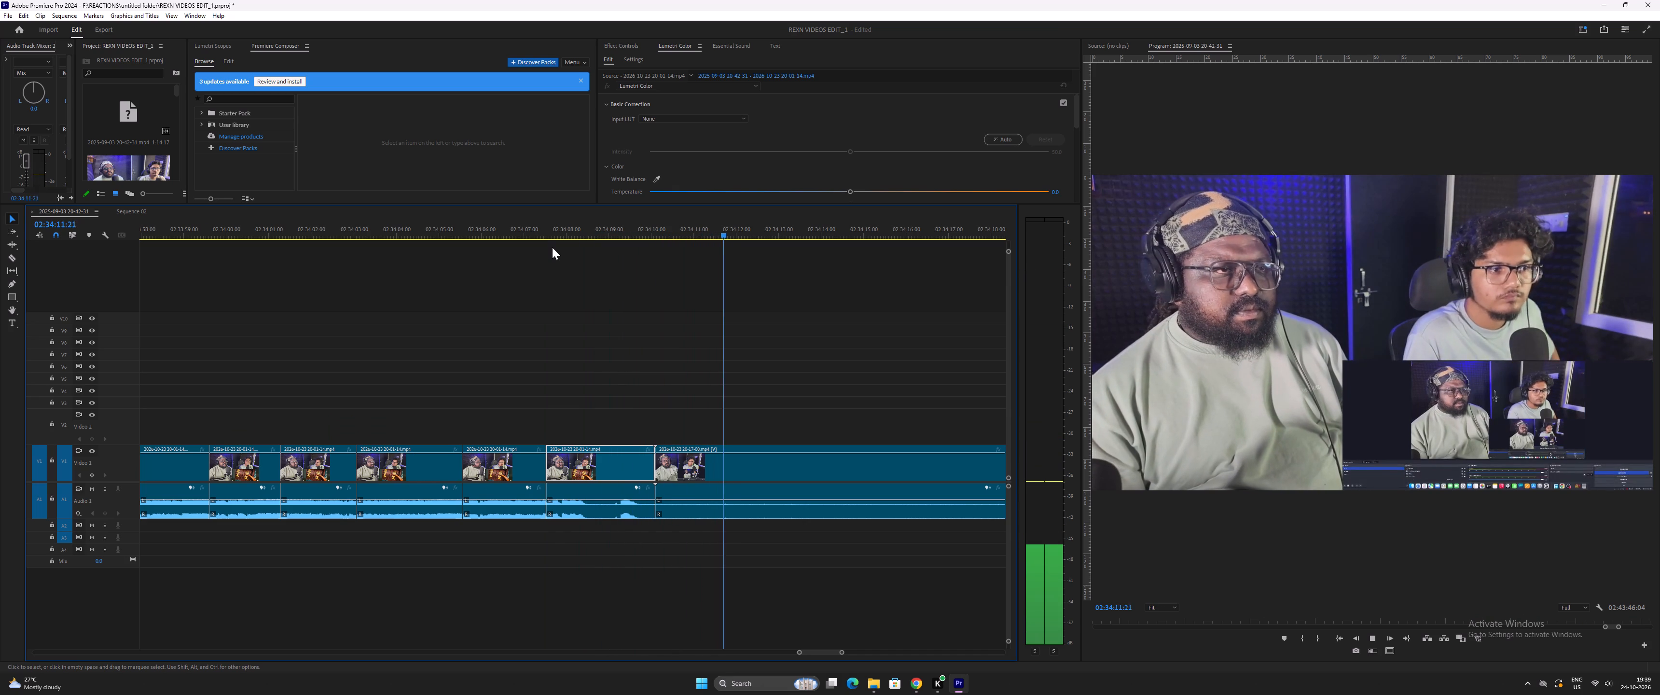
pyautogui.write('--')
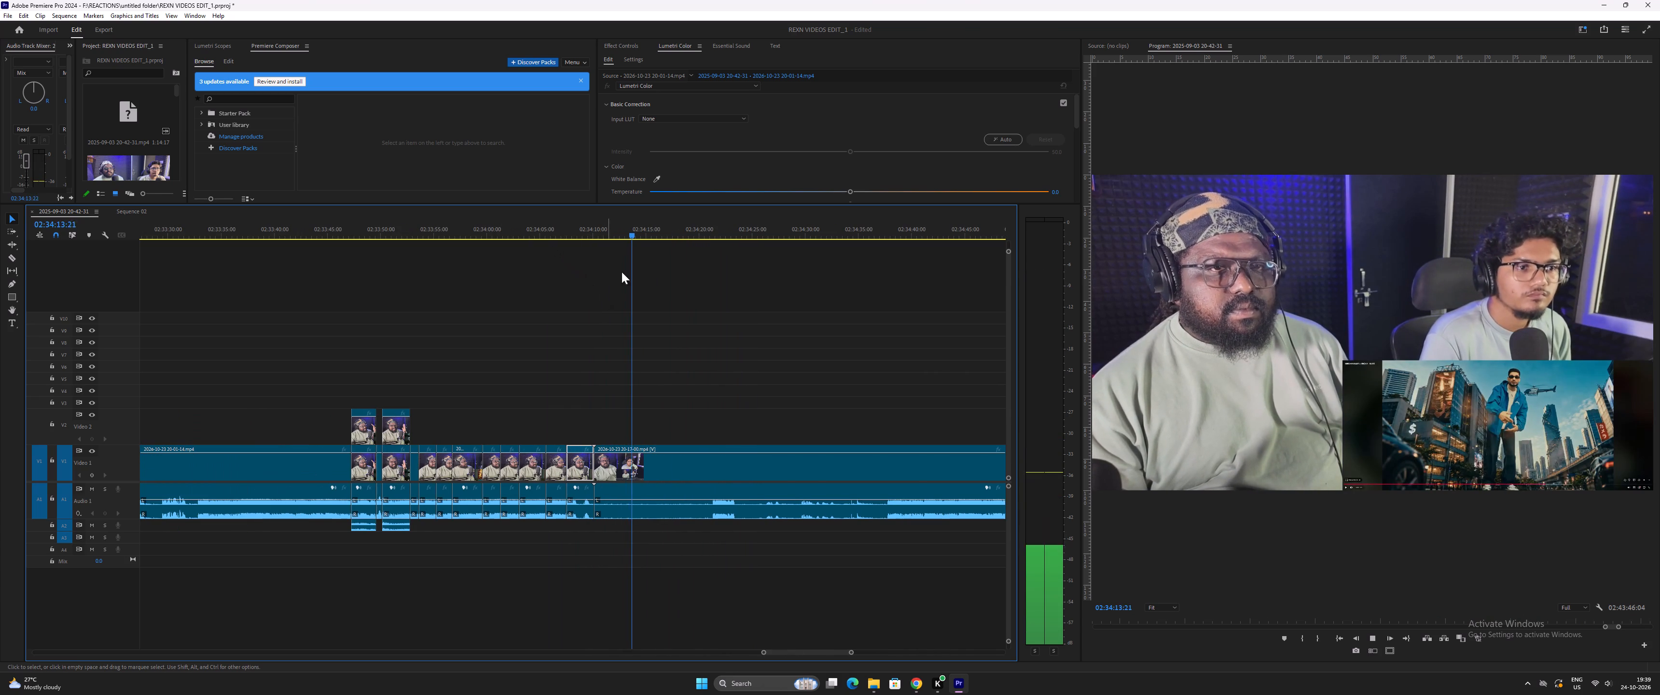
# Skim ahead through the following clip, sampling playback from about 02:34:20 to 02:34:39, to review its content.
pyautogui.moveTo(687, 223); pyautogui.dragTo(703, 227)
pyautogui.press('space')
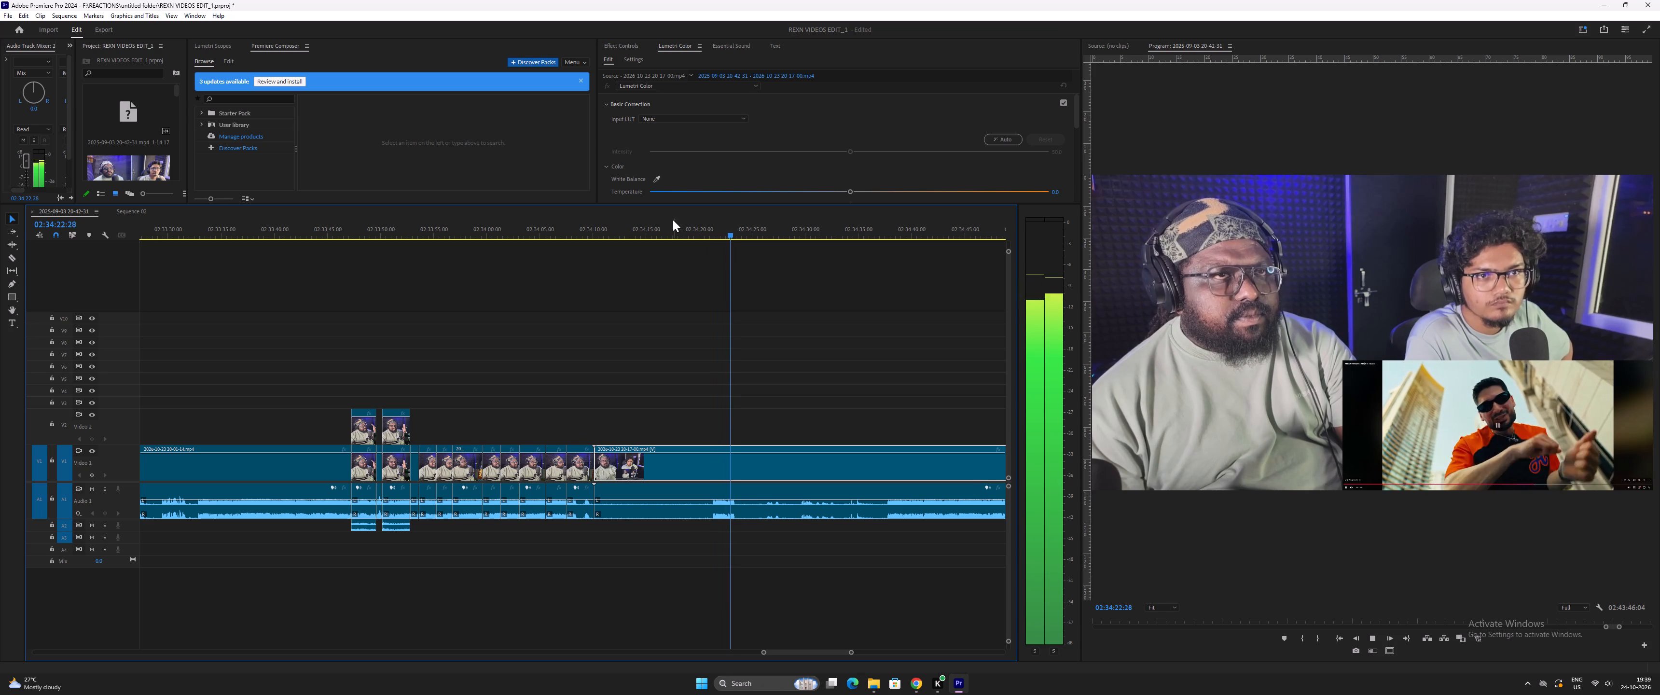
pyautogui.moveTo(777, 232); pyautogui.dragTo(815, 240)
pyautogui.press('space')
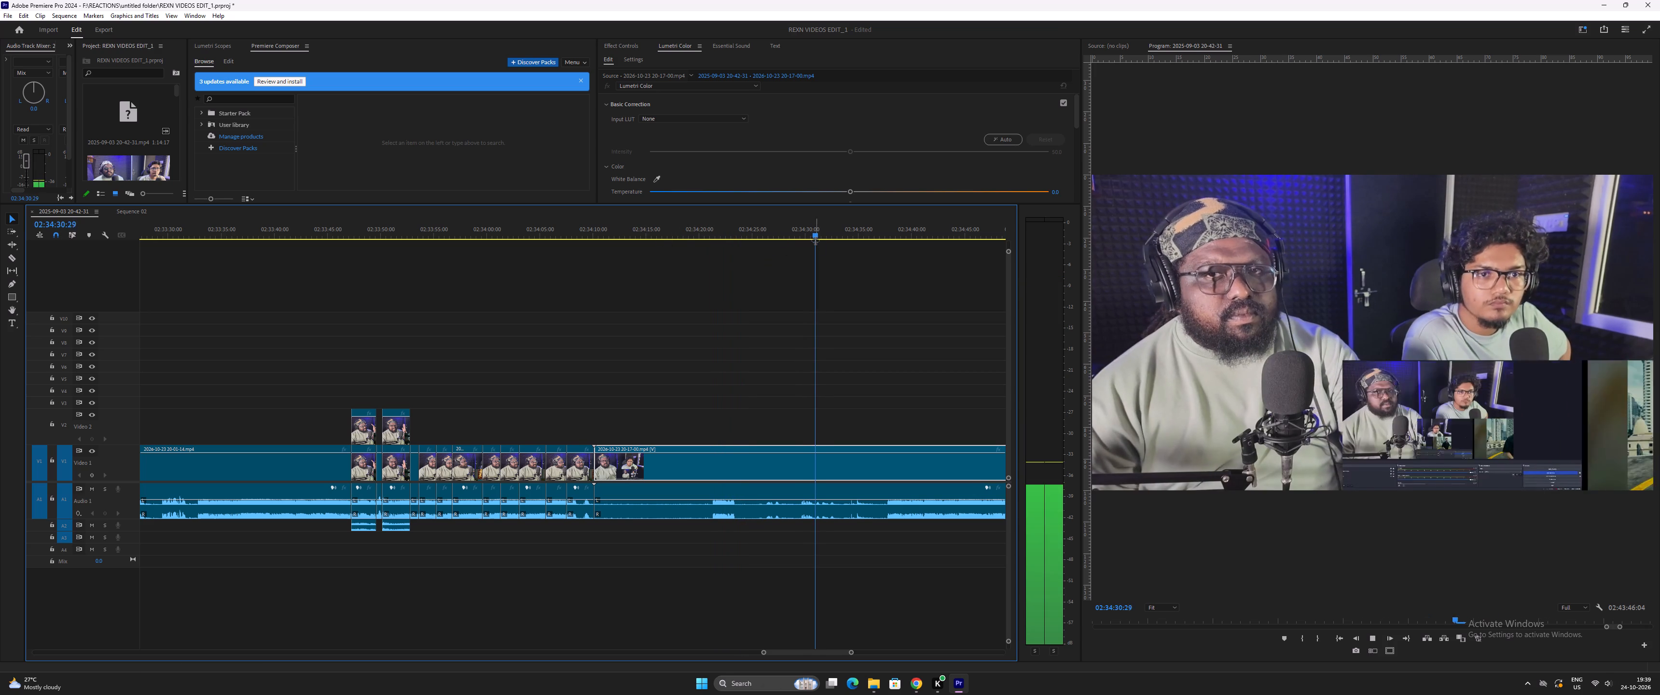
pyautogui.moveTo(845, 237); pyautogui.dragTo(886, 249)
pyautogui.press('space')
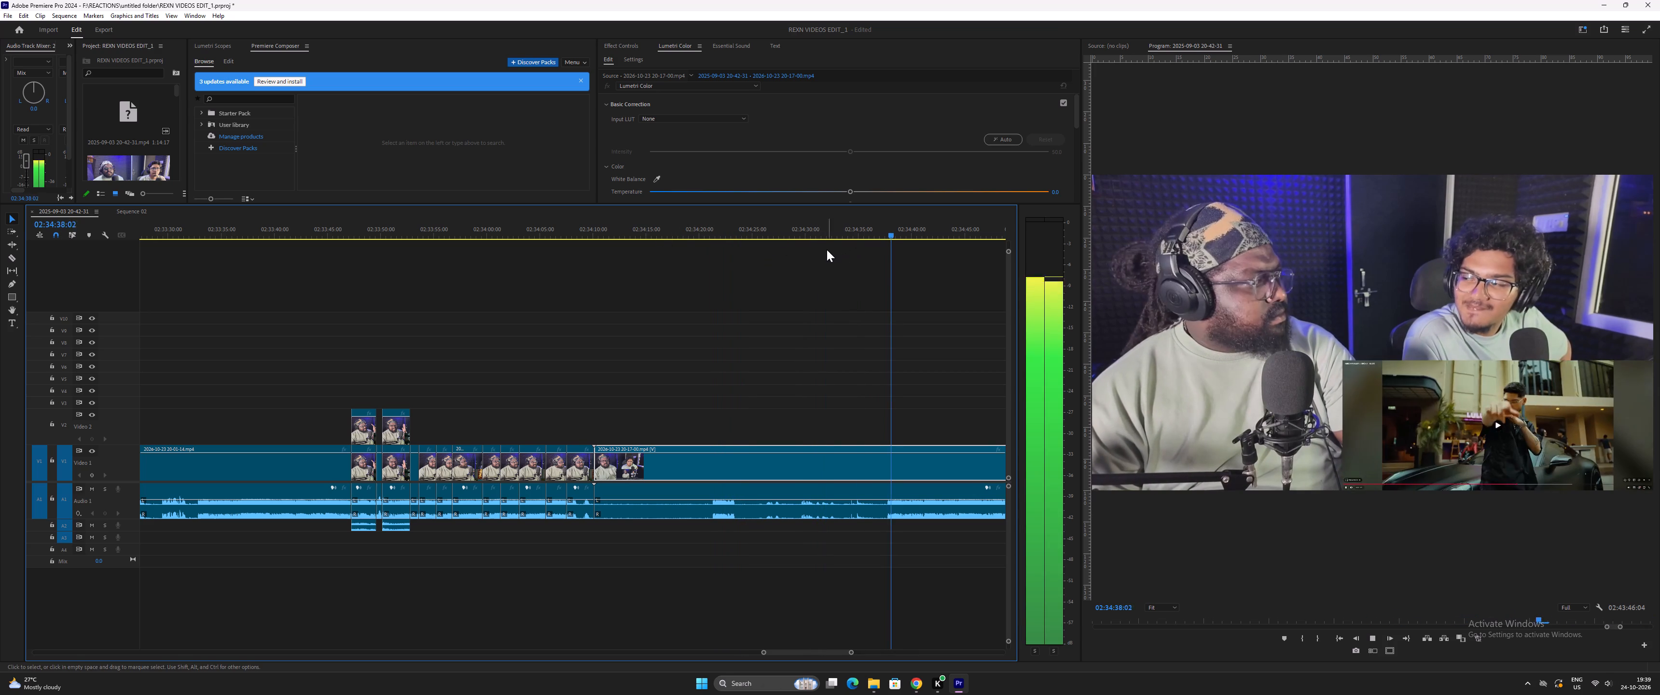
pyautogui.press('space')
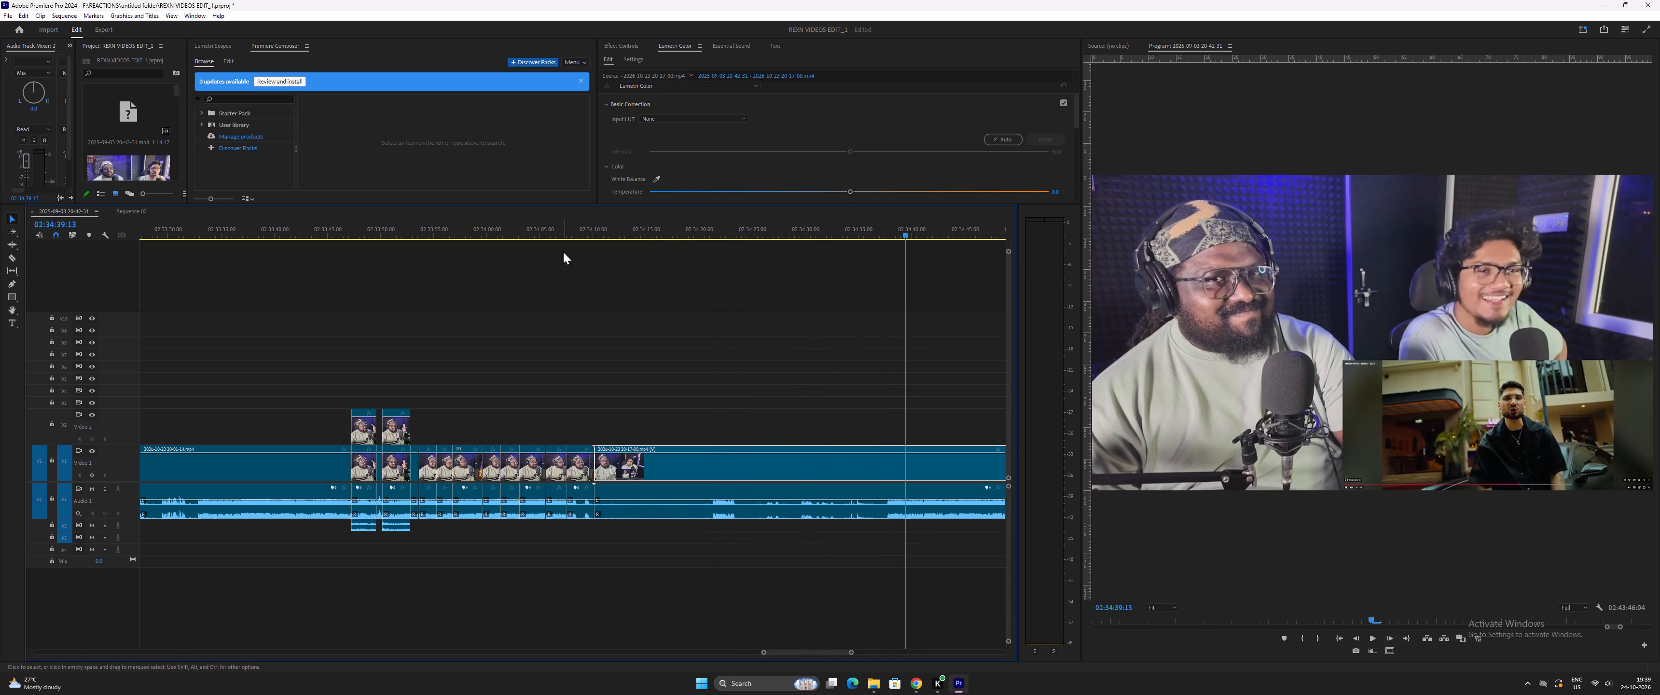
# Return to about 02:34:06 and replay the passage across the 02:34:07:16 join up to the end of the next clip.
pyautogui.click(554, 227)
pyautogui.press('space')
pyautogui.write('===')
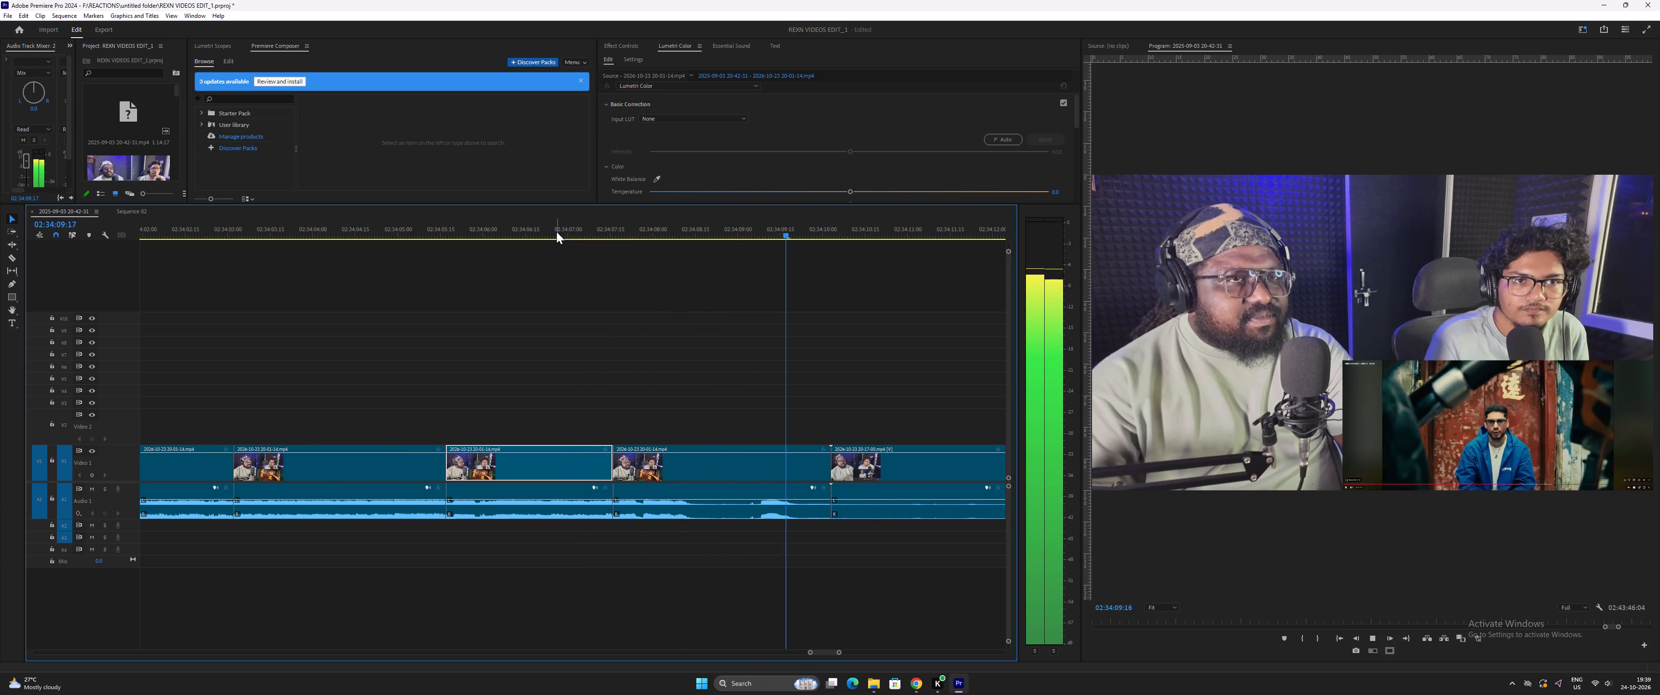
pyautogui.press('space')
pyautogui.click(481, 233)
pyautogui.press('space')
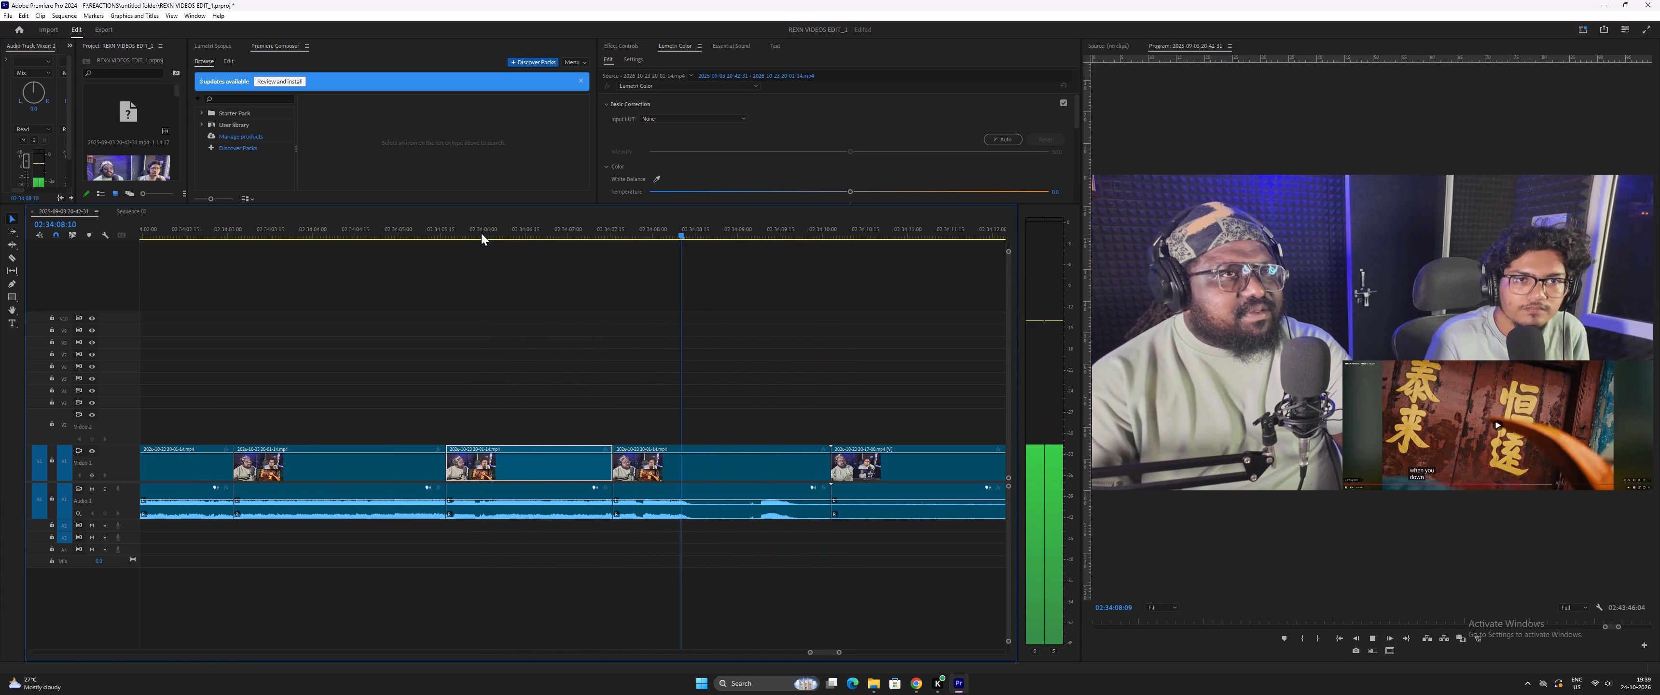
pyautogui.press('space')
pyautogui.press('space')
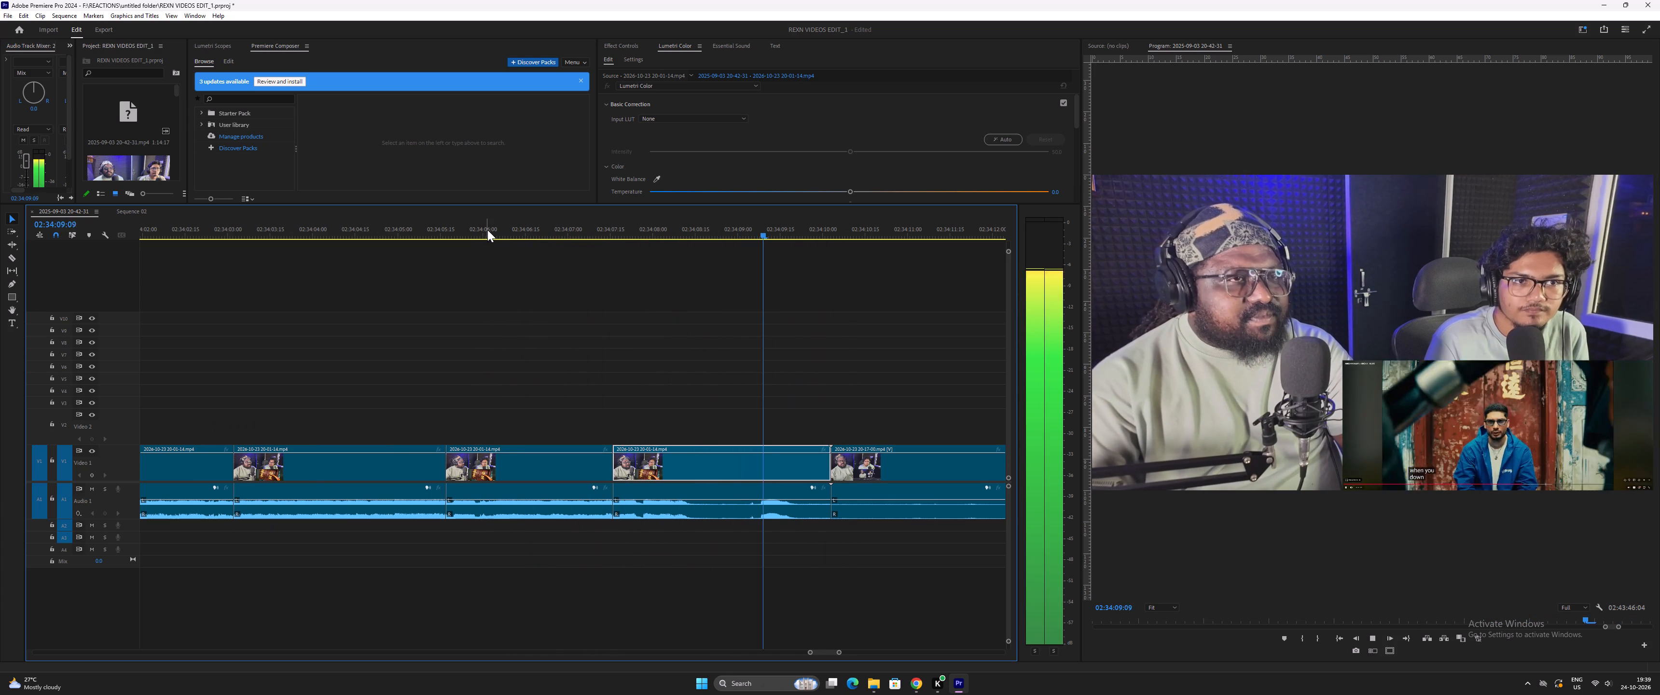
pyautogui.press('space')
# Replay the clip after 02:34:07:16 to find the end of the speech and split the video and audio at 02:34:08:08.
pyautogui.write('=')
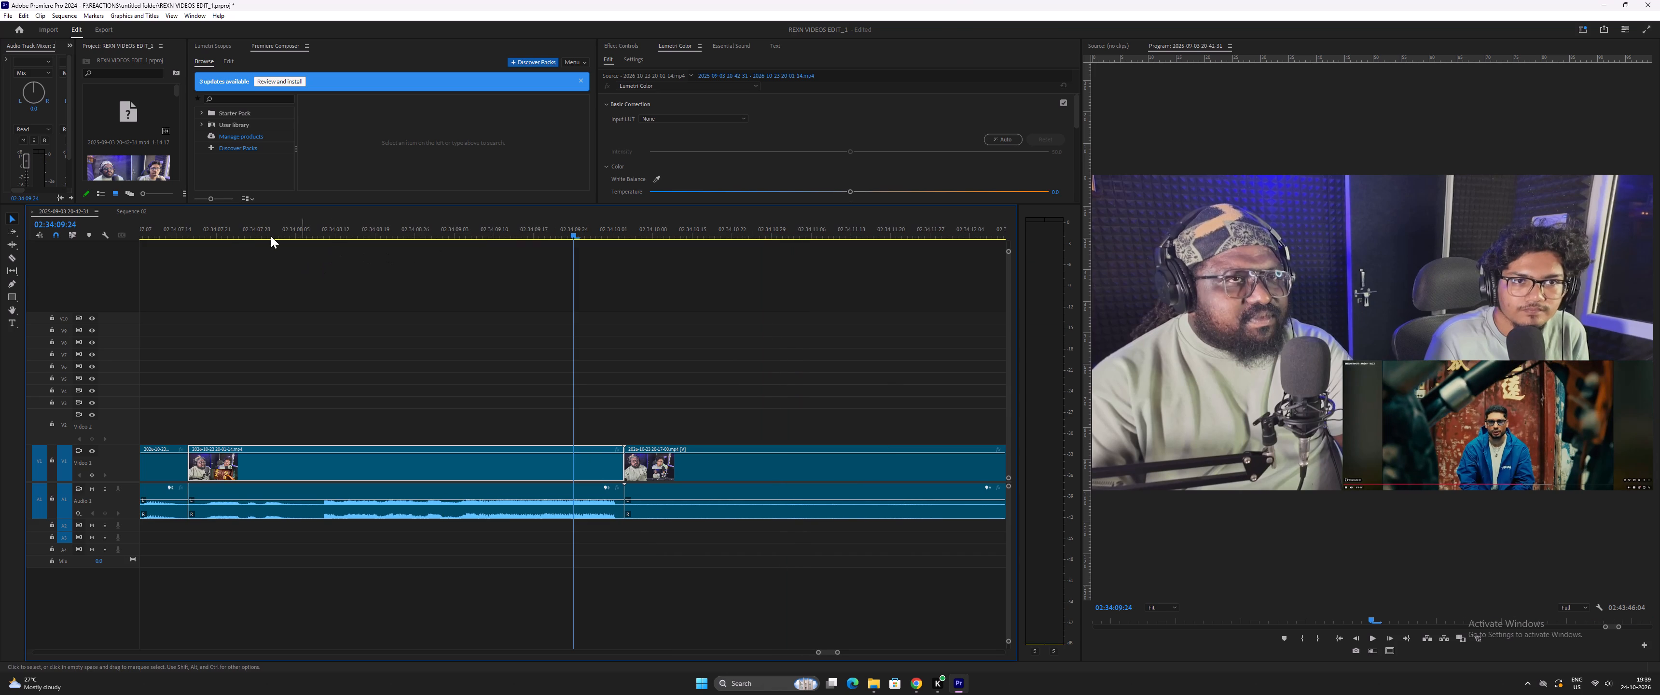
pyautogui.click(220, 234)
pyautogui.press('space')
pyautogui.press('space')
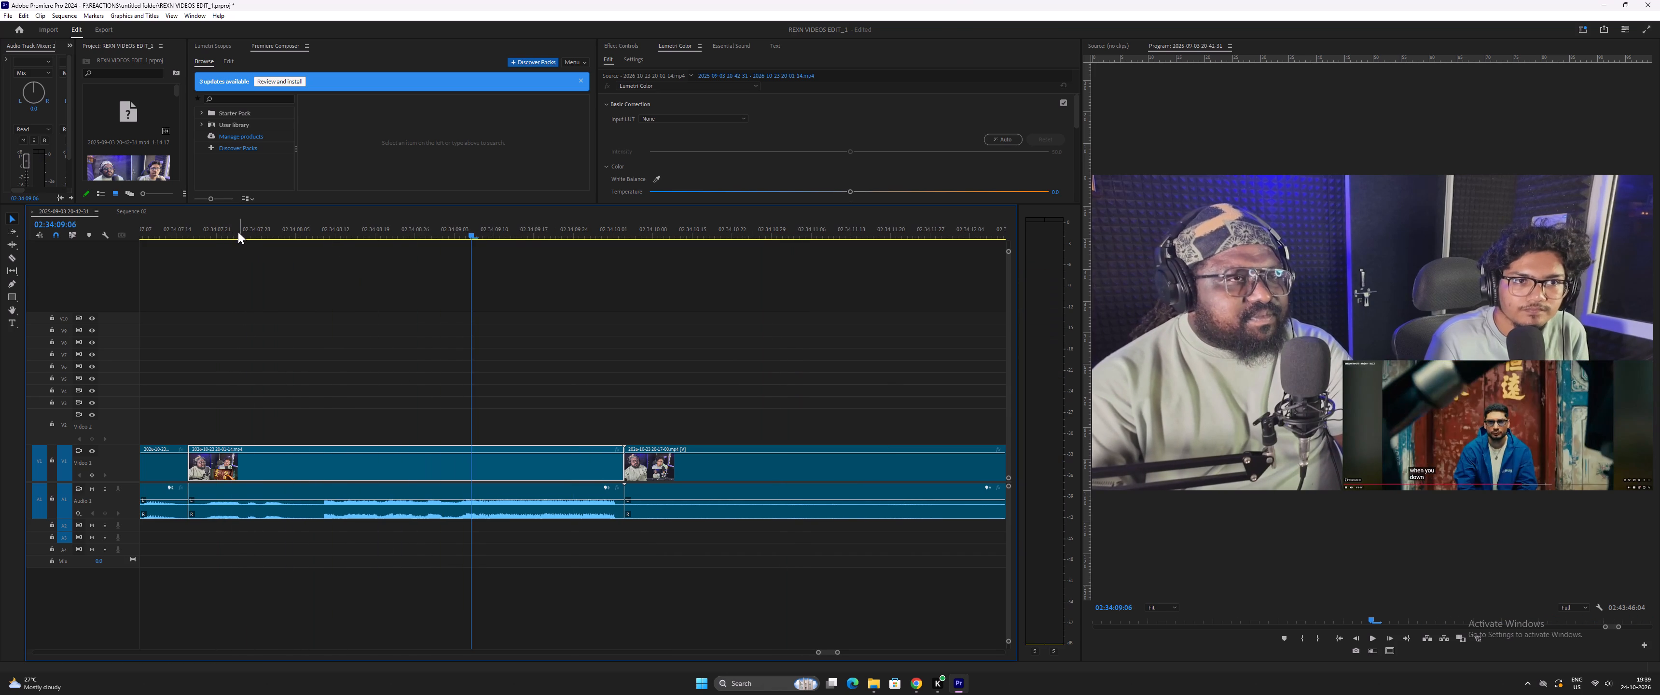
pyautogui.click(230, 230)
pyautogui.press('space')
pyautogui.press('space')
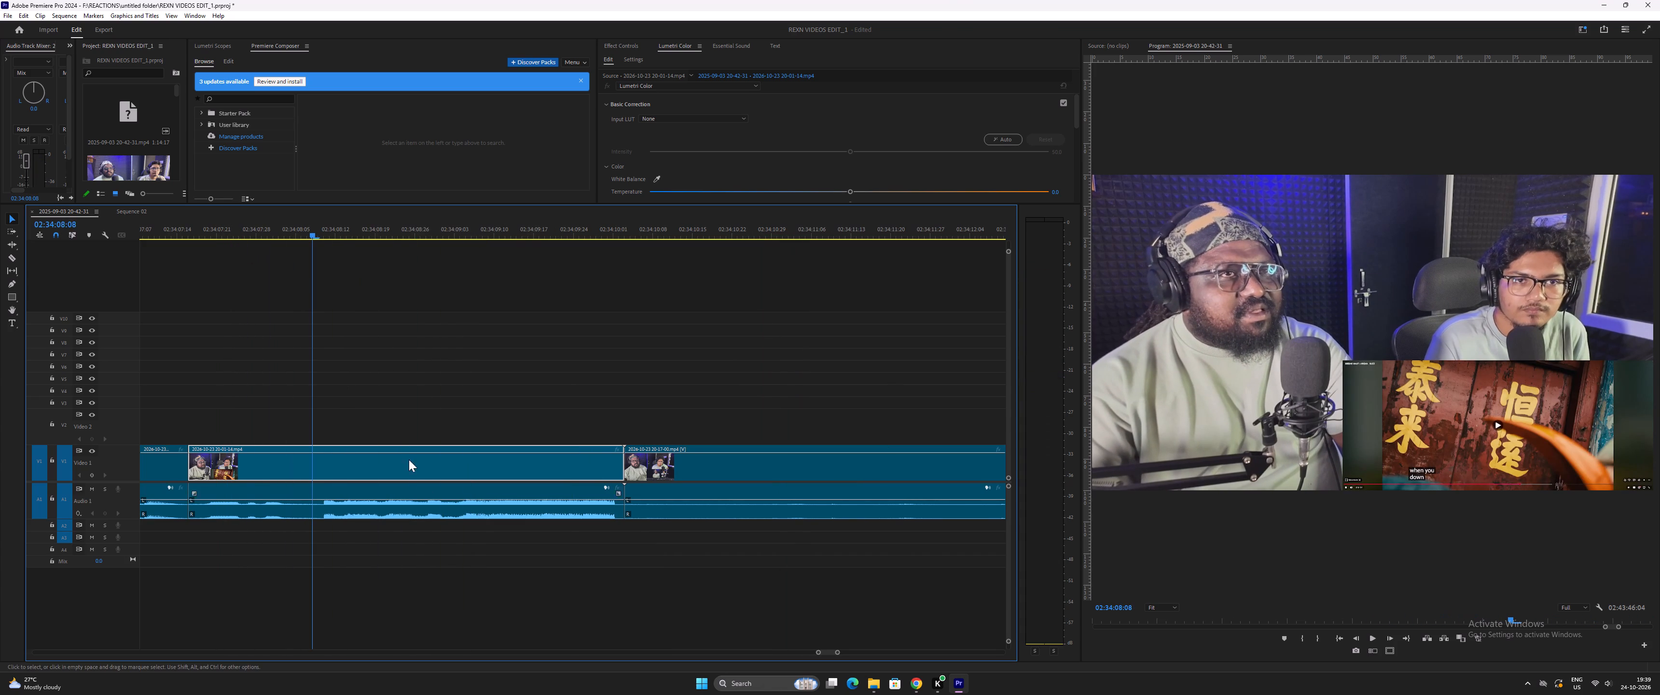
pyautogui.moveTo(387, 402); pyautogui.dragTo(489, 560)
pyautogui.hotkey('ctrl', '[')
# Delete the video and audio of the leftover clip after the split at 02:34:08:08, leaving its gap in place.
pyautogui.press('space')
pyautogui.press('-')
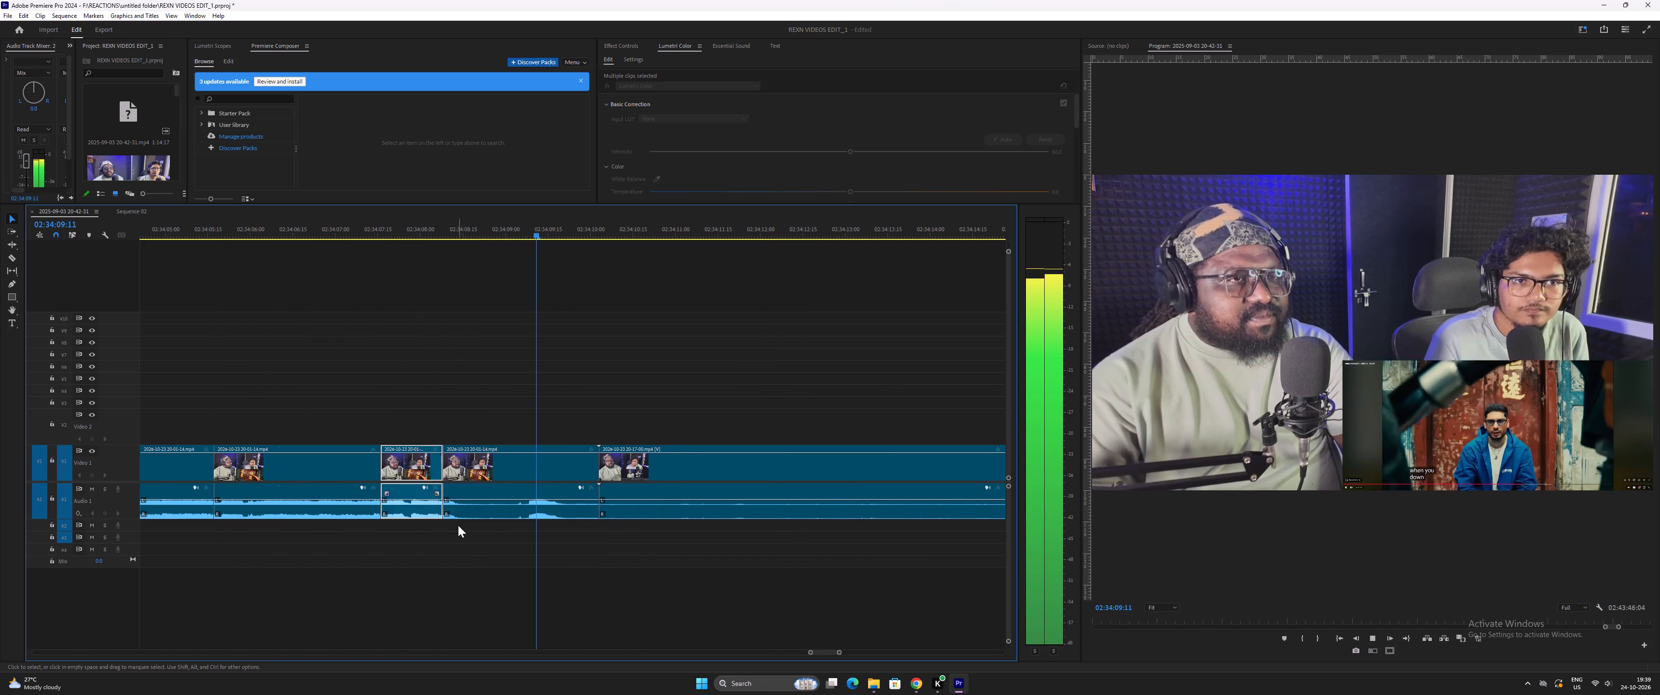
pyautogui.press('-')
pyautogui.press('-')
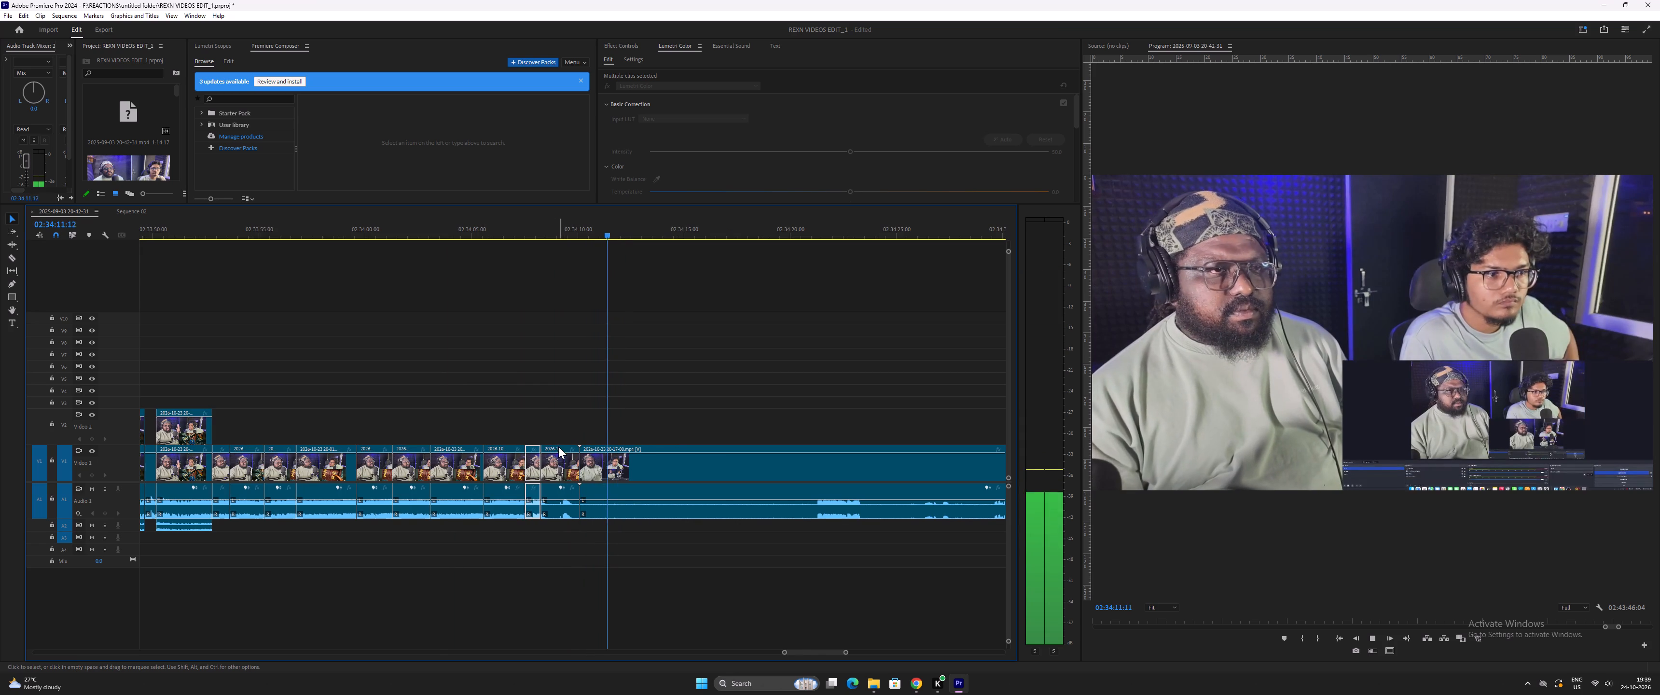
pyautogui.moveTo(555, 434); pyautogui.dragTo(565, 504)
pyautogui.press('Delete')
# Sample the following long clip to find where the reaction starts and ripple-trim its beginning up to about 02:34:37:11.
pyautogui.press('-')
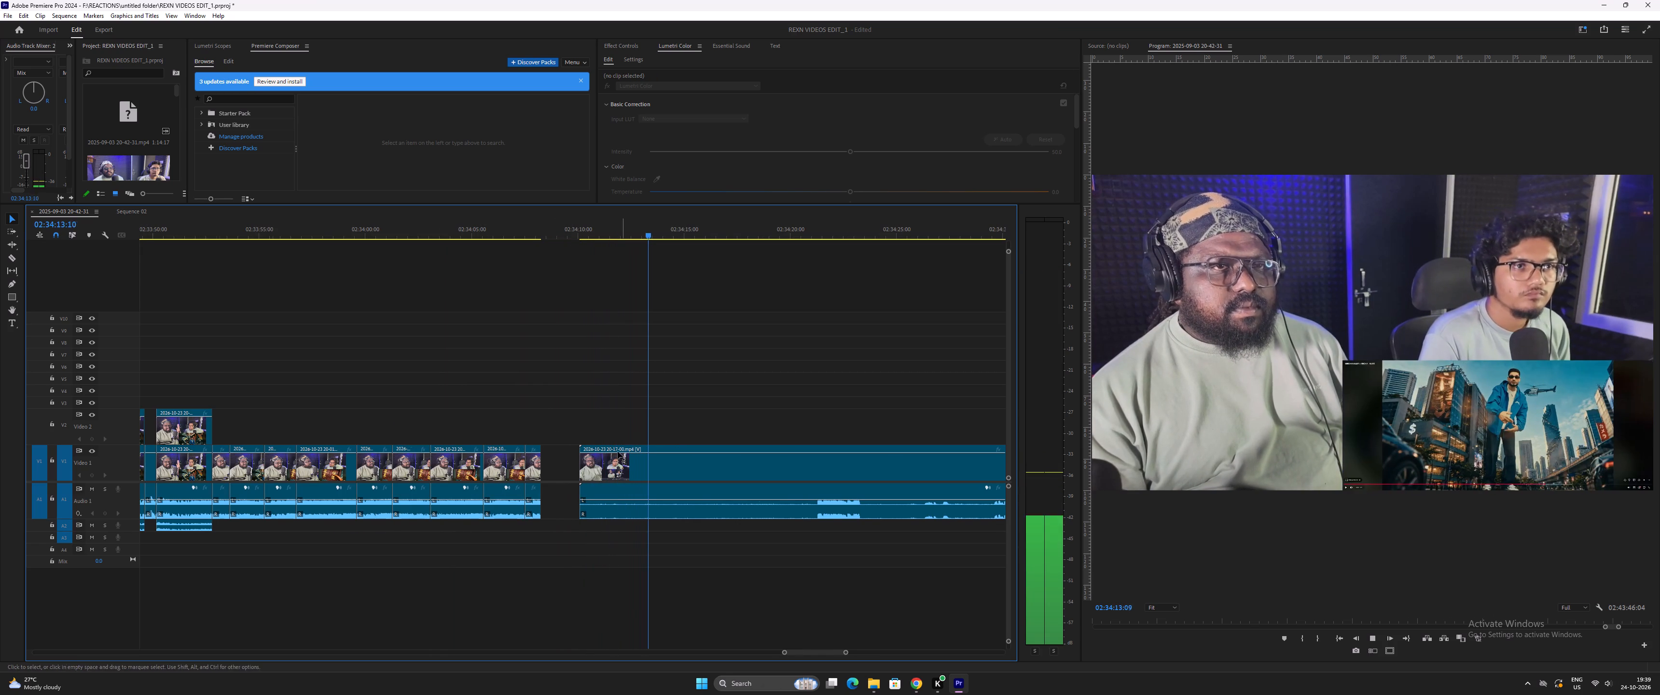
pyautogui.press('-')
pyautogui.moveTo(671, 231); pyautogui.dragTo(699, 238)
pyautogui.press('space')
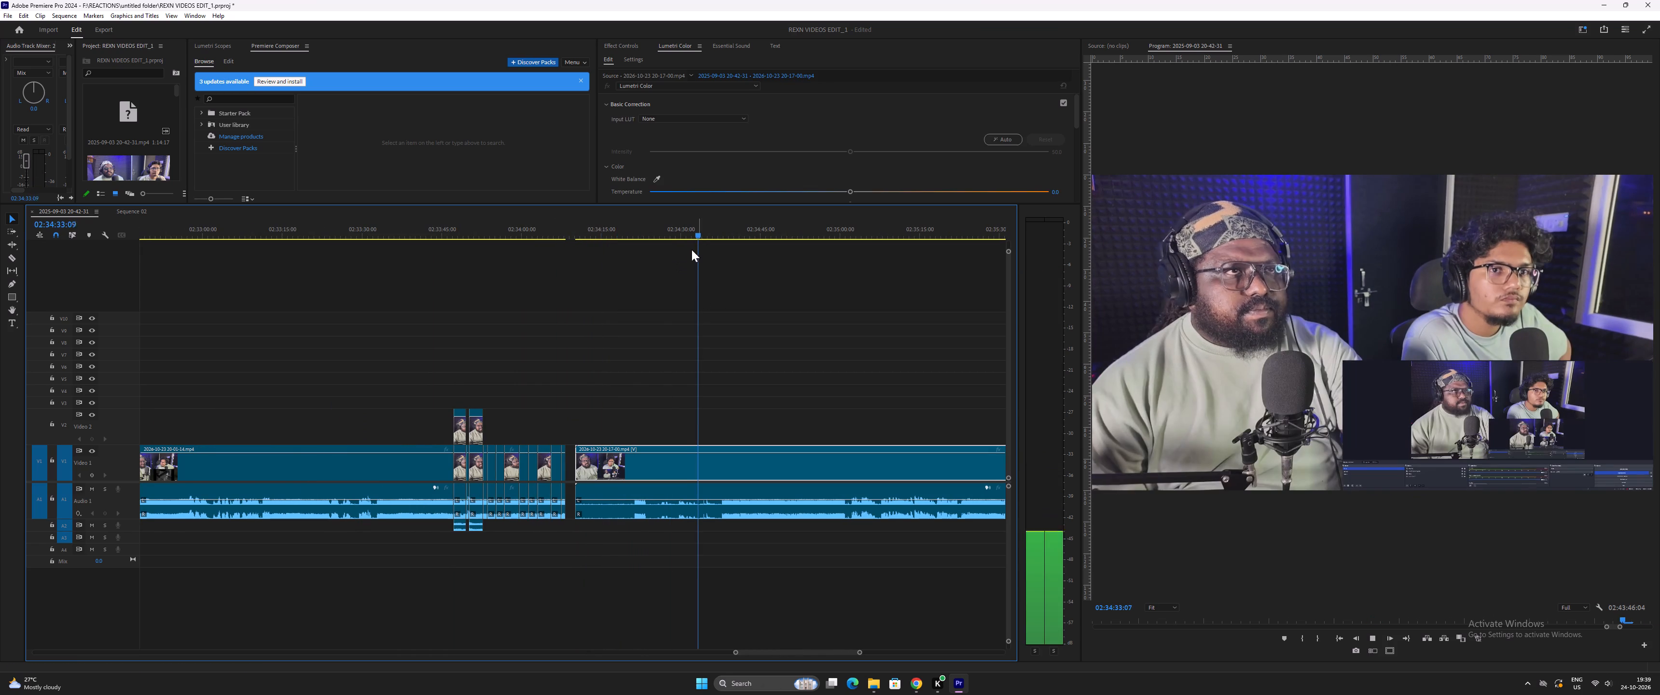
pyautogui.press('=')
pyautogui.press('=')
pyautogui.moveTo(632, 234); pyautogui.dragTo(645, 235)
pyautogui.press('space')
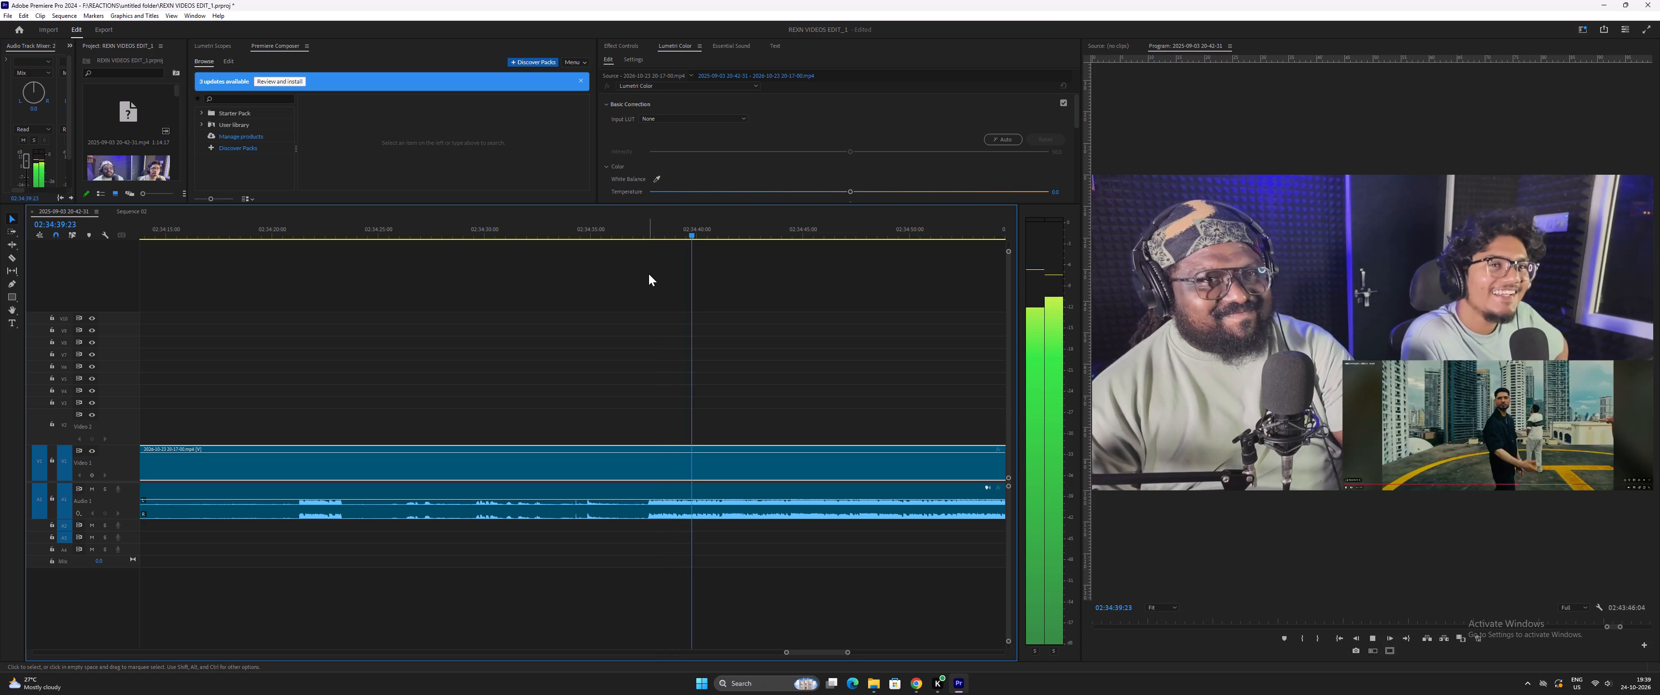
pyautogui.press('space')
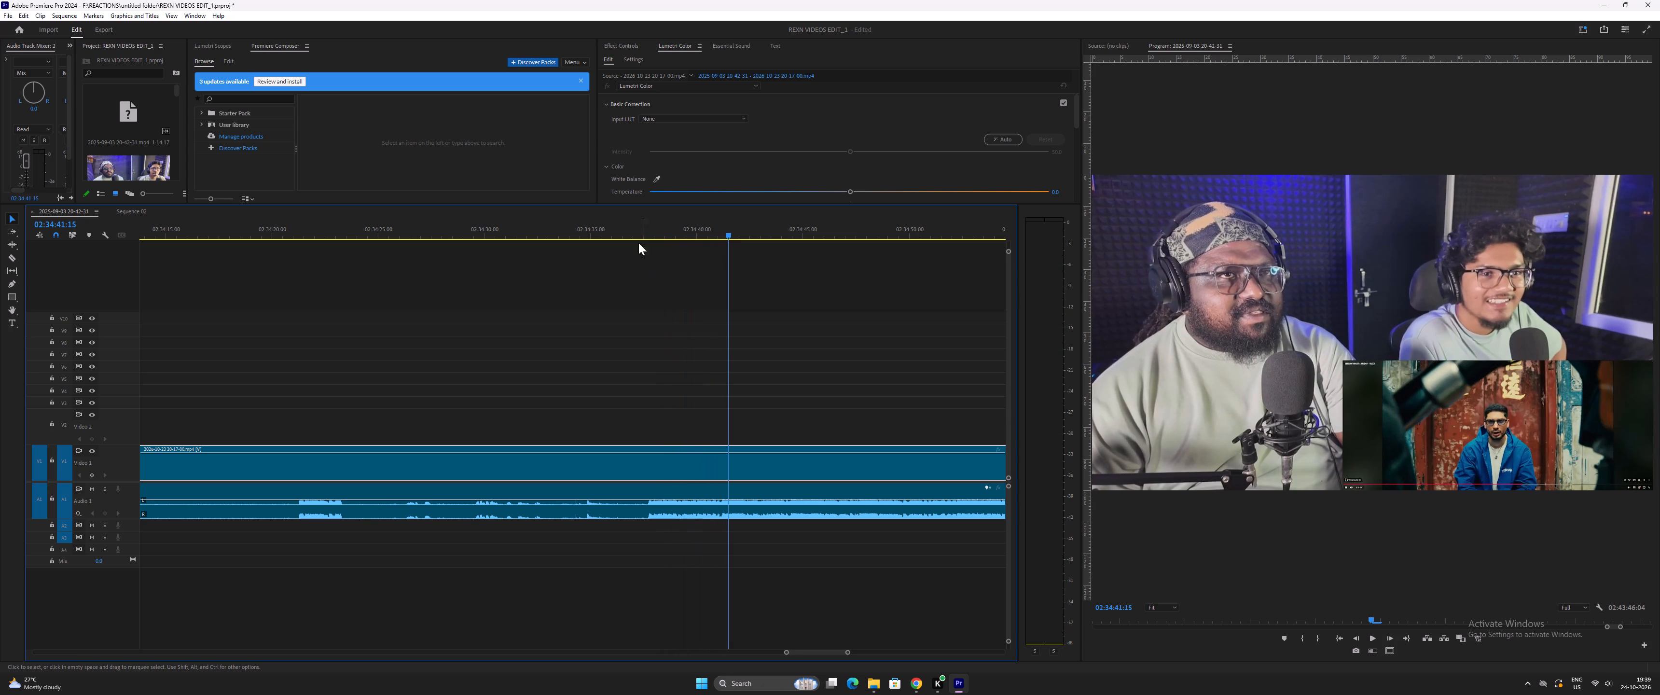
pyautogui.click(619, 230)
pyautogui.press('space')
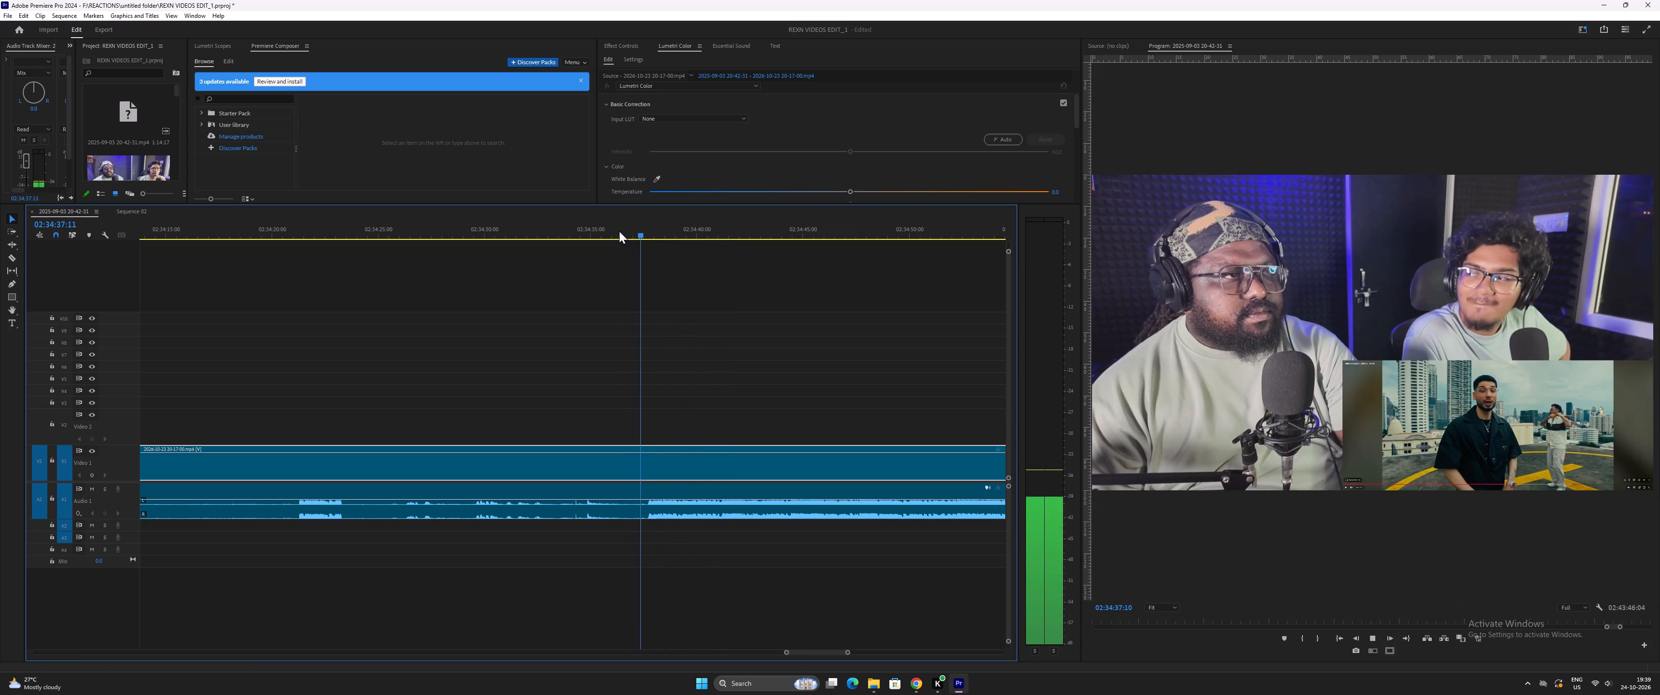
pyautogui.press('space')
pyautogui.hotkey('ctrl', '-')
# Play back around 02:34:08:08 and close the empty gap before the trimmed clip with a ripple delete.
pyautogui.press('-')
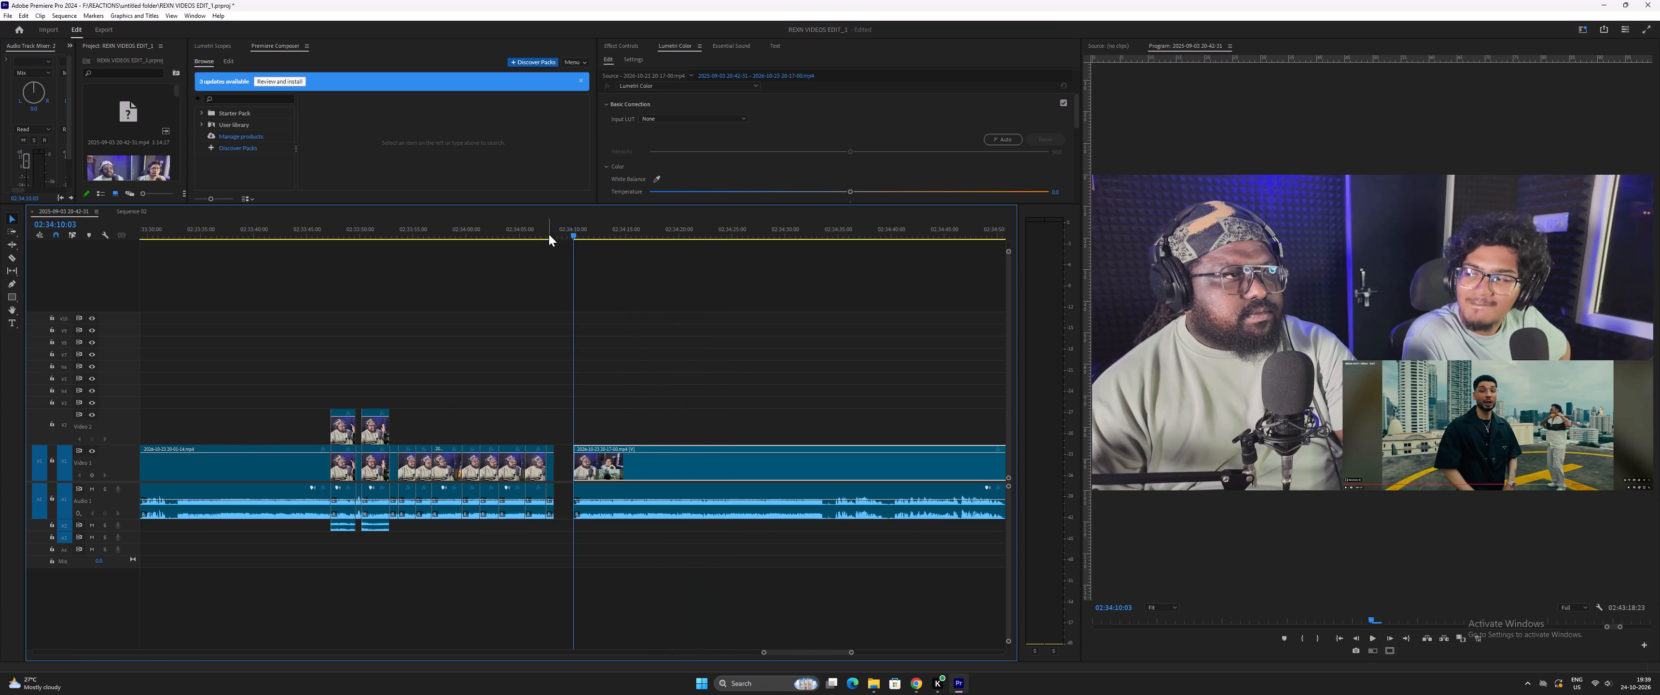
pyautogui.click(543, 231)
pyautogui.press('space')
pyautogui.press('=')
pyautogui.press('=')
pyautogui.press('=')
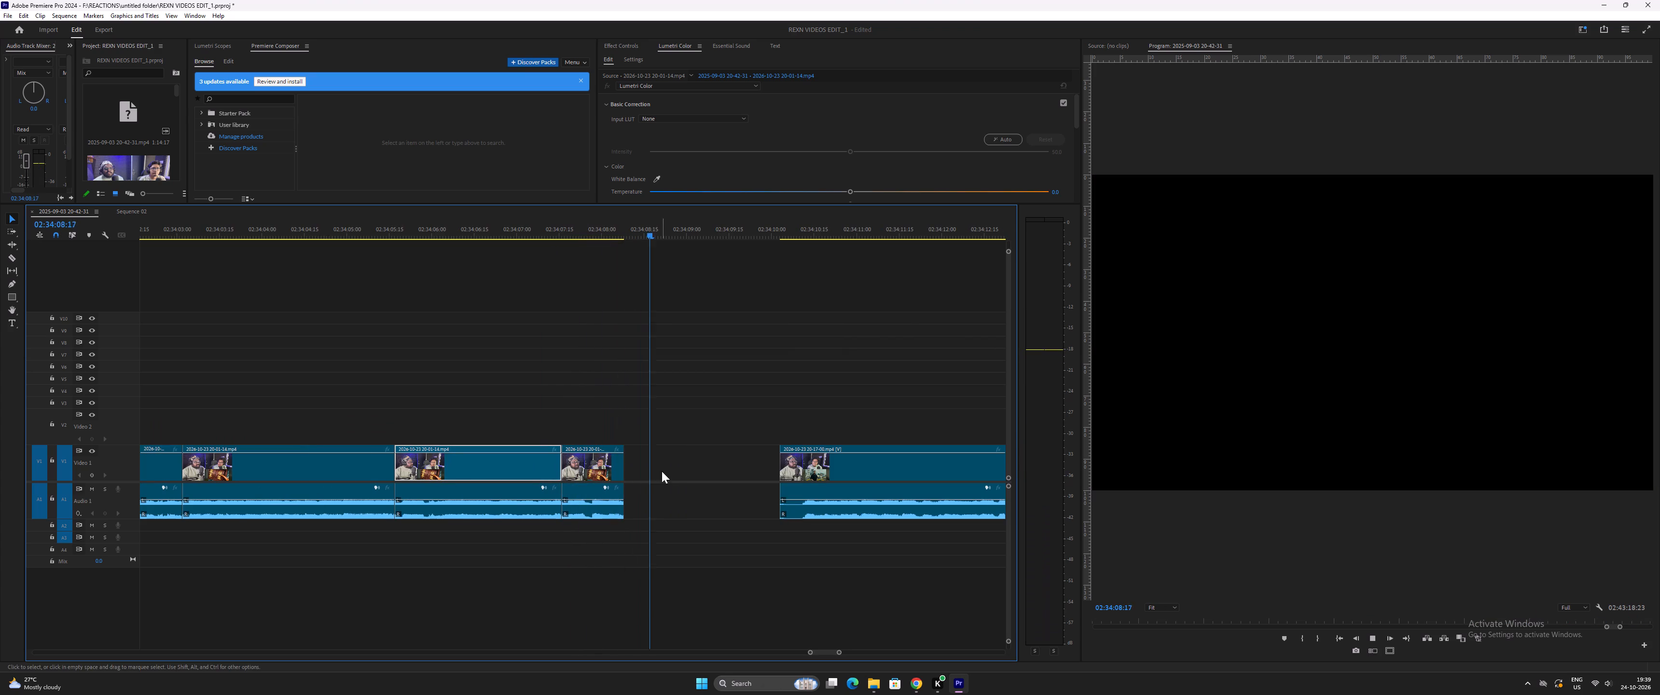
pyautogui.press('space')
pyautogui.click(686, 469)
pyautogui.press('Delete')
# Replay the join at 02:34:08:08 and ripple-trim the start of the following clip up to about 02:34:08:15.
pyautogui.press('space')
pyautogui.press('space')
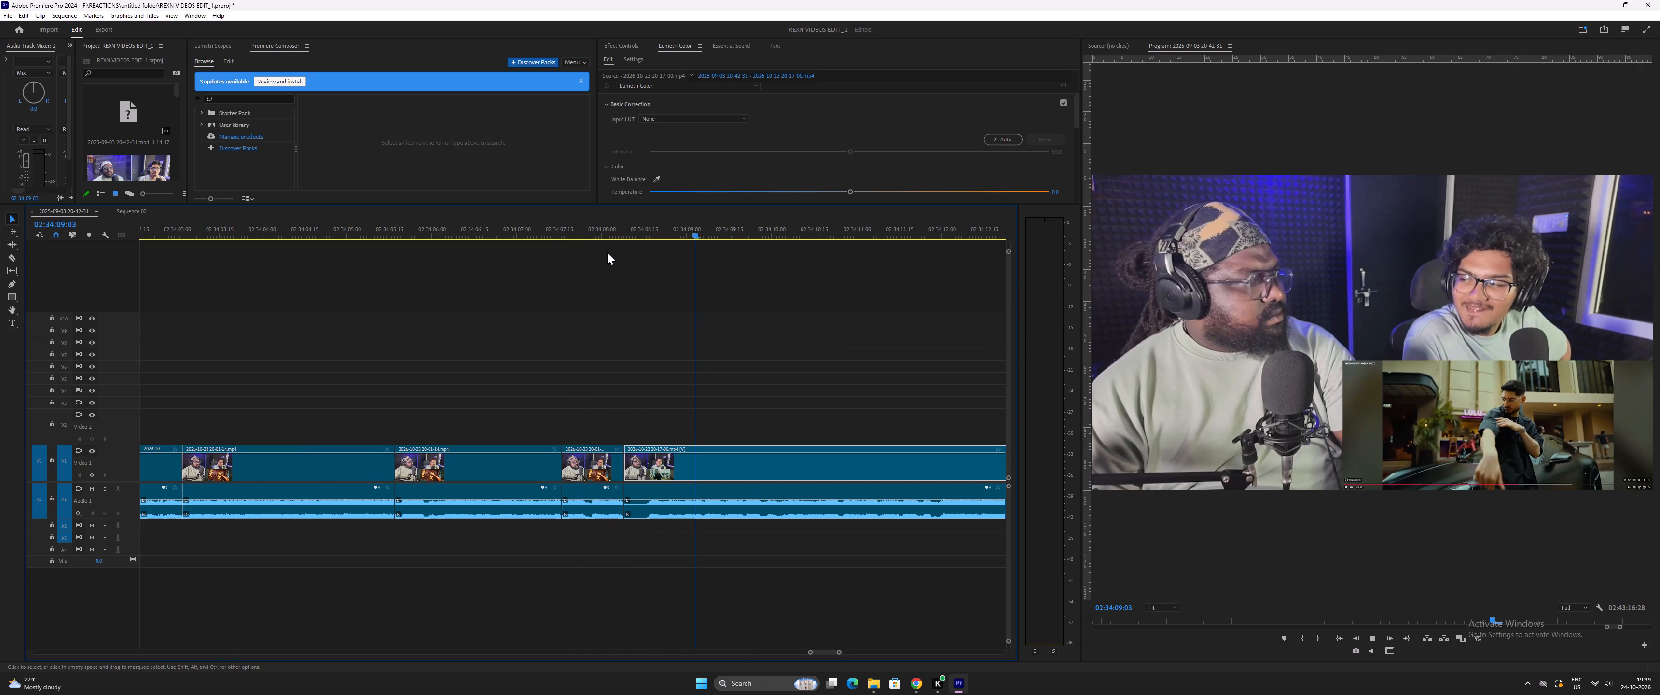
pyautogui.click(610, 225)
pyautogui.press('space')
pyautogui.press('=')
pyautogui.write('=')
pyautogui.press('space')
pyautogui.press('space')
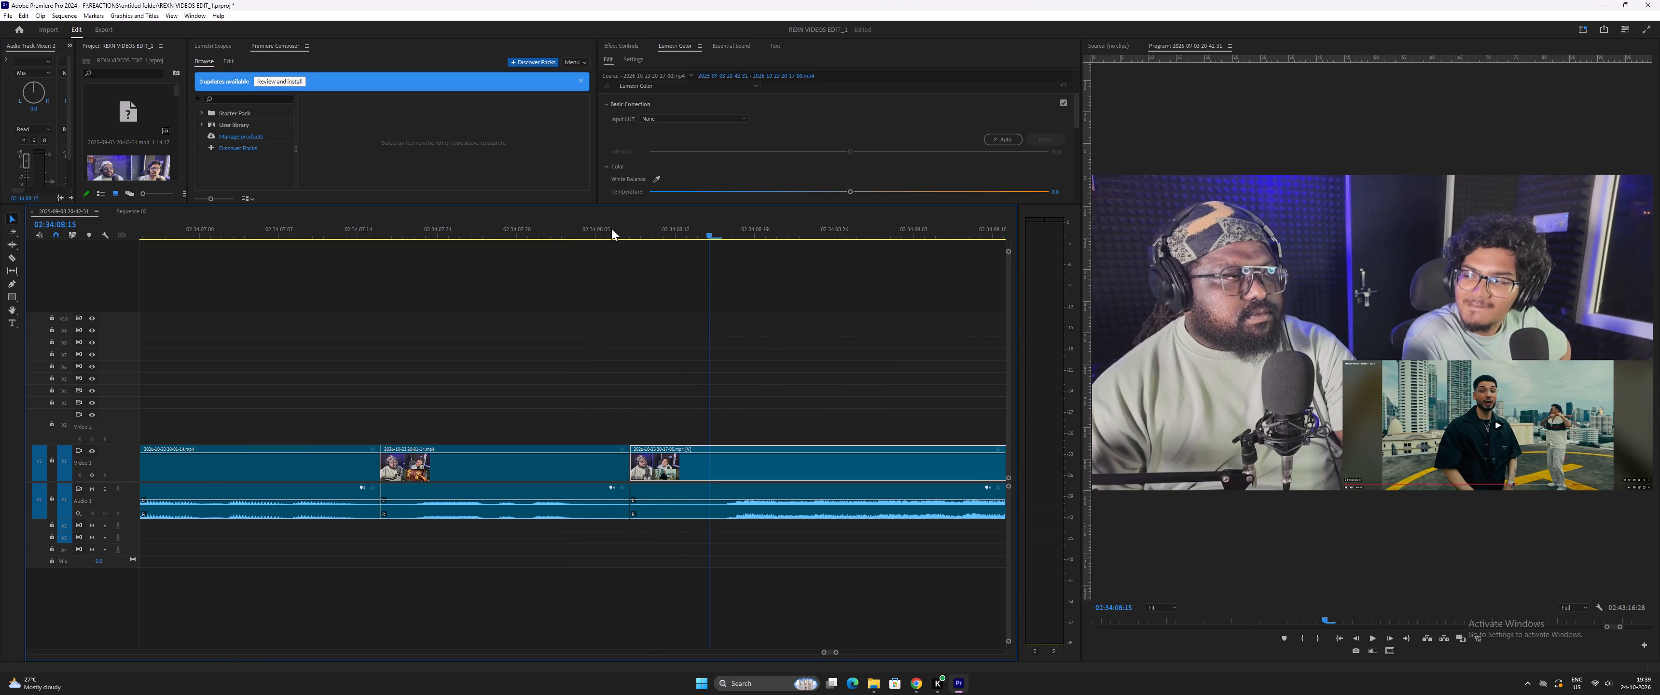
pyautogui.hotkey('ctrl', '-')
# Replay the opening of the clip after 02:34:08:08 and ripple-trim its start up to about 02:34:11.
pyautogui.press('space')
pyautogui.press('-')
pyautogui.press('-')
pyautogui.press('-')
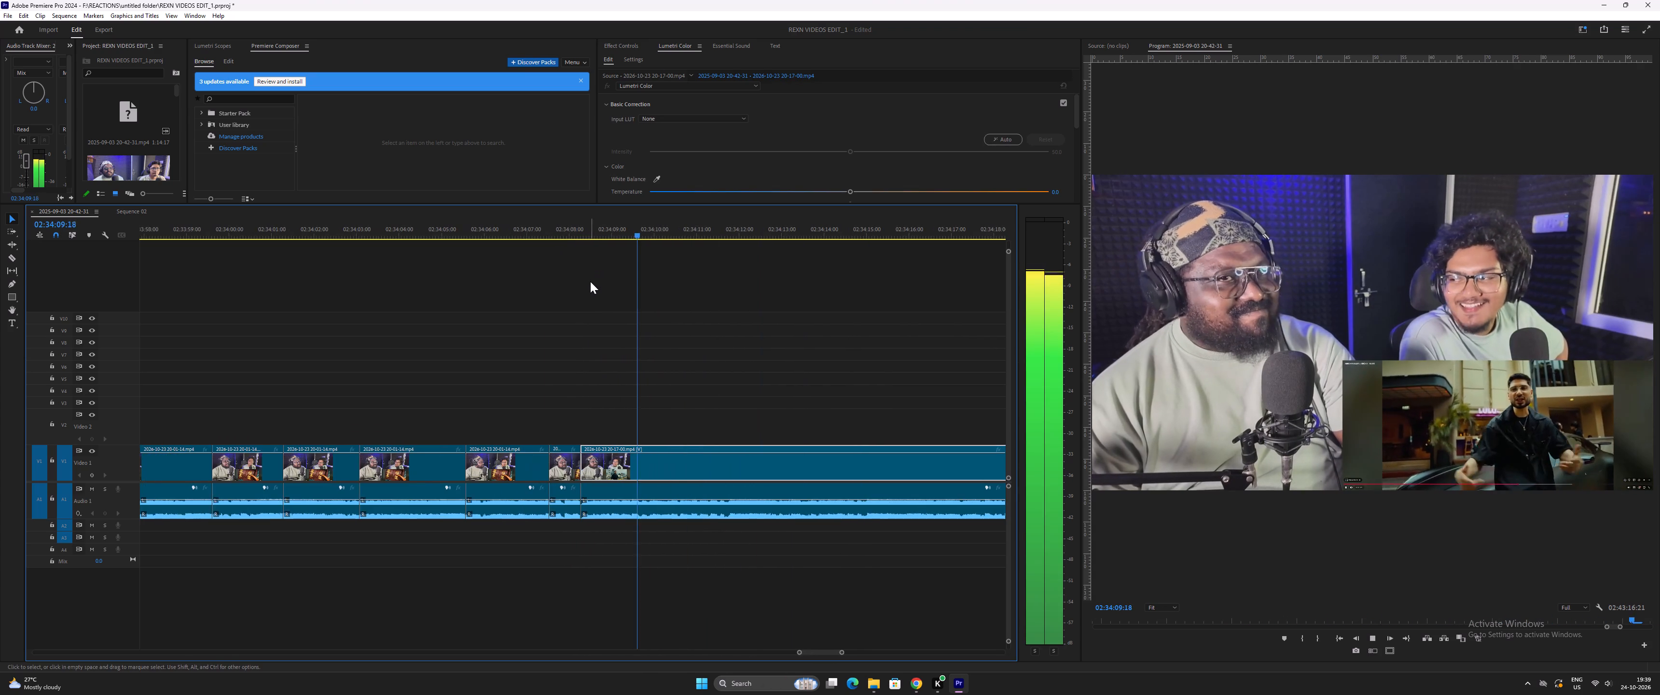
pyautogui.press('-')
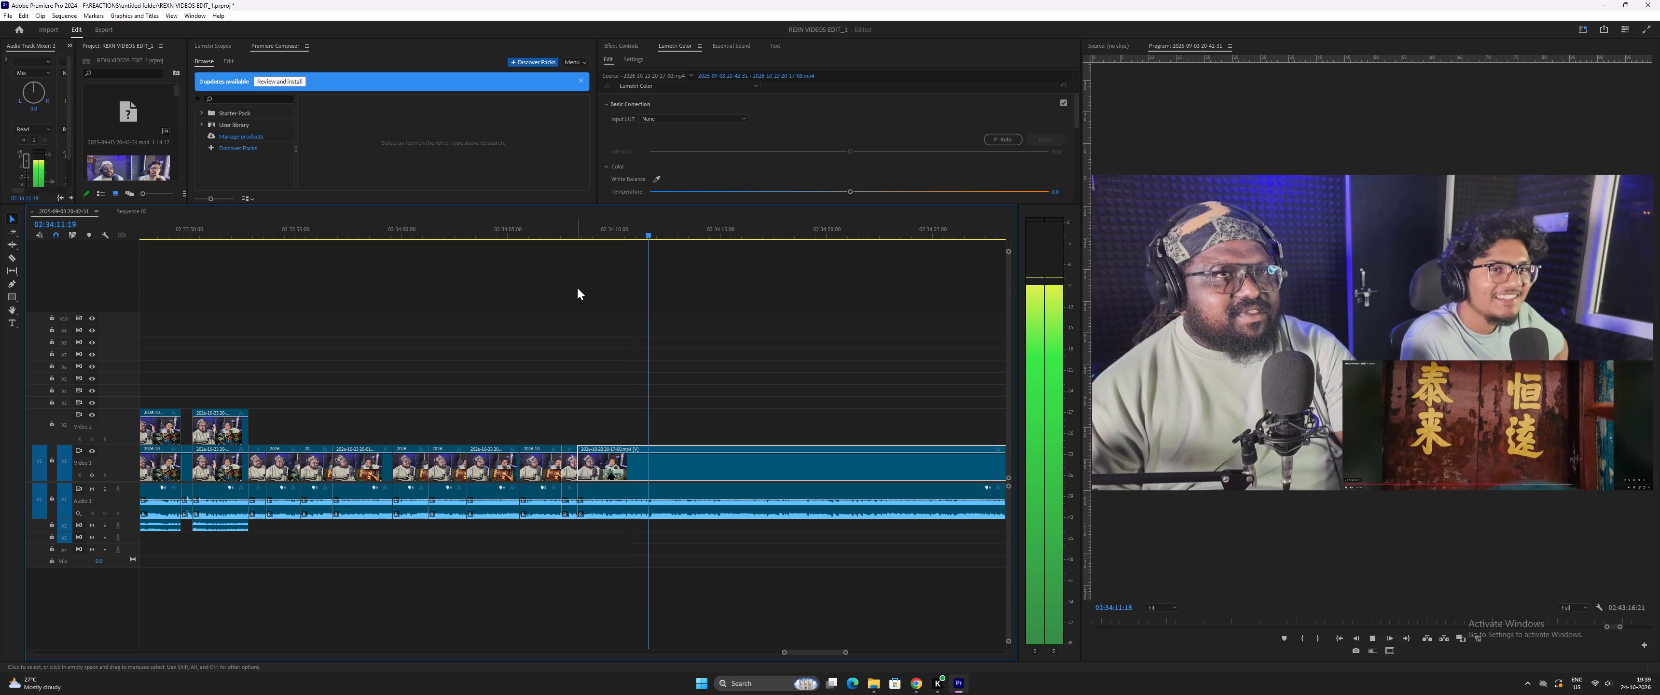
pyautogui.press('space')
pyautogui.click(595, 233)
pyautogui.press('space')
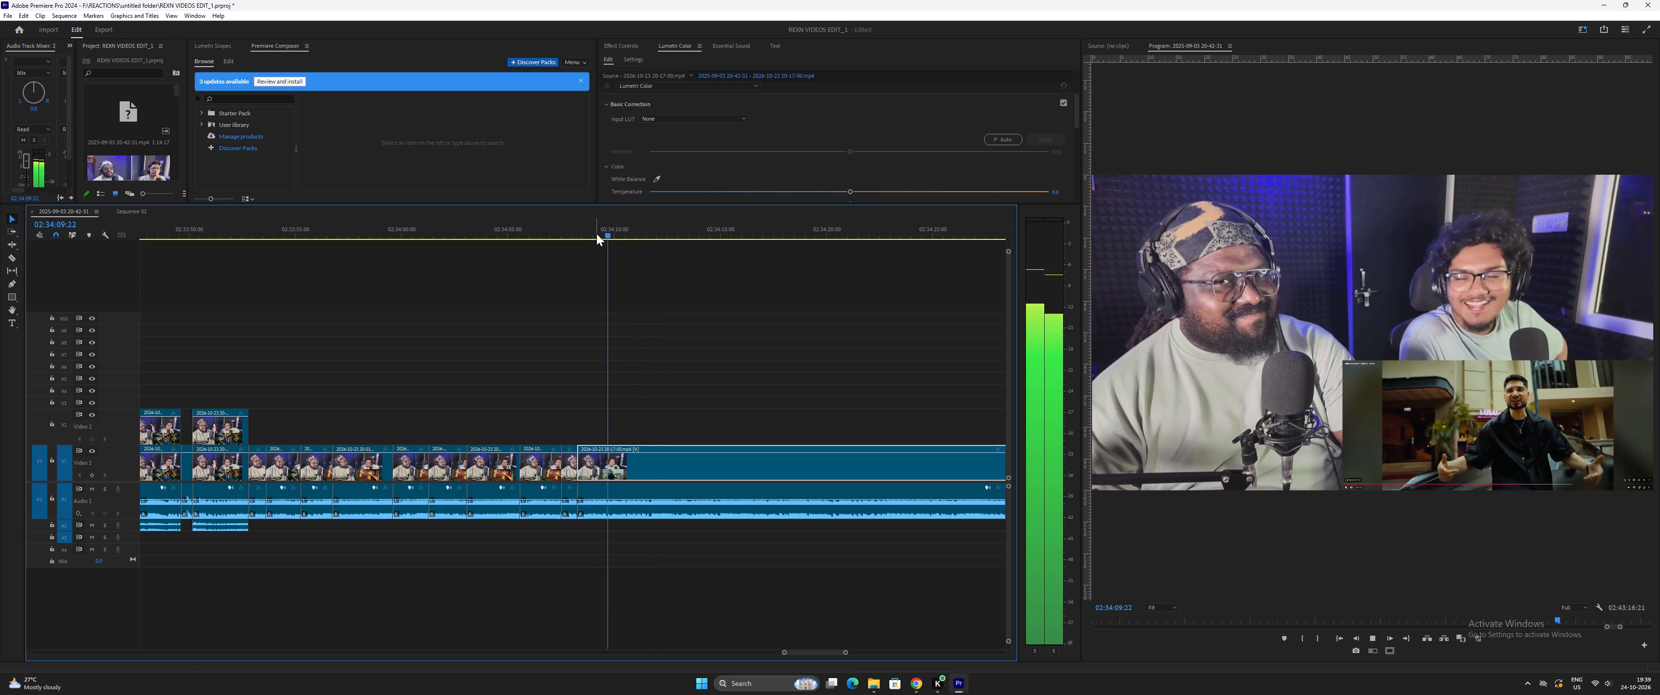
pyautogui.press('space')
pyautogui.press('space')
pyautogui.press('space')
pyautogui.press('space')
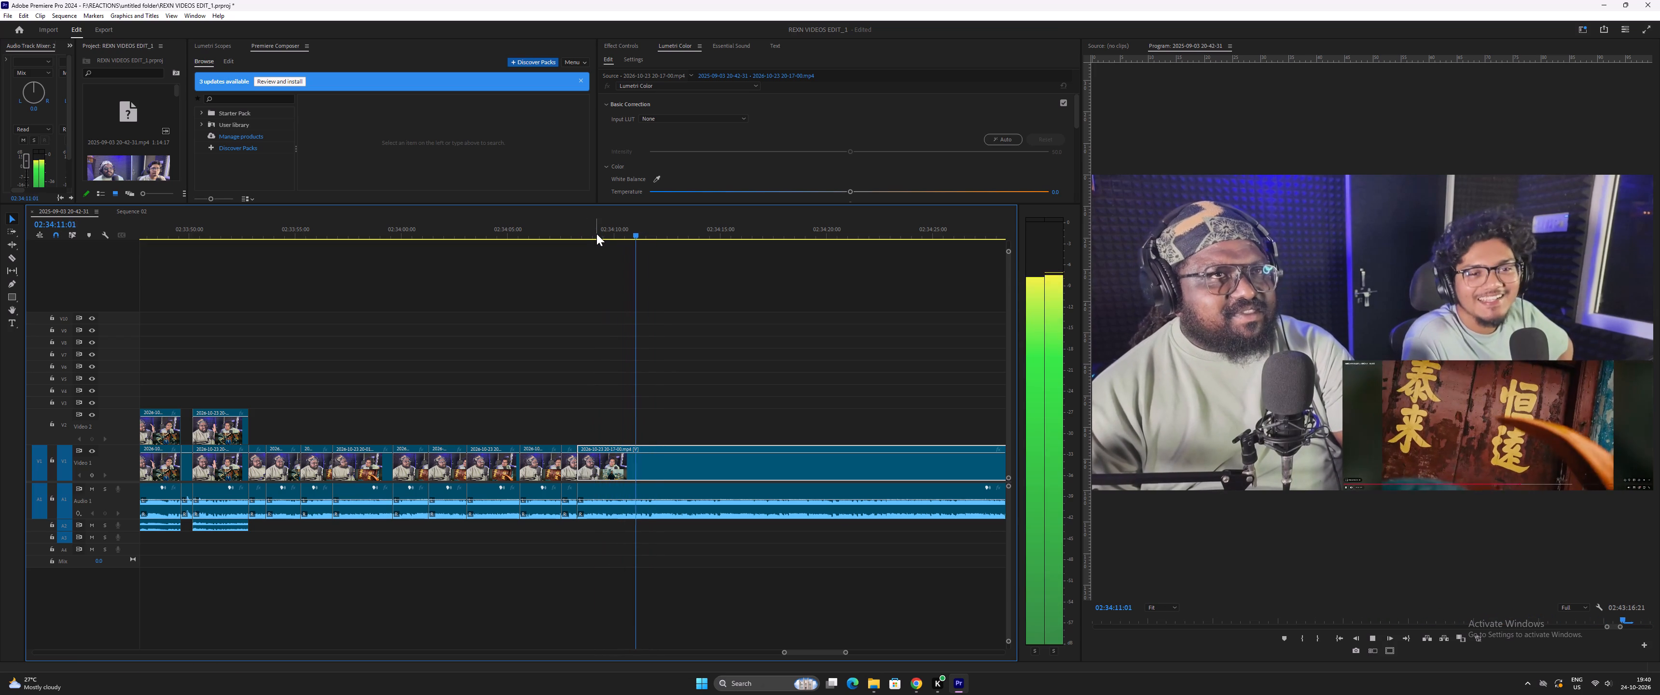
pyautogui.press('space')
pyautogui.hotkey('ctrl', '-')
# Play on from the join and ripple-trim a few more frames off the following clip's start, up to about 02:34:08:15.
pyautogui.press('space')
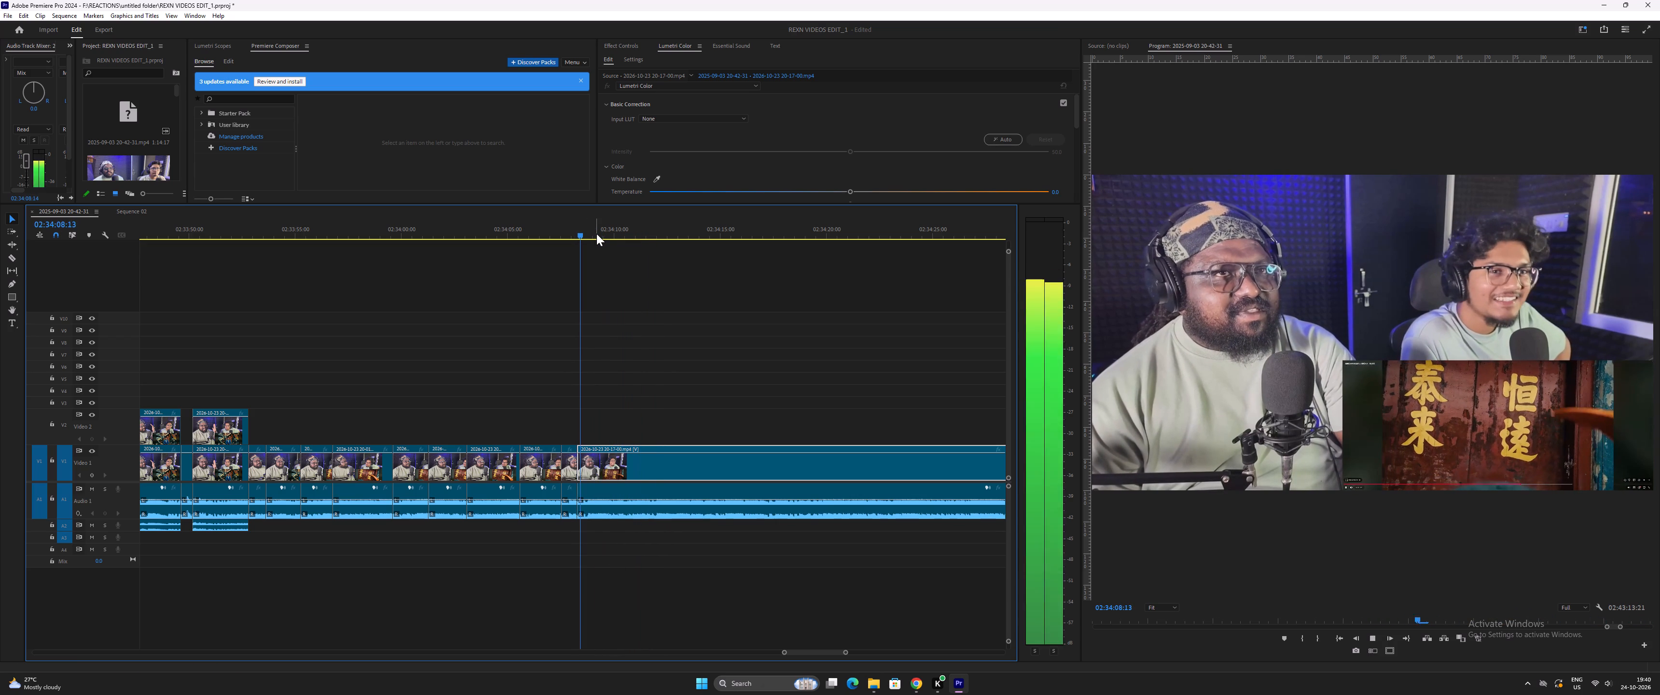
pyautogui.press('space')
pyautogui.hotkey('ctrl', '-')
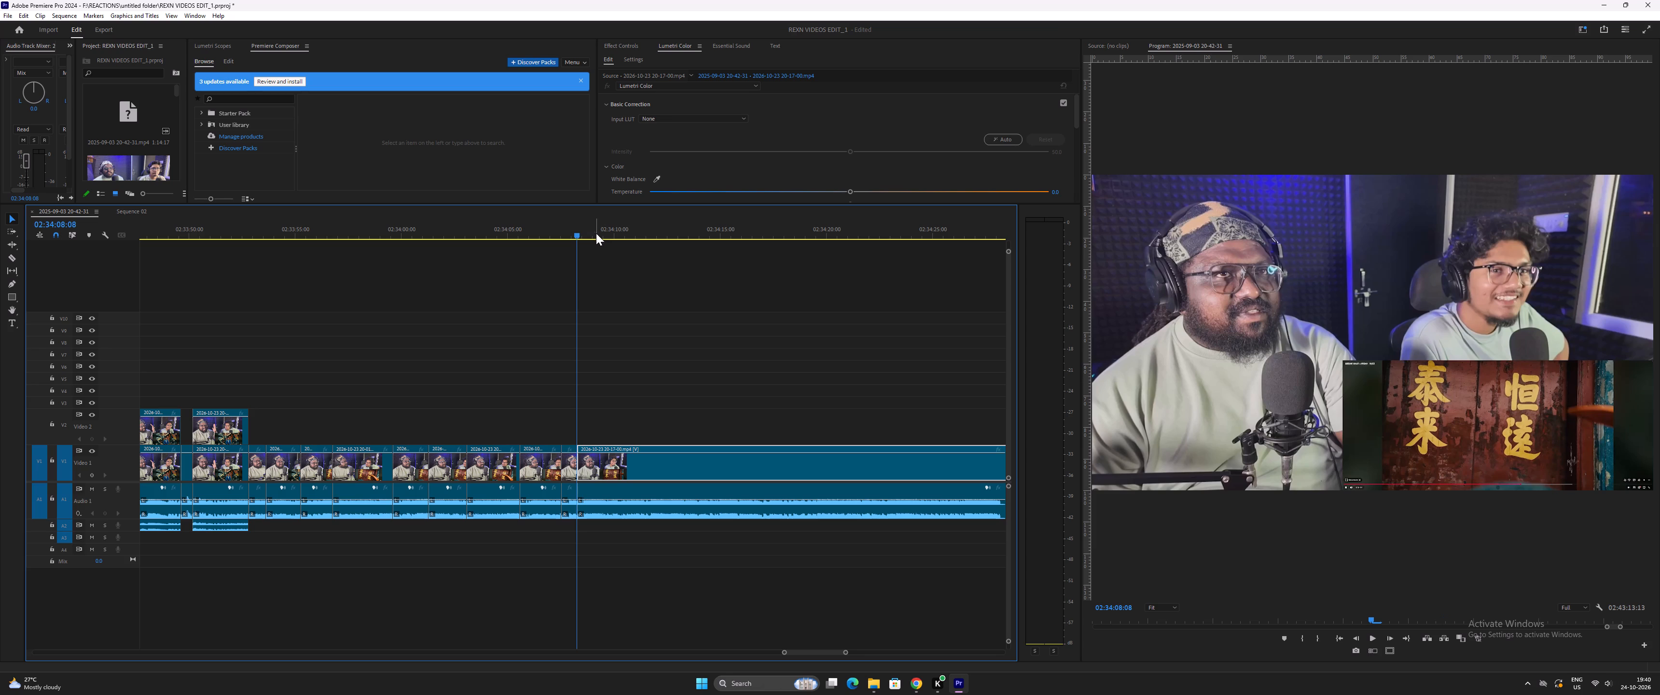
# Replay the join at 02:34:08:08 and play on through the following clip to about 02:34:26 to review the flow.
pyautogui.click(567, 229)
pyautogui.press('space')
pyautogui.press('=')
pyautogui.press('=')
pyautogui.press('space')
pyautogui.click(401, 262)
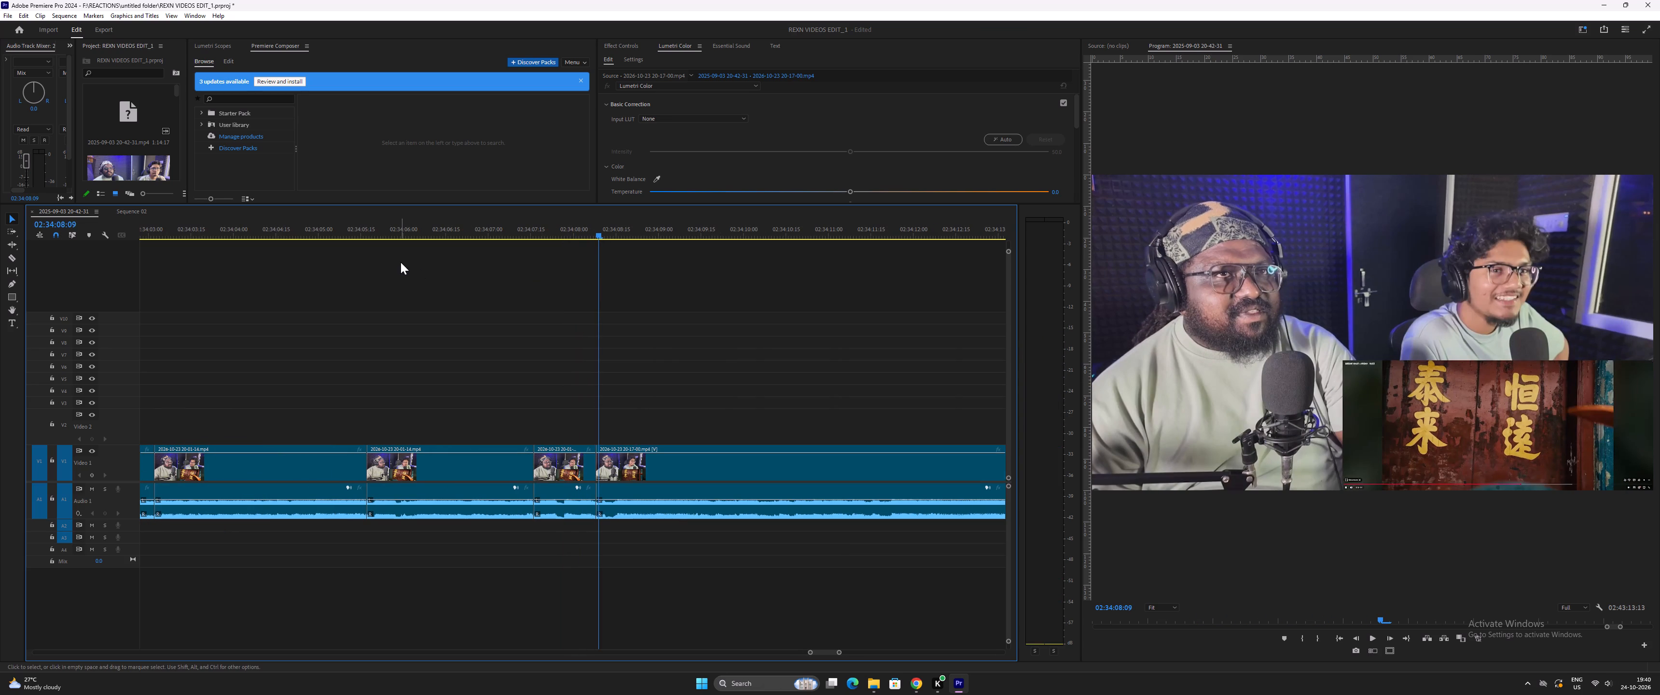
pyautogui.moveTo(405, 243); pyautogui.dragTo(422, 240)
pyautogui.moveTo(475, 233); pyautogui.dragTo(510, 235)
pyautogui.press('space')
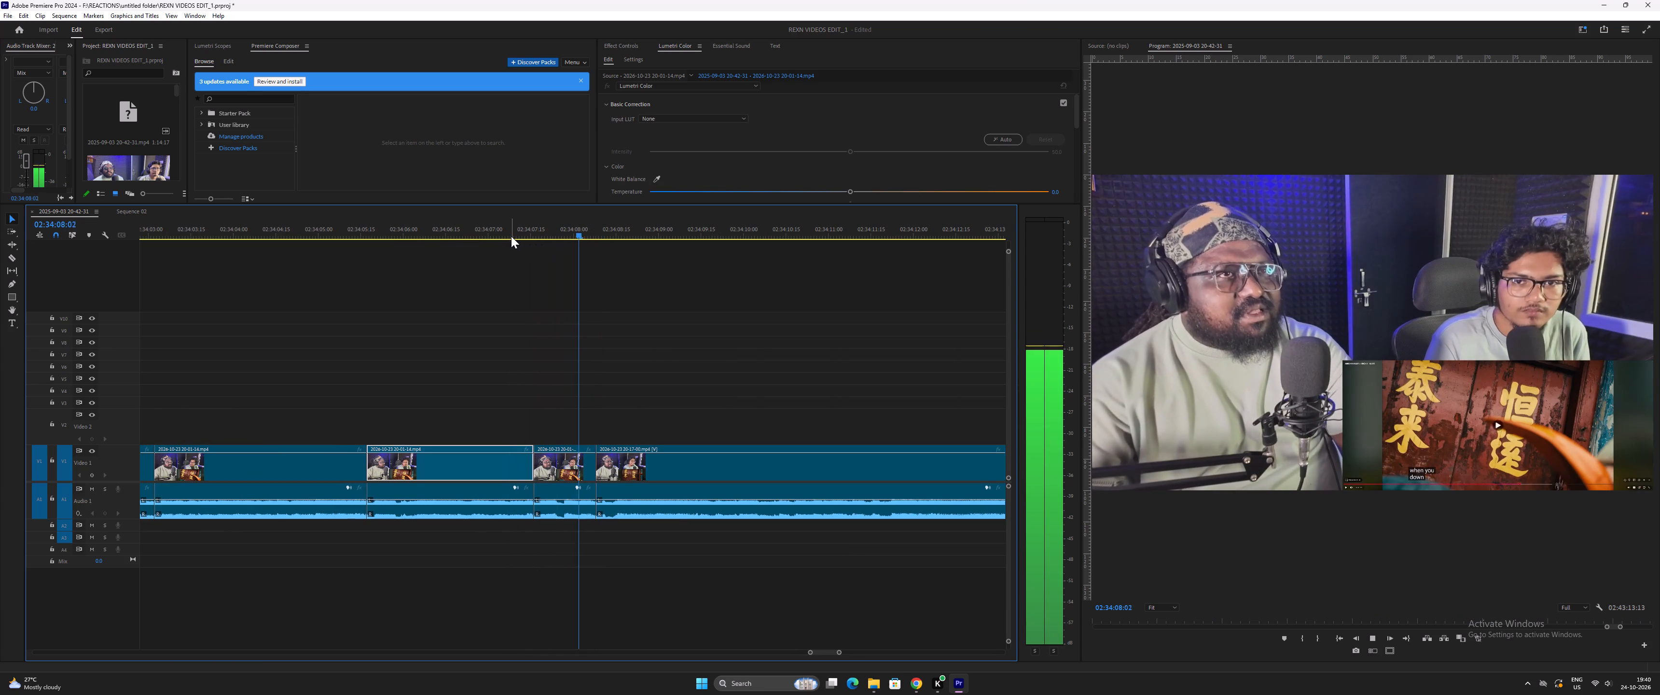
pyautogui.write('-----')
pyautogui.press('=')
pyautogui.press('=')
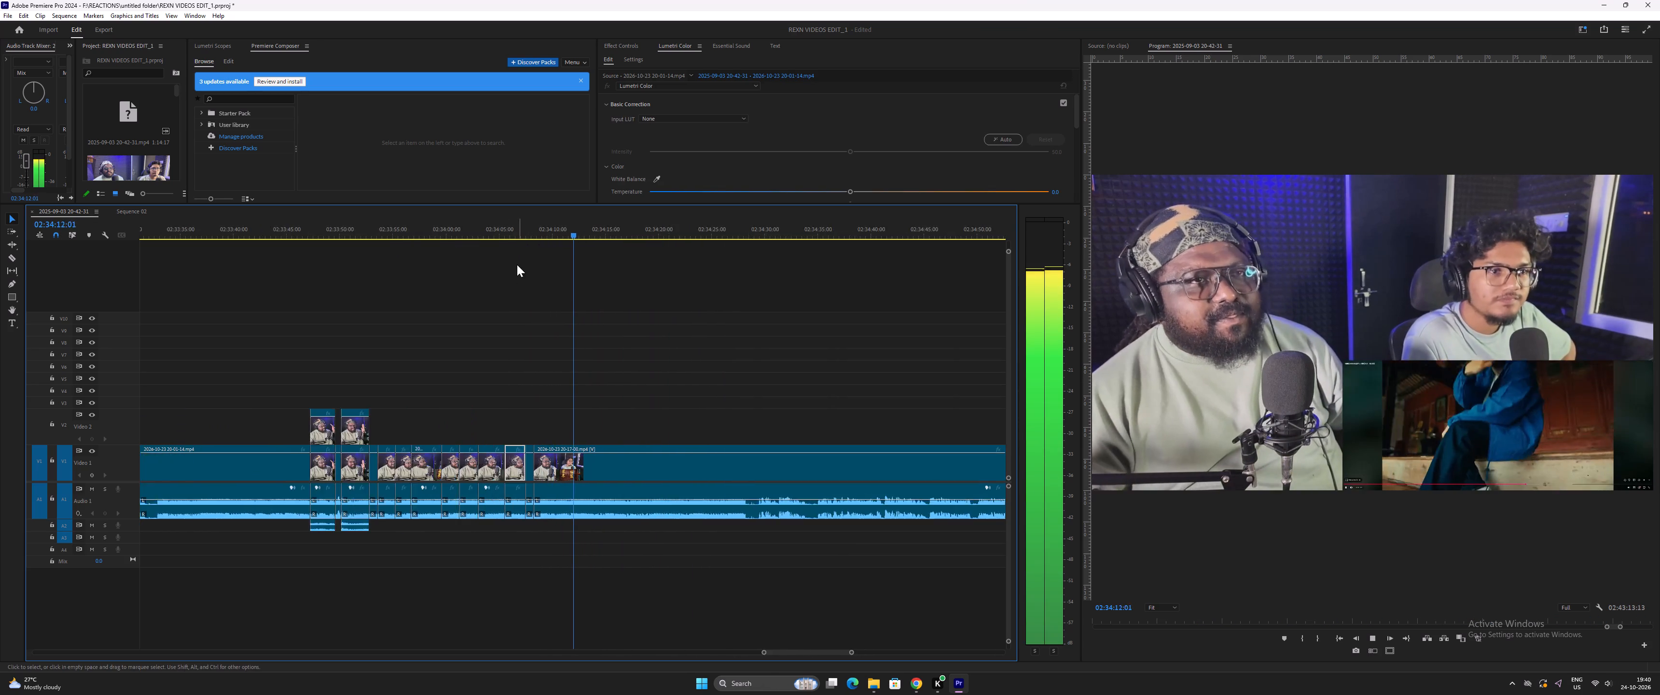
pyautogui.press('=')
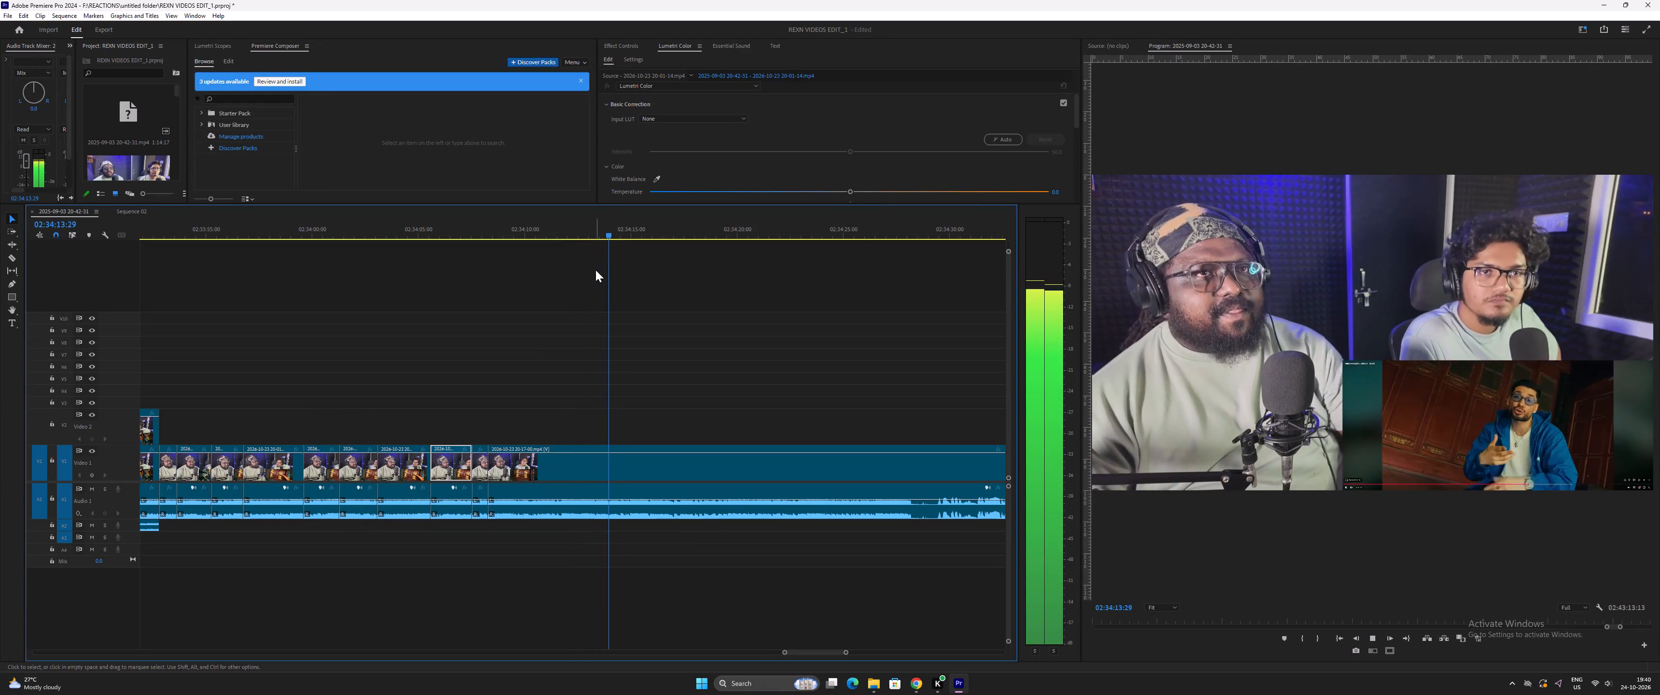
pyautogui.scroll(-16, 595, 345)
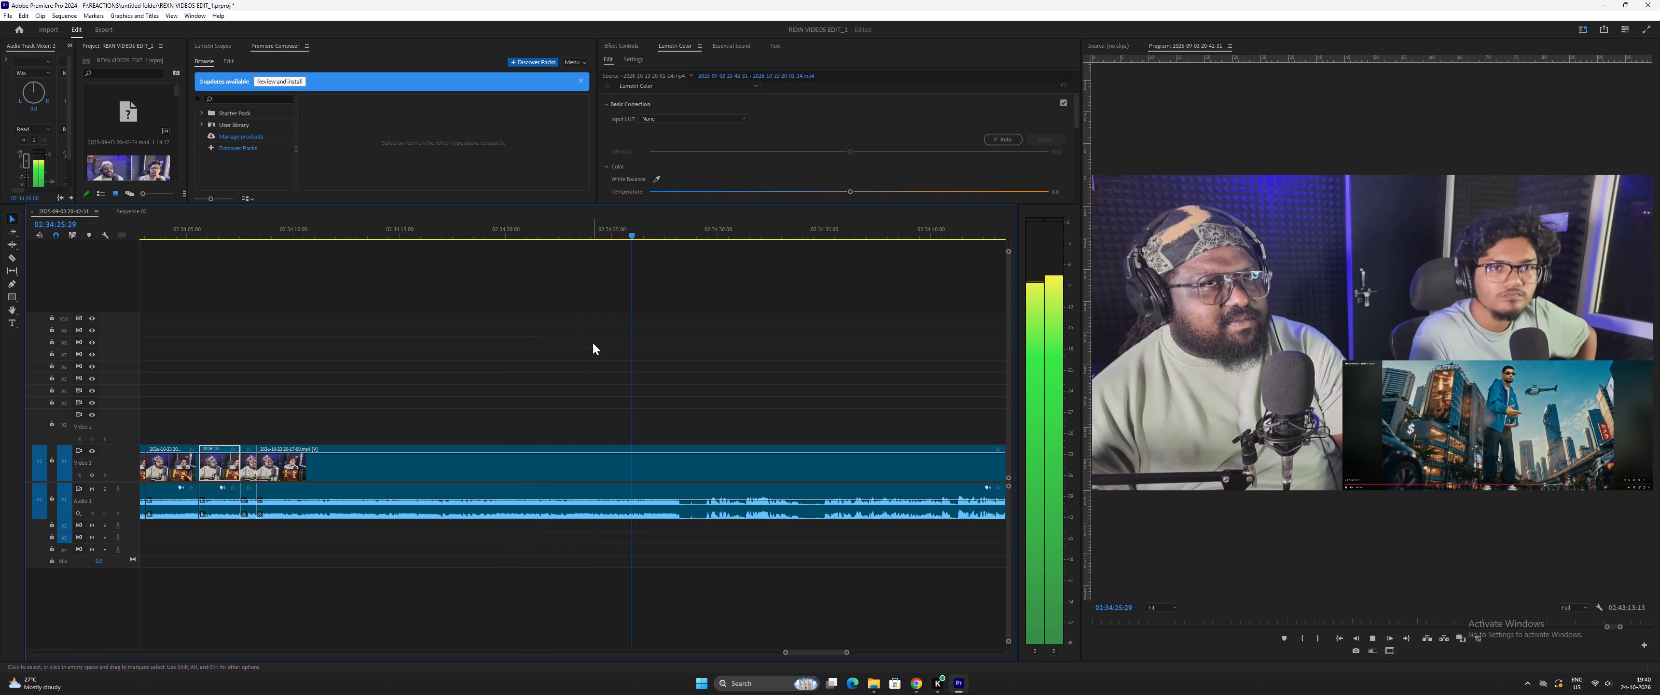
# Split the video and audio at about 02:34:28:08 and ripple-trim the quiet part after it up to about 02:34:29:08.
pyautogui.write('==')
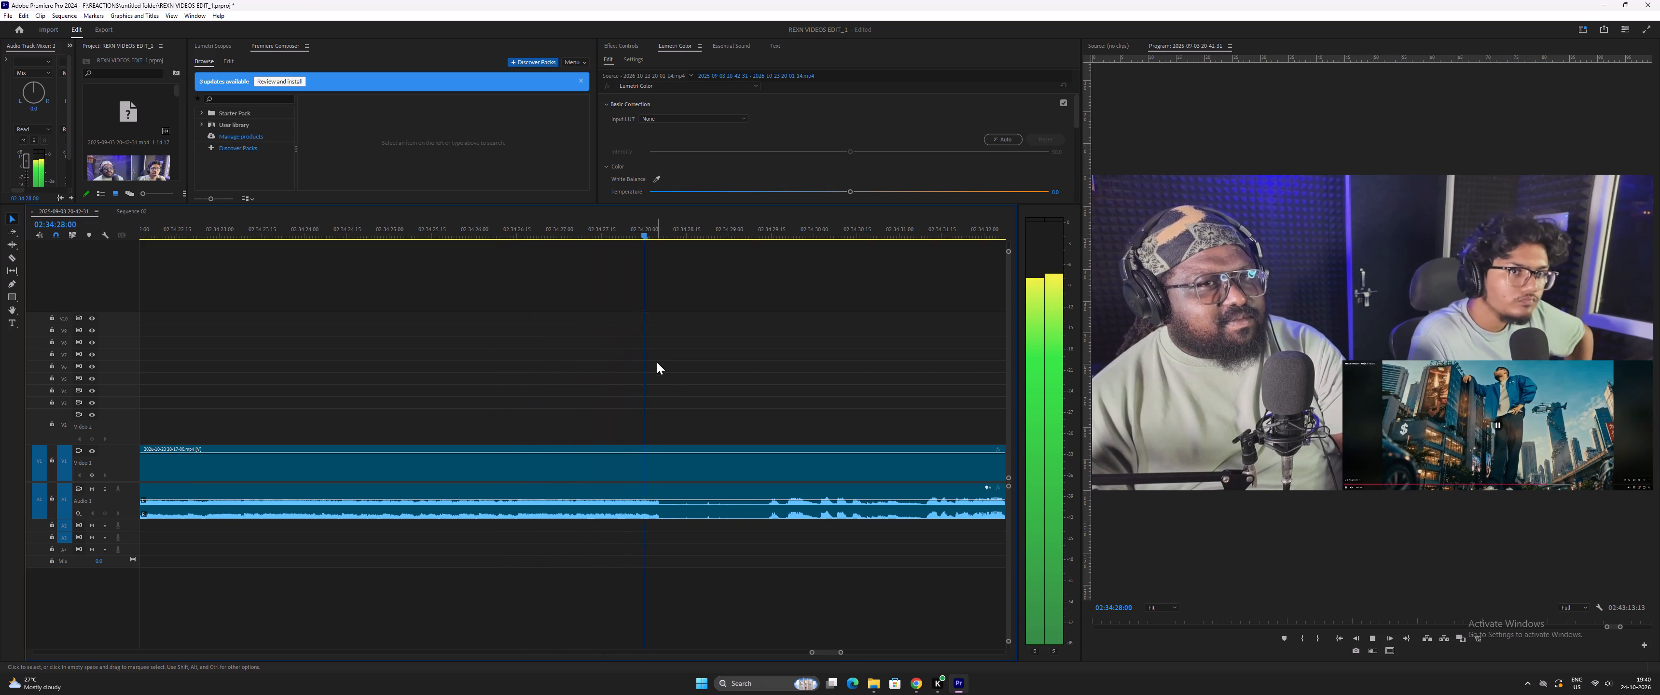
pyautogui.press('space')
pyautogui.press('space')
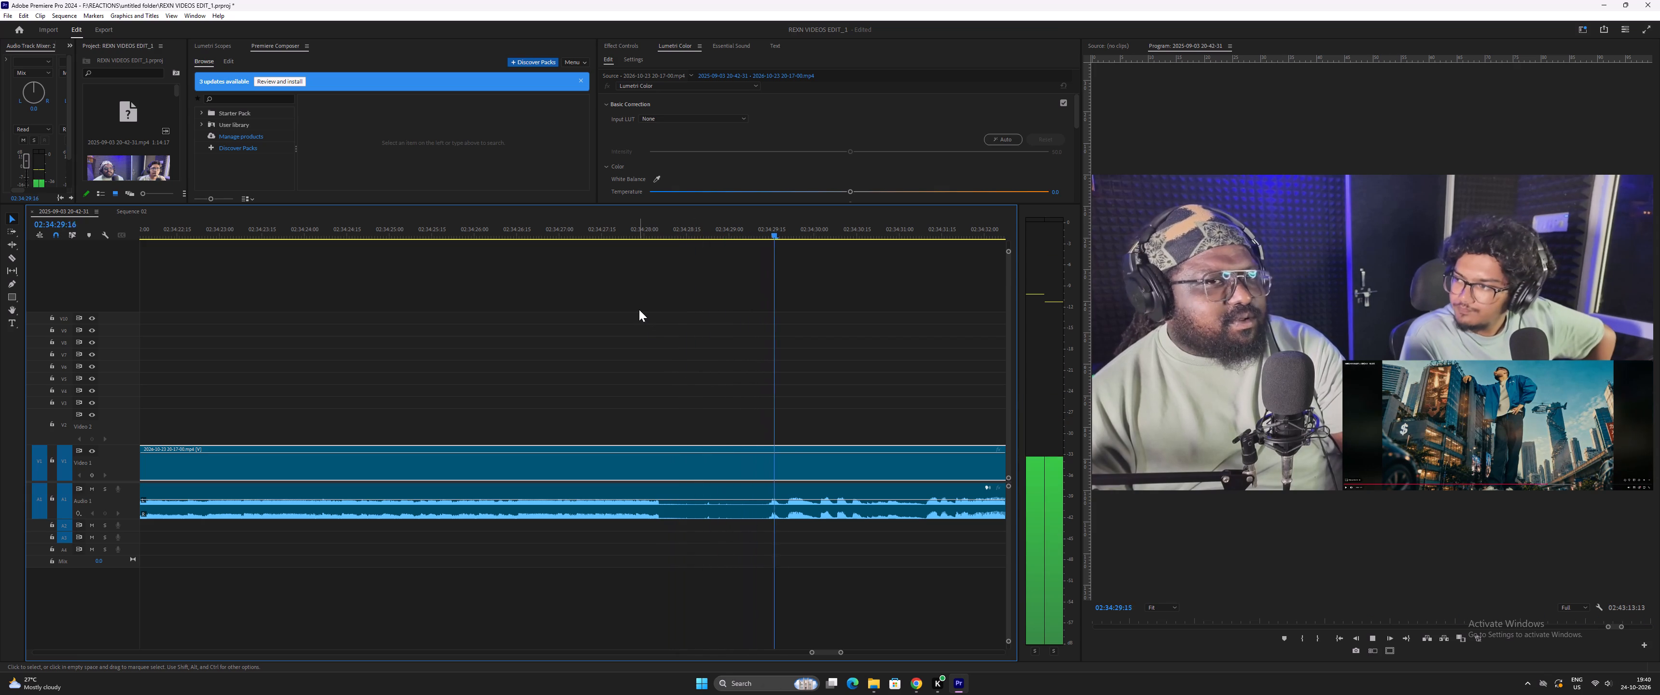
pyautogui.press('space')
pyautogui.click(623, 235)
pyautogui.press('space')
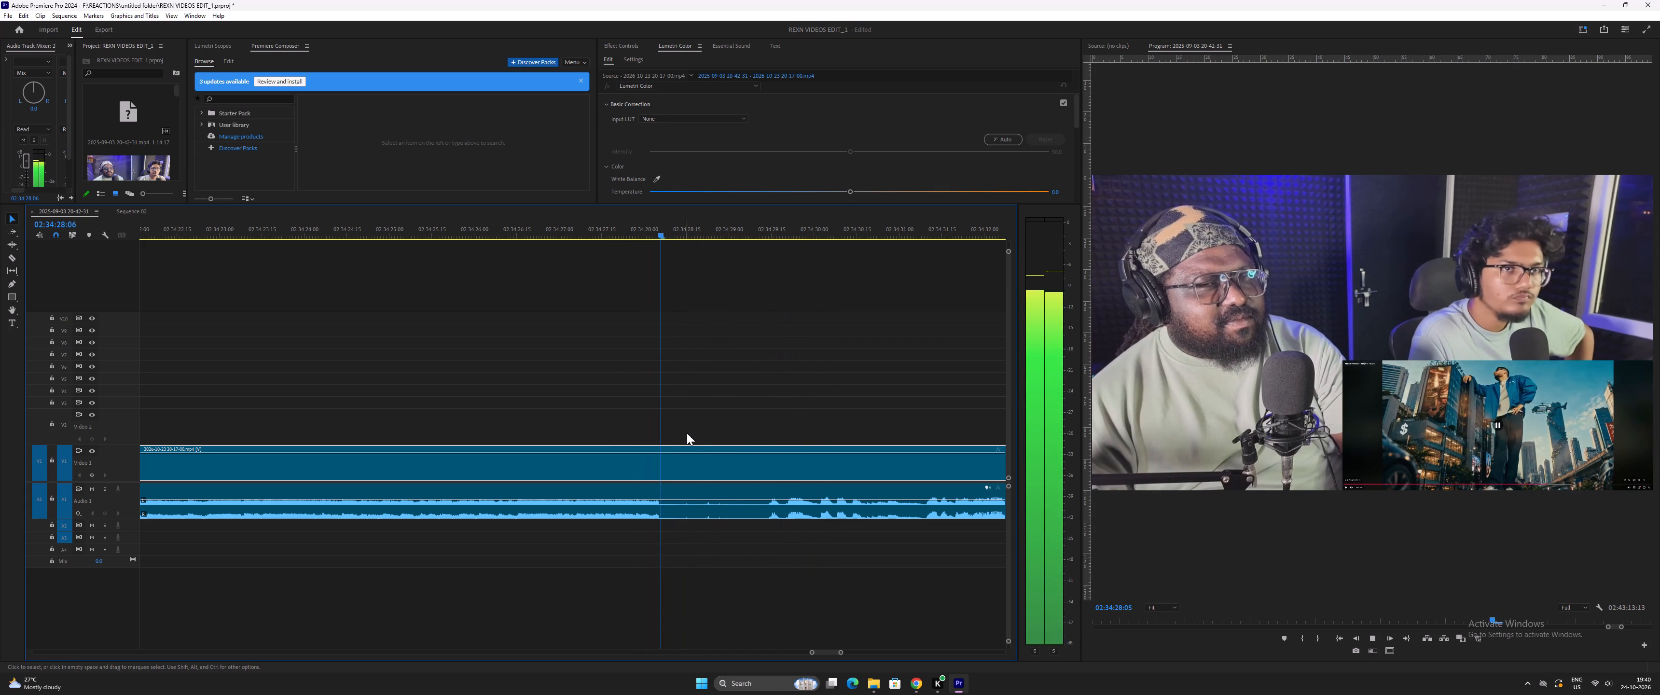
pyautogui.press('space')
pyautogui.moveTo(676, 395); pyautogui.dragTo(765, 552)
pyautogui.hotkey('ctrl', '[')
pyautogui.press('space')
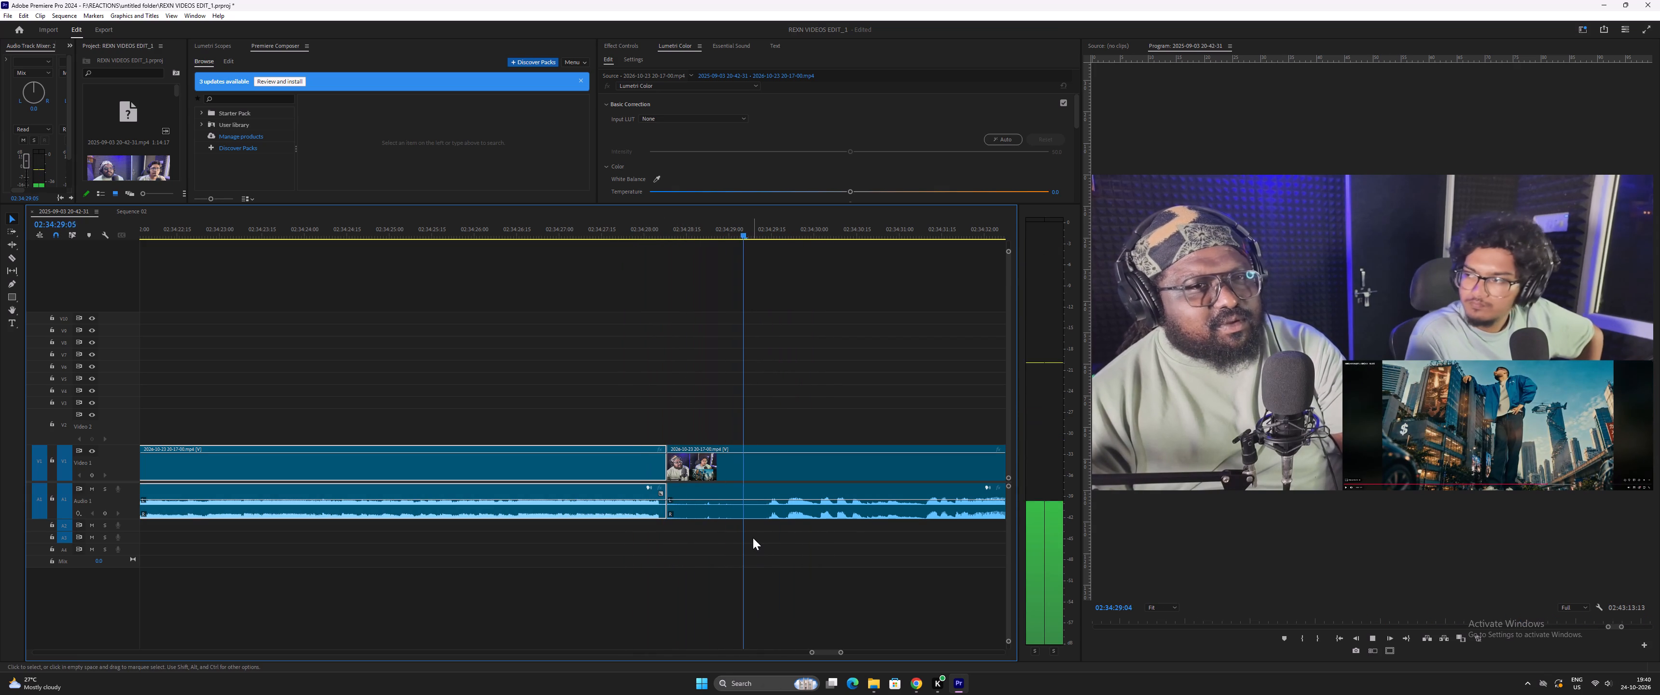
pyautogui.press('space')
pyautogui.hotkey('ctrl', '-')
# Split the clip where the speech pauses at about 02:34:32:23 and ripple-trim the quiet part up to about 02:34:34.
pyautogui.press('space')
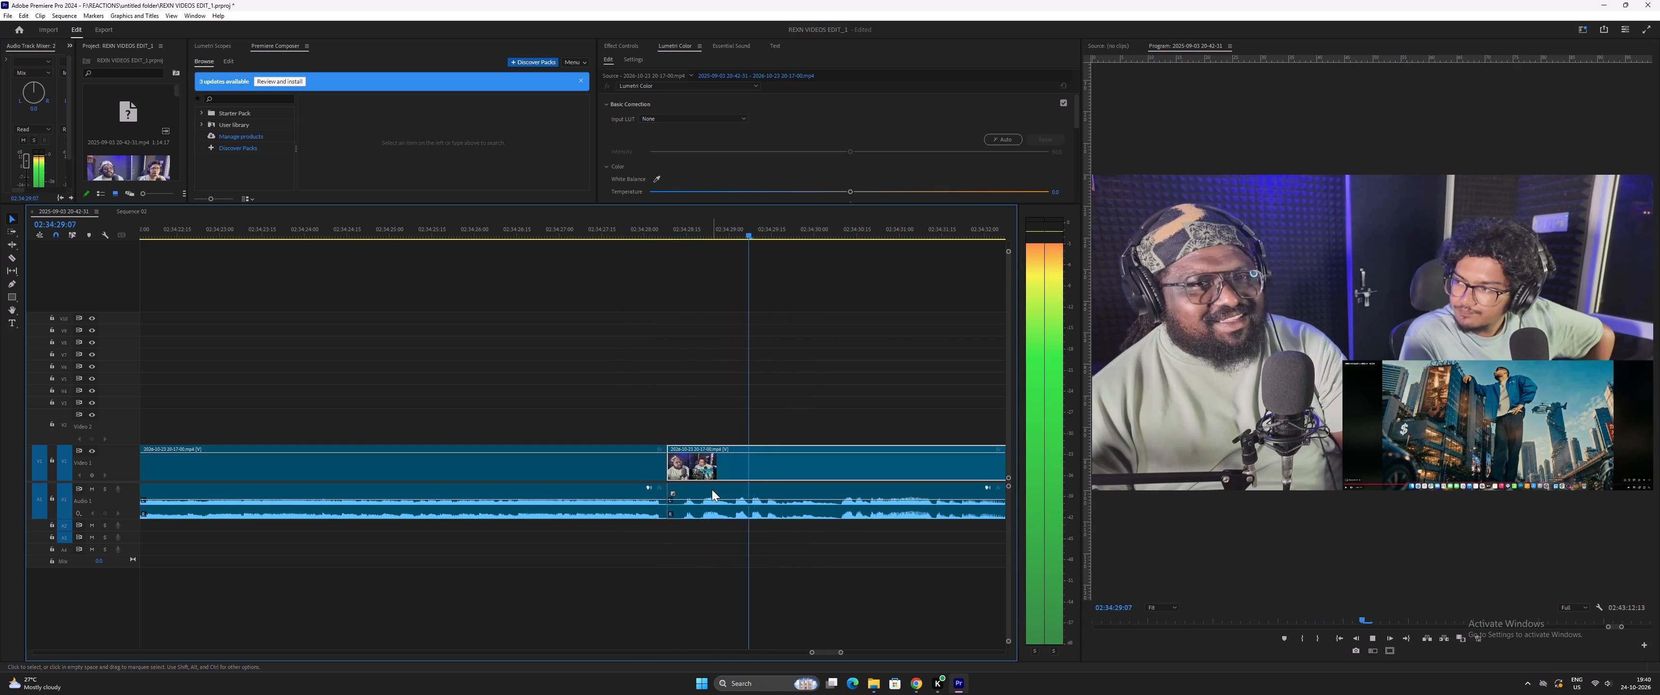
pyautogui.scroll(-18, 707, 486)
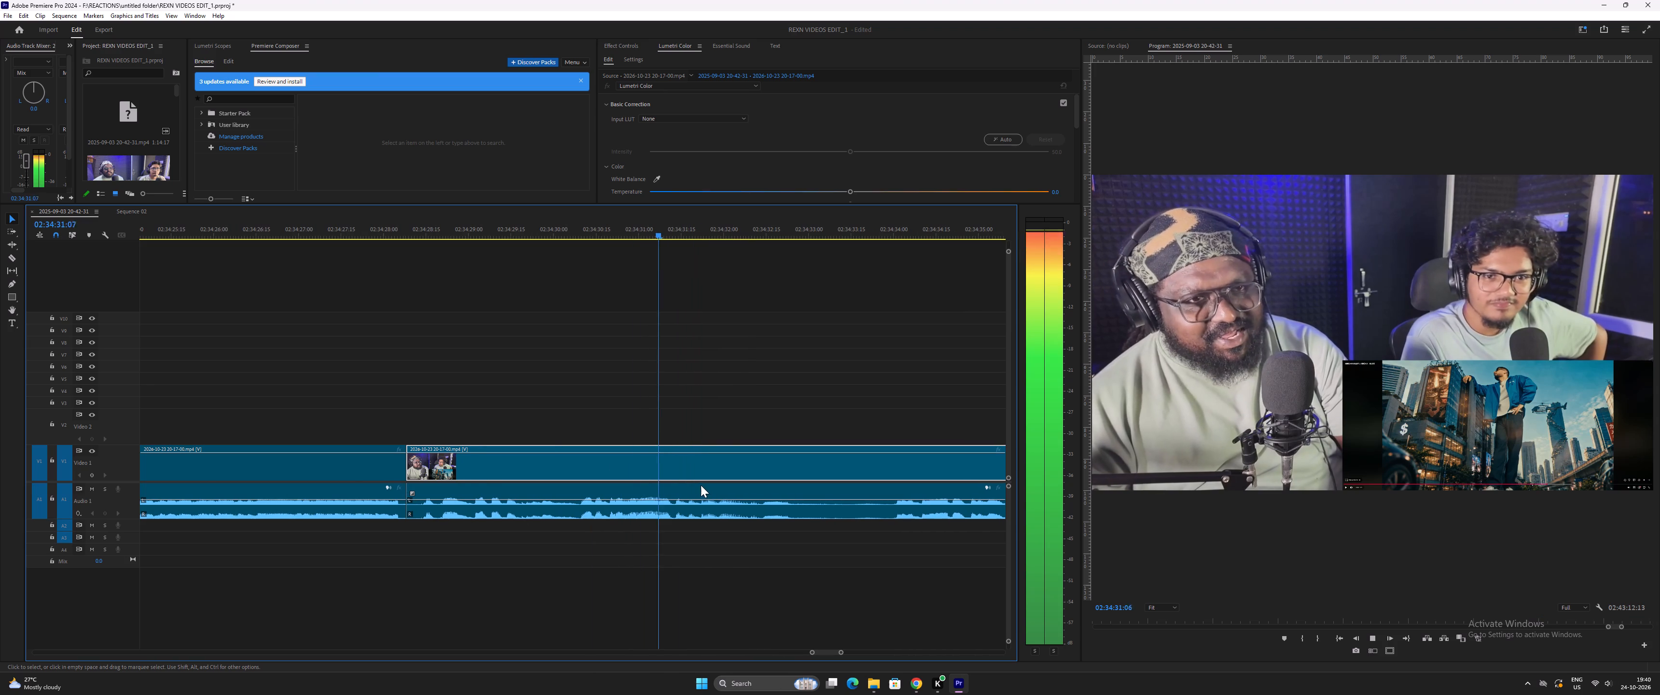
pyautogui.press('space')
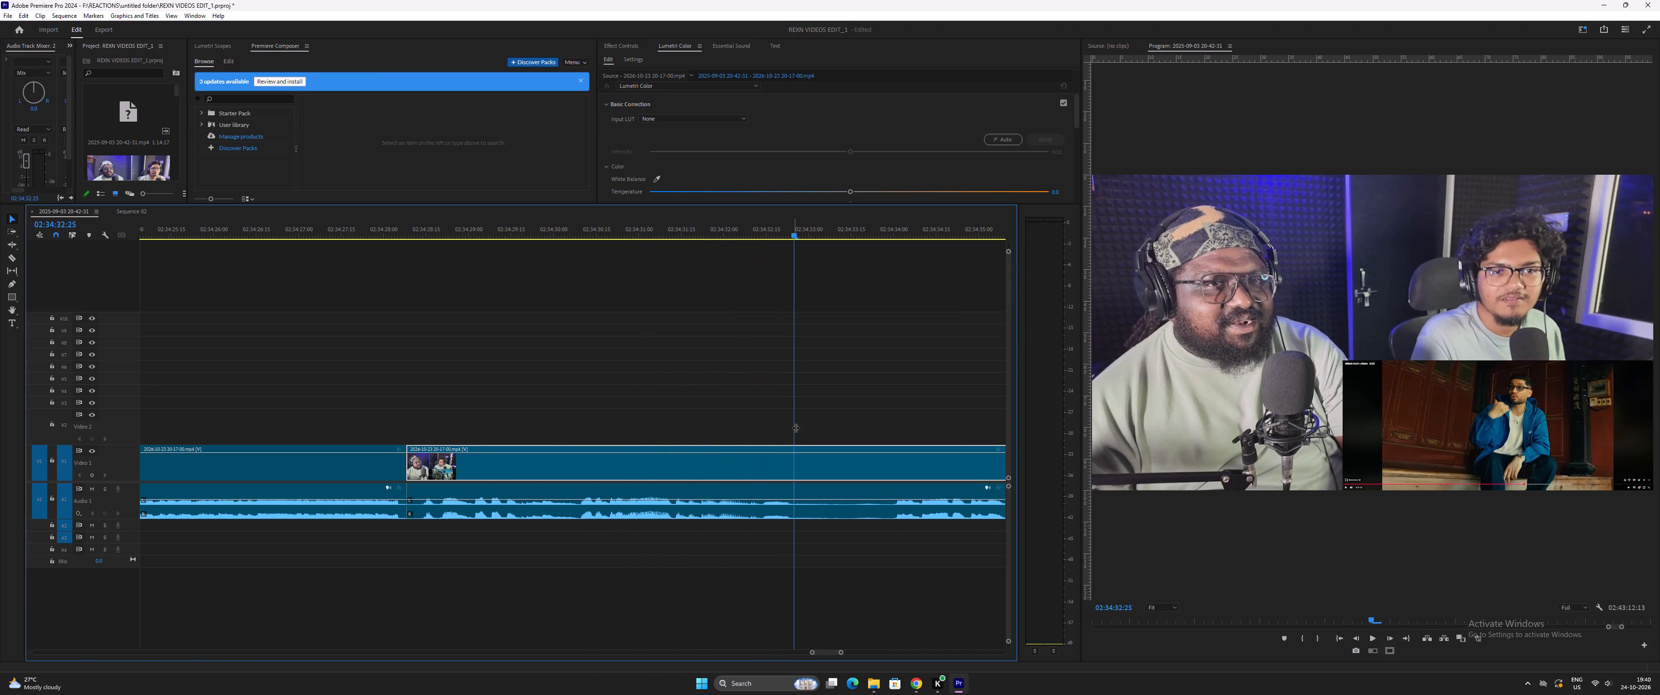
pyautogui.moveTo(820, 419); pyautogui.dragTo(867, 548)
pyautogui.hotkey('ctrl', '[')
pyautogui.press('space')
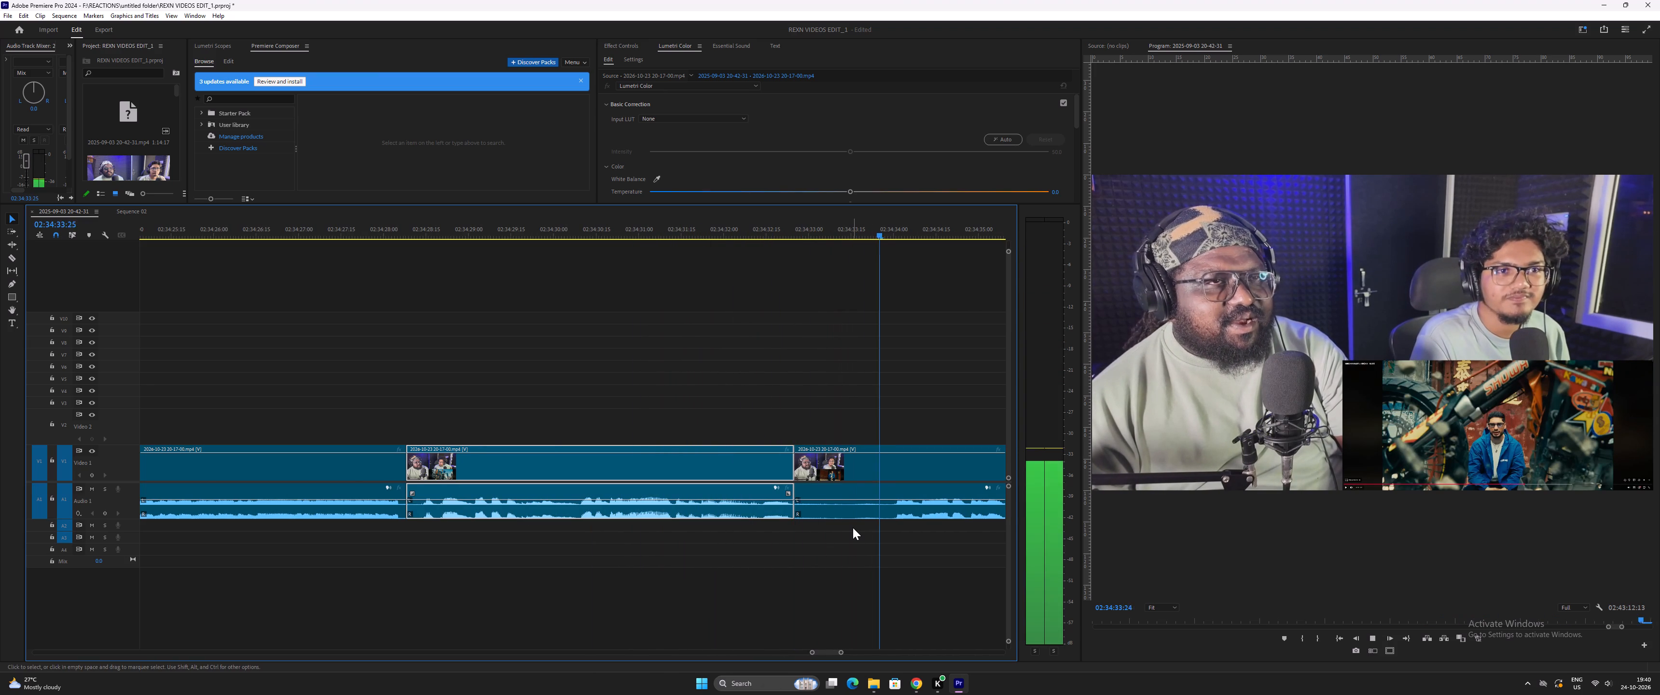
pyautogui.press('space')
pyautogui.hotkey('ctrl', '-')
# Replay from about 02:34:28 across the join at 02:34:32:23 and on to about 02:34:38:27 to review the next passage.
pyautogui.press('space')
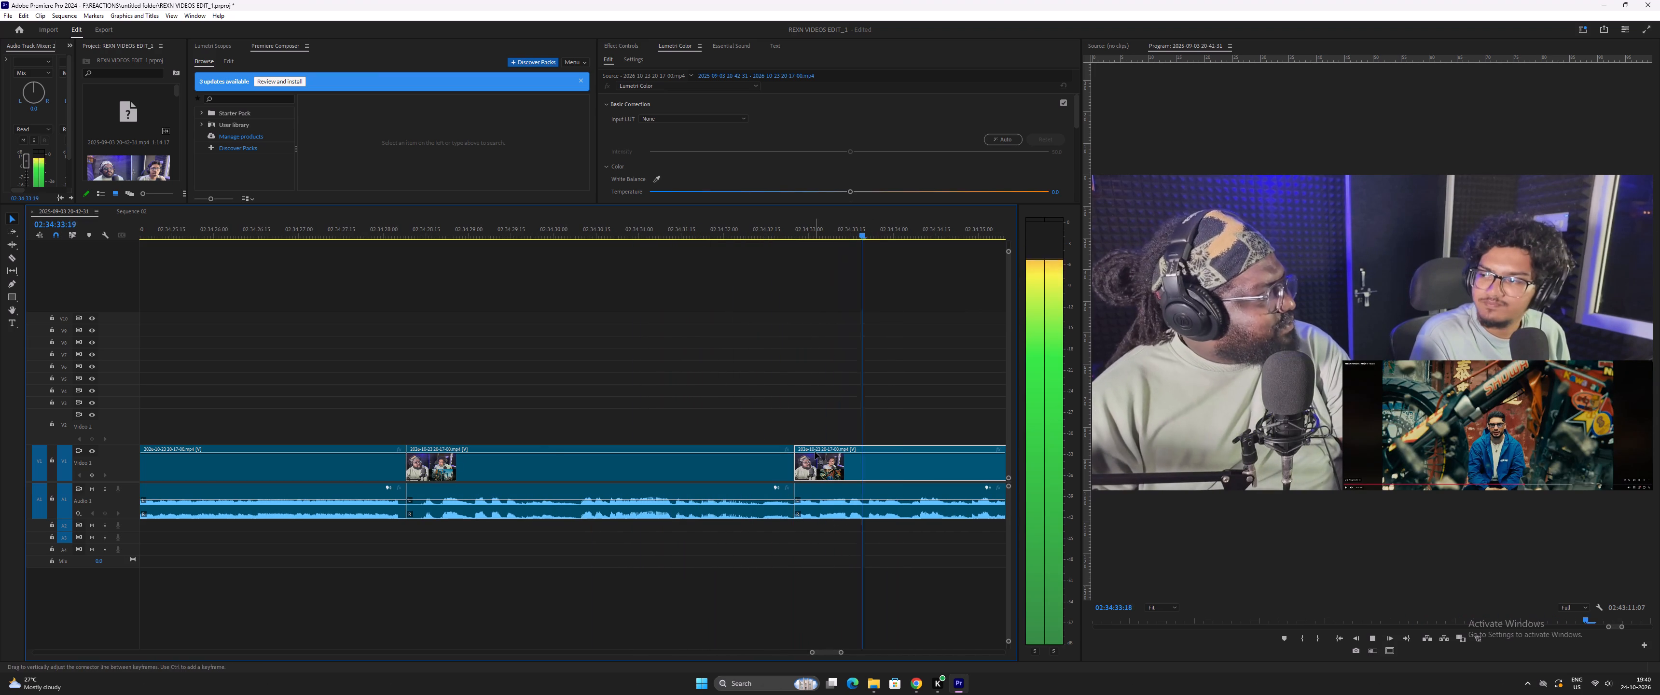
pyautogui.press('-')
pyautogui.click(657, 231)
pyautogui.press('space')
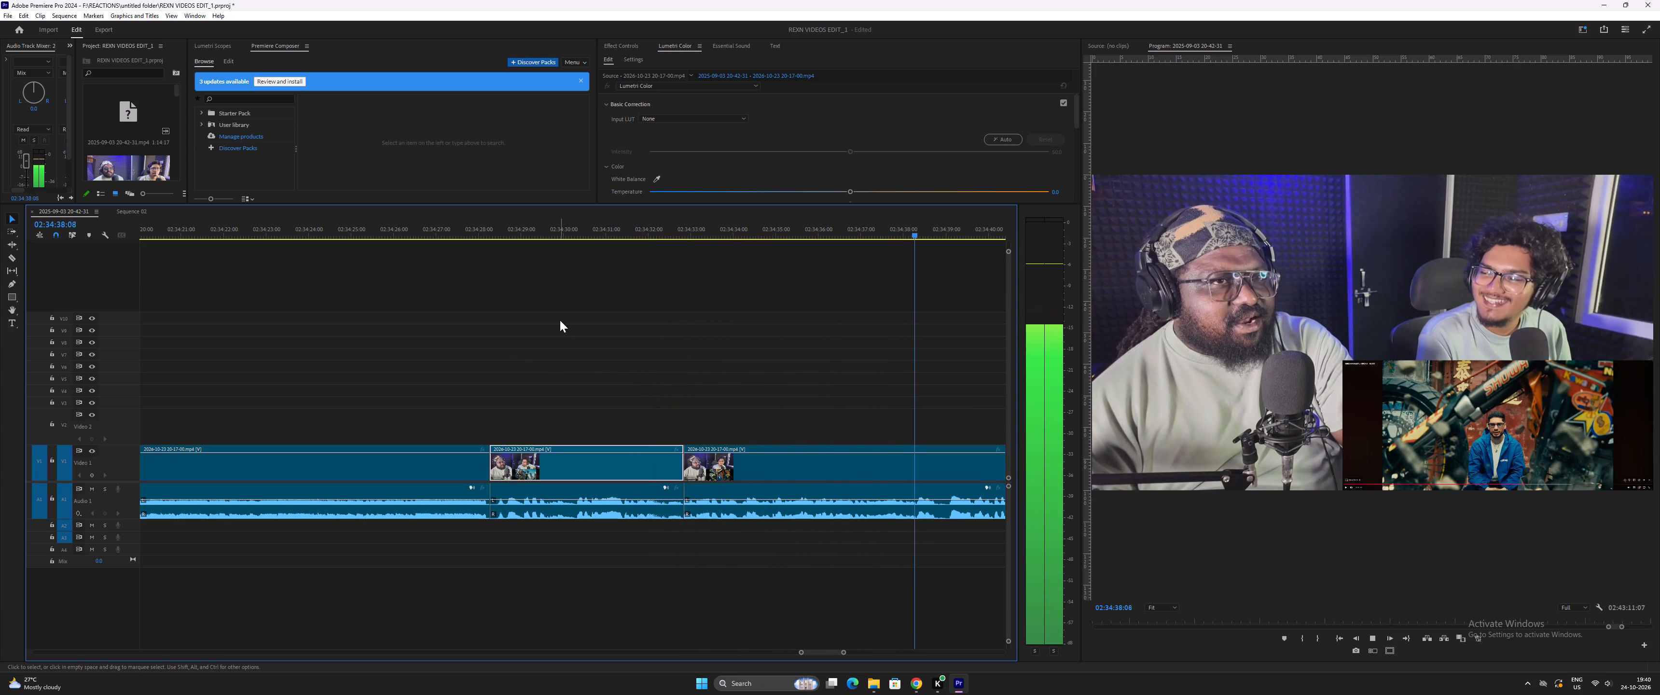
pyautogui.press('space')
pyautogui.click(497, 233)
pyautogui.press('space')
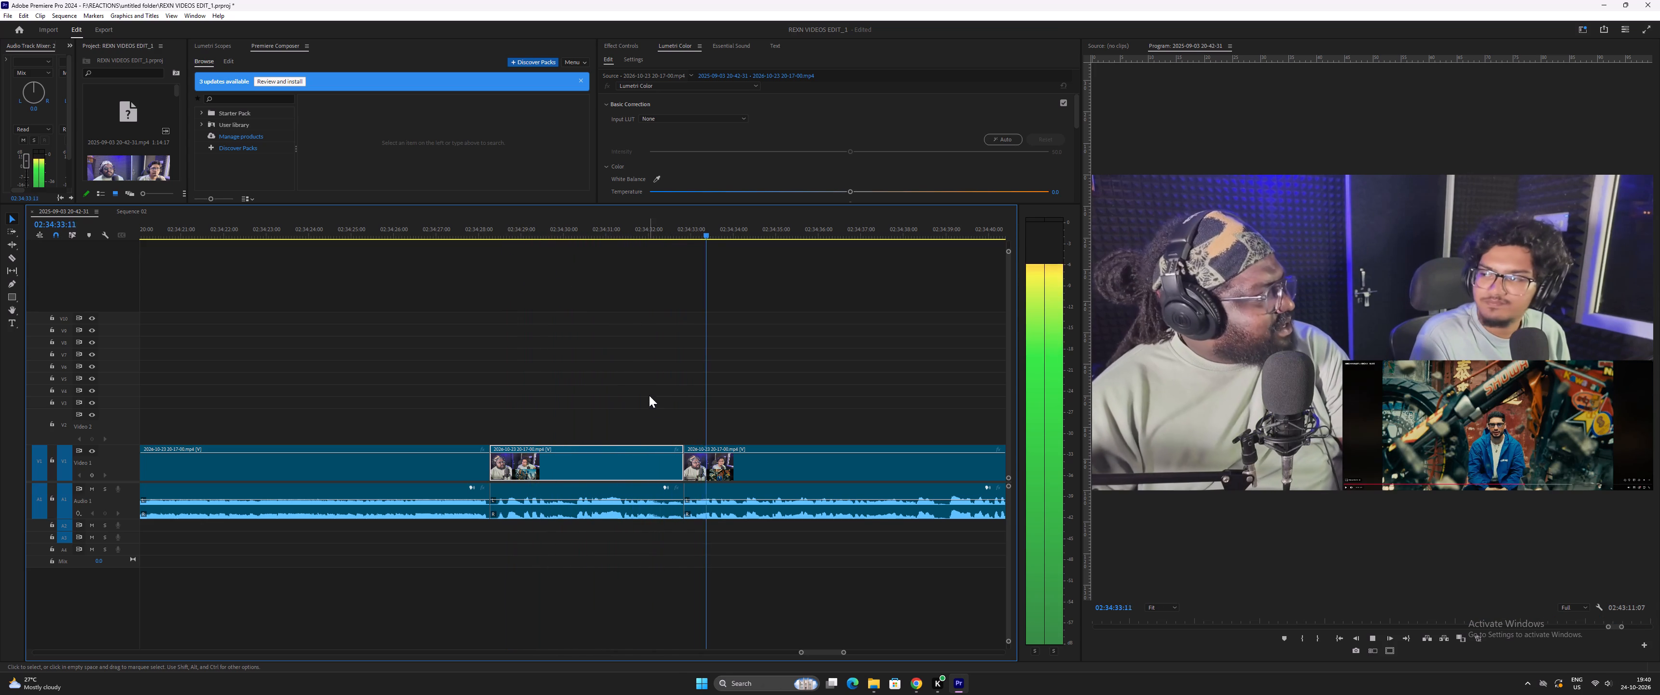
pyautogui.scroll(-10, 747, 403)
pyautogui.press('-')
pyautogui.press('-')
pyautogui.press('=')
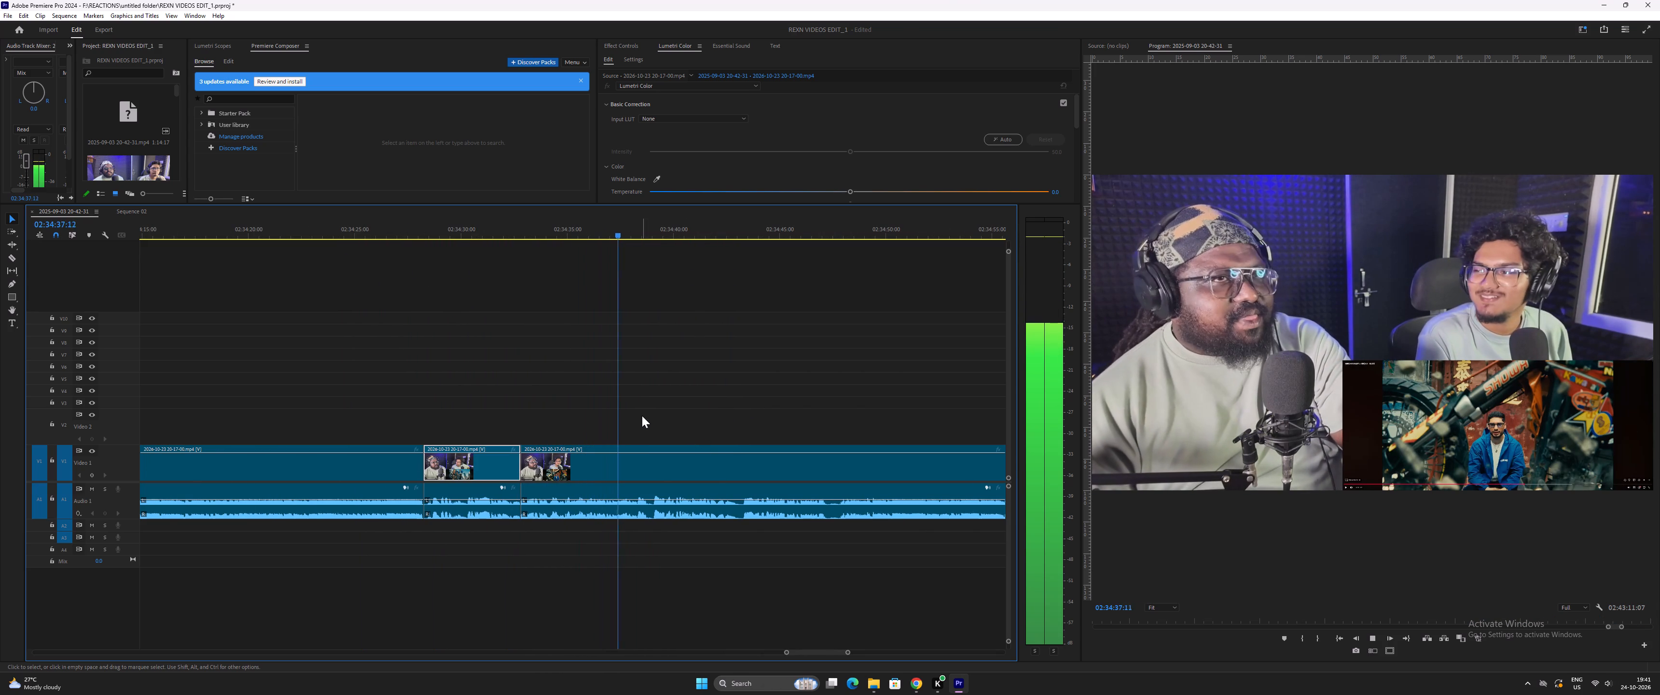
pyautogui.press('space')
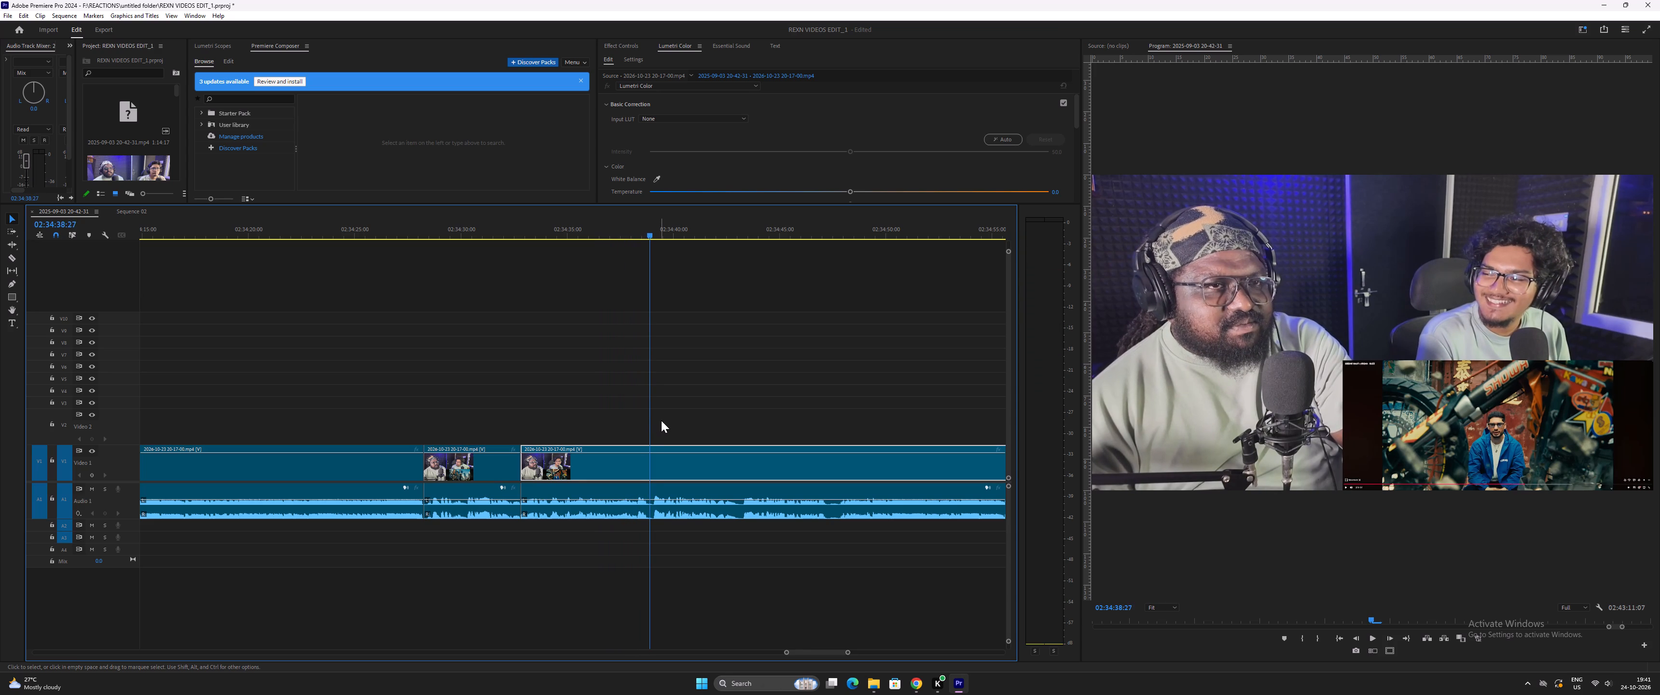
# Play on from 02:34:38:27 and split the video and audio at 02:34:43:04.
pyautogui.press('space')
pyautogui.press('=')
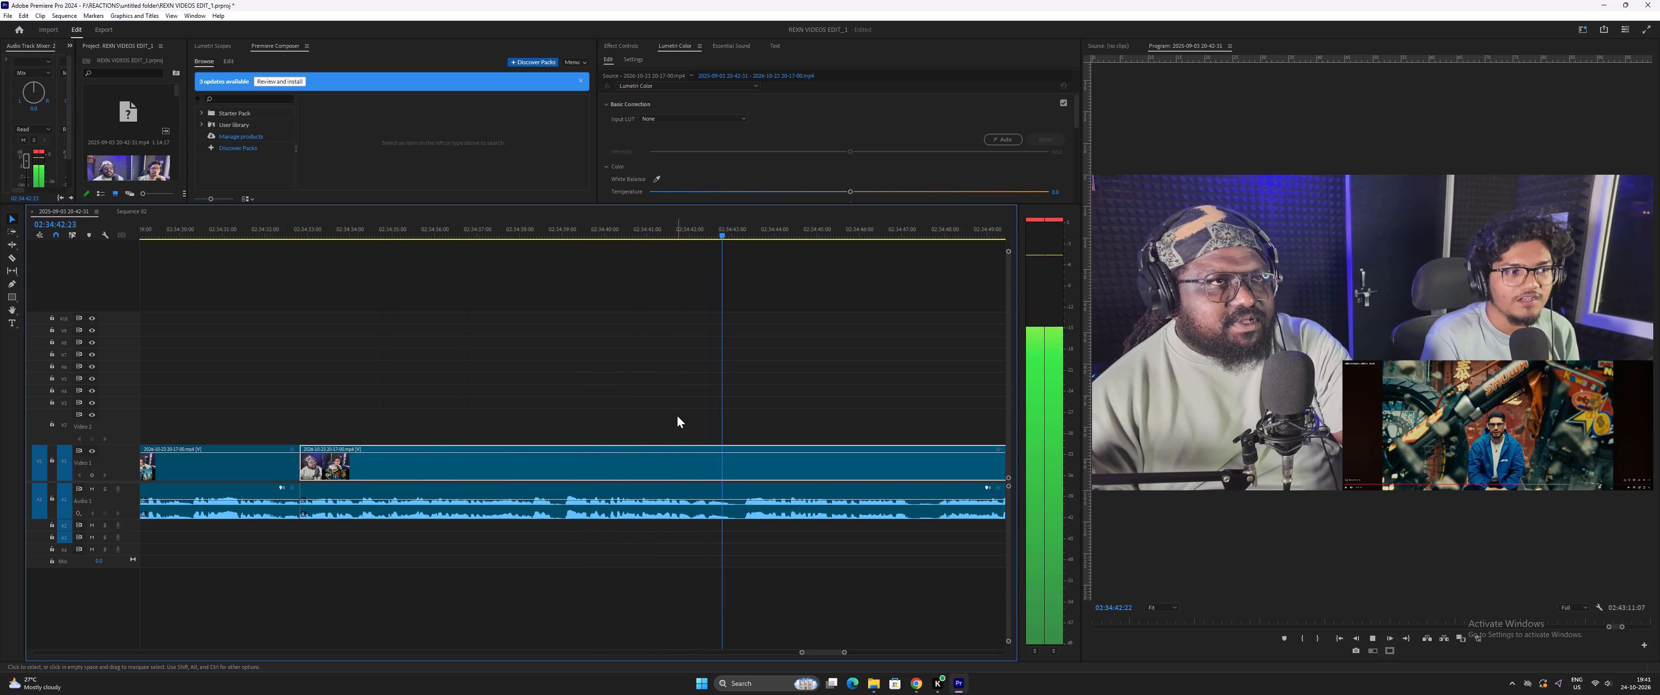
pyautogui.press('space')
pyautogui.press('space')
pyautogui.press('space')
pyautogui.moveTo(759, 408); pyautogui.dragTo(829, 566)
pyautogui.hotkey('ctrl', '[')
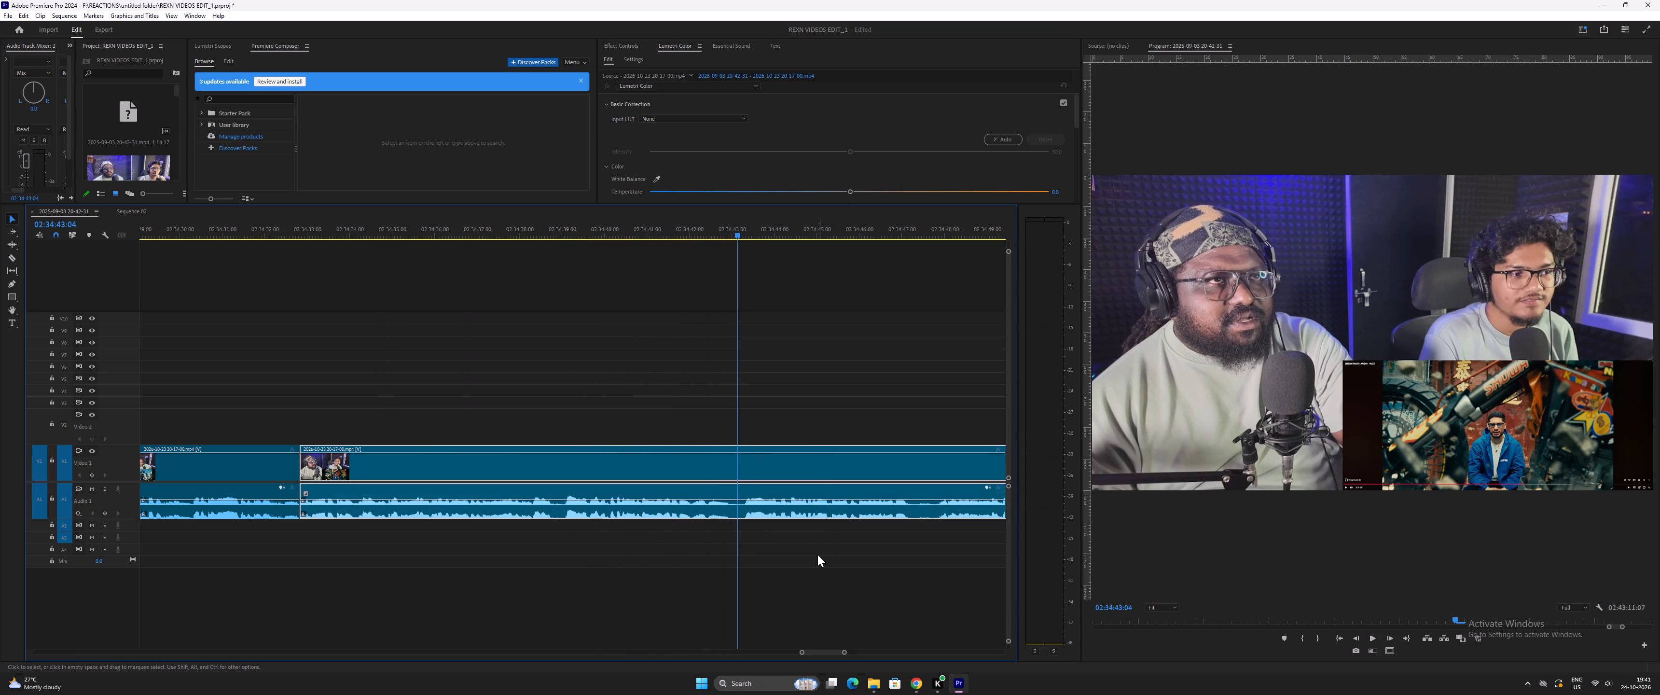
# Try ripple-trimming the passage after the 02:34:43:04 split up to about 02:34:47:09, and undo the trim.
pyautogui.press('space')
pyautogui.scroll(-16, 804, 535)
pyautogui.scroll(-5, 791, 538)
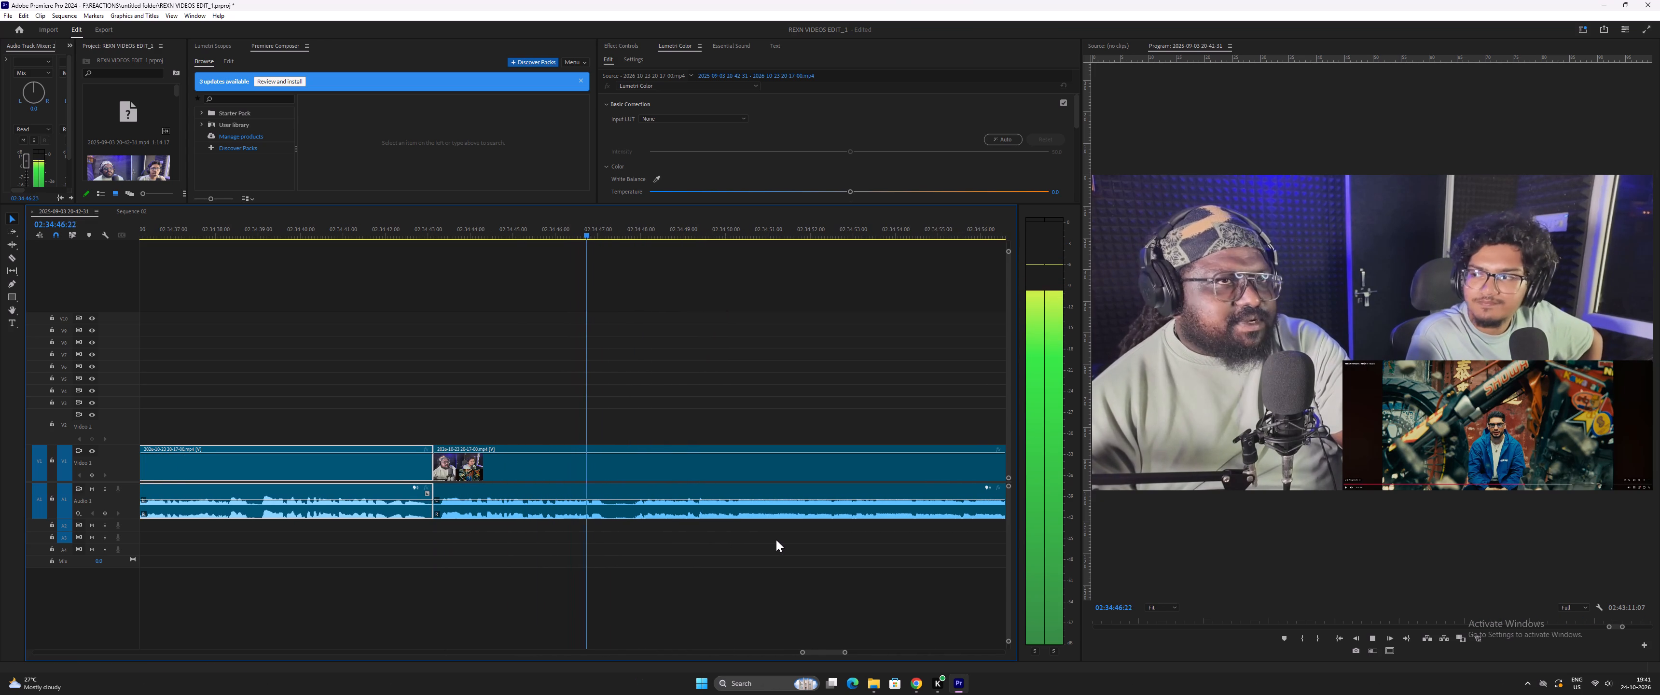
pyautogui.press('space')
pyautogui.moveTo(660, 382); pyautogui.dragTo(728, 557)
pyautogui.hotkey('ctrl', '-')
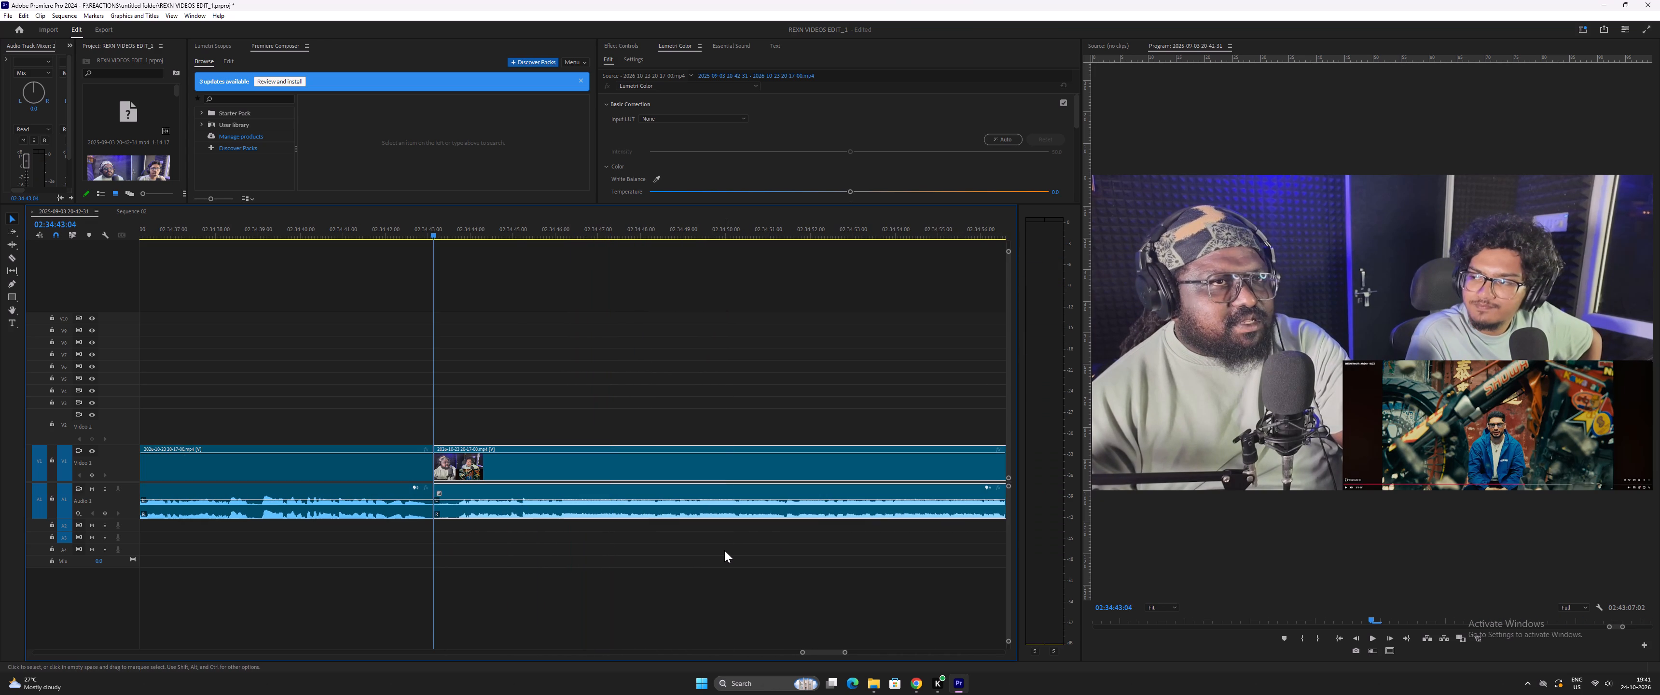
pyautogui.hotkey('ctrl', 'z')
# Replay the passage after 02:34:43:04, enlarge the panels above the timeline, and split the video and audio at 02:34:47:26.
pyautogui.press('space')
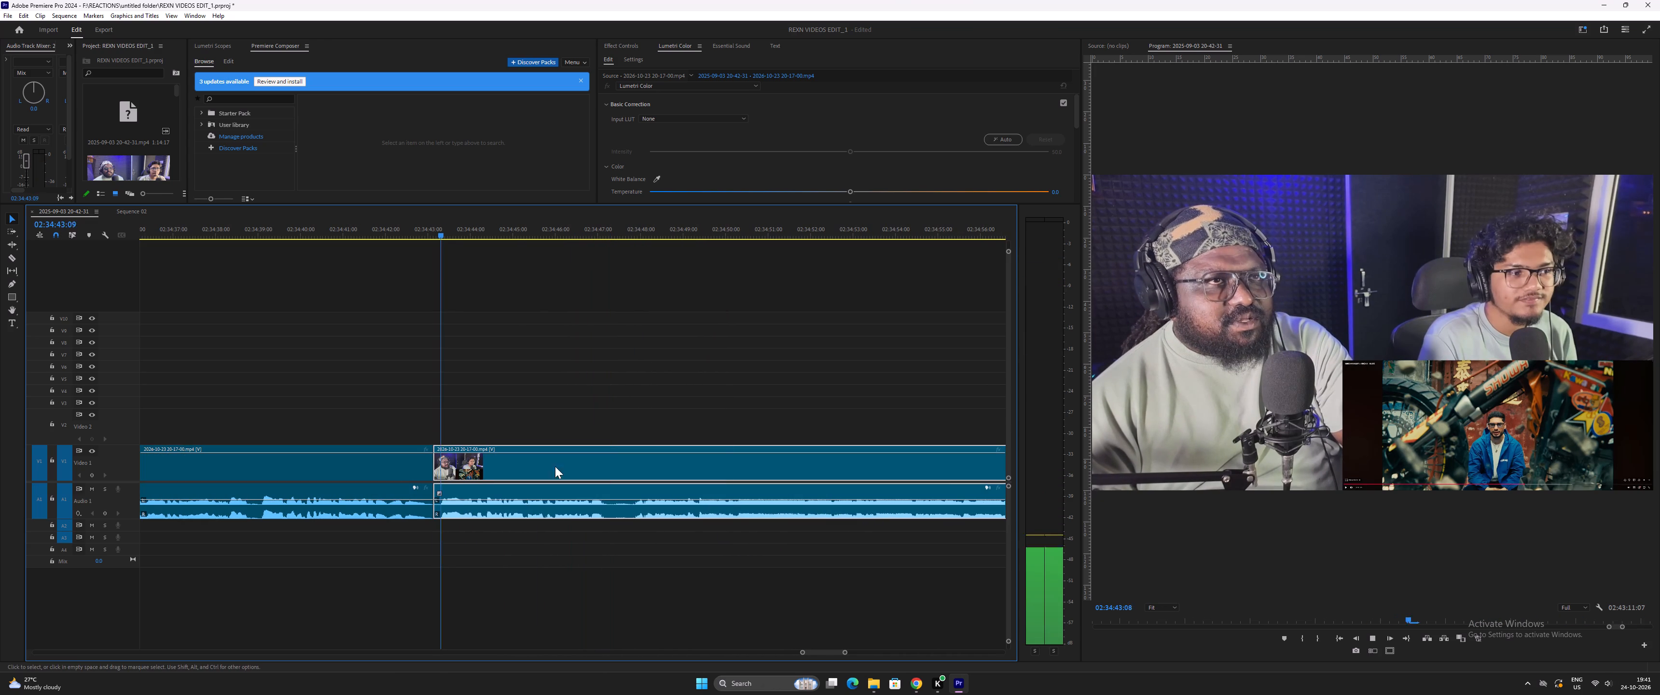
pyautogui.moveTo(565, 229); pyautogui.dragTo(570, 231)
pyautogui.press('space')
pyautogui.press('space')
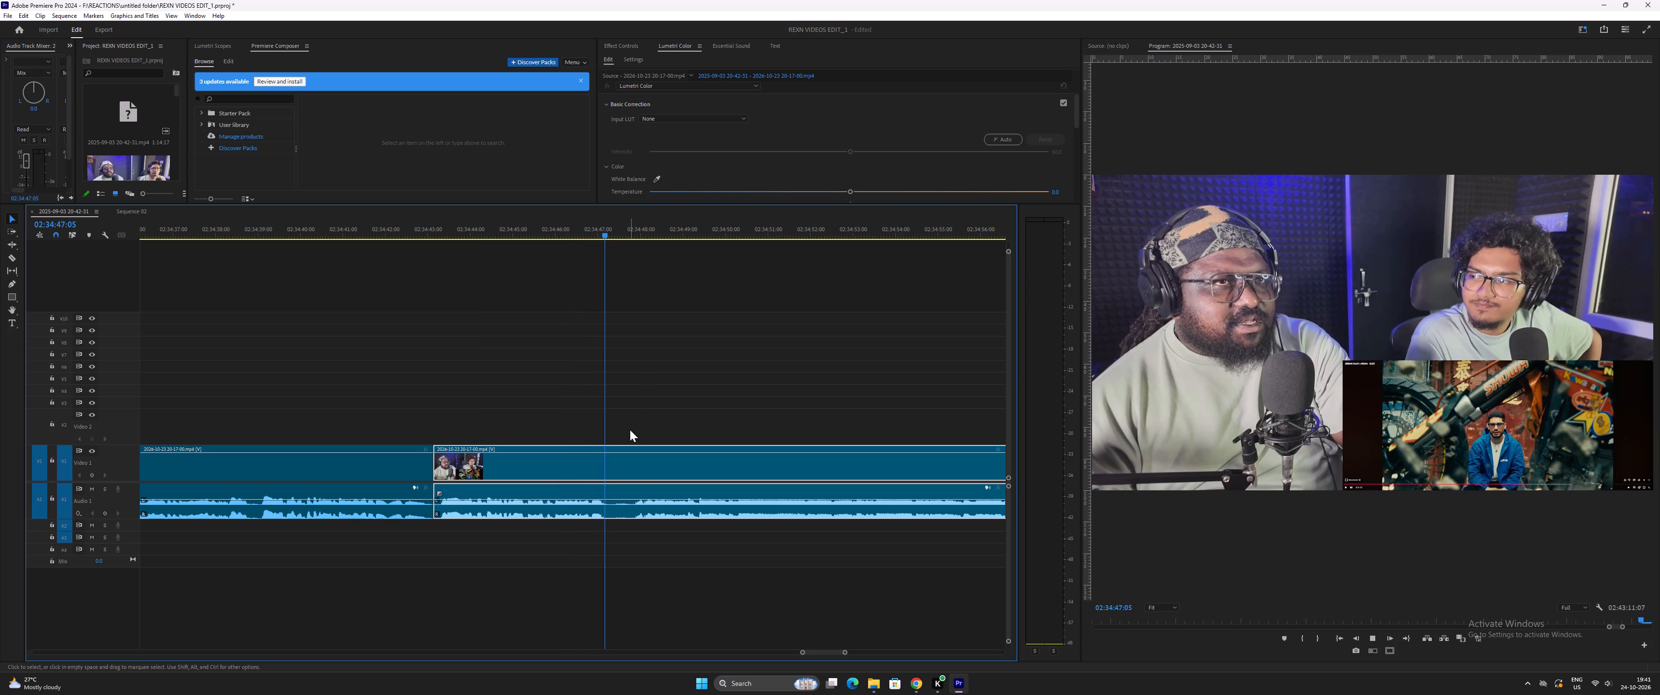
pyautogui.press('space')
pyautogui.press('space')
pyautogui.moveTo(615, 233); pyautogui.dragTo(613, 232)
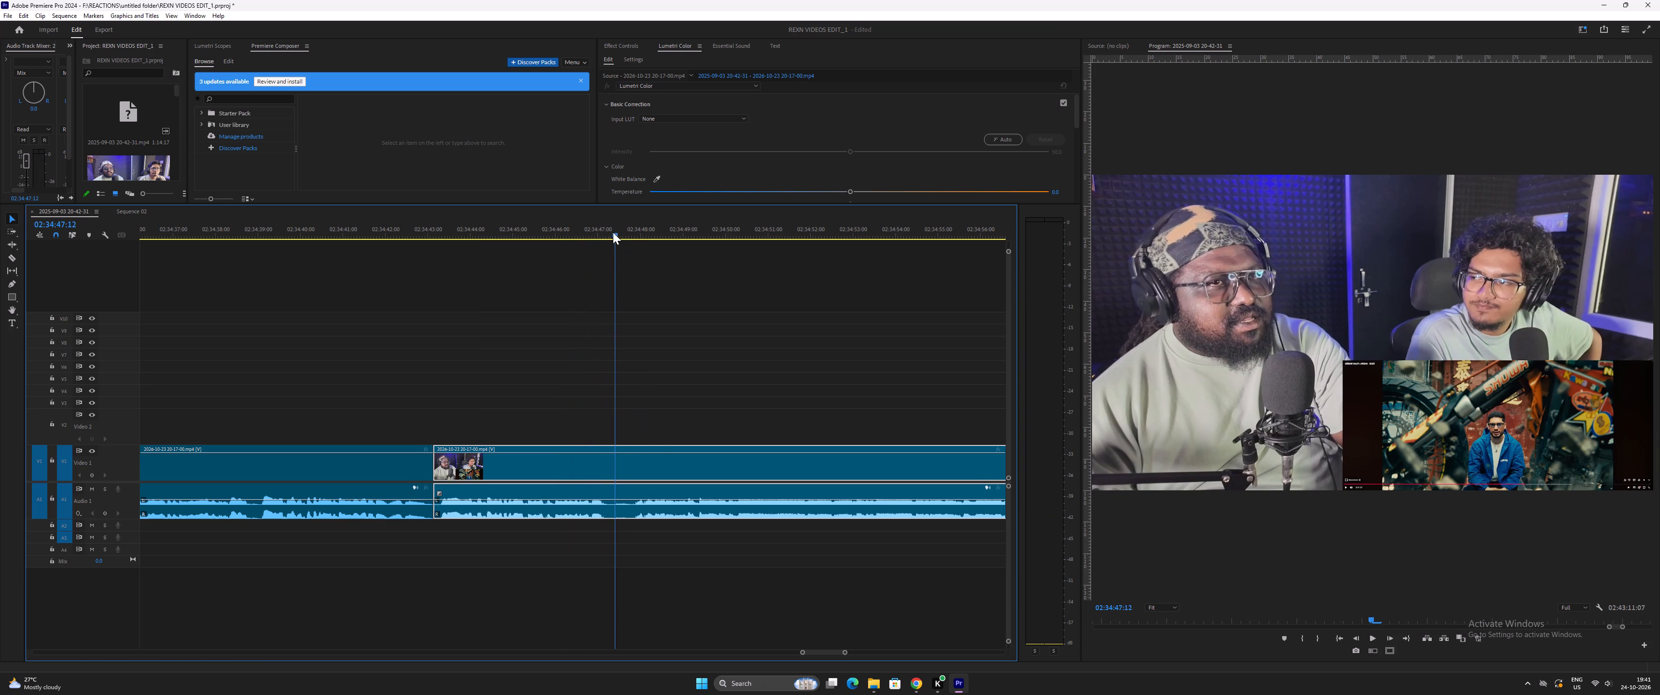
pyautogui.moveTo(613, 232); pyautogui.dragTo(609, 234)
pyautogui.moveTo(648, 204); pyautogui.dragTo(656, 252)
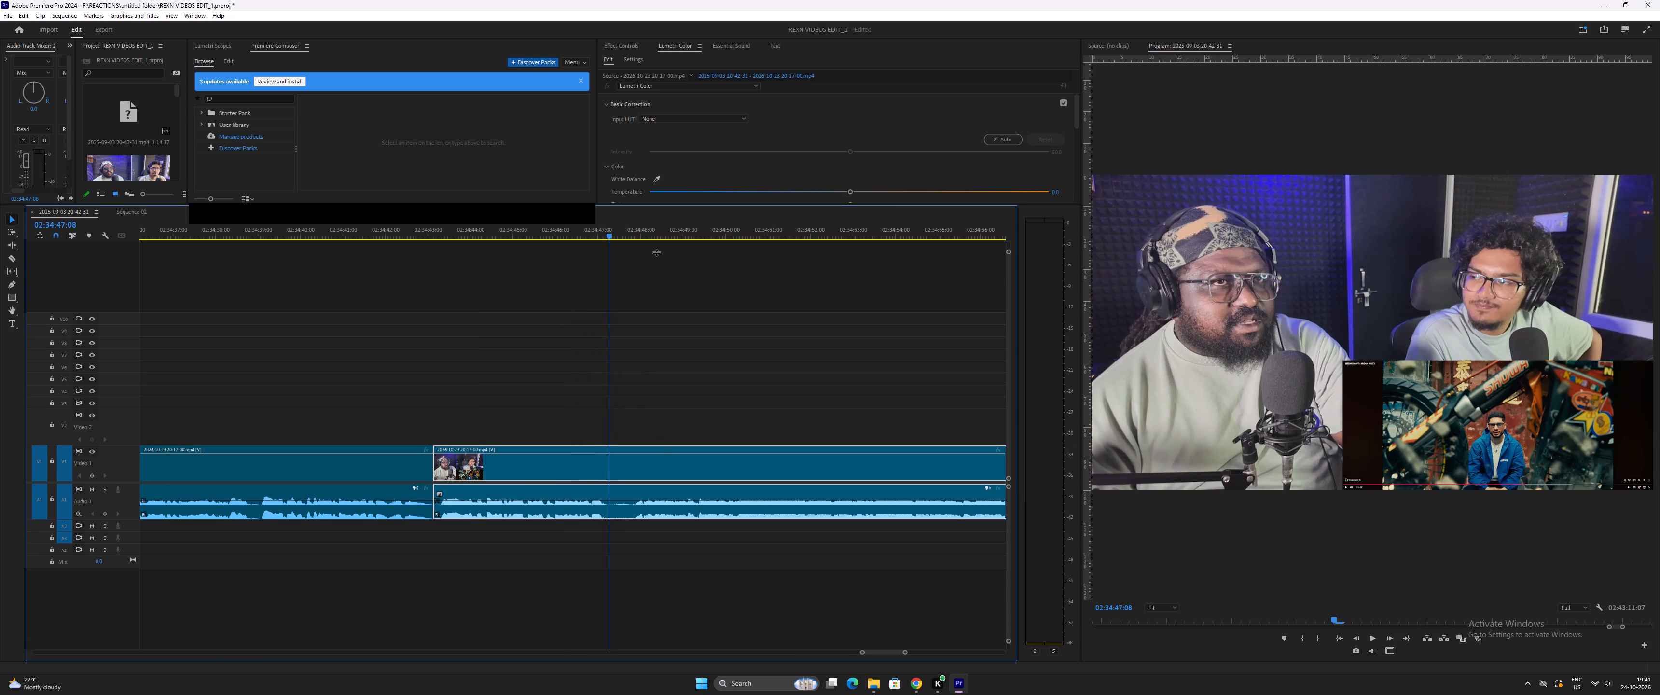
pyautogui.moveTo(656, 252); pyautogui.dragTo(650, 420)
pyautogui.scroll(-6, 652, 488)
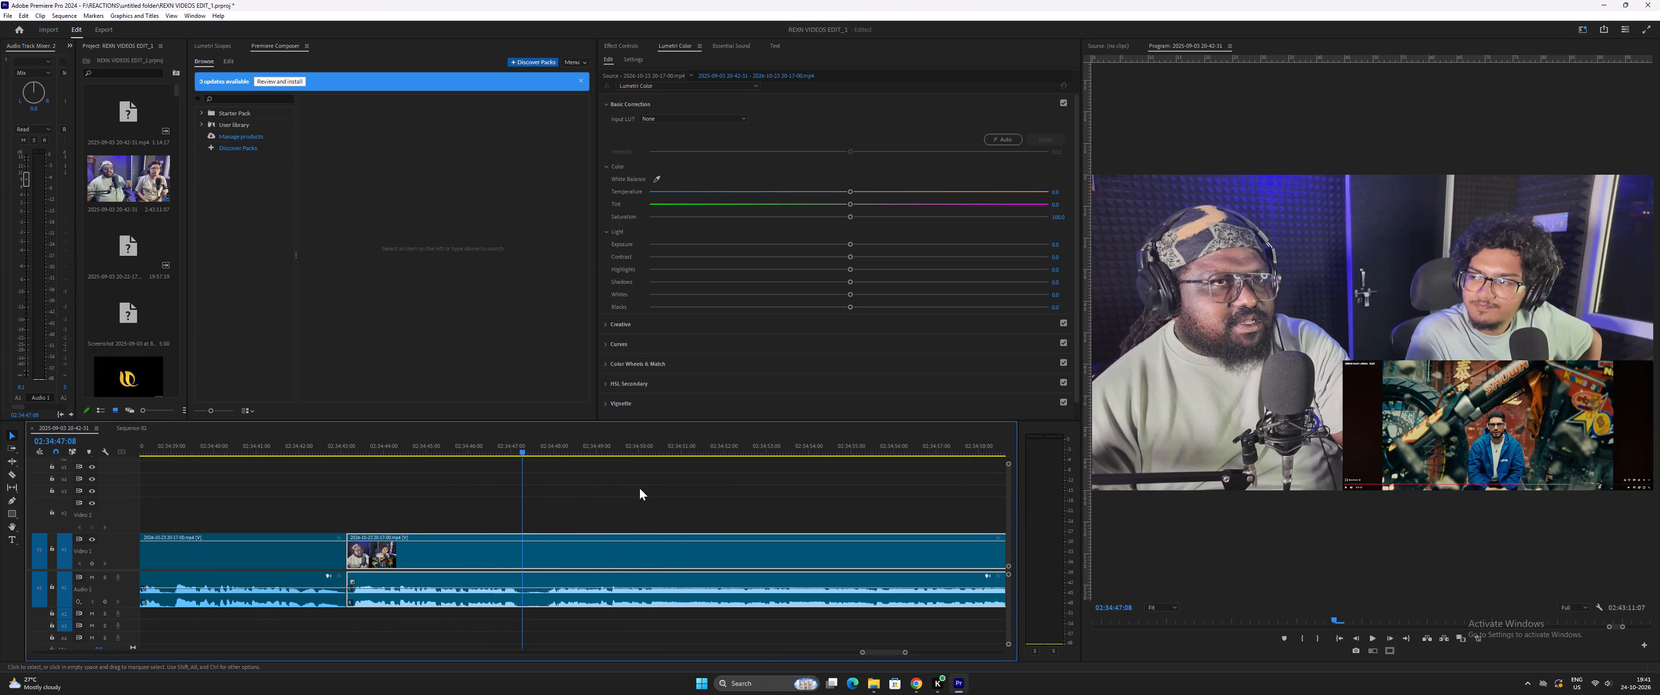
pyautogui.press('space')
pyautogui.press('space')
pyautogui.moveTo(581, 490); pyautogui.dragTo(633, 633)
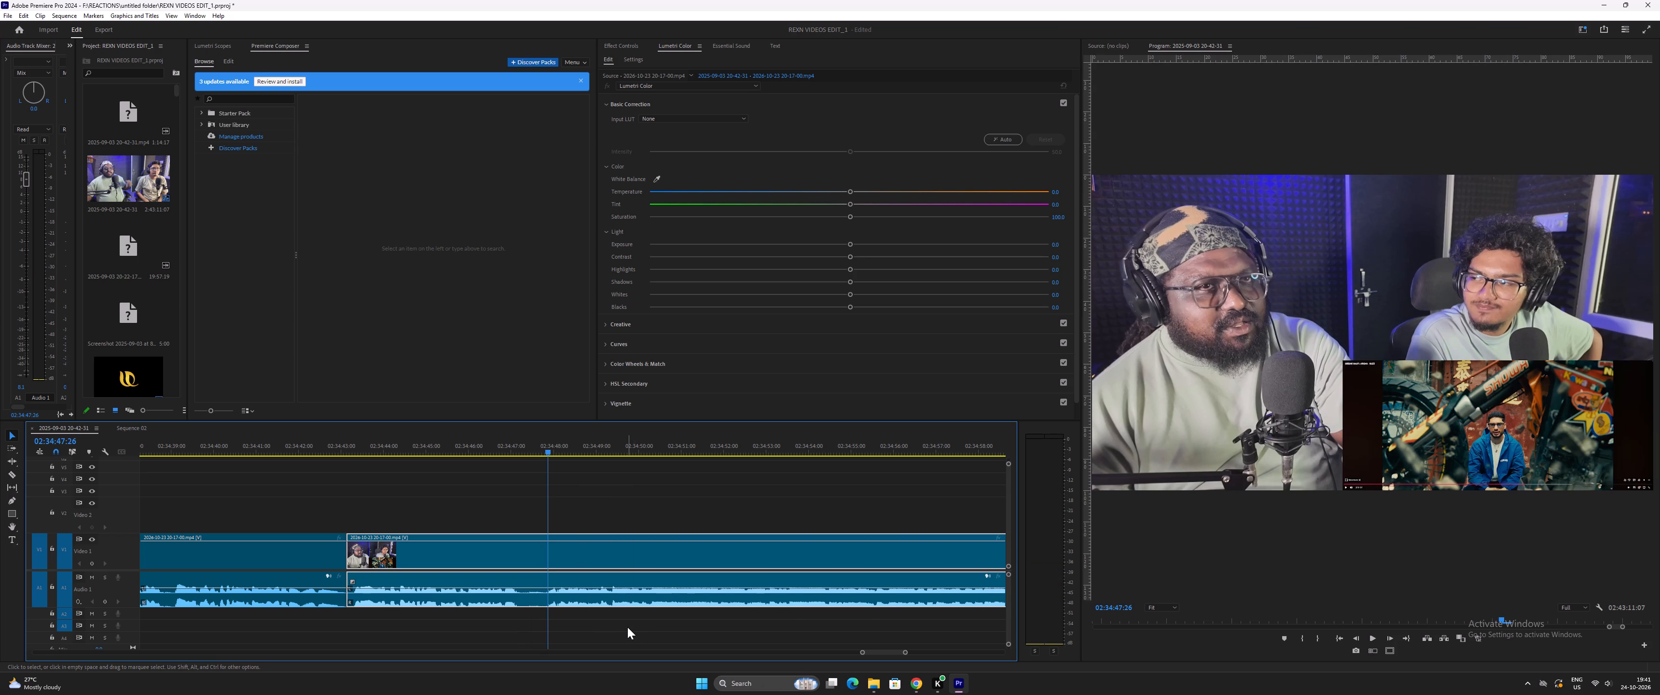
pyautogui.hotkey('ctrl', '[')
# Ripple-trim the end of the clip before the 02:34:47:26 split back to 02:34:47:08.
pyautogui.press('=')
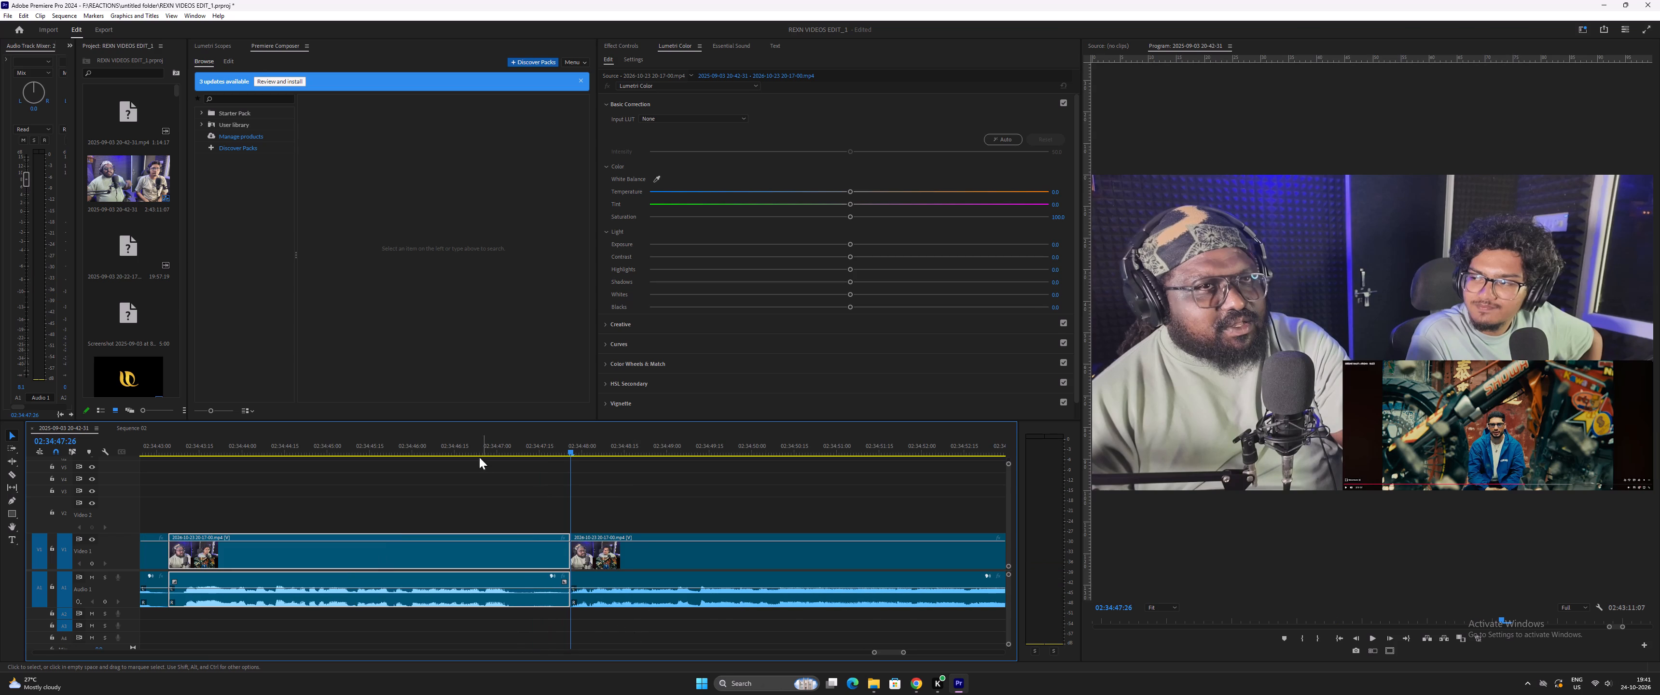
pyautogui.click(482, 426)
pyautogui.click(482, 443)
pyautogui.press('space')
pyautogui.press('space')
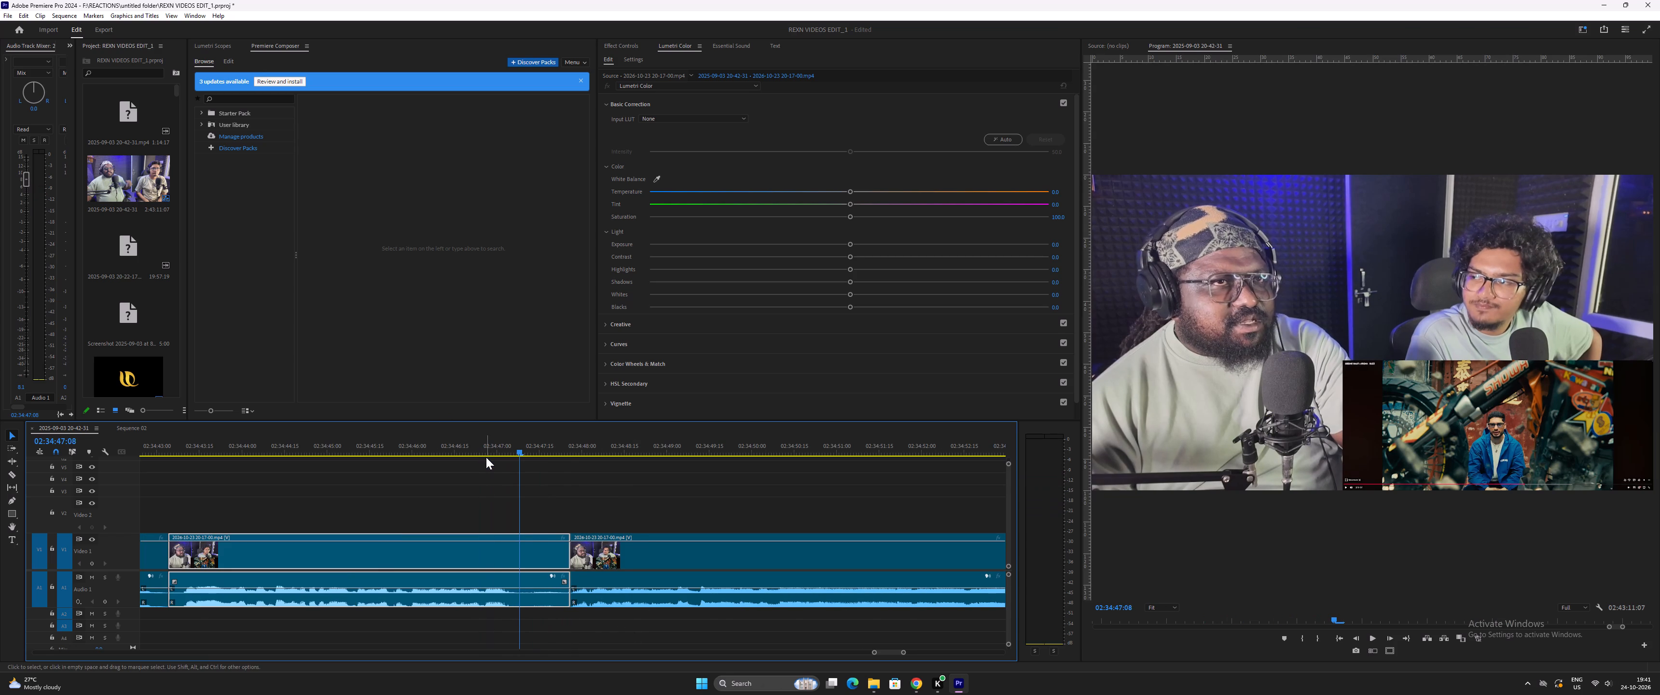
pyautogui.hotkey('ctrl', '=')
# Replay the join at 02:34:47:08 and play on through the long following clip to about 02:35:23 to review it.
pyautogui.press('space')
pyautogui.press('space')
pyautogui.click(458, 449)
pyautogui.press('space')
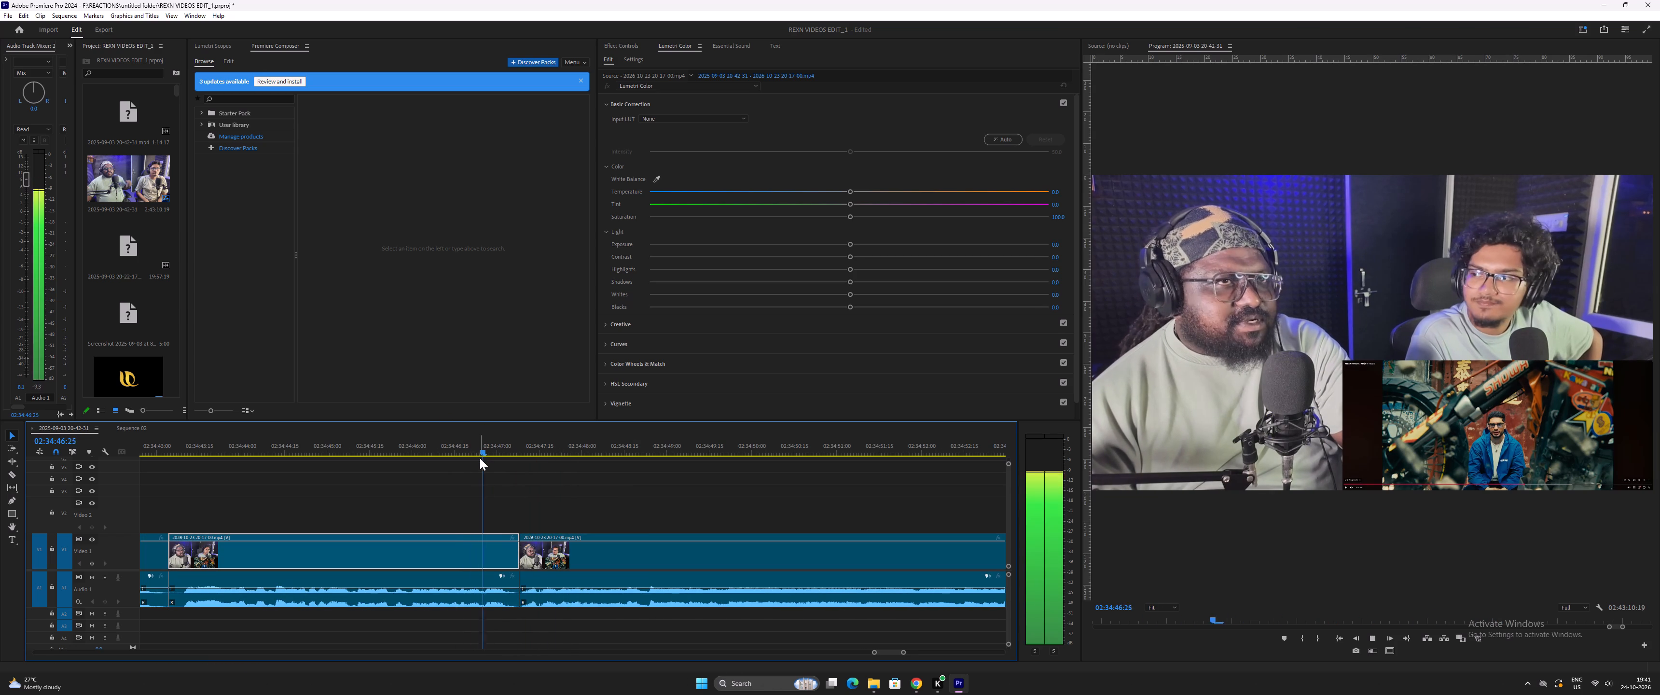
pyautogui.press('-')
pyautogui.press('-')
pyautogui.press('=')
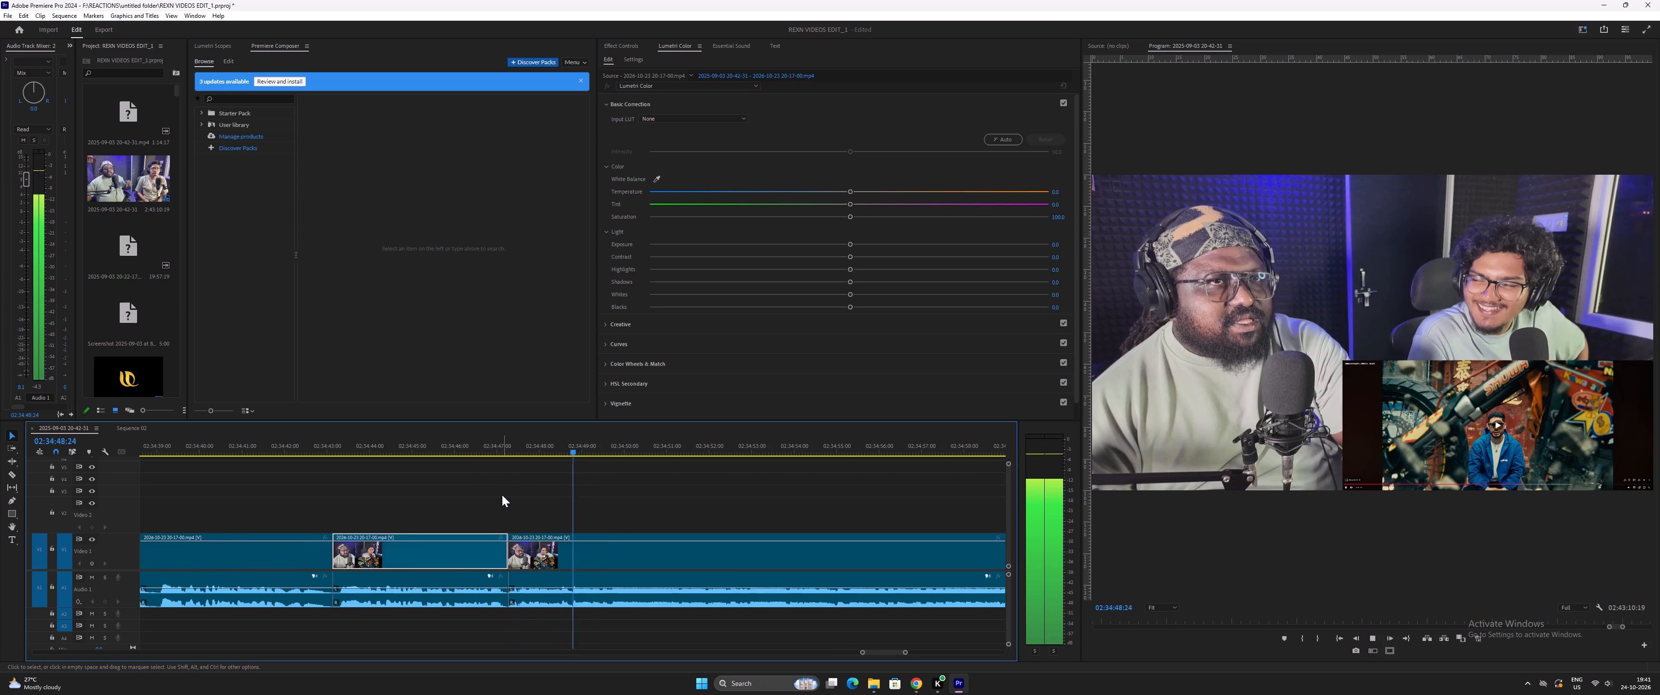
pyautogui.press('=')
pyautogui.press('=')
pyautogui.press('-')
pyautogui.press('-')
pyautogui.press('-')
pyautogui.press('-')
pyautogui.press('-')
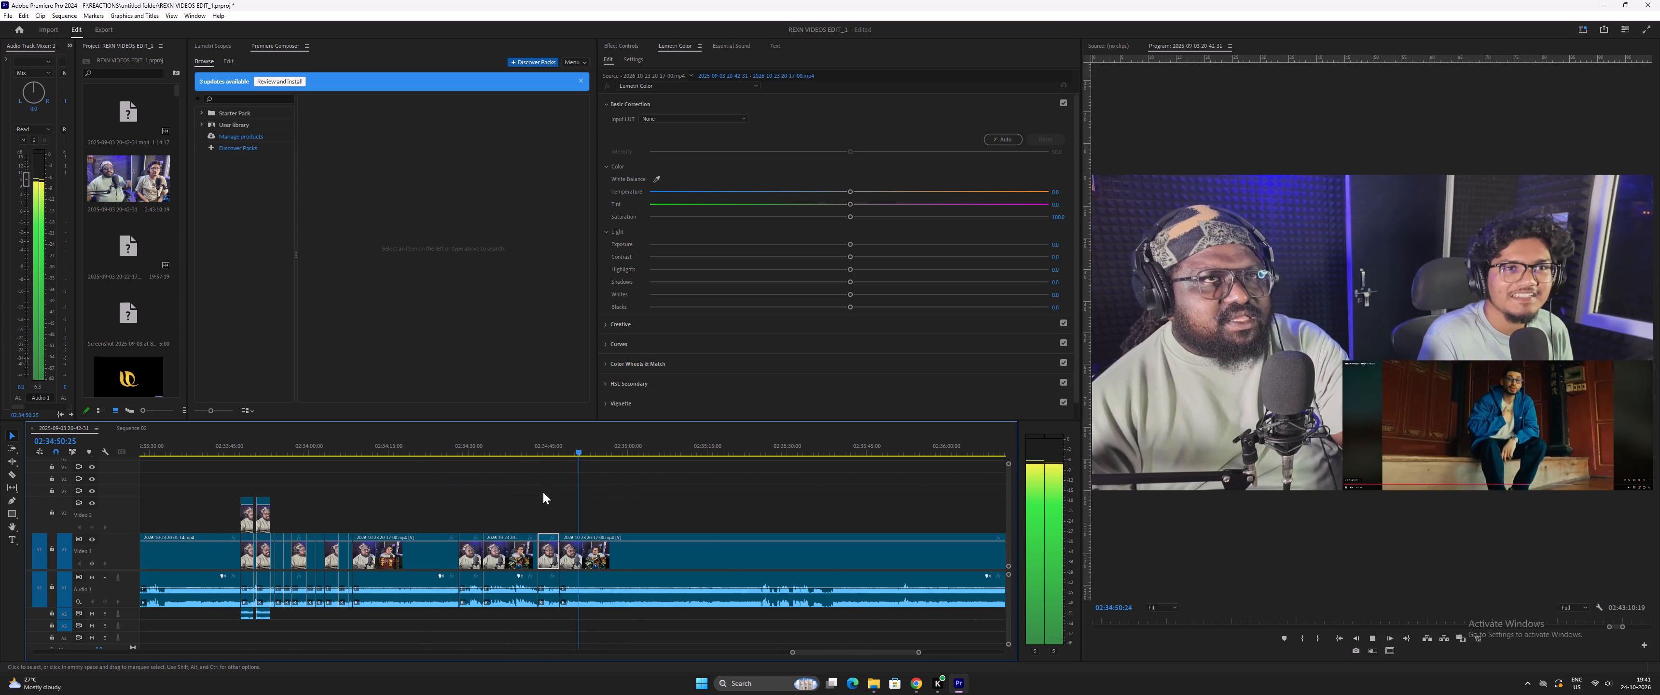
pyautogui.scroll(-8, 543, 492)
pyautogui.write('----')
pyautogui.press('=')
pyautogui.press('=')
pyautogui.press('=')
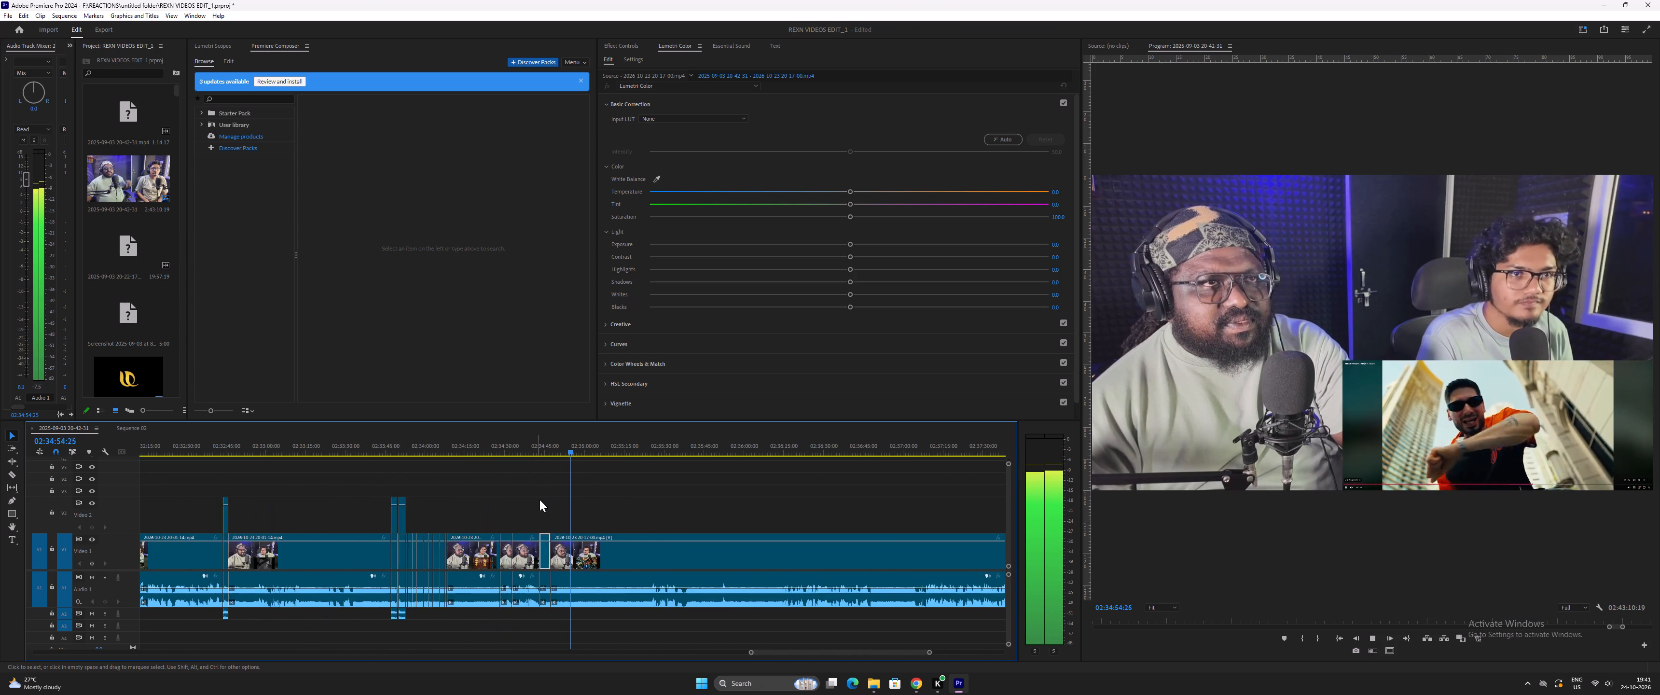
pyautogui.press('=')
pyautogui.write('==')
pyautogui.press('=')
pyautogui.scroll(-18, 651, 496)
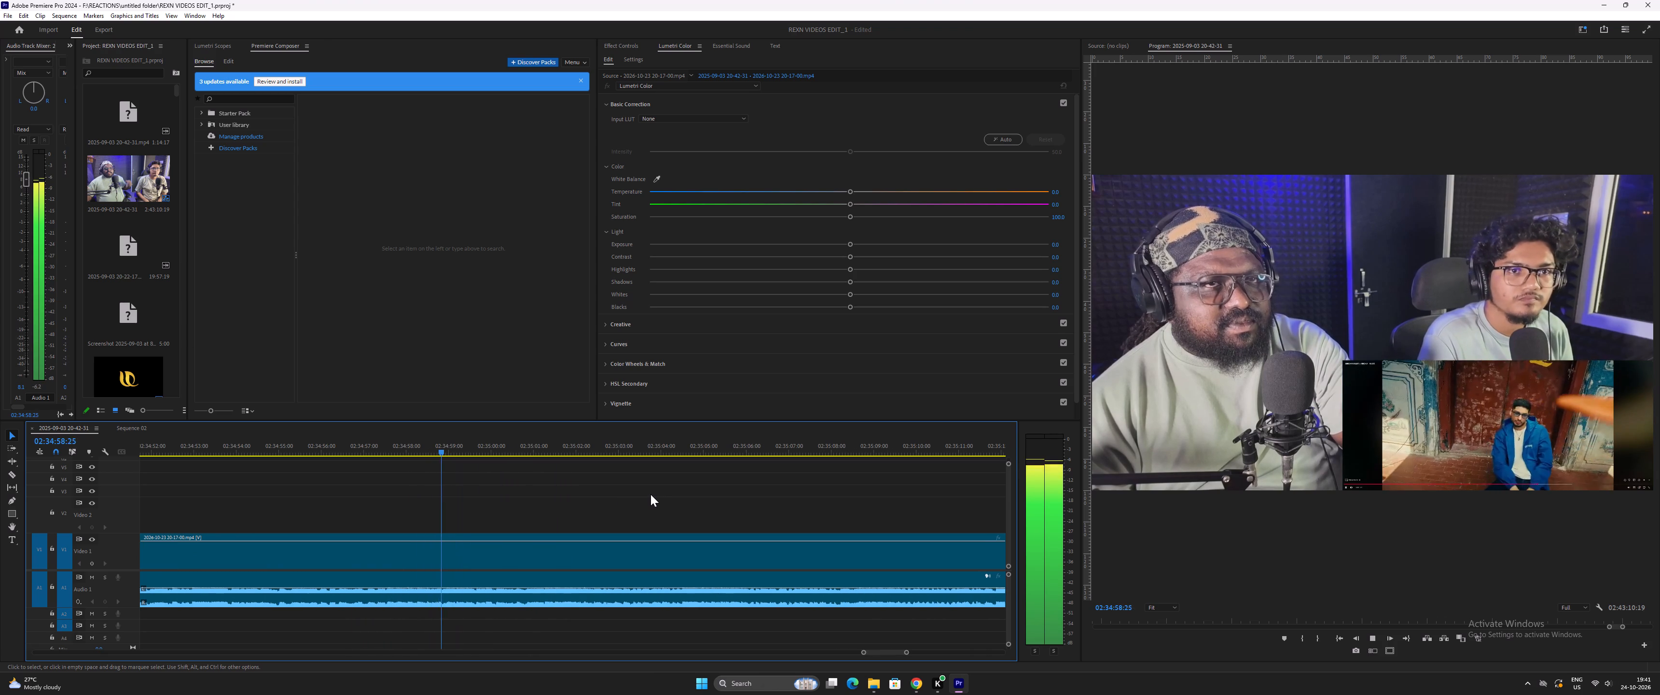
pyautogui.scroll(-5, 650, 494)
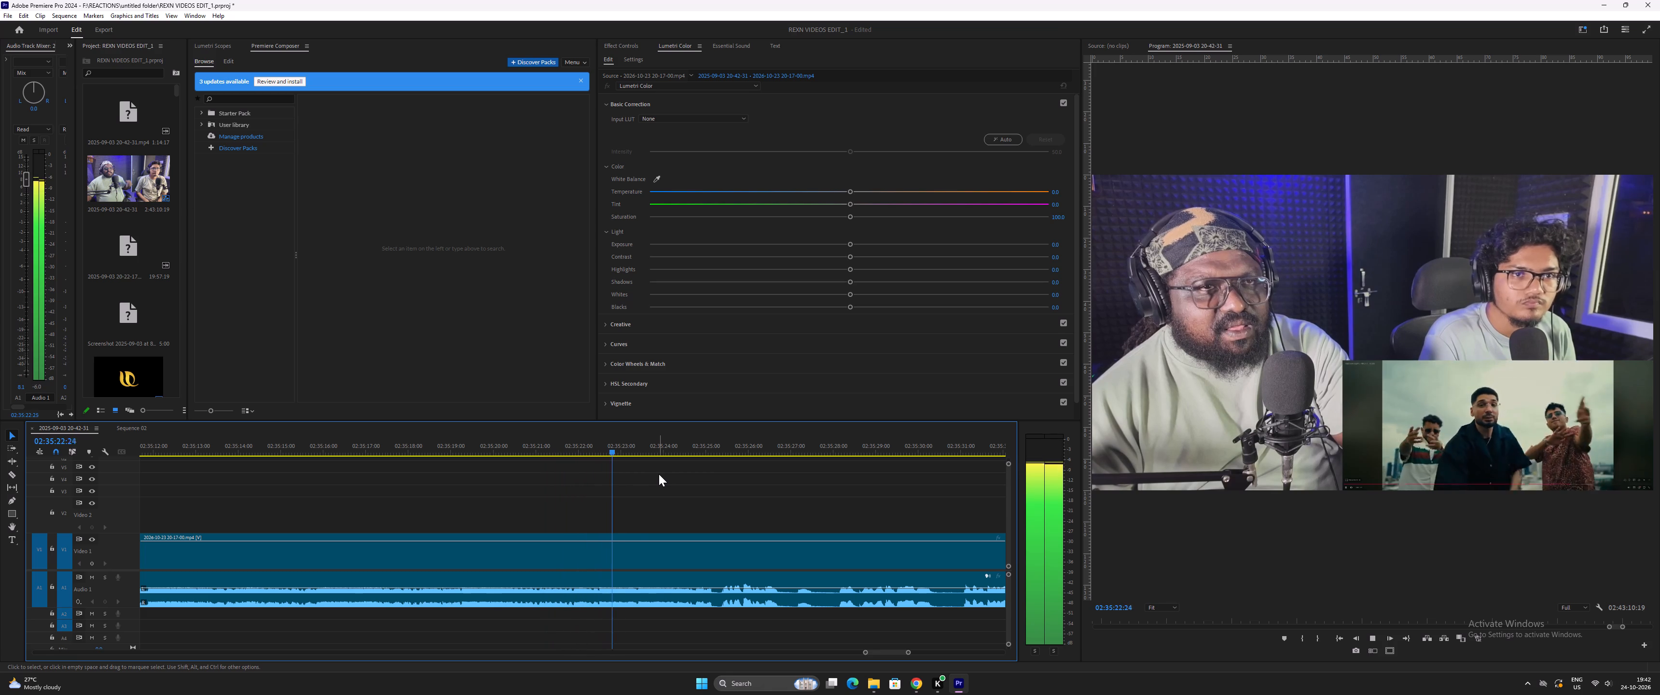
# Split the video and audio at about 02:35:25:05 and ripple-trim the quiet part after it up to about 02:35:25:12.
pyautogui.press('=')
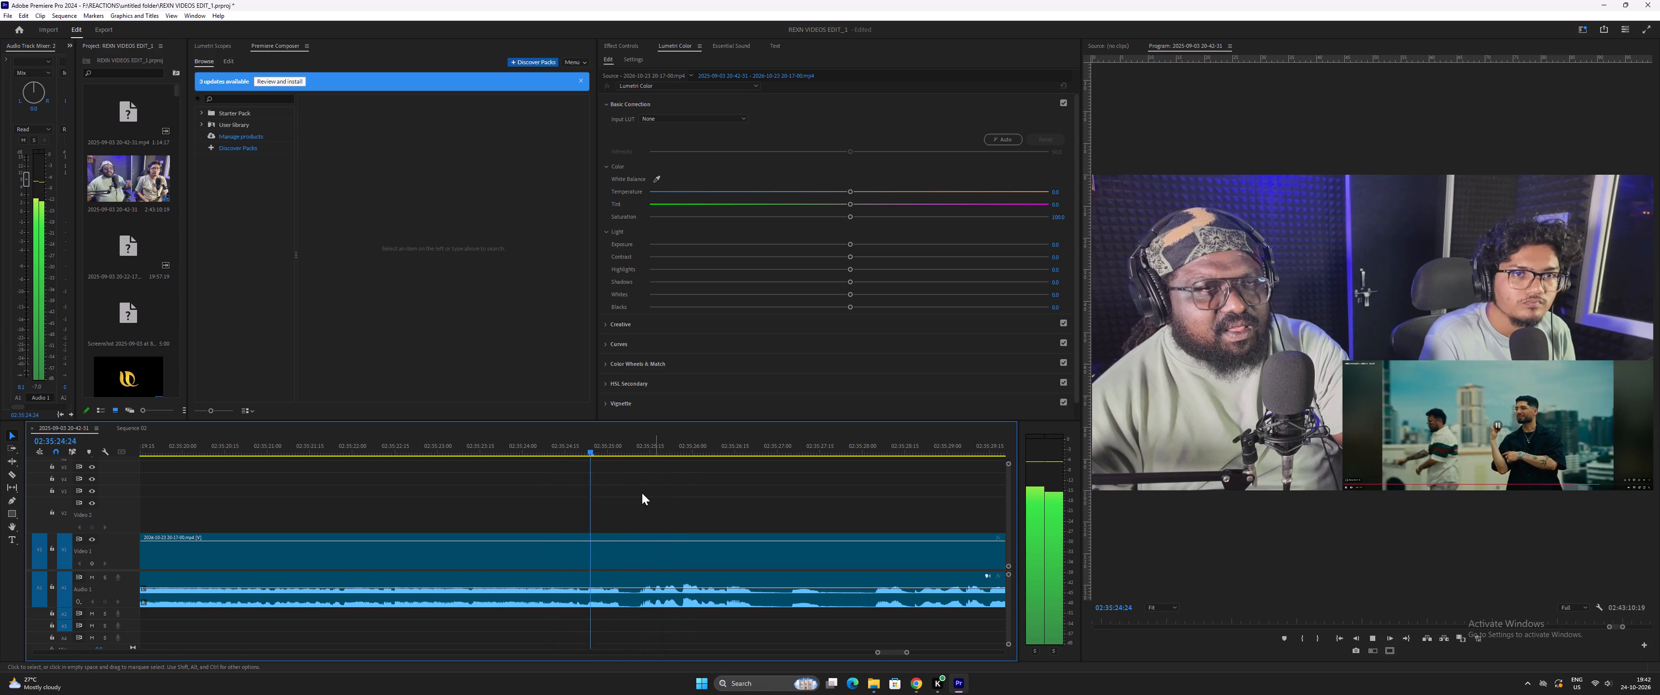
pyautogui.press('space')
pyautogui.press('=')
pyautogui.press('=')
pyautogui.click(503, 439)
pyautogui.press('space')
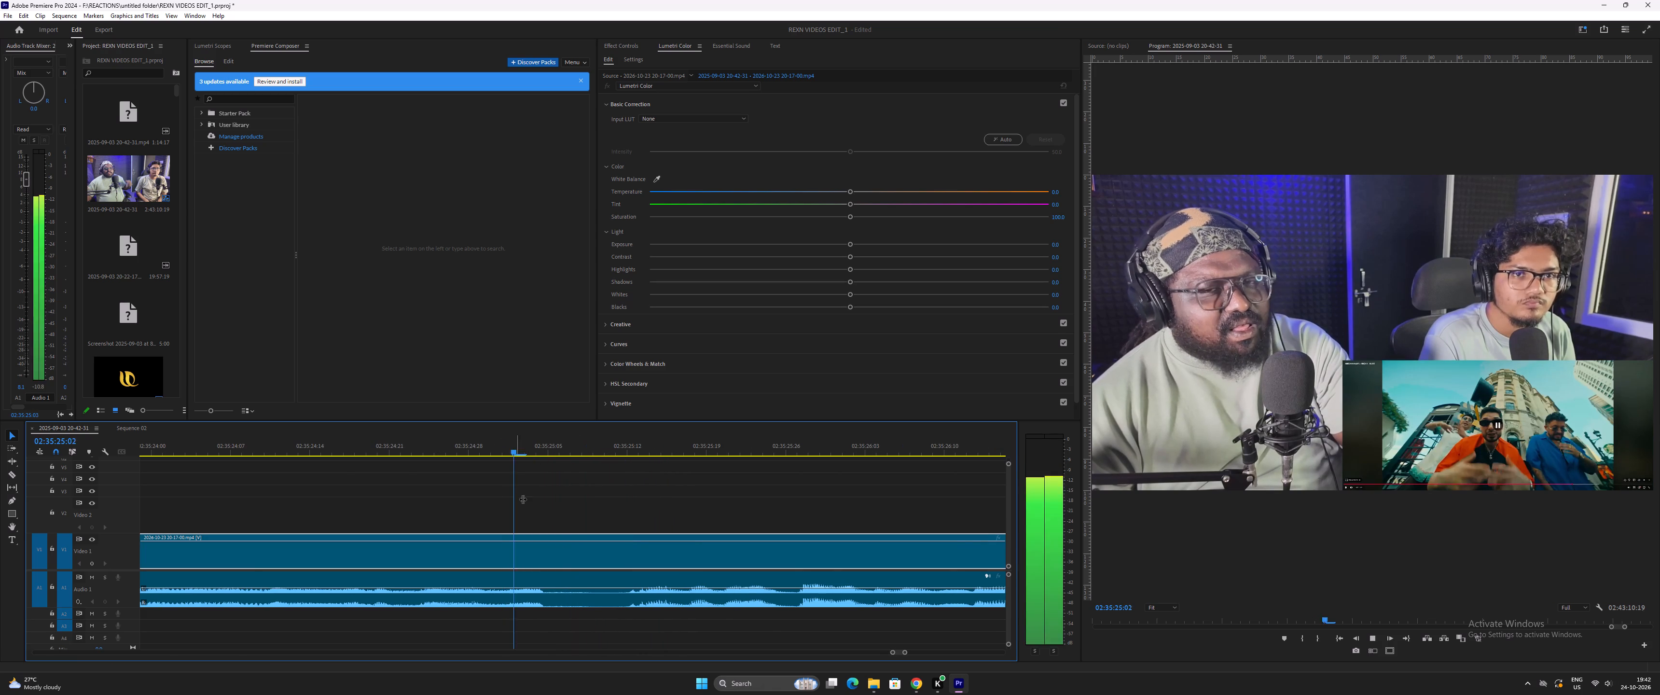
pyautogui.press('space')
pyautogui.moveTo(538, 449); pyautogui.dragTo(554, 468)
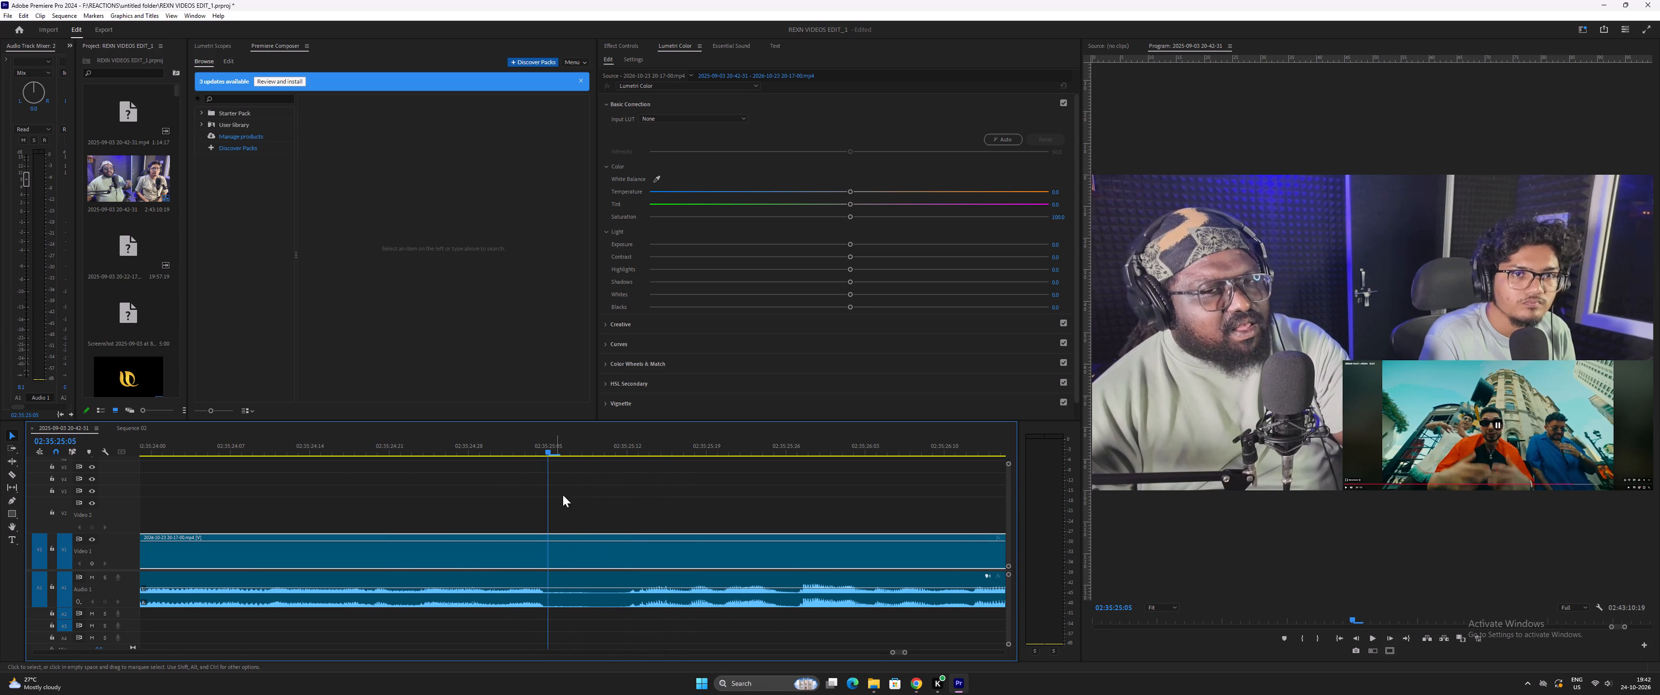
pyautogui.moveTo(566, 498); pyautogui.dragTo(624, 626)
pyautogui.hotkey('ctrl', '[')
pyautogui.press('space')
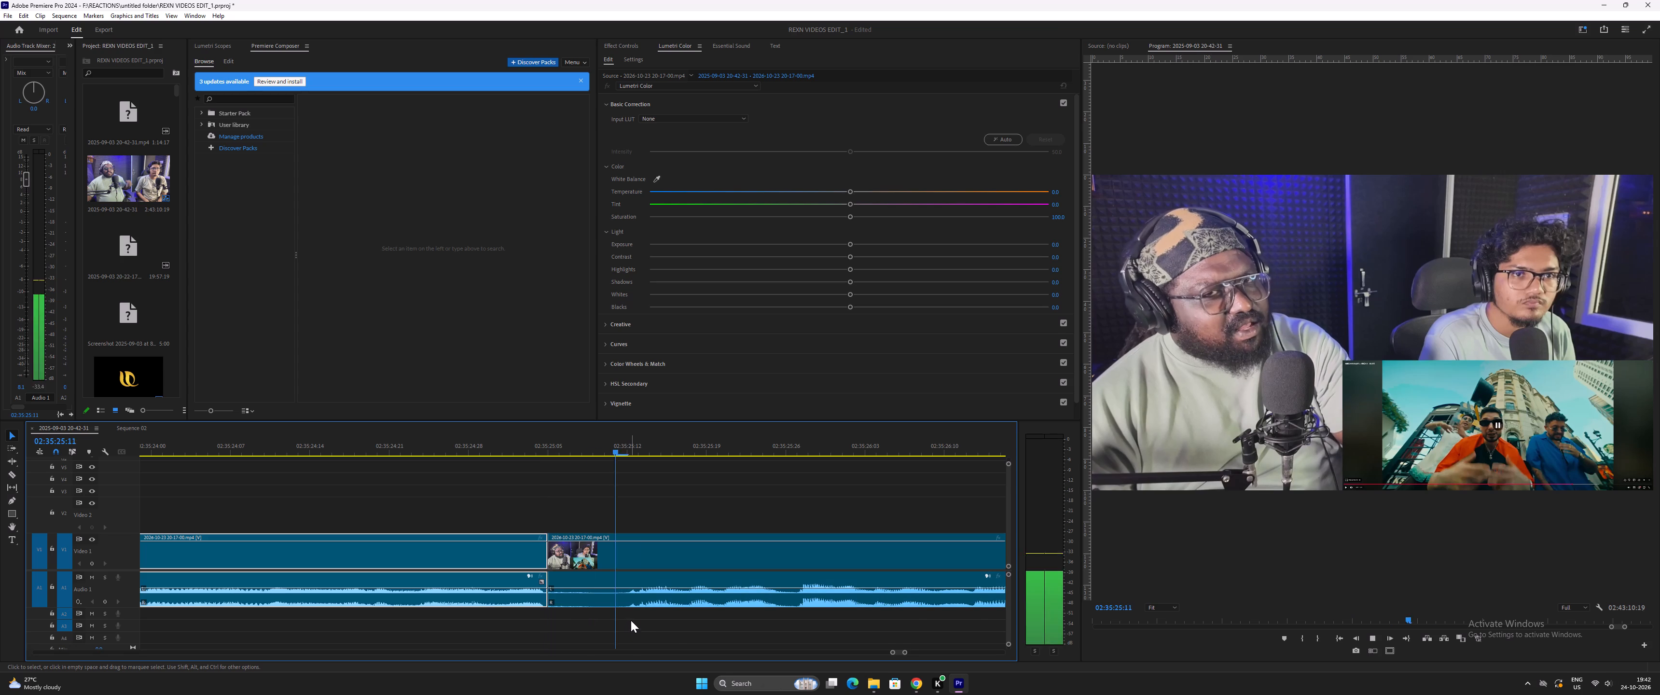
pyautogui.press('space')
pyautogui.moveTo(621, 443); pyautogui.dragTo(632, 460)
pyautogui.hotkey('ctrl', '-')
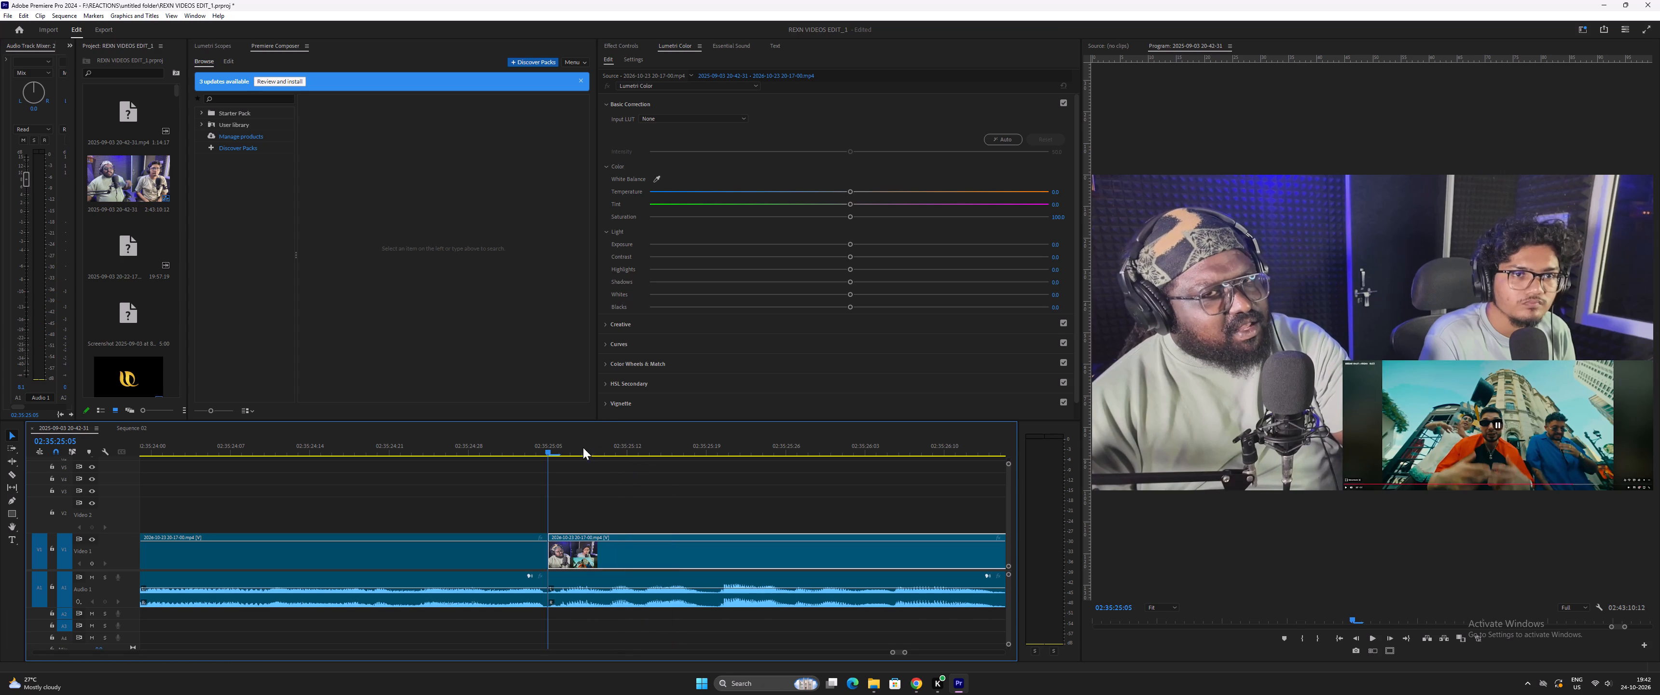
# Replay across the join at 02:35:25:05 and split the video and audio where the speech pauses at 02:35:26:17.
pyautogui.click(499, 431)
pyautogui.click(497, 444)
pyautogui.press('space')
pyautogui.press('-')
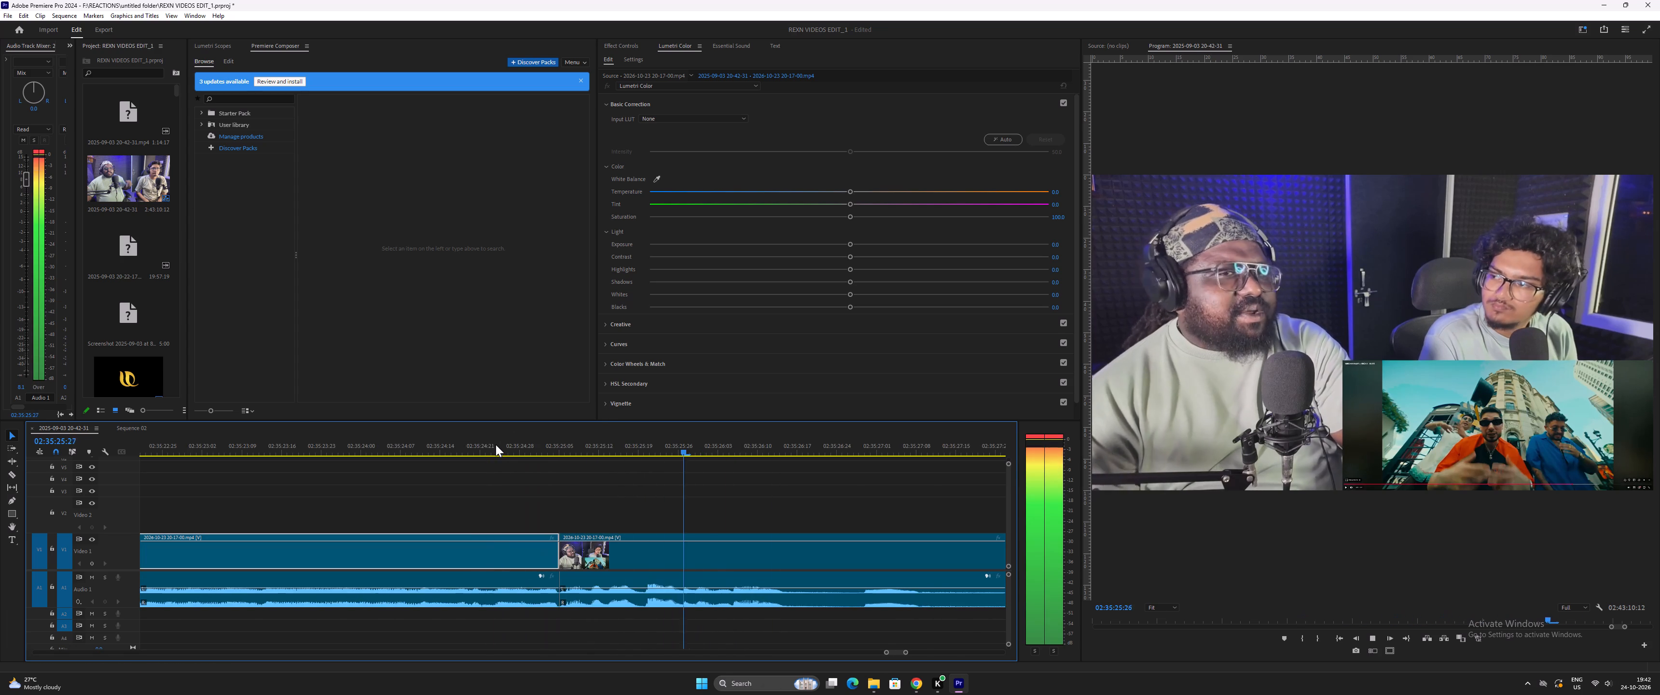
pyautogui.press('-')
pyautogui.press('=')
pyautogui.press('space')
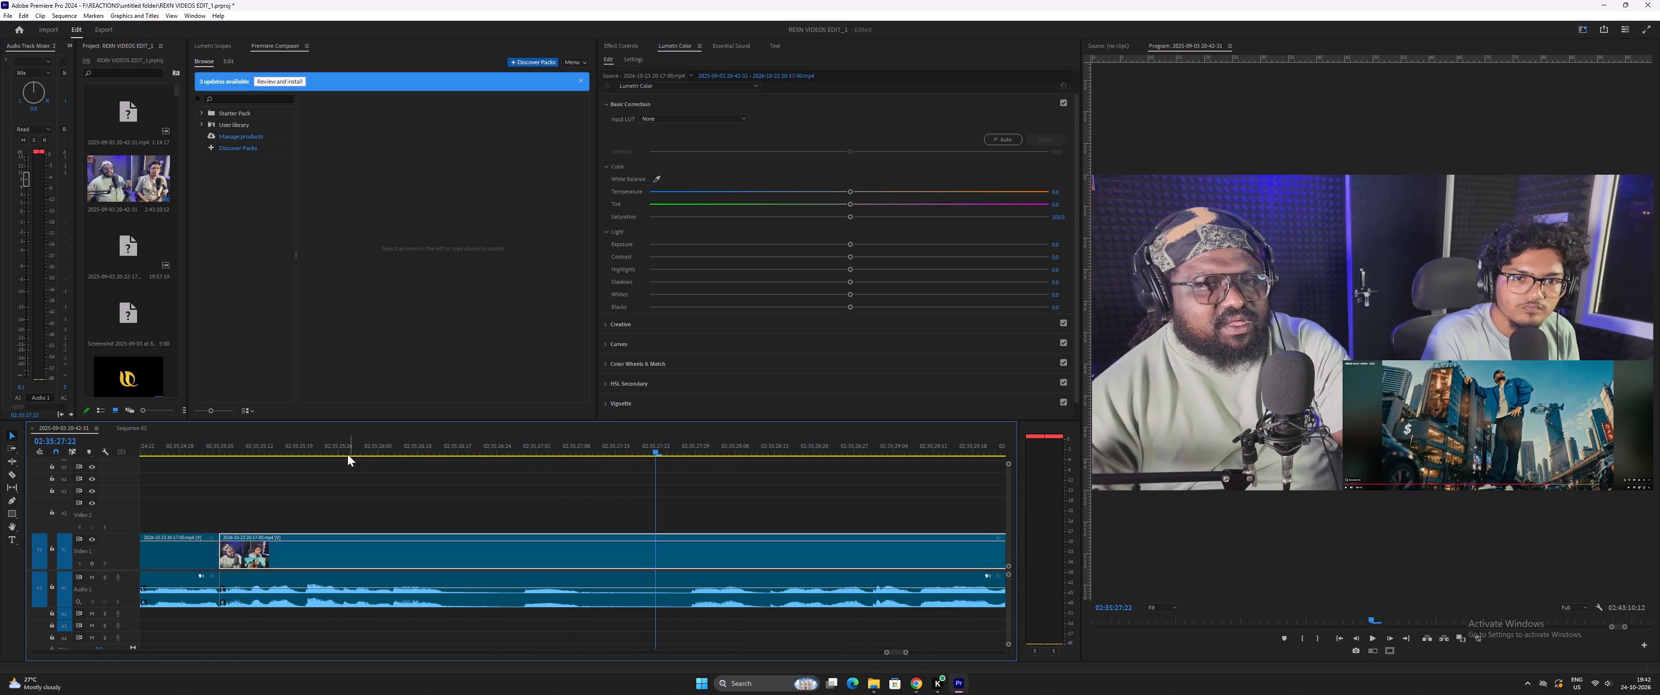
pyautogui.click(344, 445)
pyautogui.press('space')
pyautogui.press('space')
pyautogui.moveTo(515, 492); pyautogui.dragTo(580, 641)
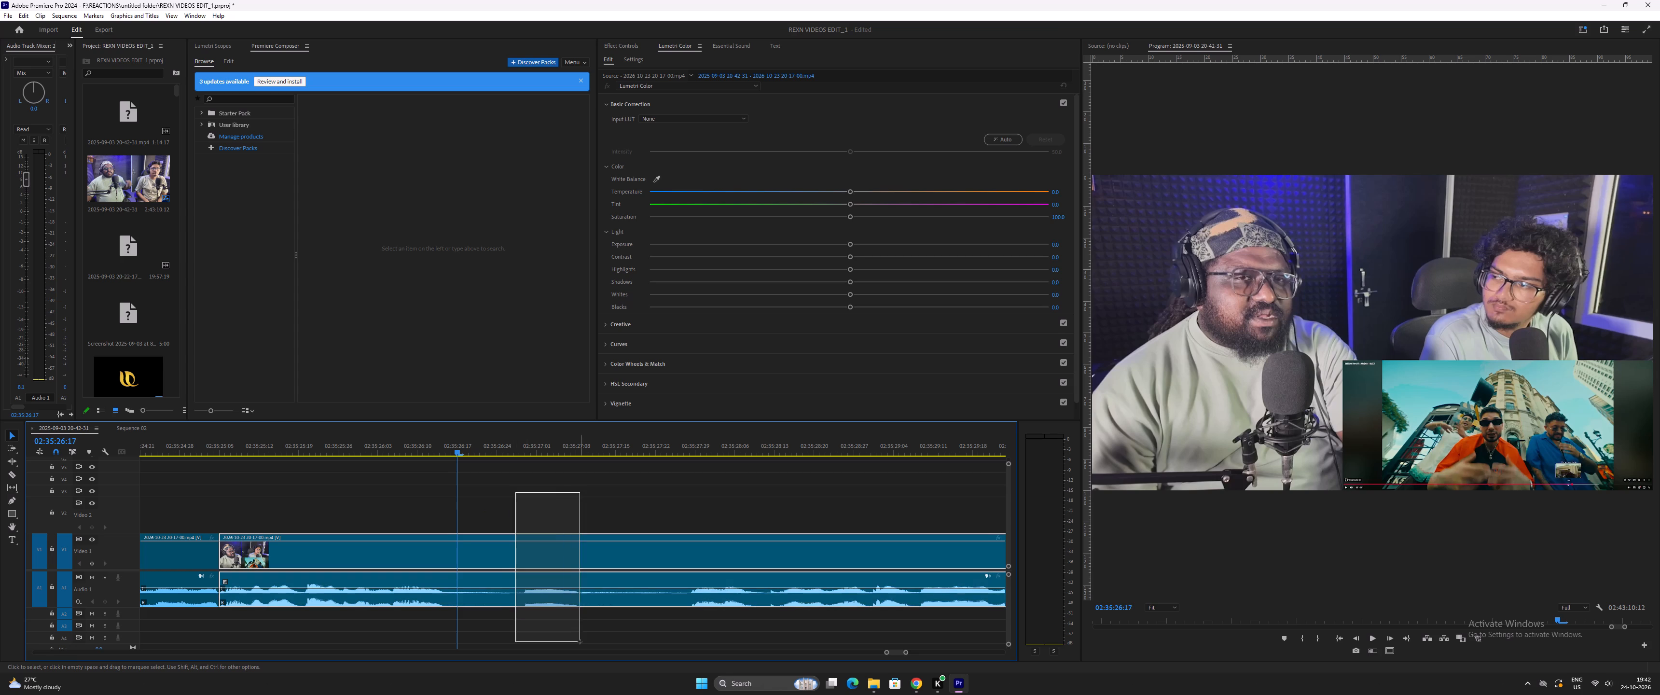
pyautogui.moveTo(580, 641); pyautogui.dragTo(581, 641)
pyautogui.hotkey('ctrl', '[')
# Ripple-trim the start of the clip after the 02:35:26:17 split up to about 02:35:27:26.
pyautogui.press('space')
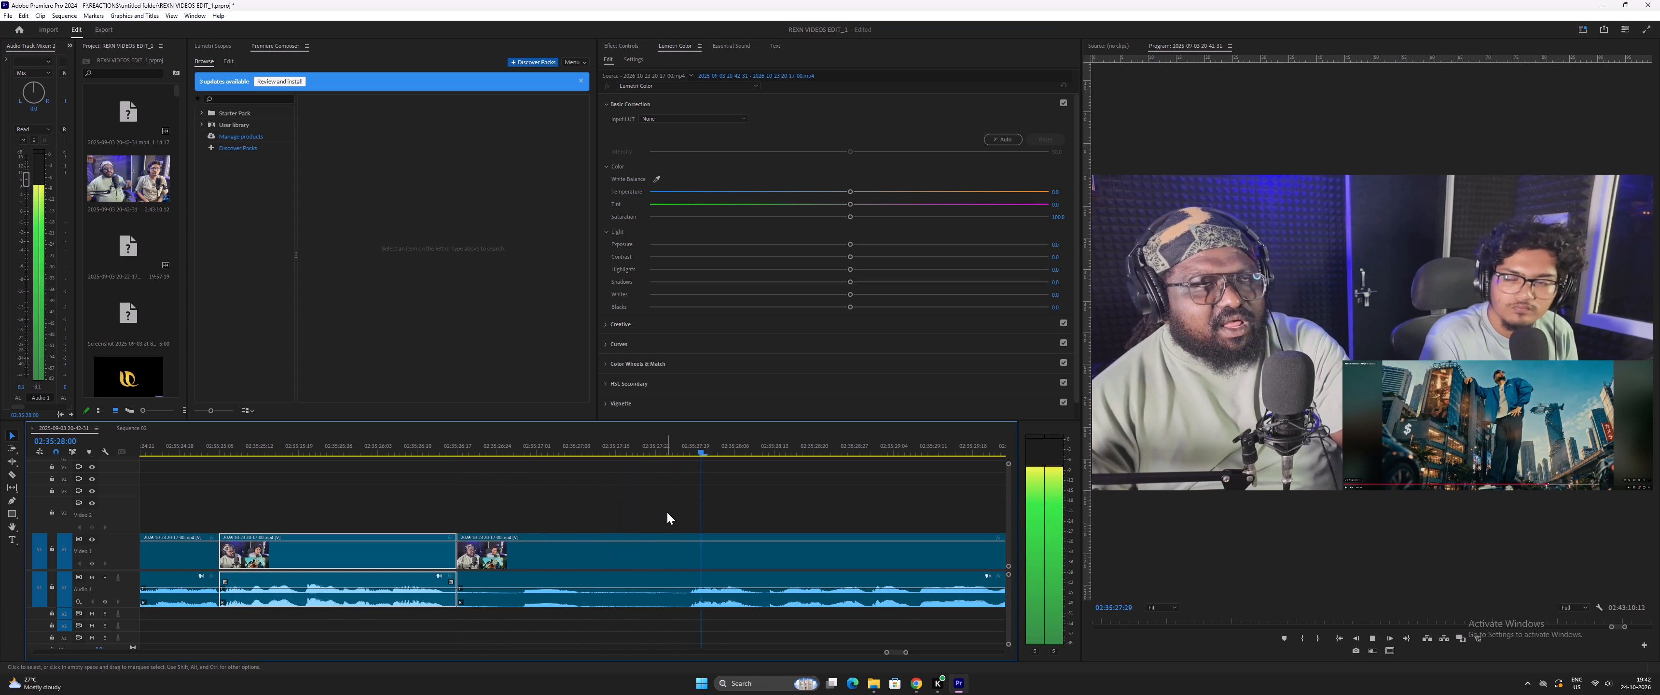
pyautogui.press('space')
pyautogui.press('space')
pyautogui.press('space')
pyautogui.moveTo(661, 444); pyautogui.dragTo(673, 459)
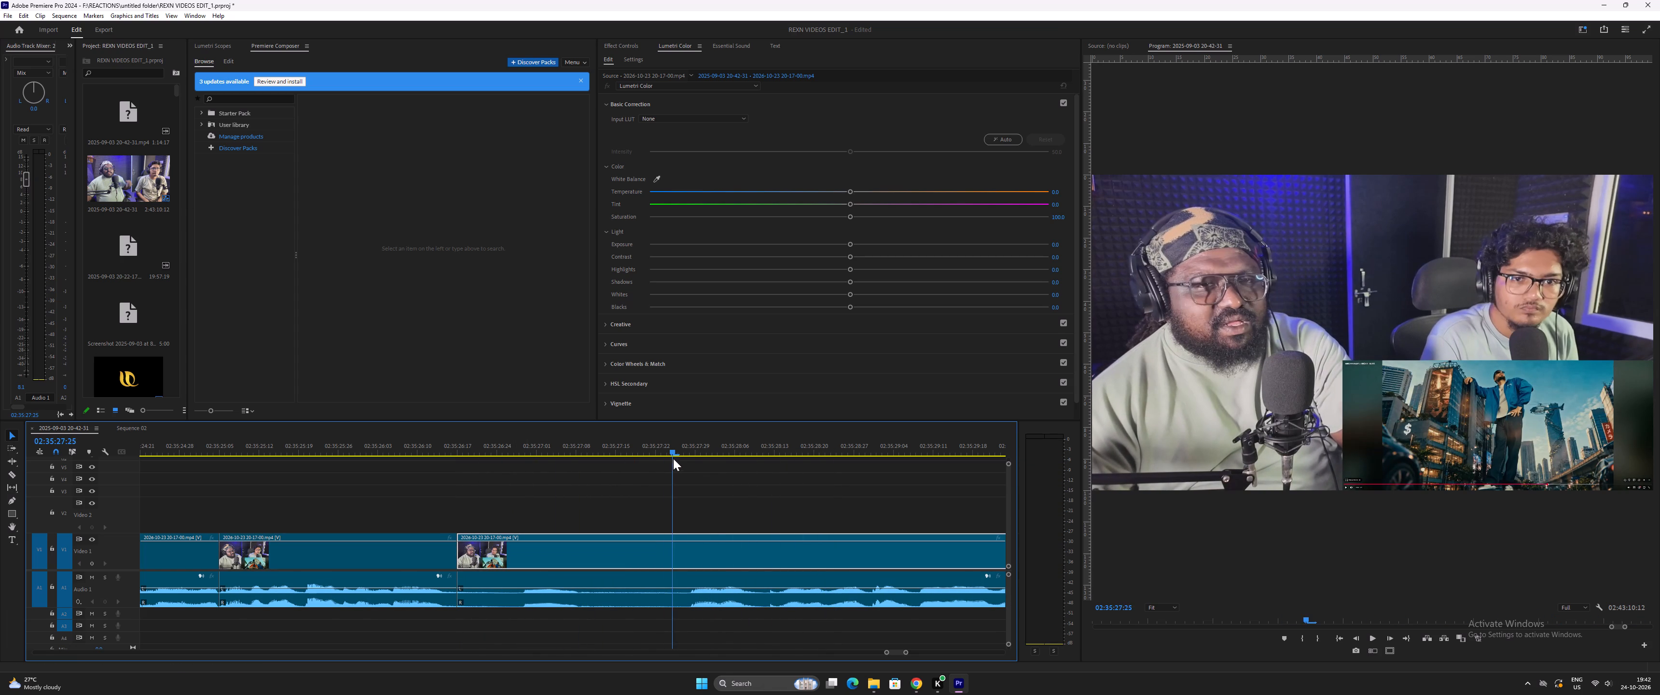
pyautogui.moveTo(673, 459); pyautogui.dragTo(679, 465)
pyautogui.hotkey('ctrl', '-')
# Replay across the join at 02:35:26:17 and split the video and audio at the next pause, about 02:35:28:26.
pyautogui.click(374, 432)
pyautogui.click(384, 445)
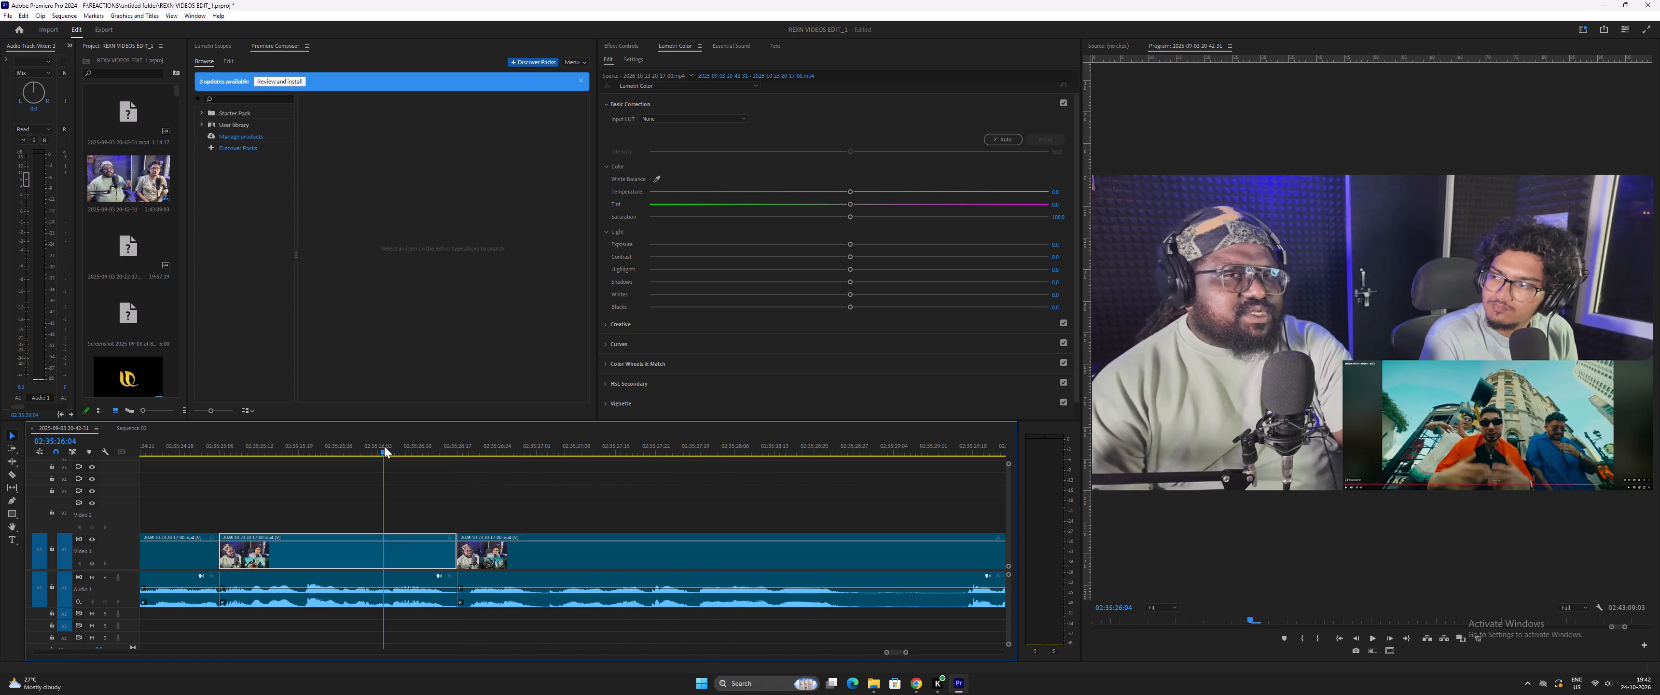
pyautogui.press('space')
pyautogui.press('-')
pyautogui.press('-')
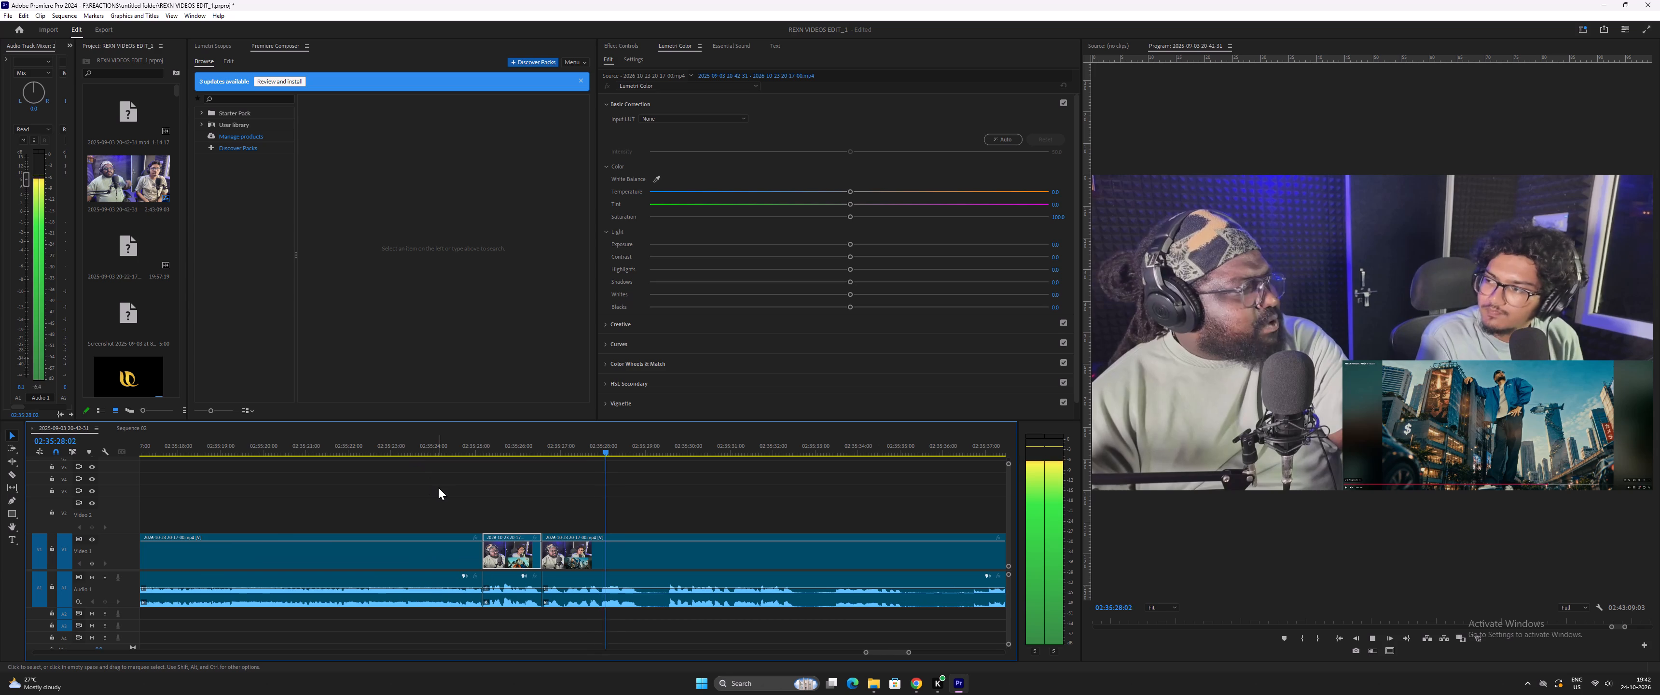
pyautogui.press('=')
pyautogui.press('=')
pyautogui.press('space')
pyautogui.moveTo(613, 448); pyautogui.dragTo(618, 451)
pyautogui.moveTo(640, 501); pyautogui.dragTo(701, 658)
pyautogui.hotkey('ctrl', '[')
# Ripple-trim the quiet part after the 02:35:28:26 split up to about 02:35:29:16.
pyautogui.press('space')
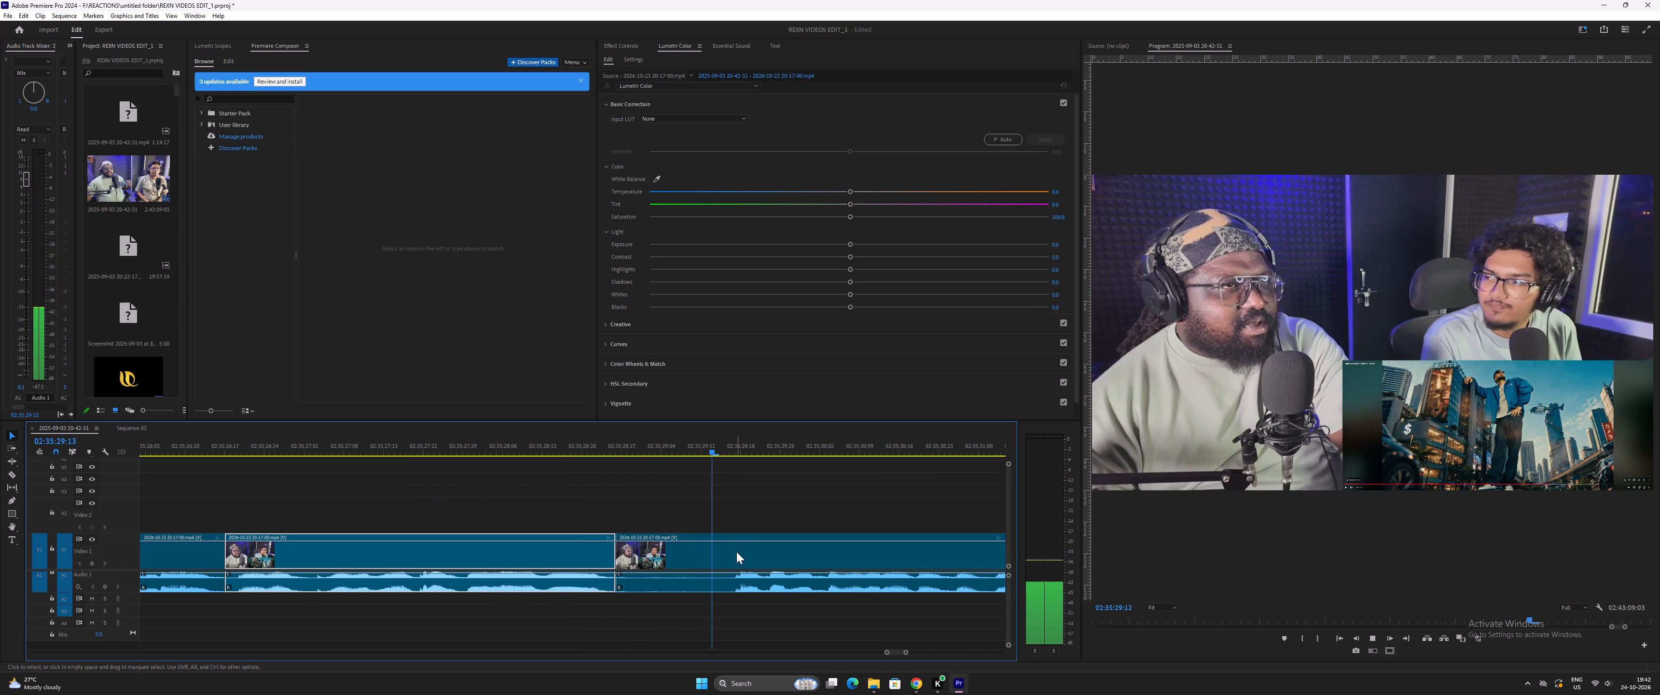
pyautogui.press('space')
pyautogui.moveTo(719, 445); pyautogui.dragTo(731, 460)
pyautogui.press('-')
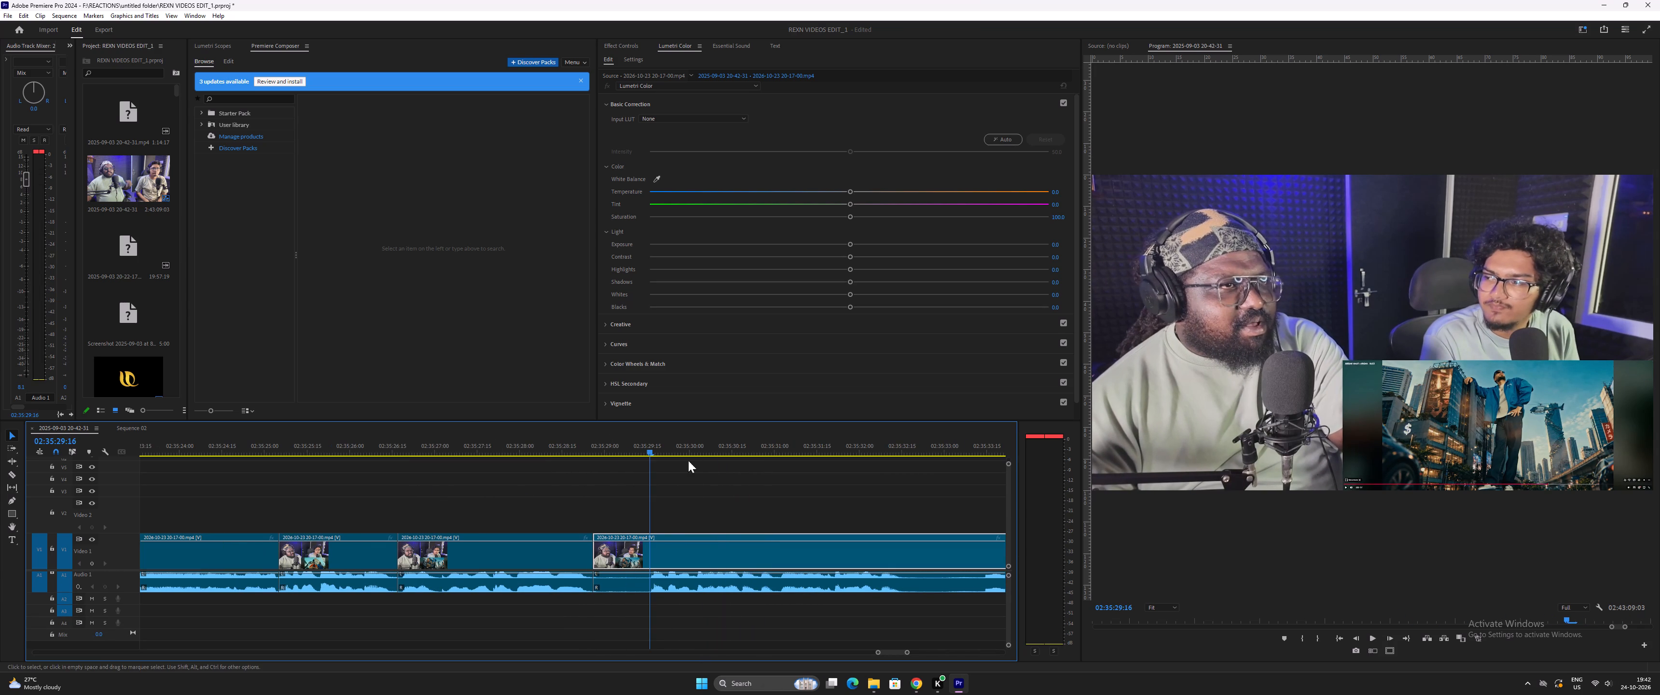
pyautogui.hotkey('ctrl', '-')
# Replay across the join at 02:35:28:26 and split the video and audio at the next pause, 02:35:31:27.
pyautogui.click(561, 452)
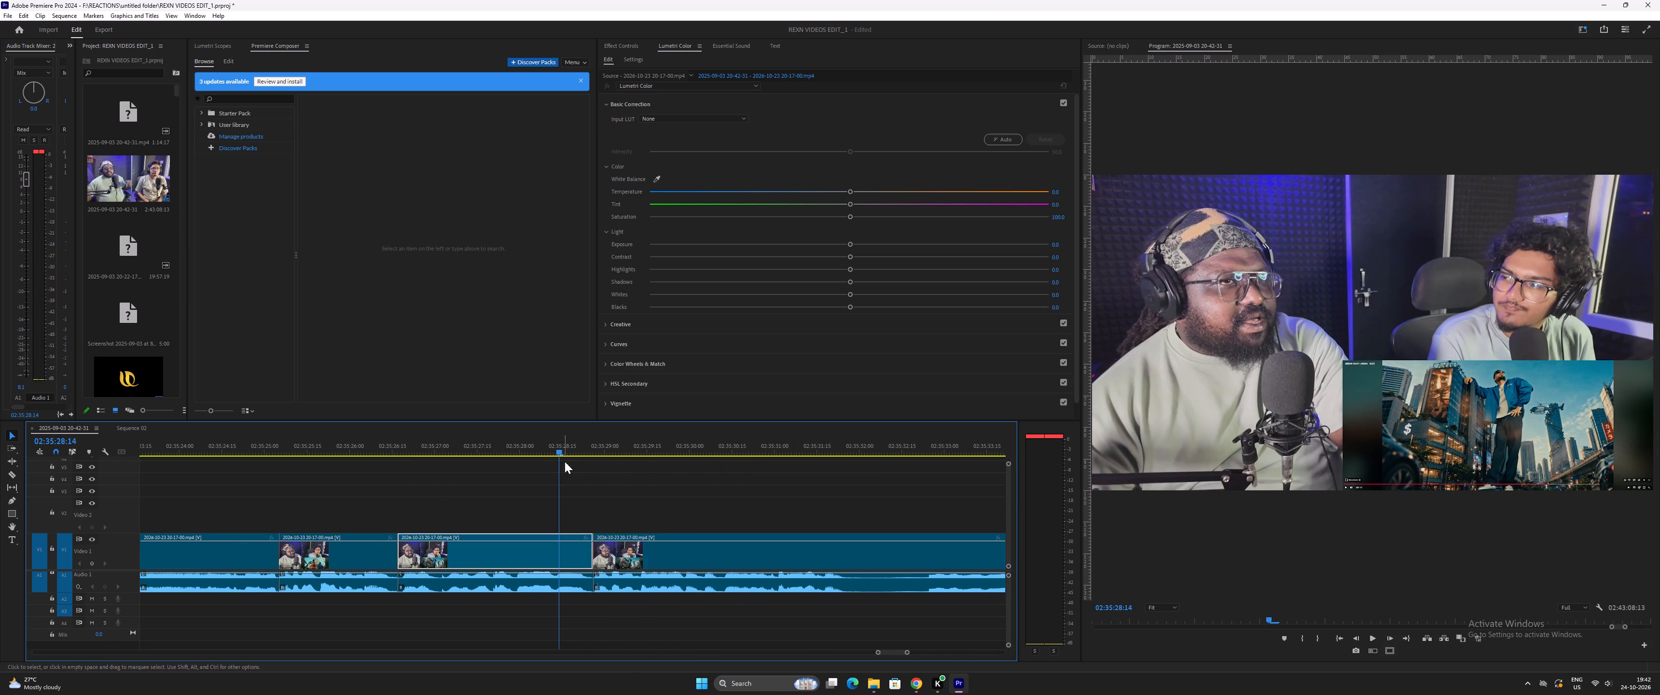
pyautogui.press('=')
pyautogui.keyDown('alt'); pyautogui.scroll(6, 656, 598); pyautogui.keyUp('alt')
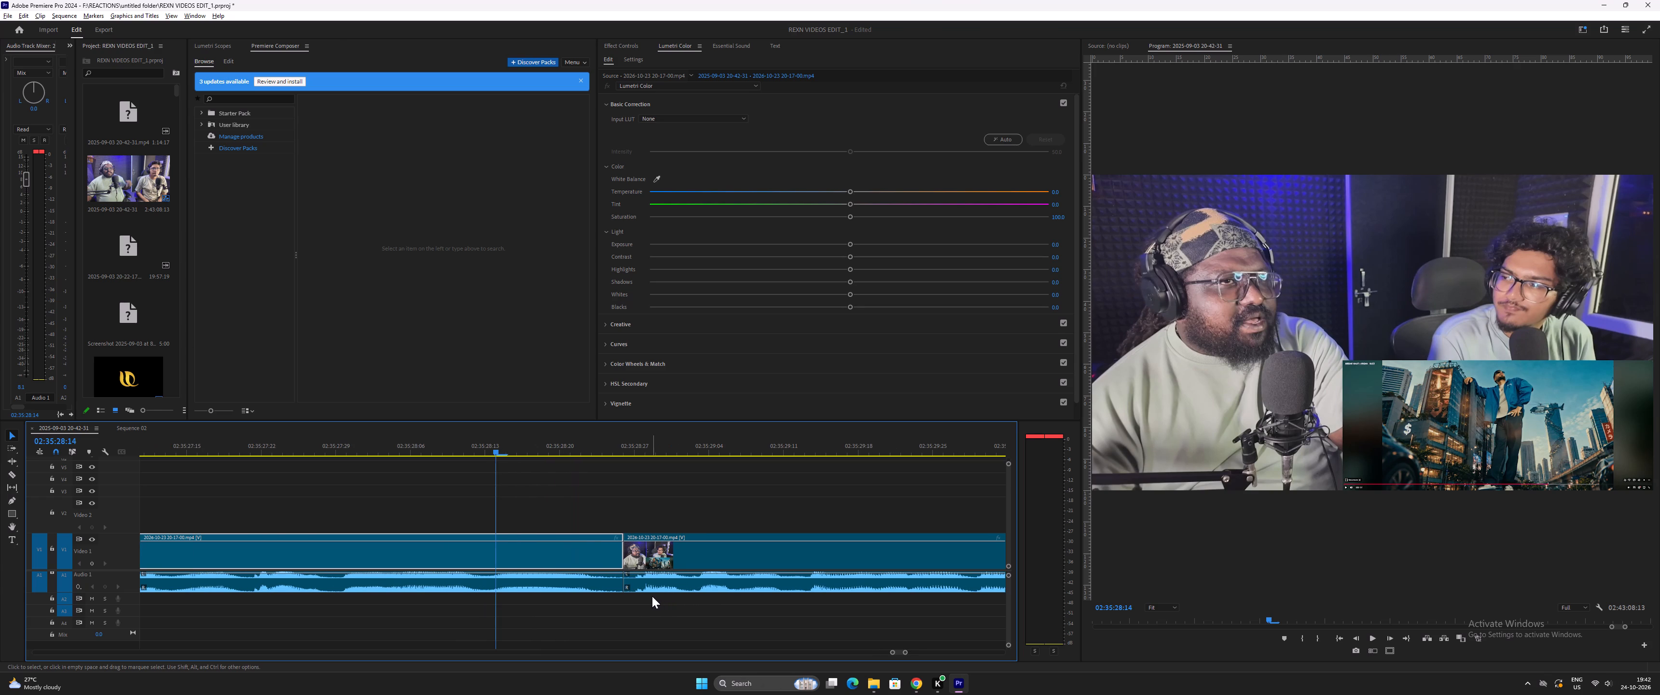
pyautogui.keyDown('ctrl'); pyautogui.scroll(7, 649, 604); pyautogui.keyUp('ctrl')
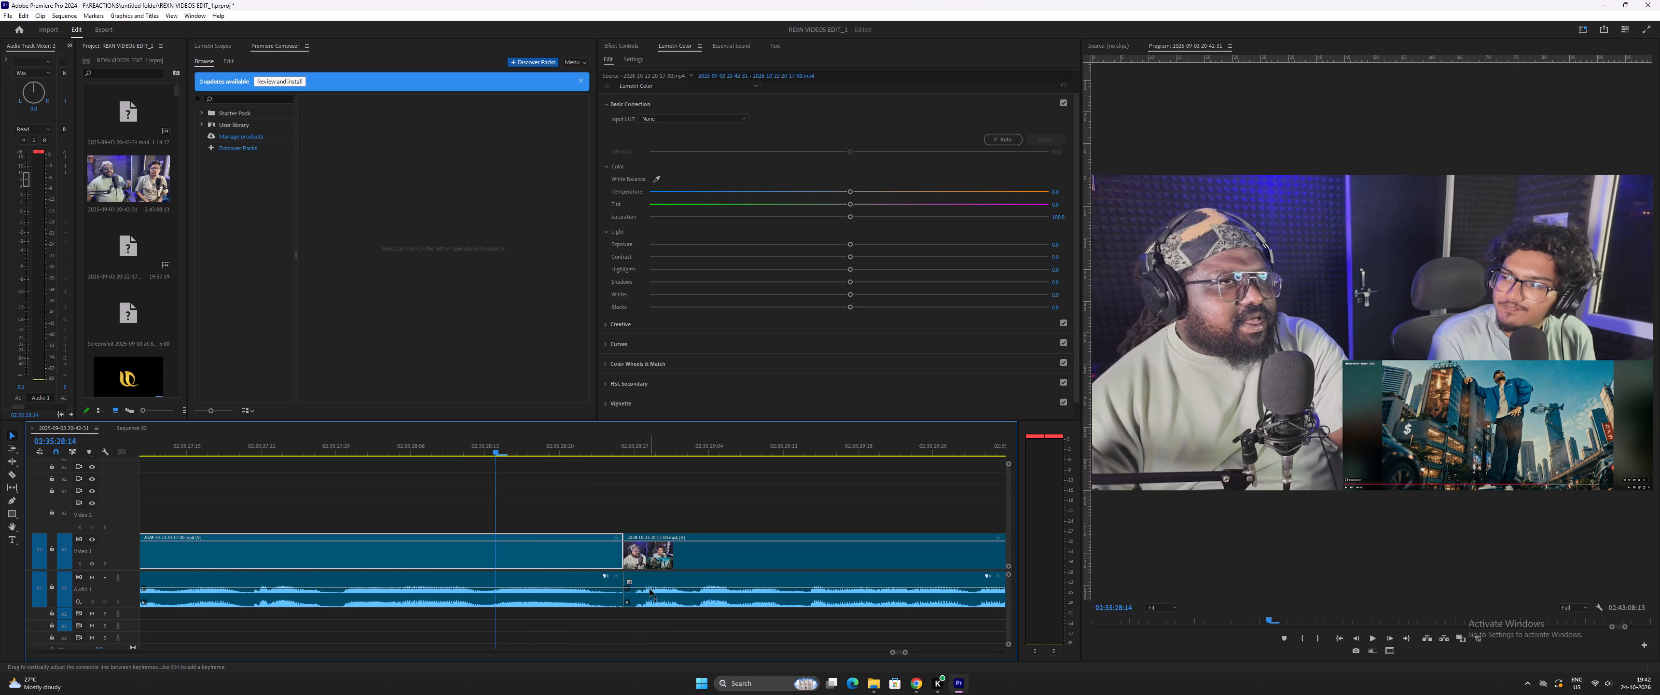
pyautogui.press('-')
pyautogui.press('-')
pyautogui.press('space')
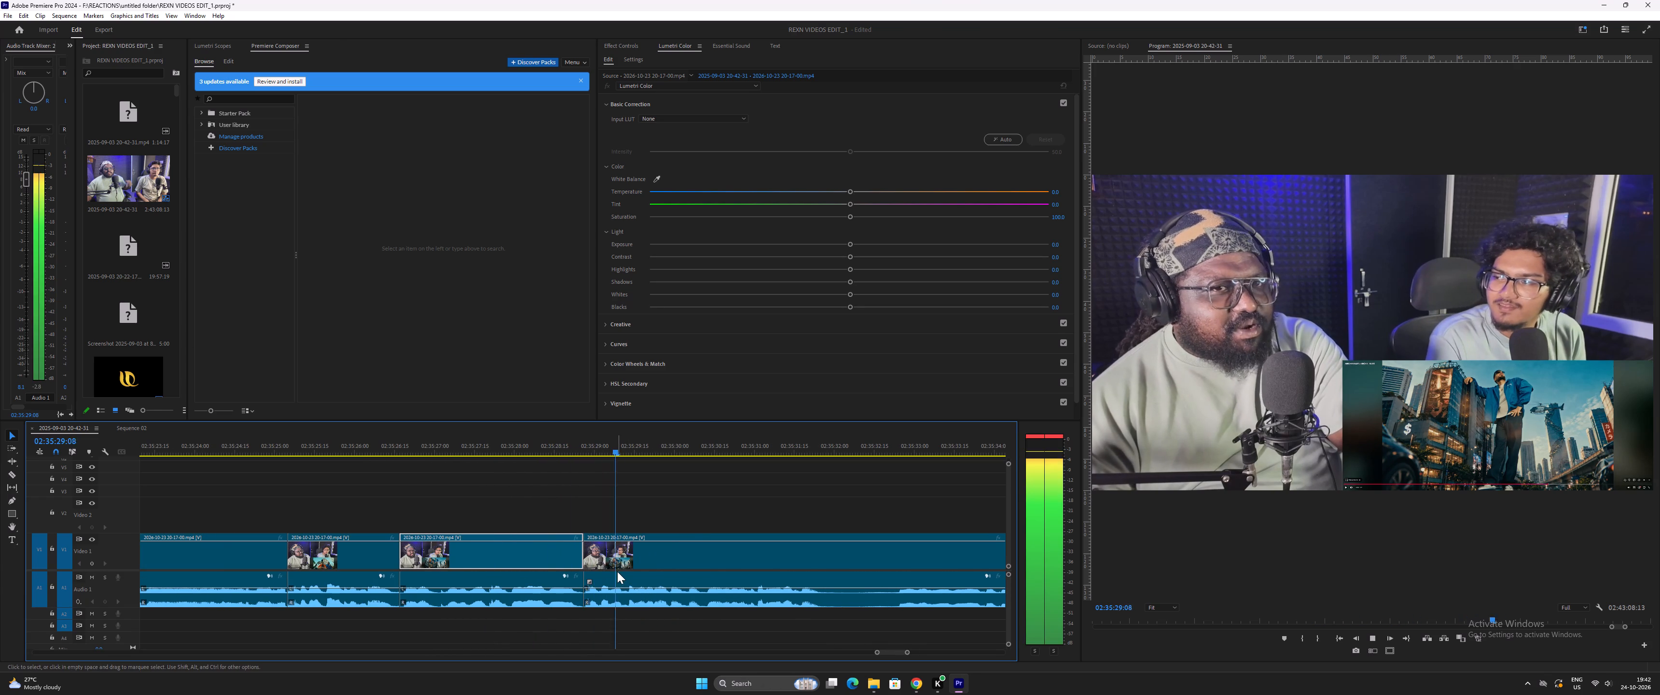
pyautogui.write('--')
pyautogui.write('=')
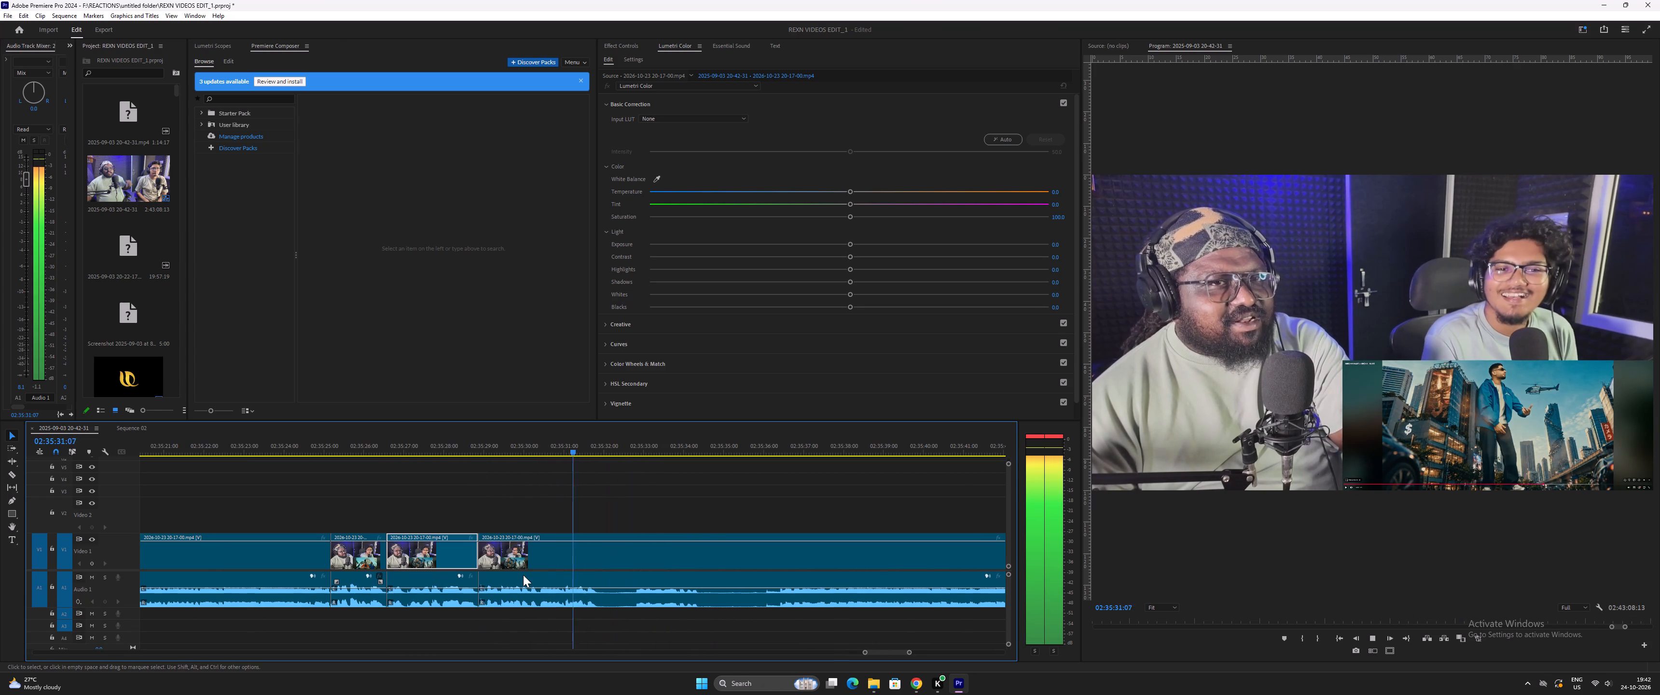
pyautogui.press('space')
pyautogui.press('space')
pyautogui.press('space')
pyautogui.moveTo(604, 505); pyautogui.dragTo(668, 654)
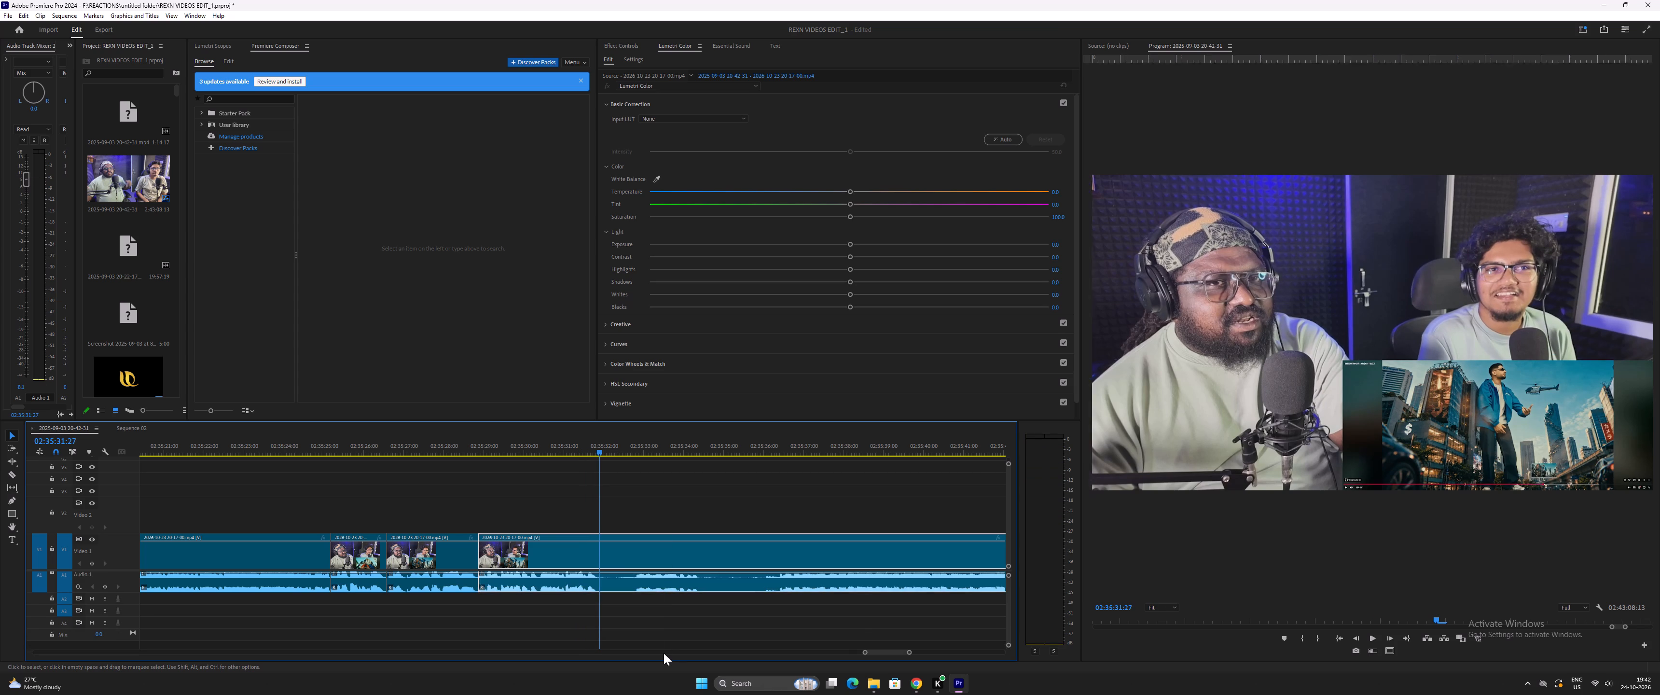
pyautogui.hotkey('ctrl', '[')
# Ripple-trim the quiet start of the clip after the 02:35:31:27 split up to about 02:35:32:23.
pyautogui.press('space')
pyautogui.press('space')
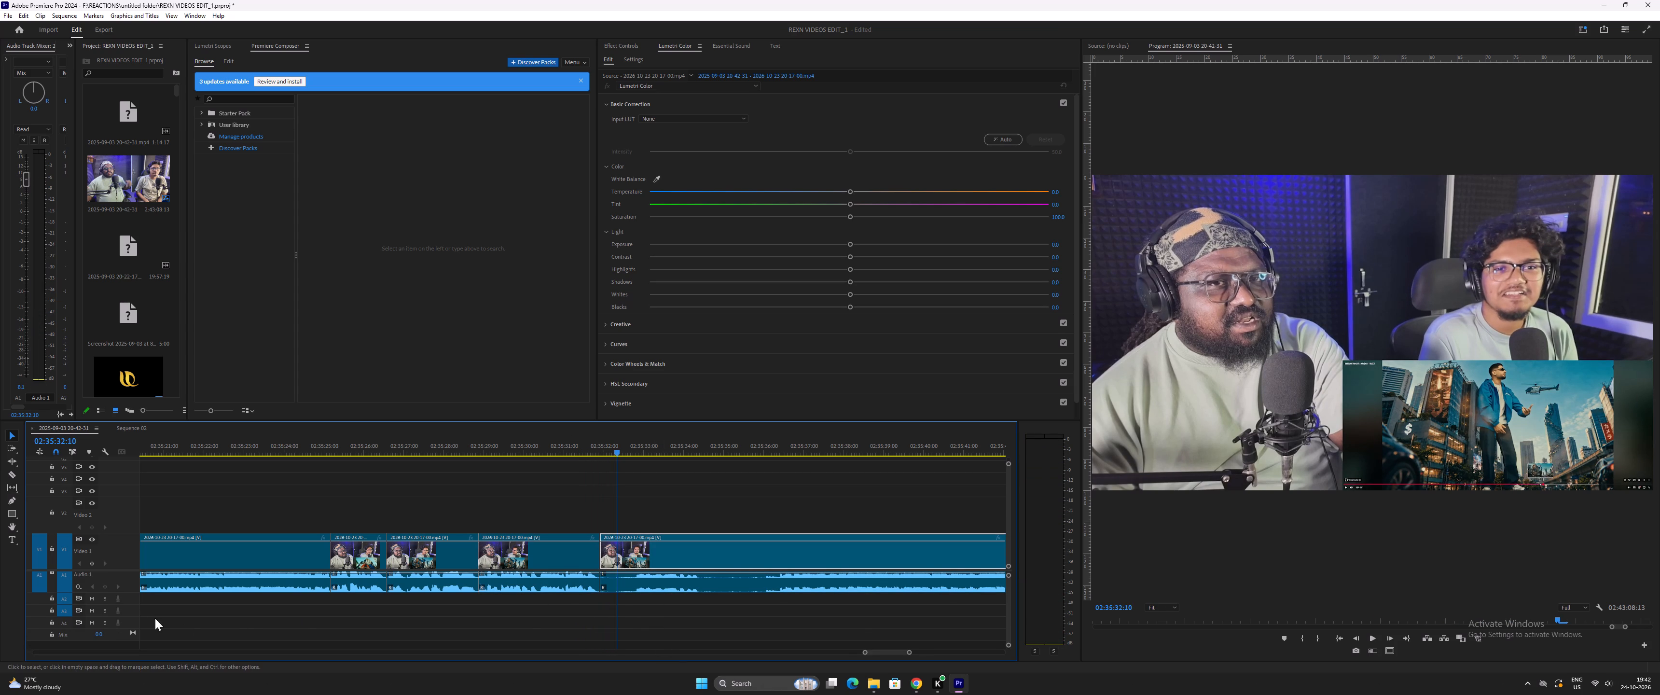
pyautogui.keyDown('ctrl'); pyautogui.scroll(7, 168, 613); pyautogui.keyUp('ctrl')
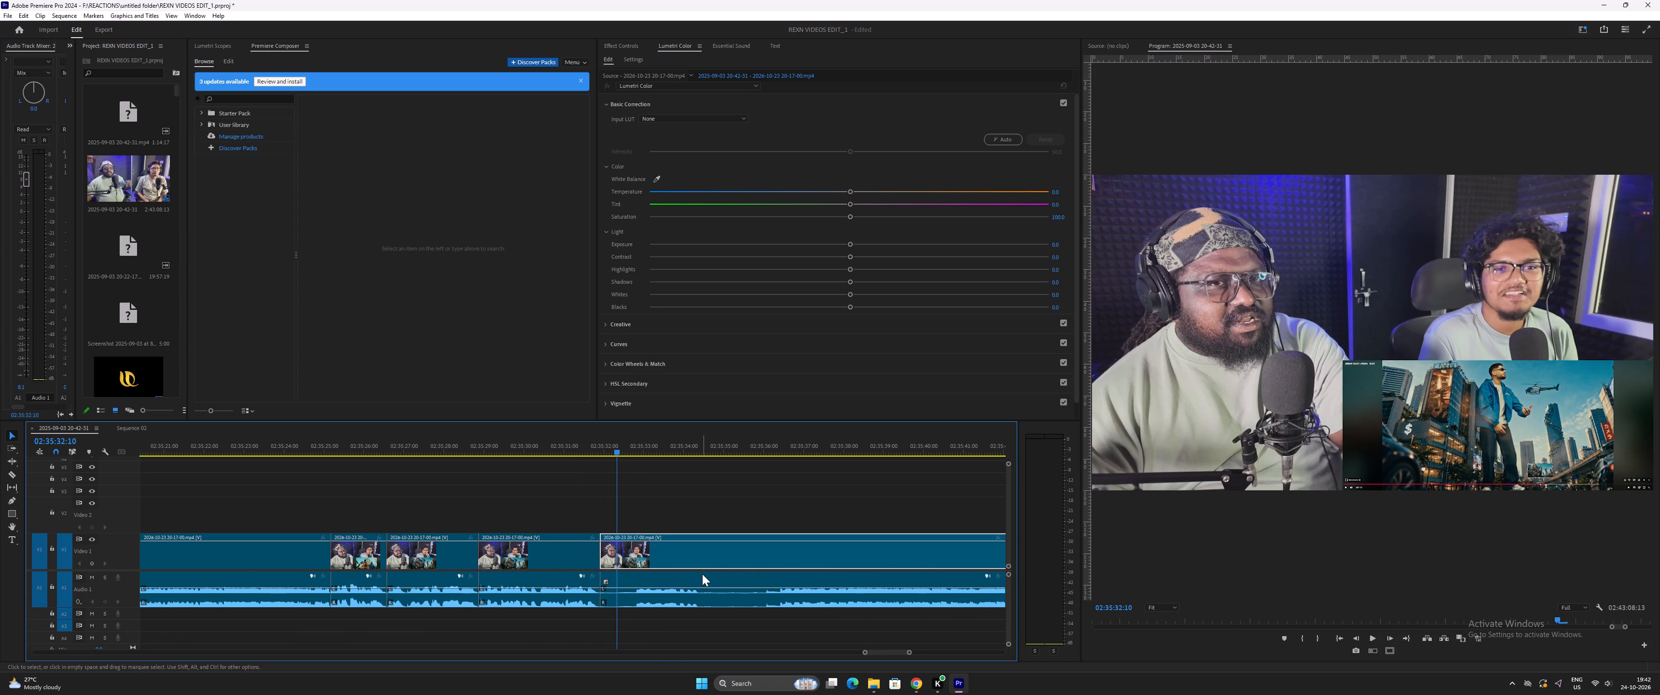
pyautogui.press('=')
pyautogui.press('=')
pyautogui.press('space')
pyautogui.press('space')
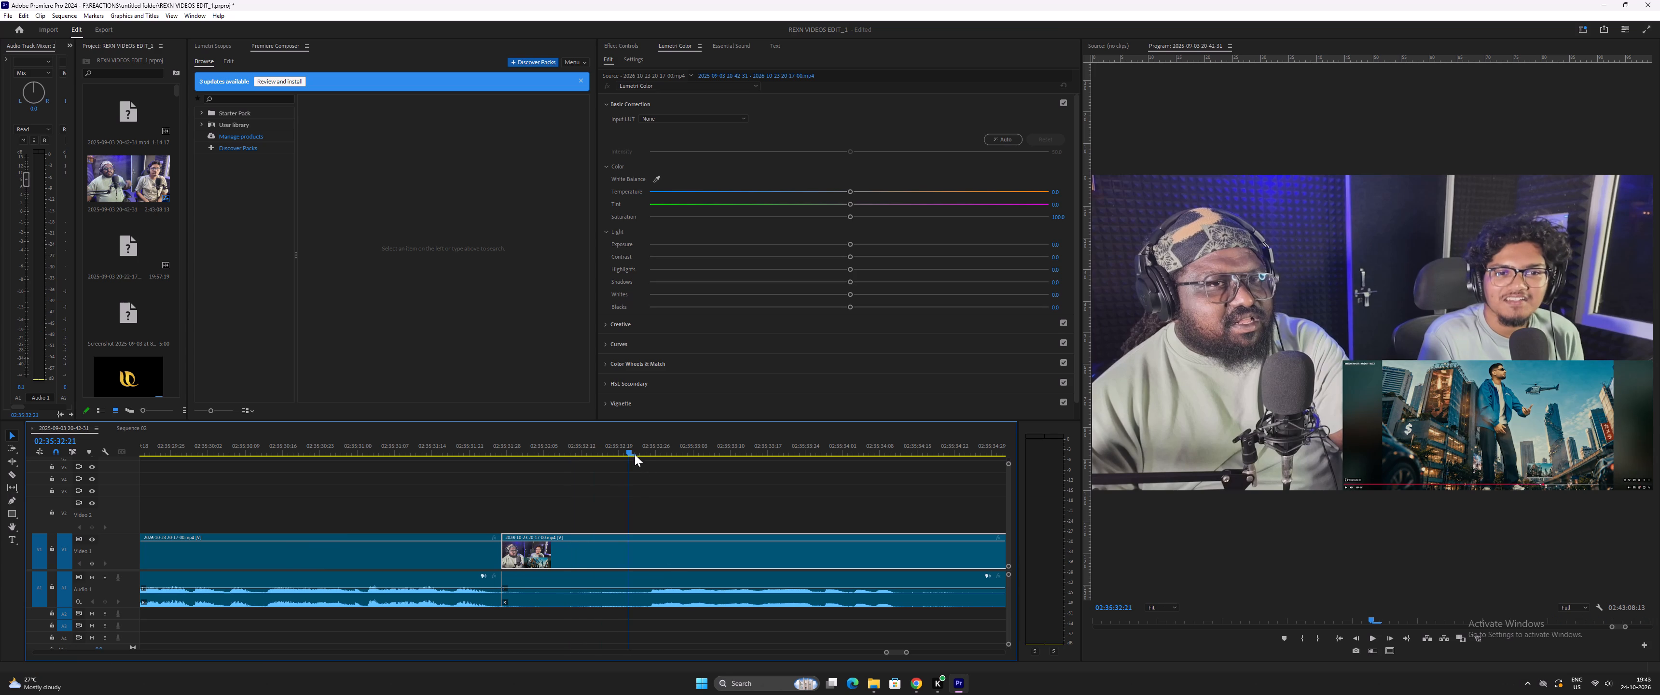
pyautogui.moveTo(637, 451); pyautogui.dragTo(641, 455)
pyautogui.hotkey('ctrl', '-')
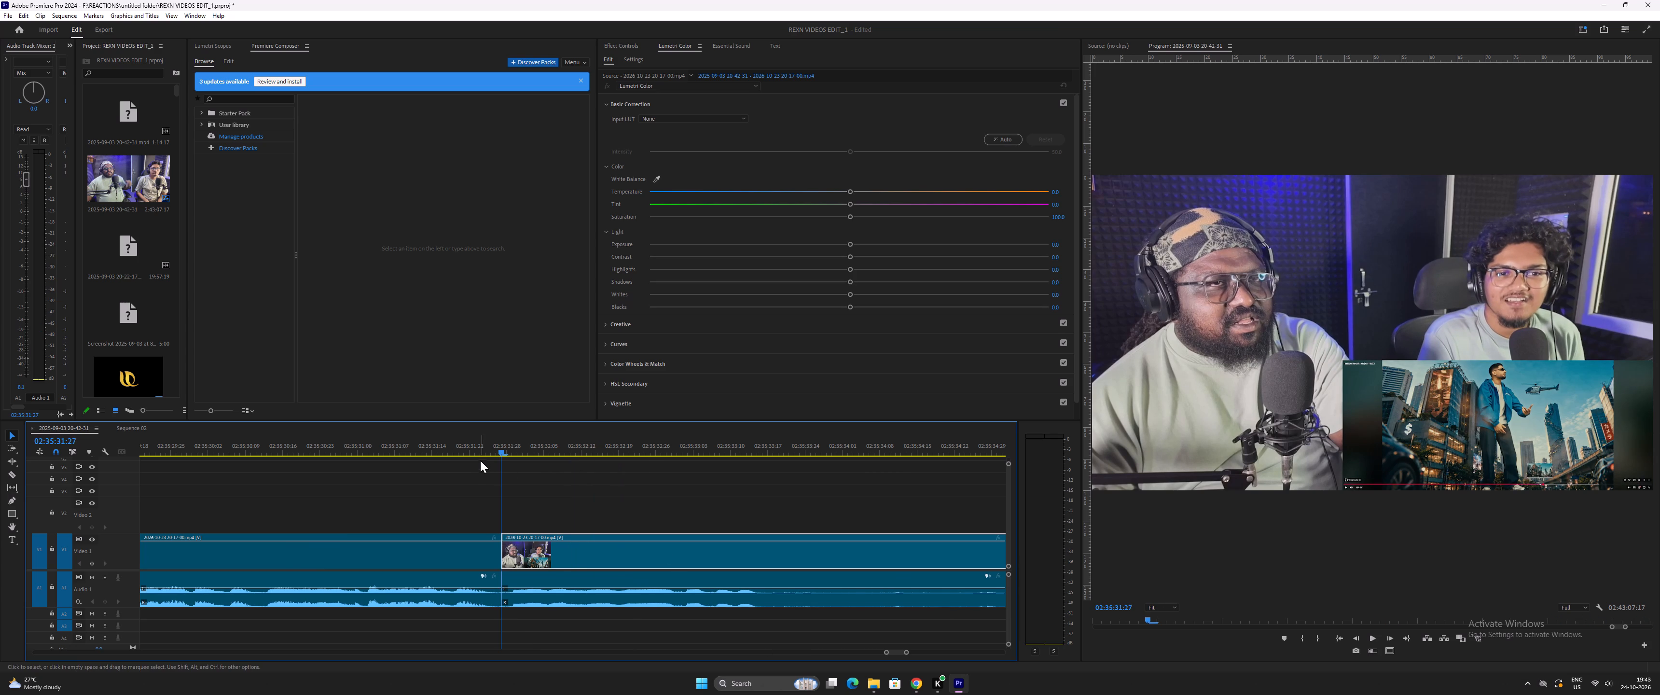
# Replay across the join at 02:35:31:27 and enlarge the timeline area, raising the divider between video and audio tracks.
pyautogui.click(473, 450)
pyautogui.press('space')
pyautogui.press('-')
pyautogui.press('-')
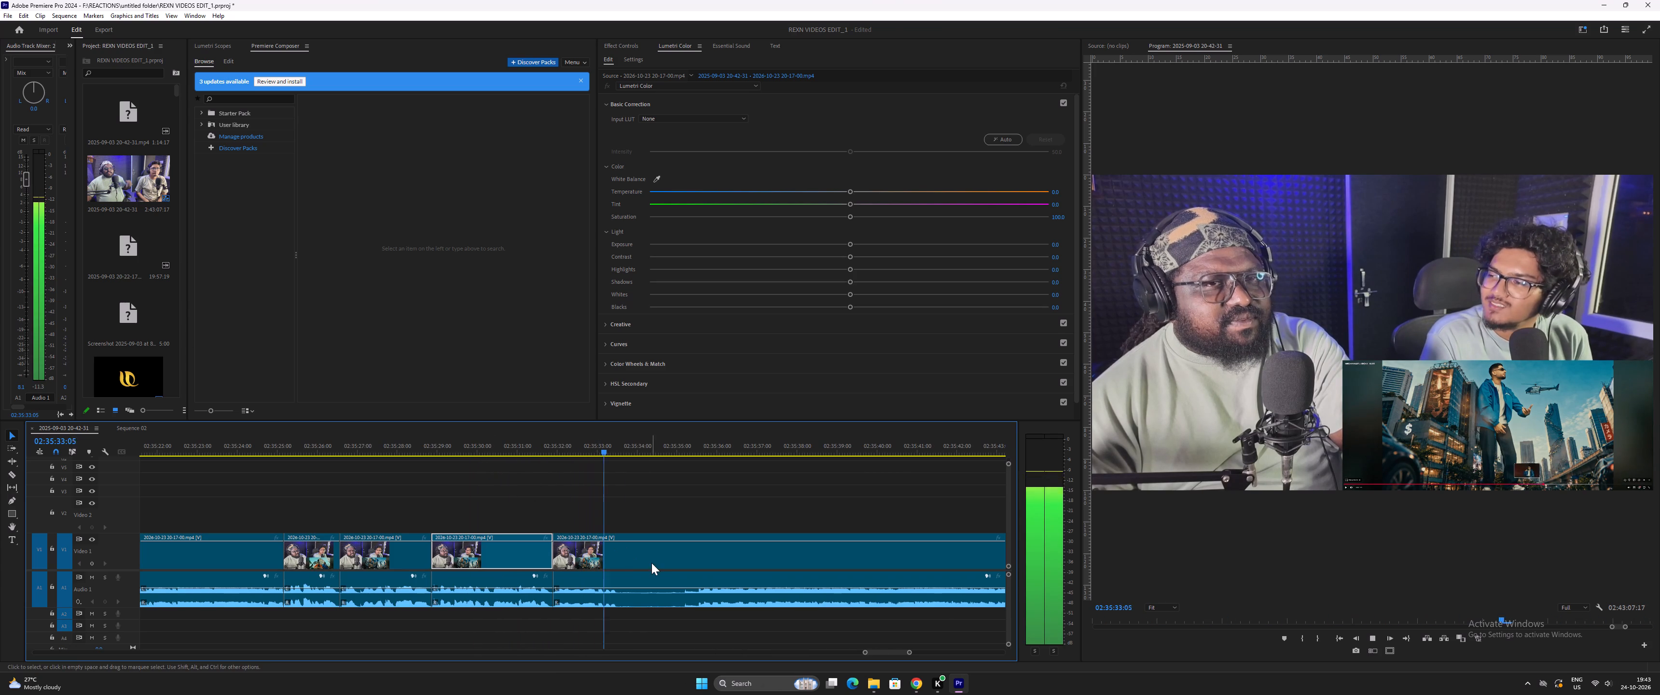
pyautogui.moveTo(519, 421); pyautogui.dragTo(519, 345)
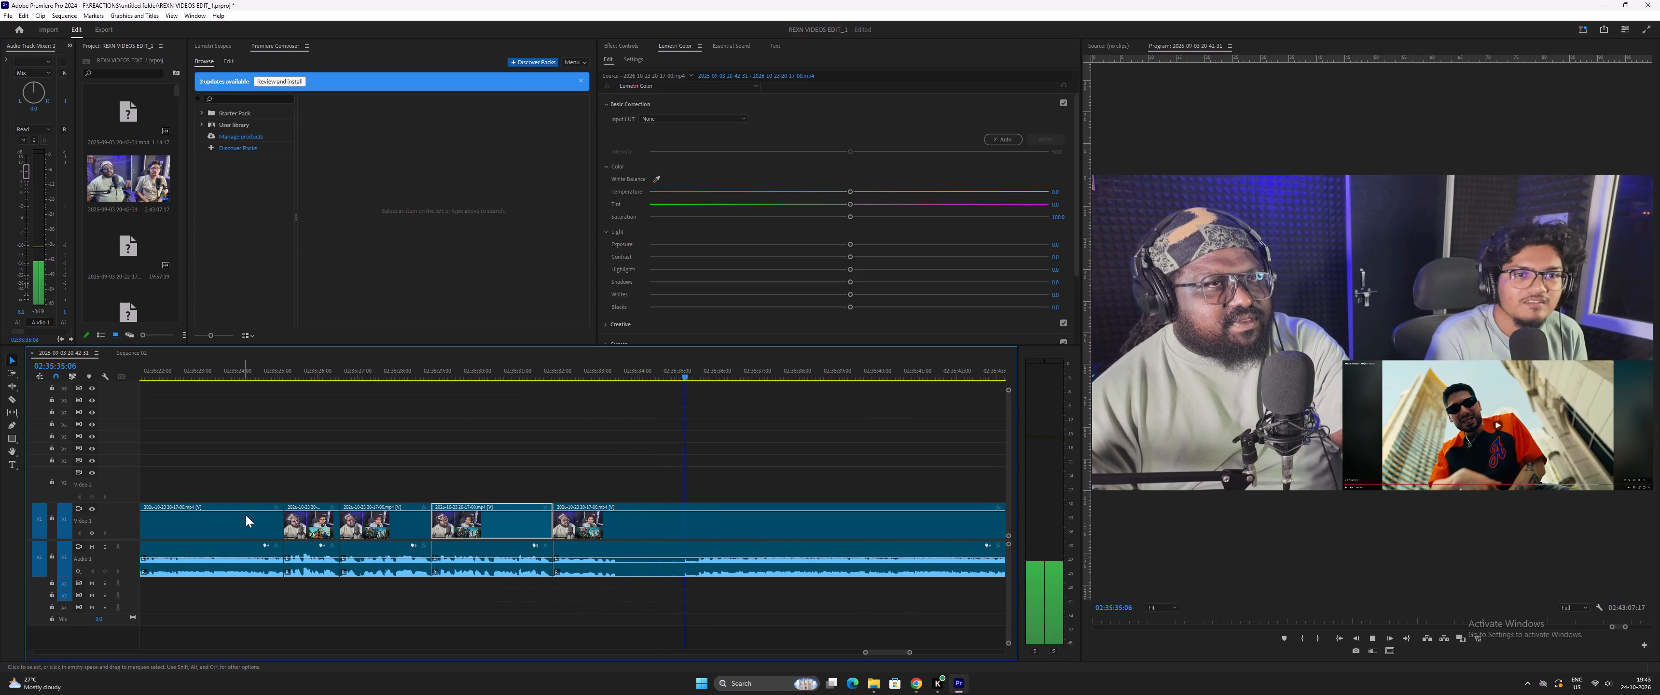
pyautogui.moveTo(124, 539); pyautogui.dragTo(127, 502)
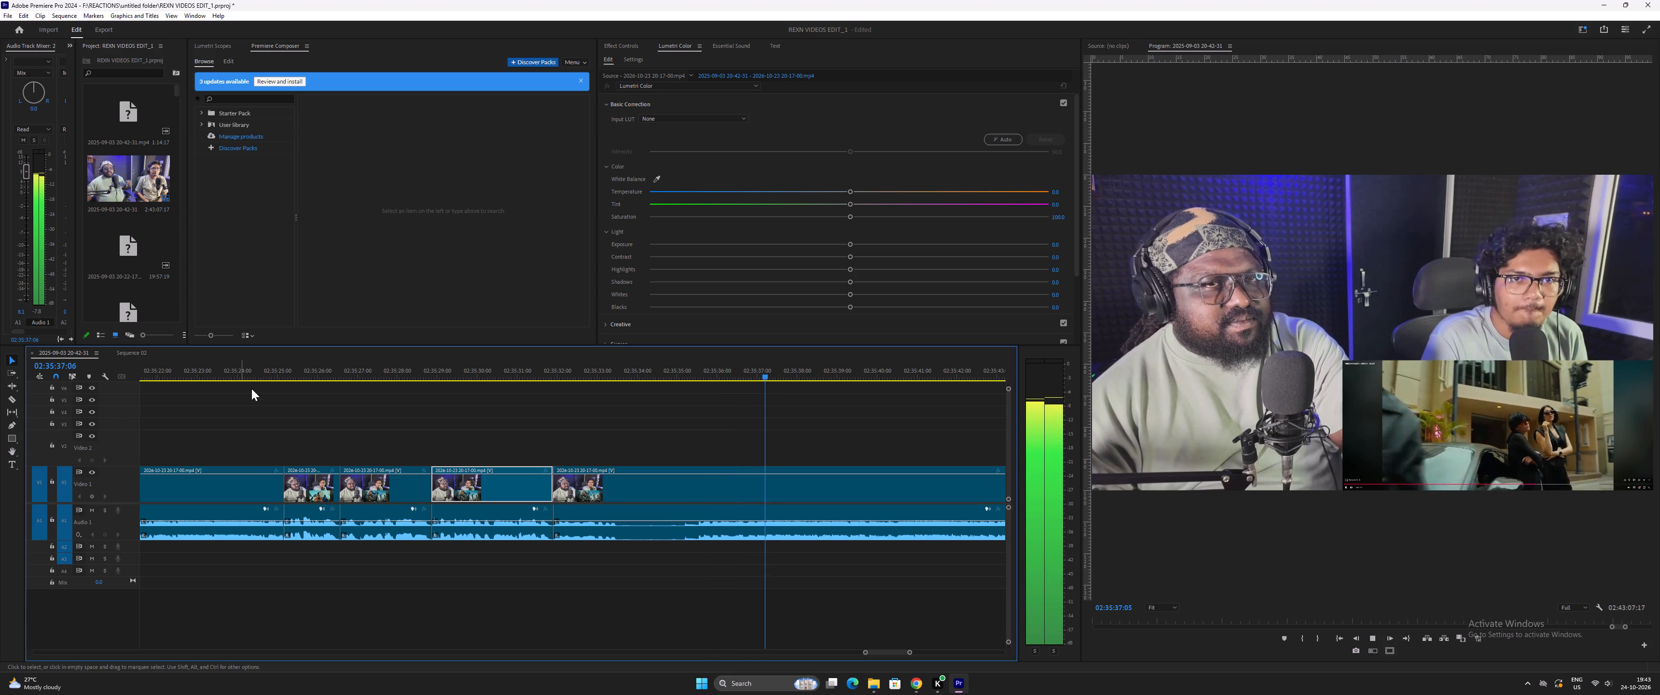
pyautogui.moveTo(603, 347); pyautogui.dragTo(613, 404)
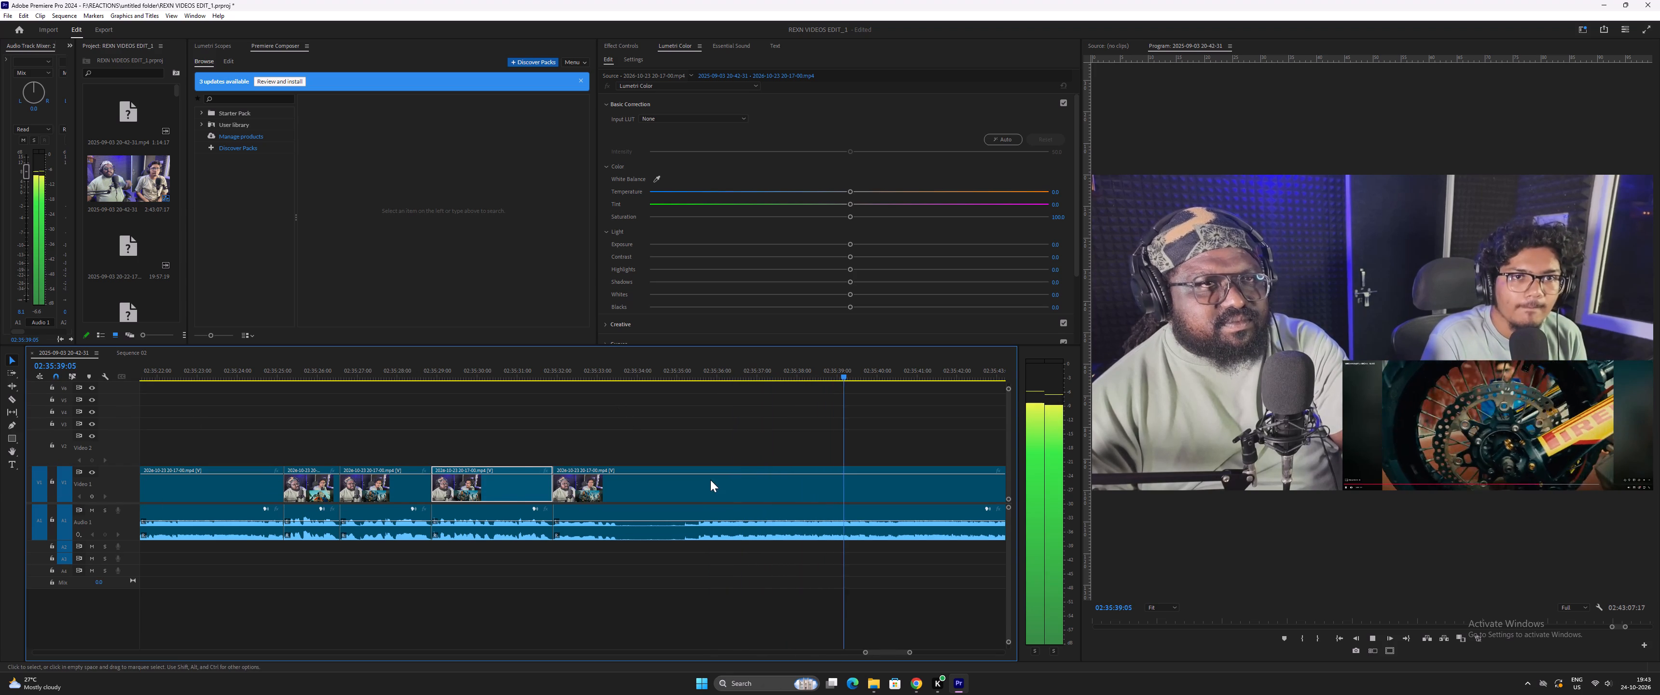
# Replay from just after the 02:35:31:27 join and split the video and audio at 02:35:33:20.
pyautogui.press('-')
pyautogui.press('space')
pyautogui.click(574, 369)
pyautogui.press('=')
pyautogui.press('space')
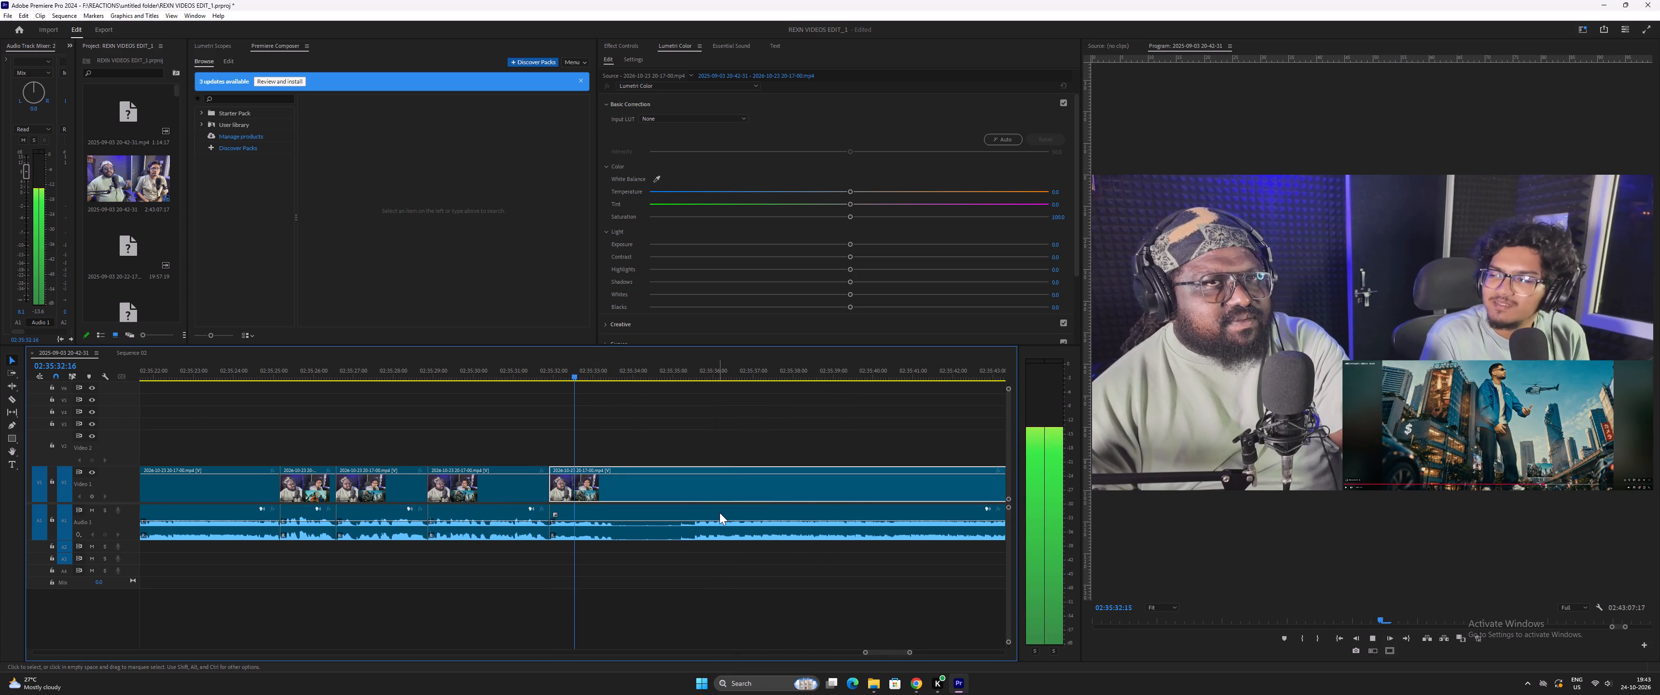
pyautogui.press('space')
pyautogui.moveTo(655, 441); pyautogui.dragTo(726, 597)
pyautogui.hotkey('ctrl', '[')
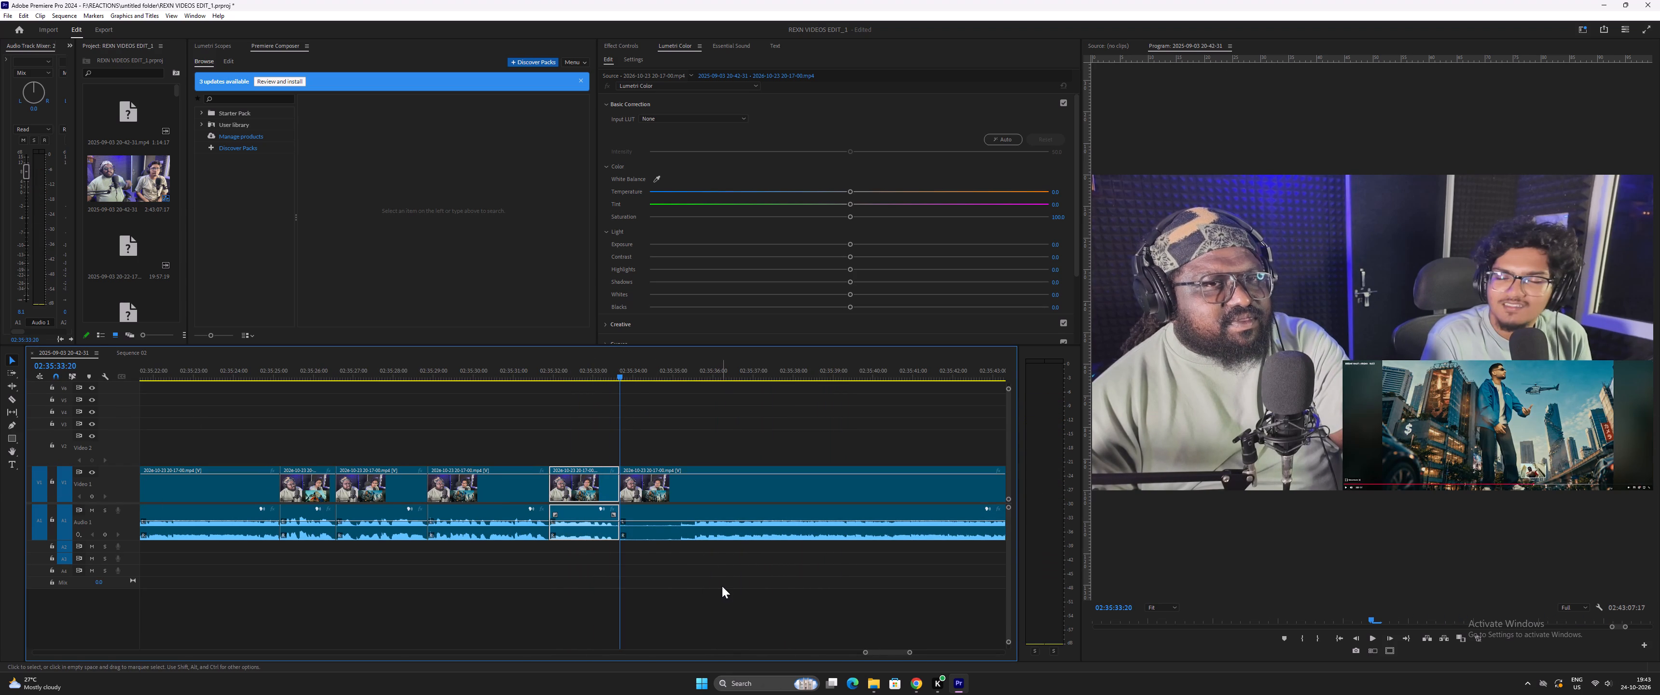
# Ripple-trim the start of the clip after the 02:35:33:20 split up to about 02:35:35:16.
pyautogui.press('space')
pyautogui.press('space')
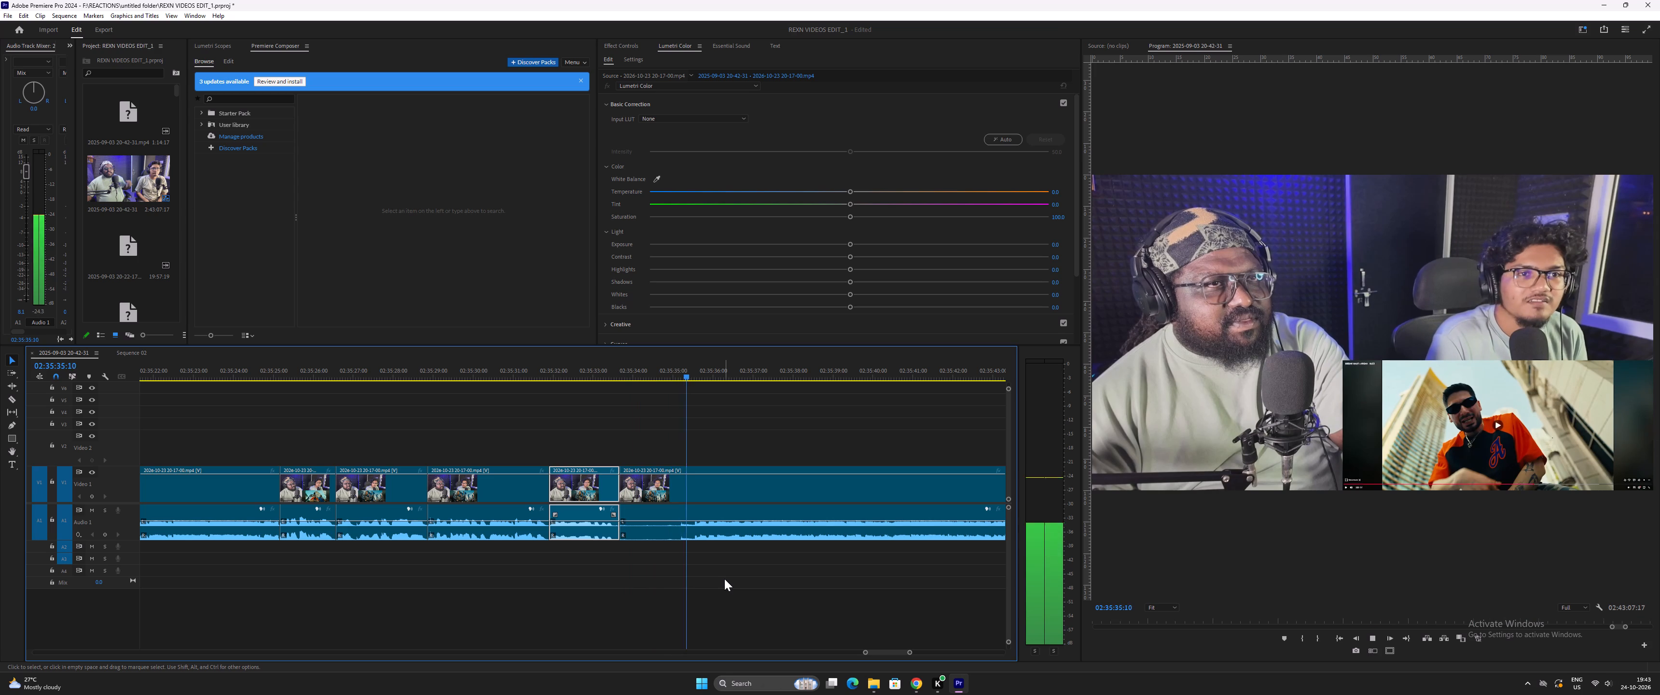
pyautogui.press('=')
pyautogui.press('=')
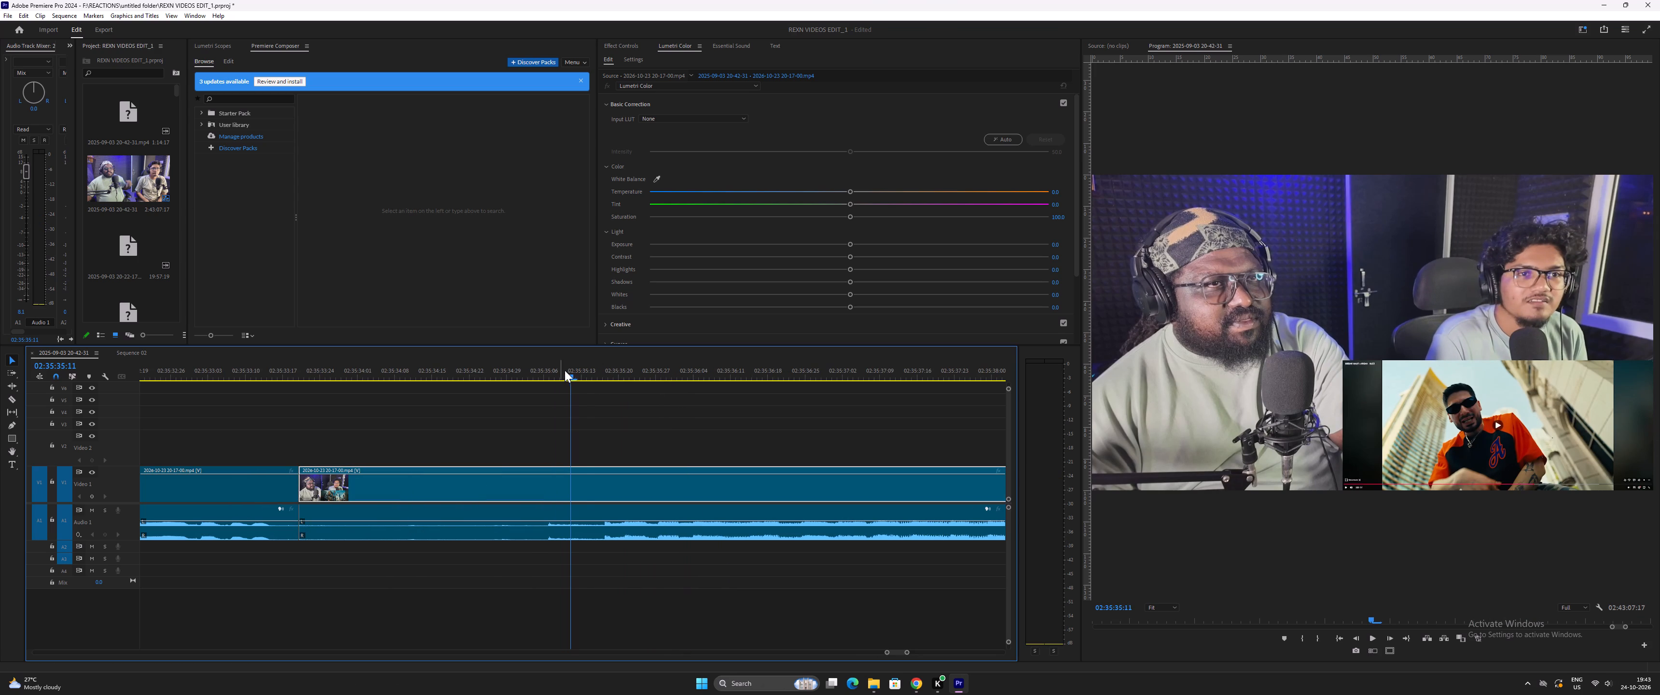
pyautogui.moveTo(570, 371); pyautogui.dragTo(595, 384)
pyautogui.hotkey('ctrl', '-')
# Play from the 02:35:33:20 join to about 02:36:09:22, checking the picture and waveform for the next part to cut.
pyautogui.press('space')
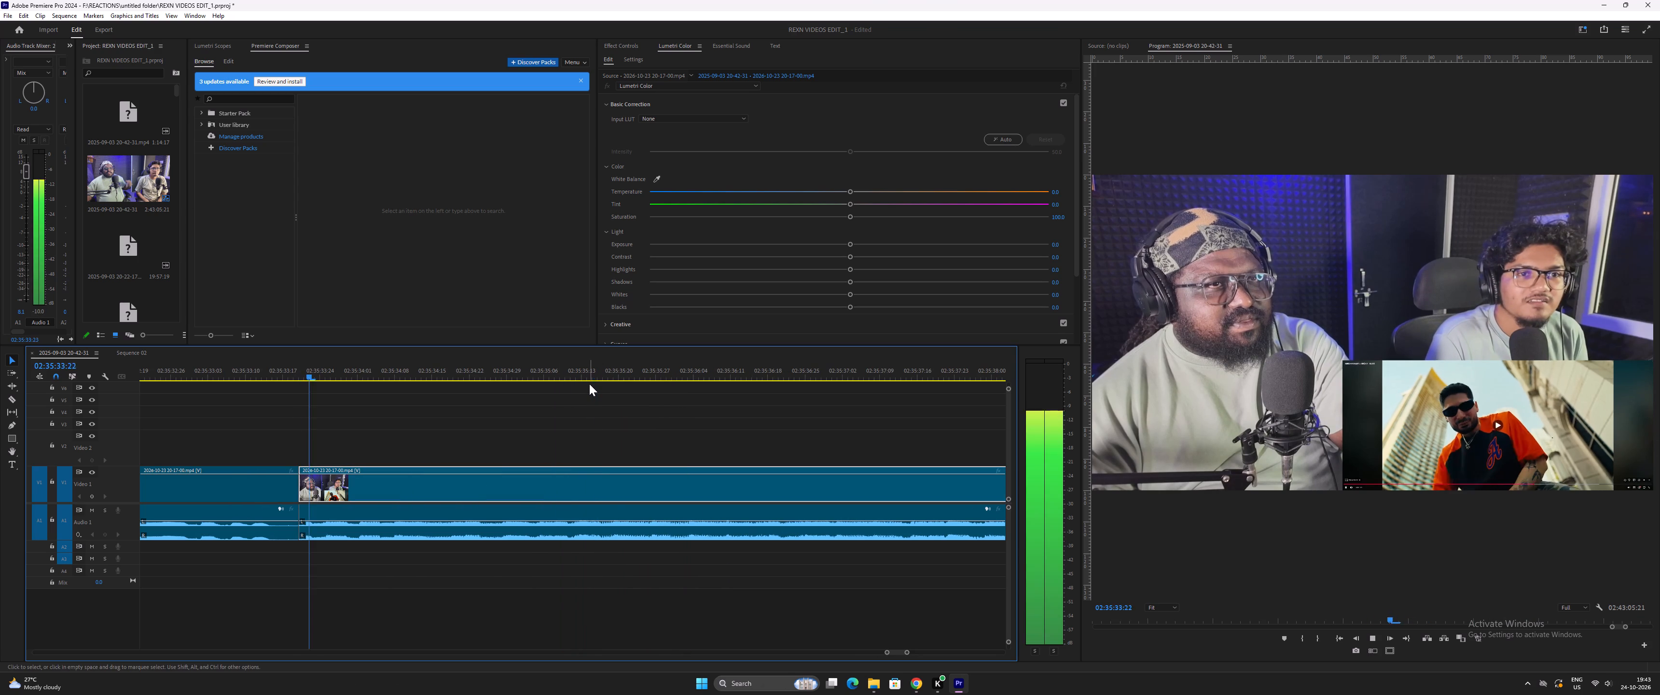
pyautogui.press('-')
pyautogui.press('-')
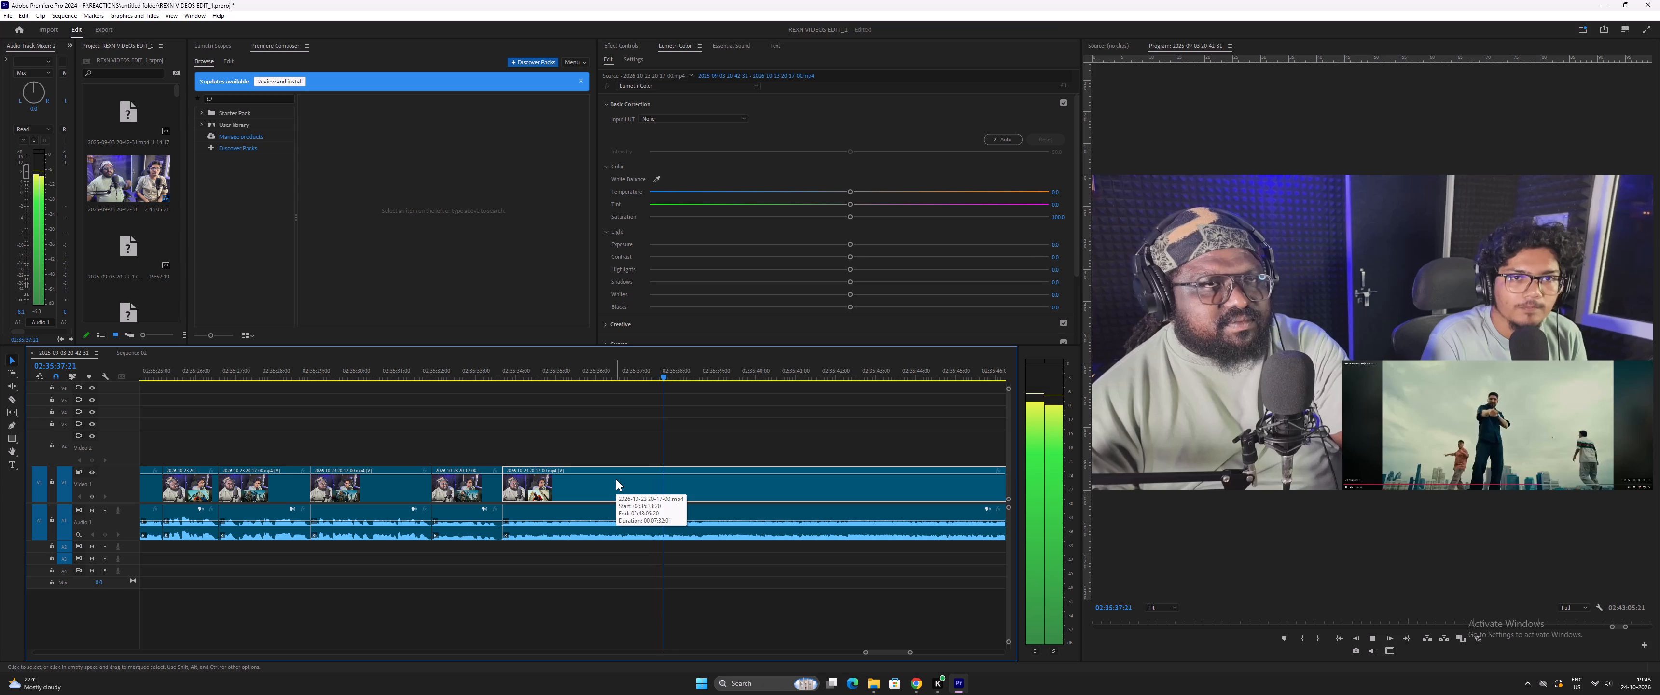
pyautogui.scroll(-8, 621, 479)
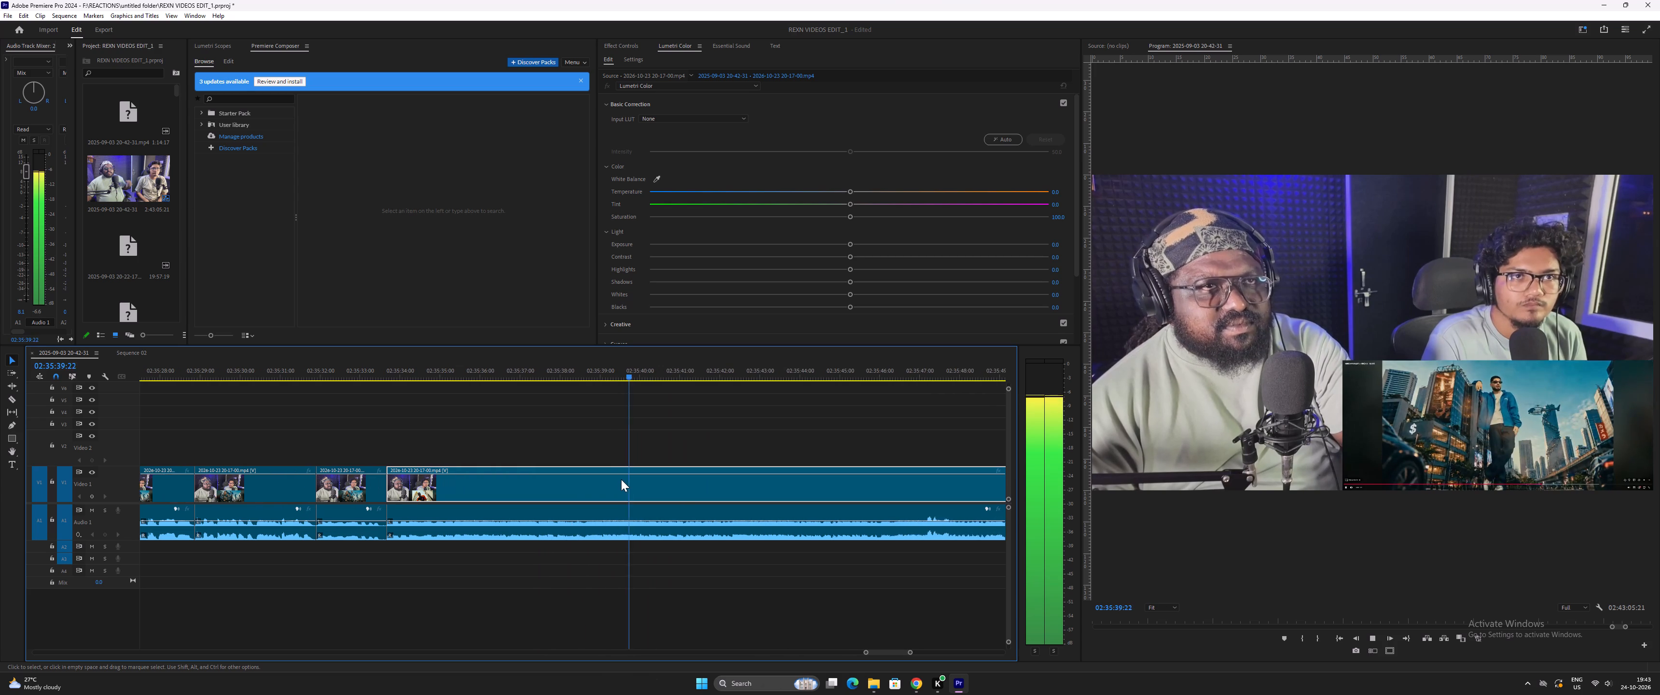
pyautogui.scroll(-13, 621, 479)
pyautogui.press('-')
pyautogui.scroll(-4, 622, 479)
pyautogui.write('------====')
pyautogui.press('=')
pyautogui.press('=')
pyautogui.scroll(-10, 619, 479)
pyautogui.write('===')
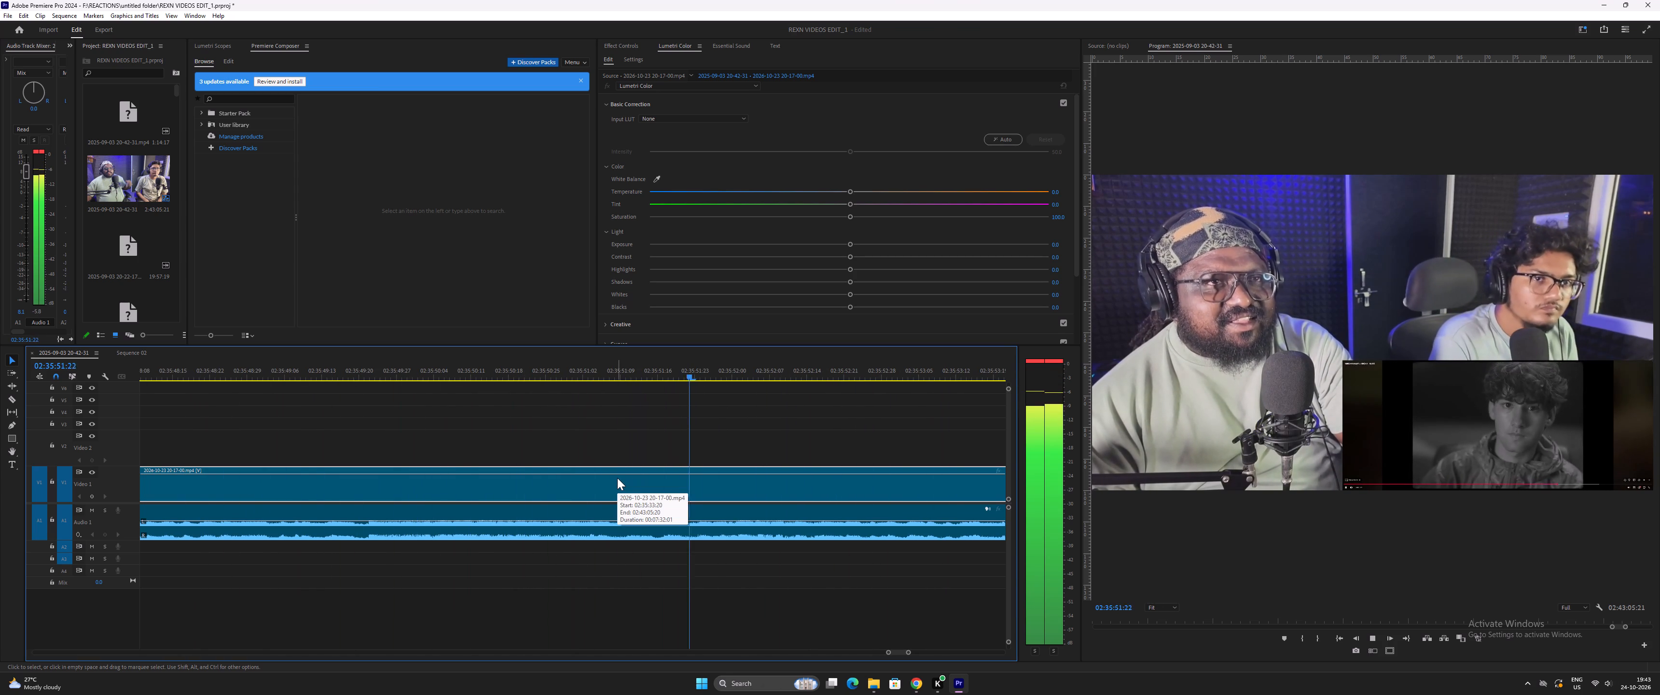
pyautogui.scroll(-12, 616, 478)
pyautogui.press('-')
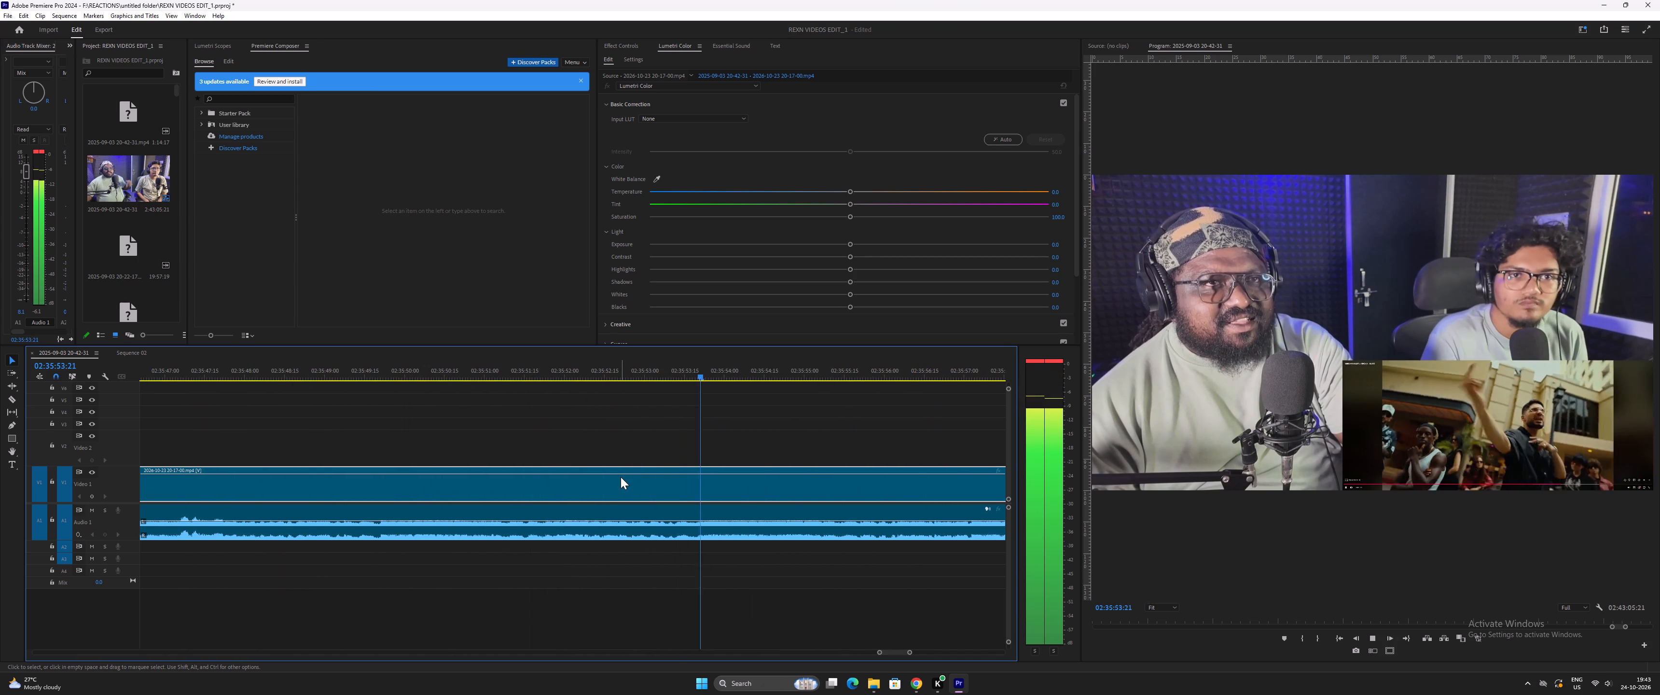
pyautogui.press('=')
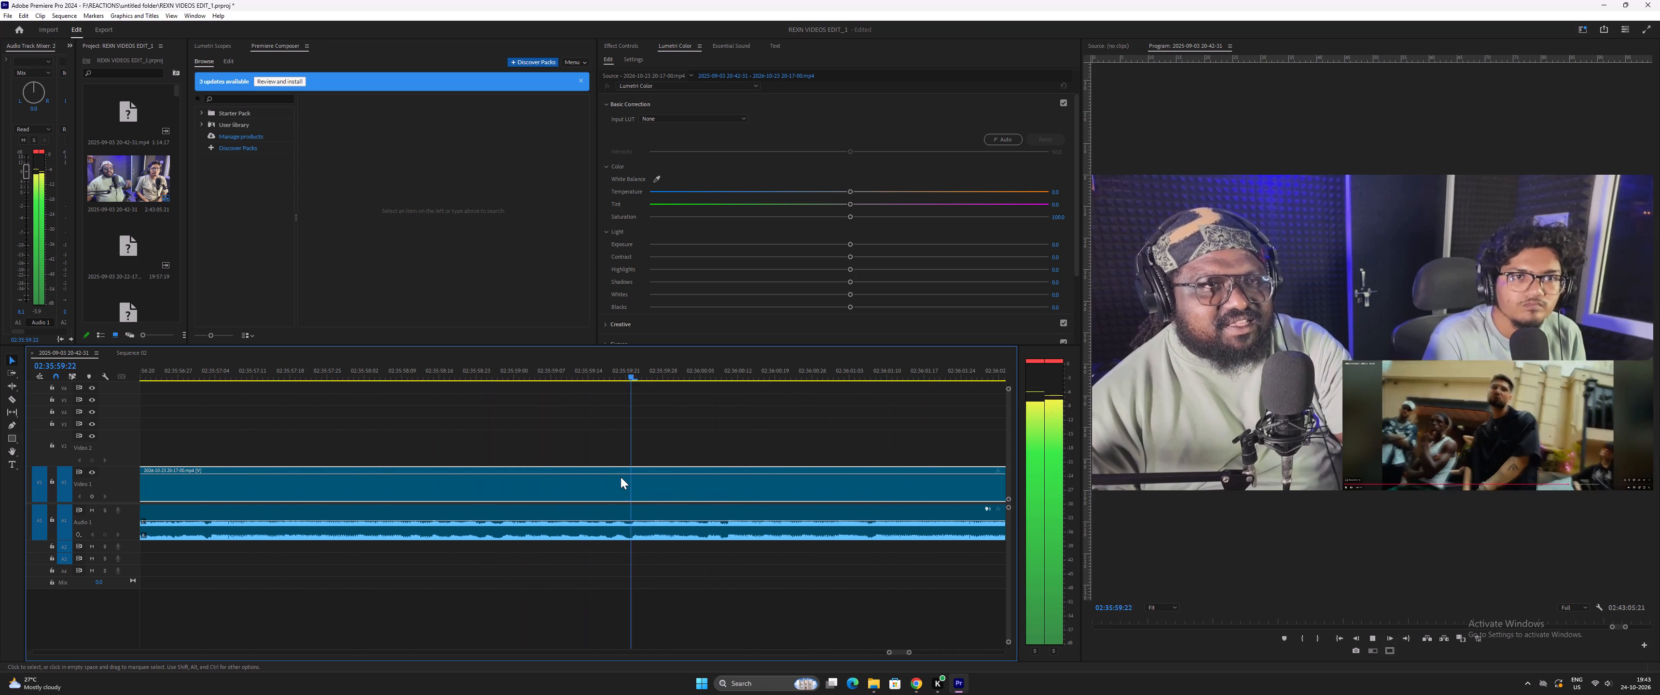
pyautogui.press('-')
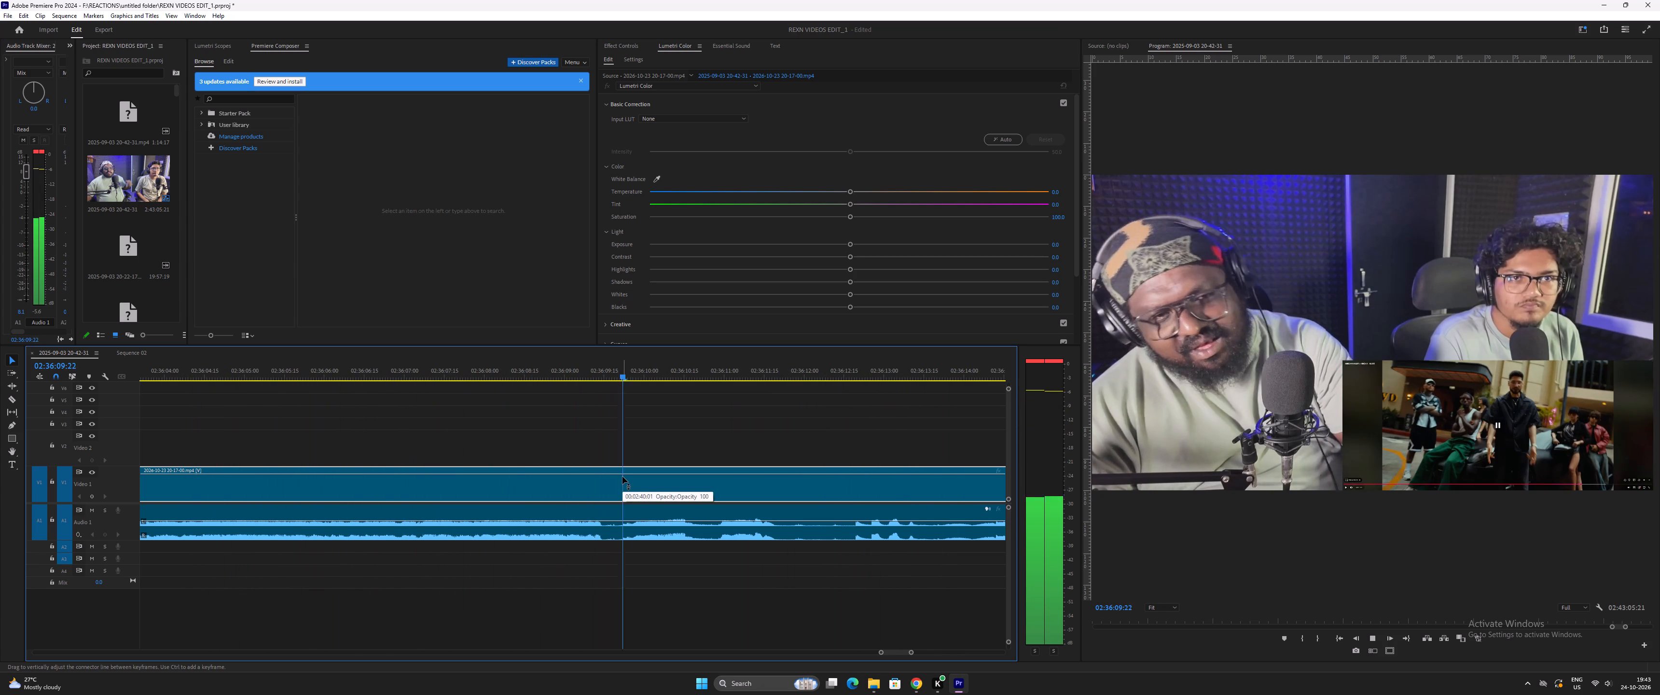
# Replay the conversation from about 02:36:09 and split the video and audio at about 02:36:17:13.
pyautogui.press('space')
pyautogui.click(584, 372)
pyautogui.press('space')
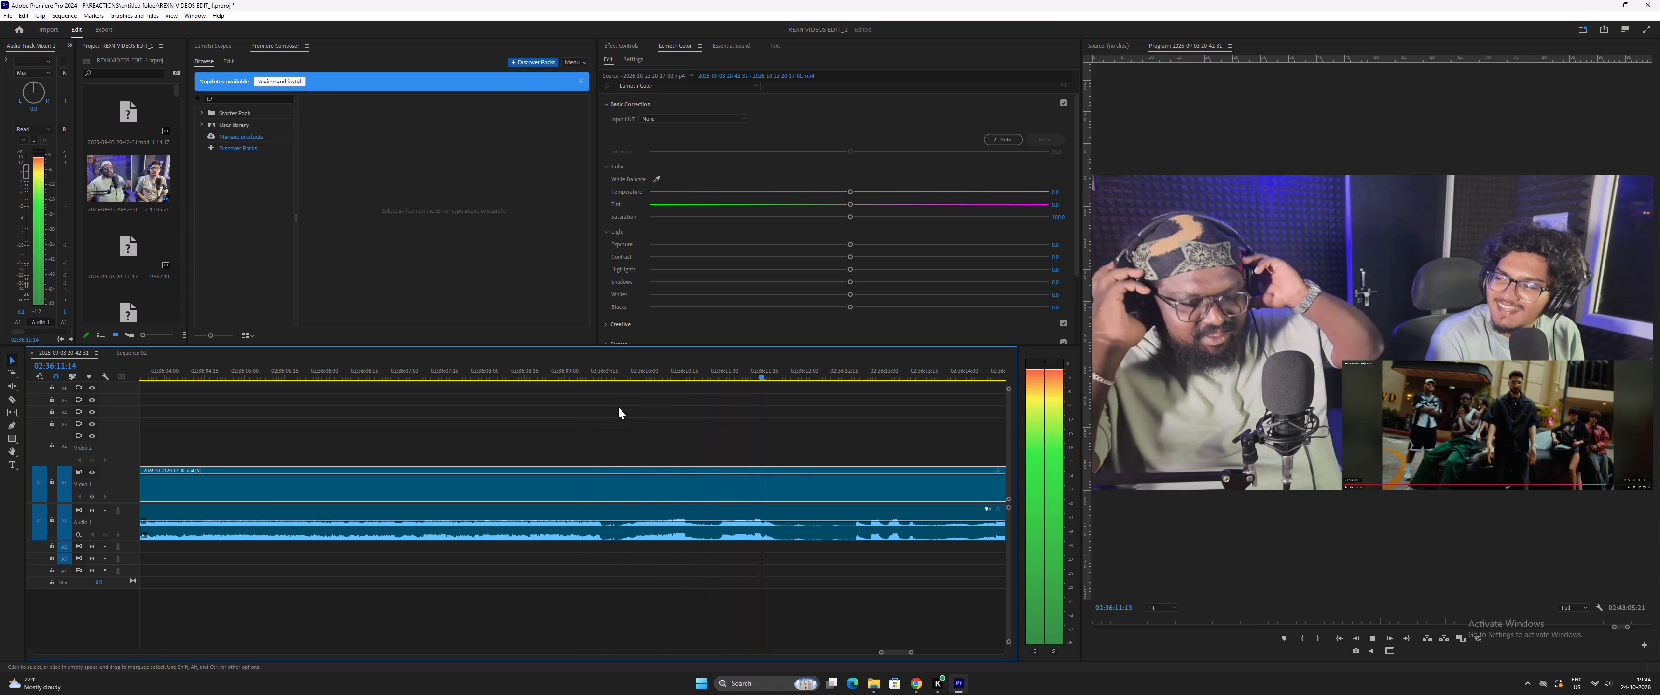
pyautogui.press('space')
pyautogui.press('space')
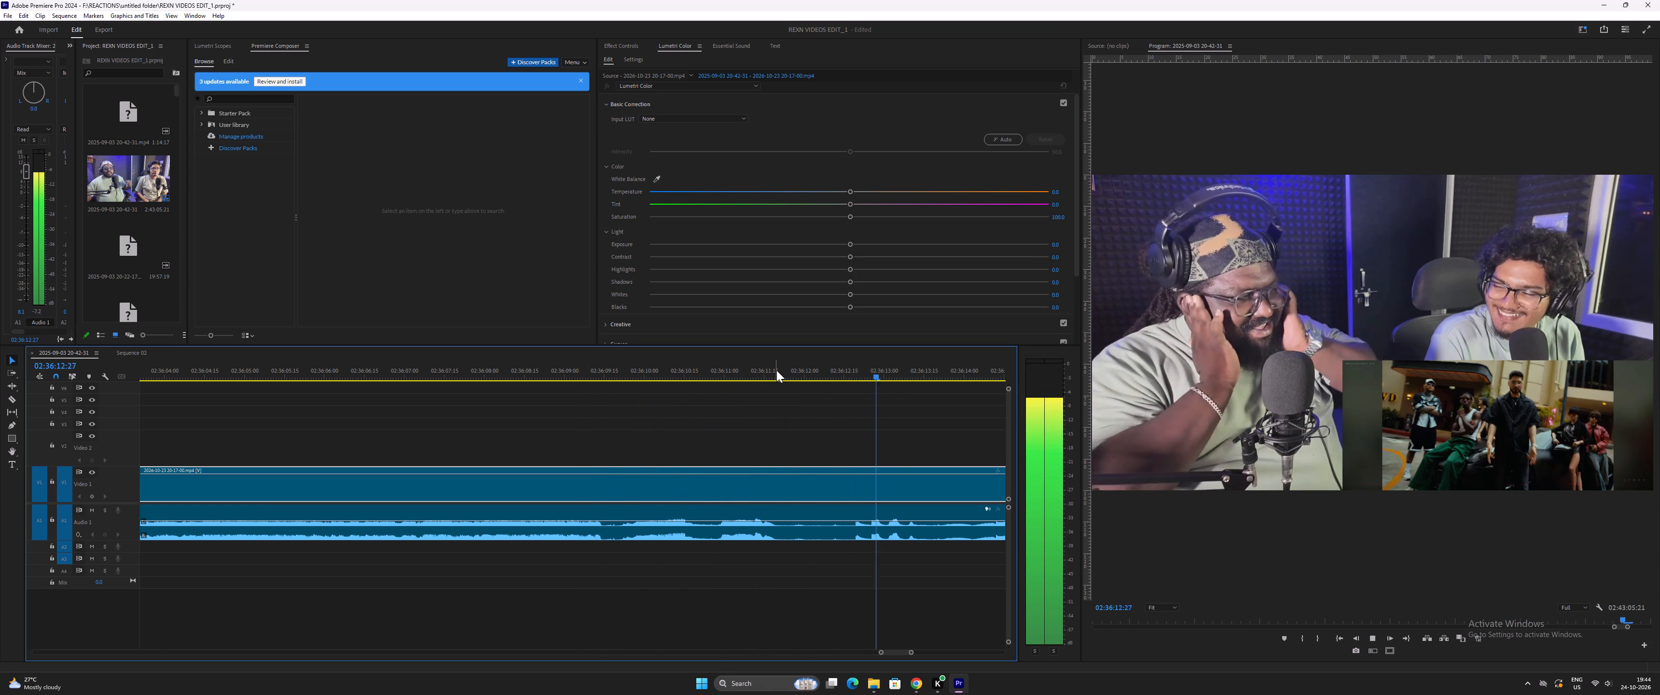
pyautogui.press('-')
pyautogui.press('=')
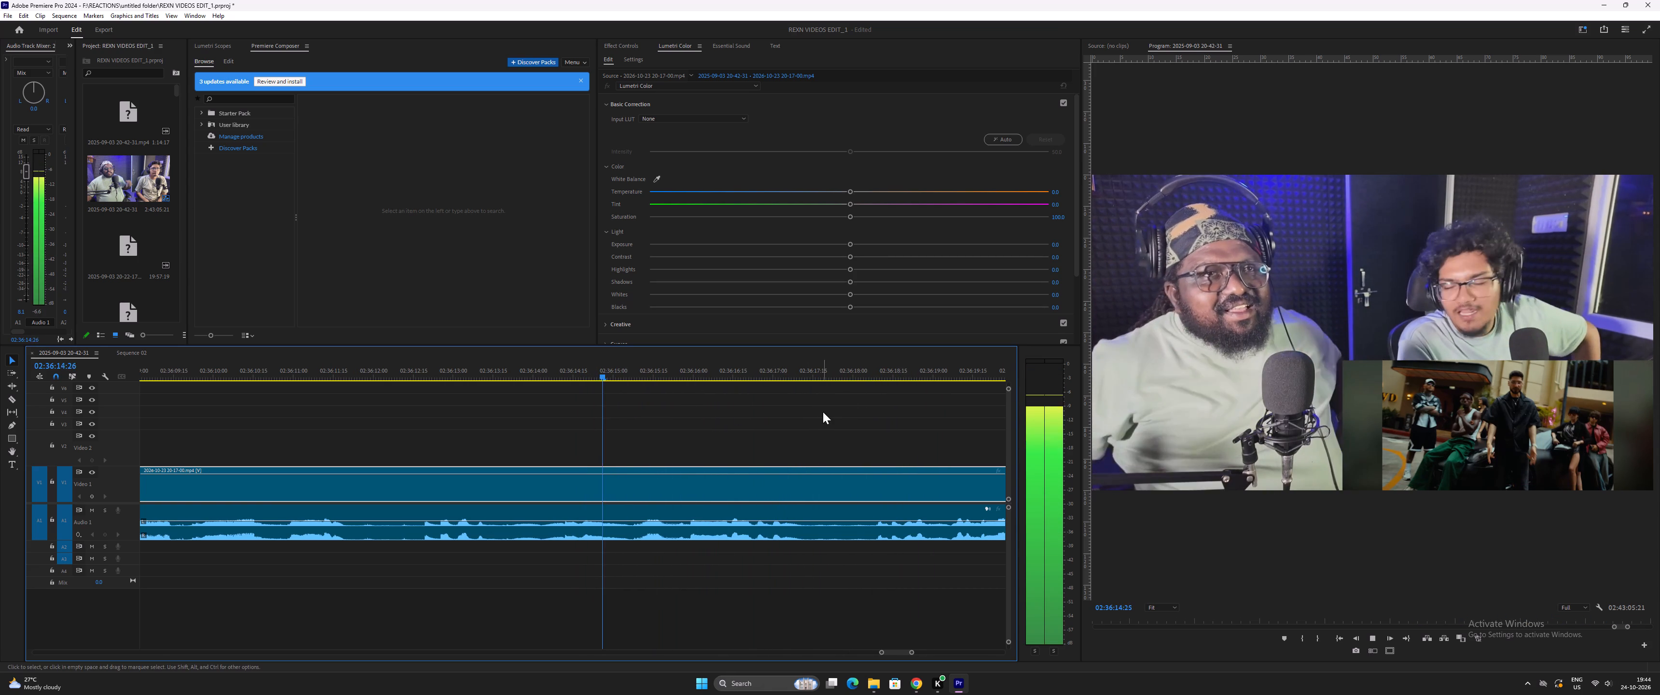
pyautogui.press('-')
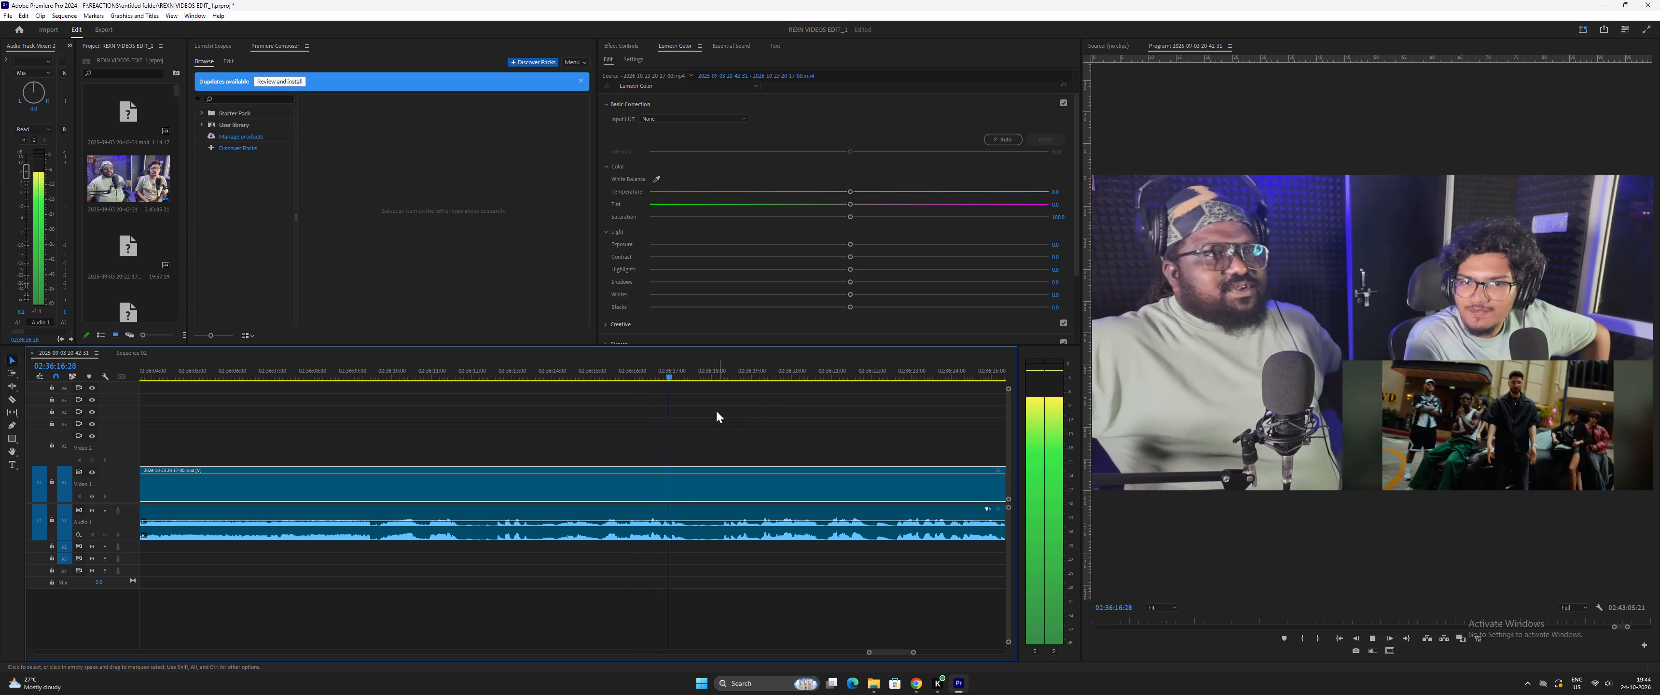
pyautogui.press('space')
pyautogui.moveTo(711, 417); pyautogui.dragTo(767, 562)
pyautogui.hotkey('ctrl', '[')
# Ripple-trim the start of the clip after the 02:36:17:13 split up to about 02:36:18:08.
pyautogui.press('space')
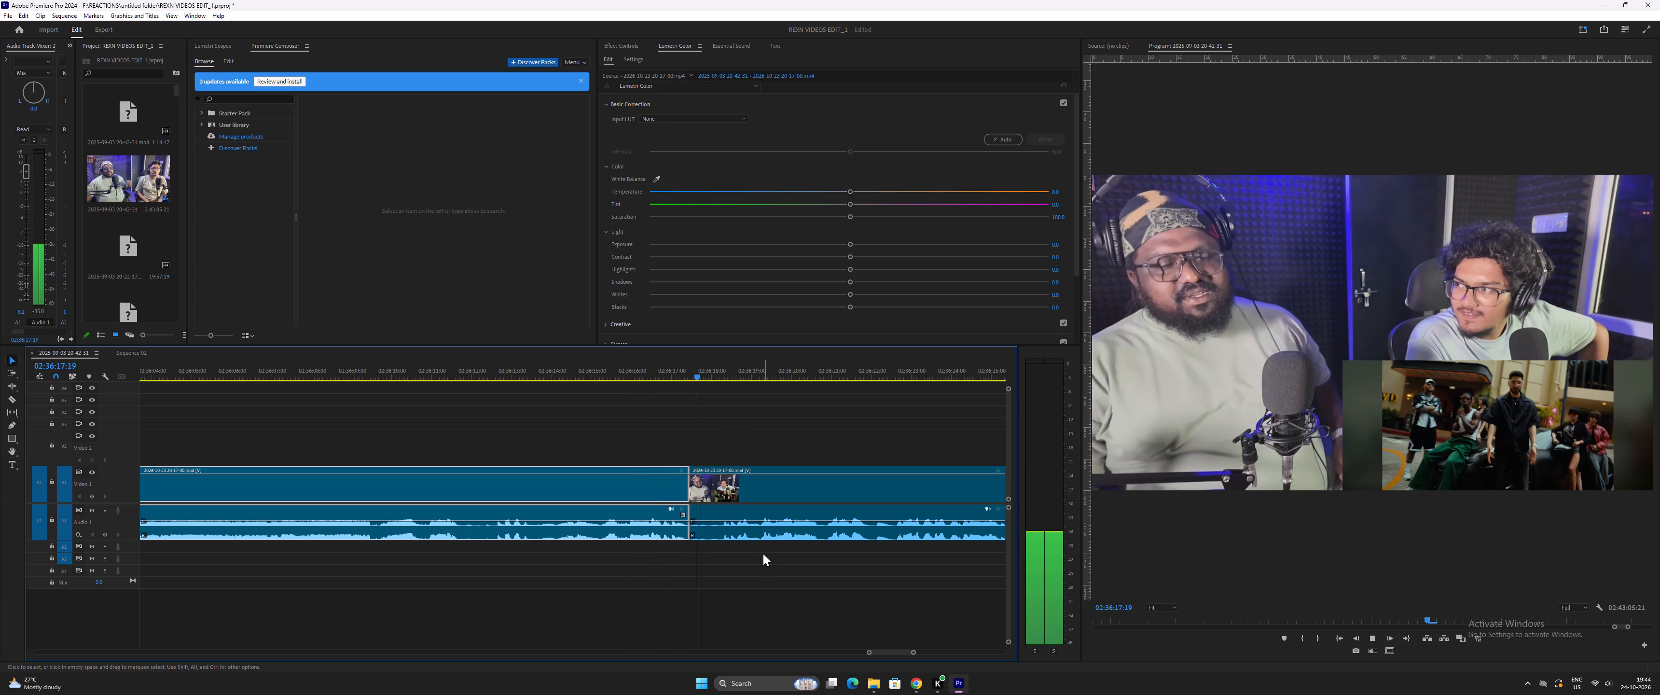
pyautogui.press('space')
pyautogui.hotkey('ctrl', '-')
# Replay across the join at 02:36:17:13 and ripple-trim the following clip's start further, up to 02:36:18:11.
pyautogui.press('space')
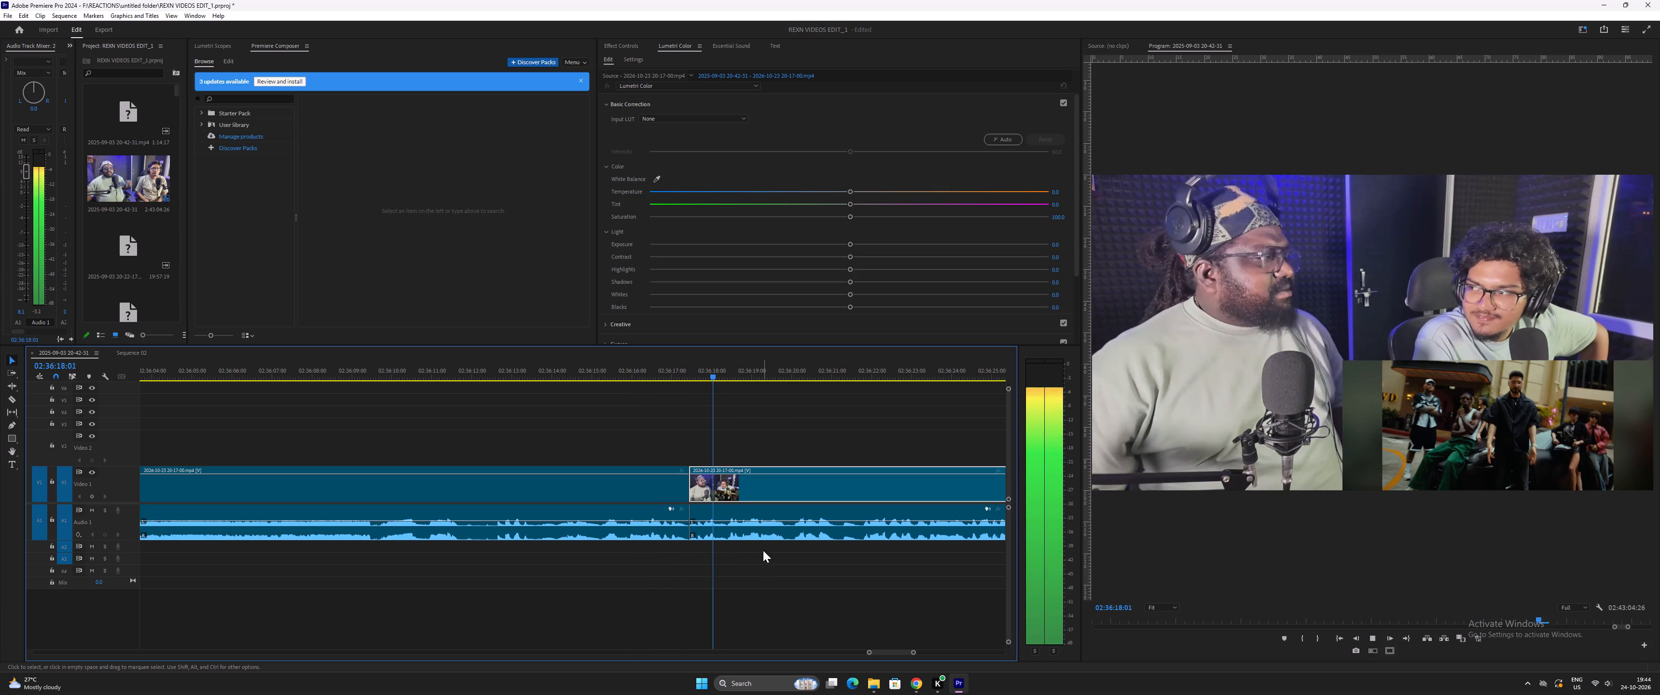
pyautogui.press('space')
pyautogui.moveTo(661, 367); pyautogui.dragTo(667, 370)
pyautogui.press('space')
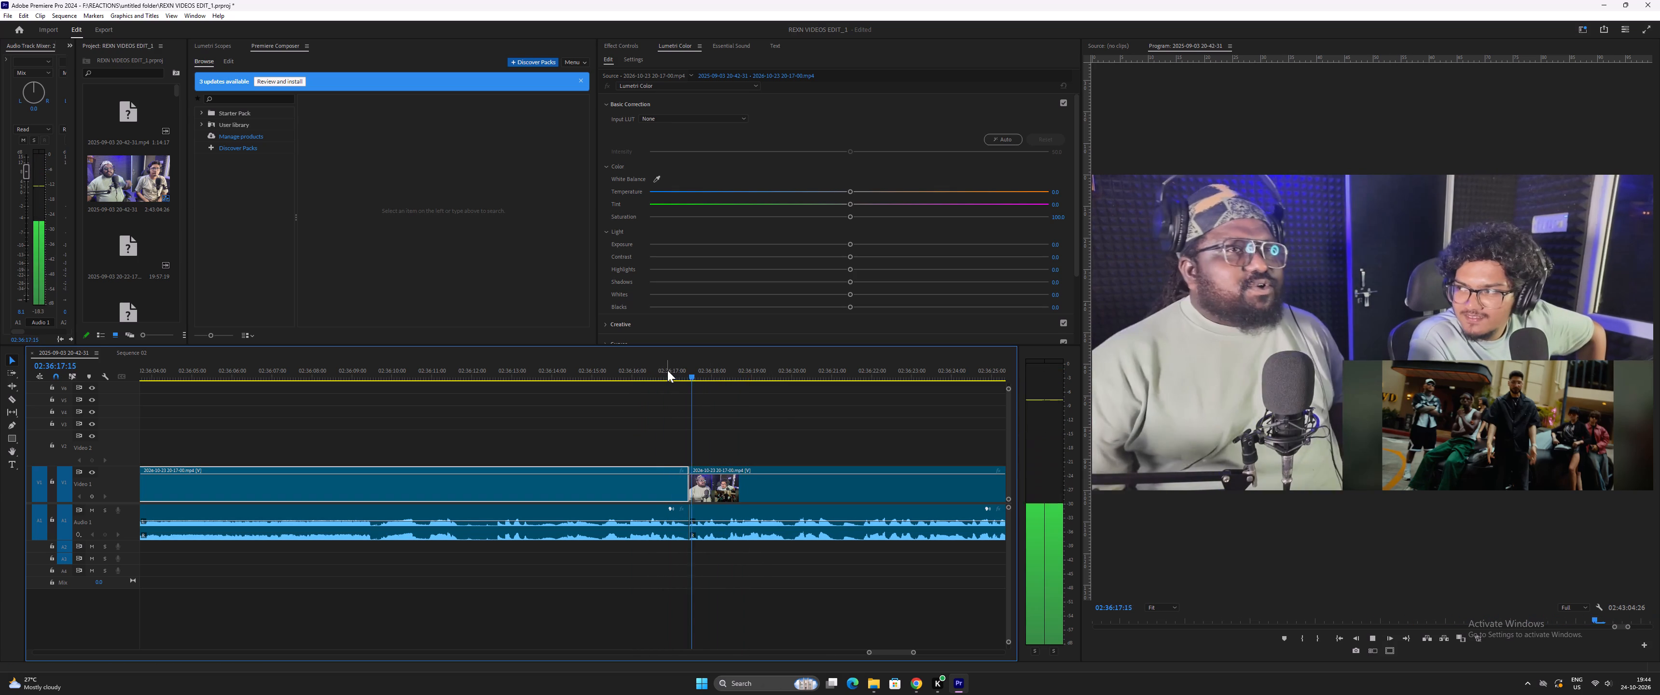
pyautogui.press('space')
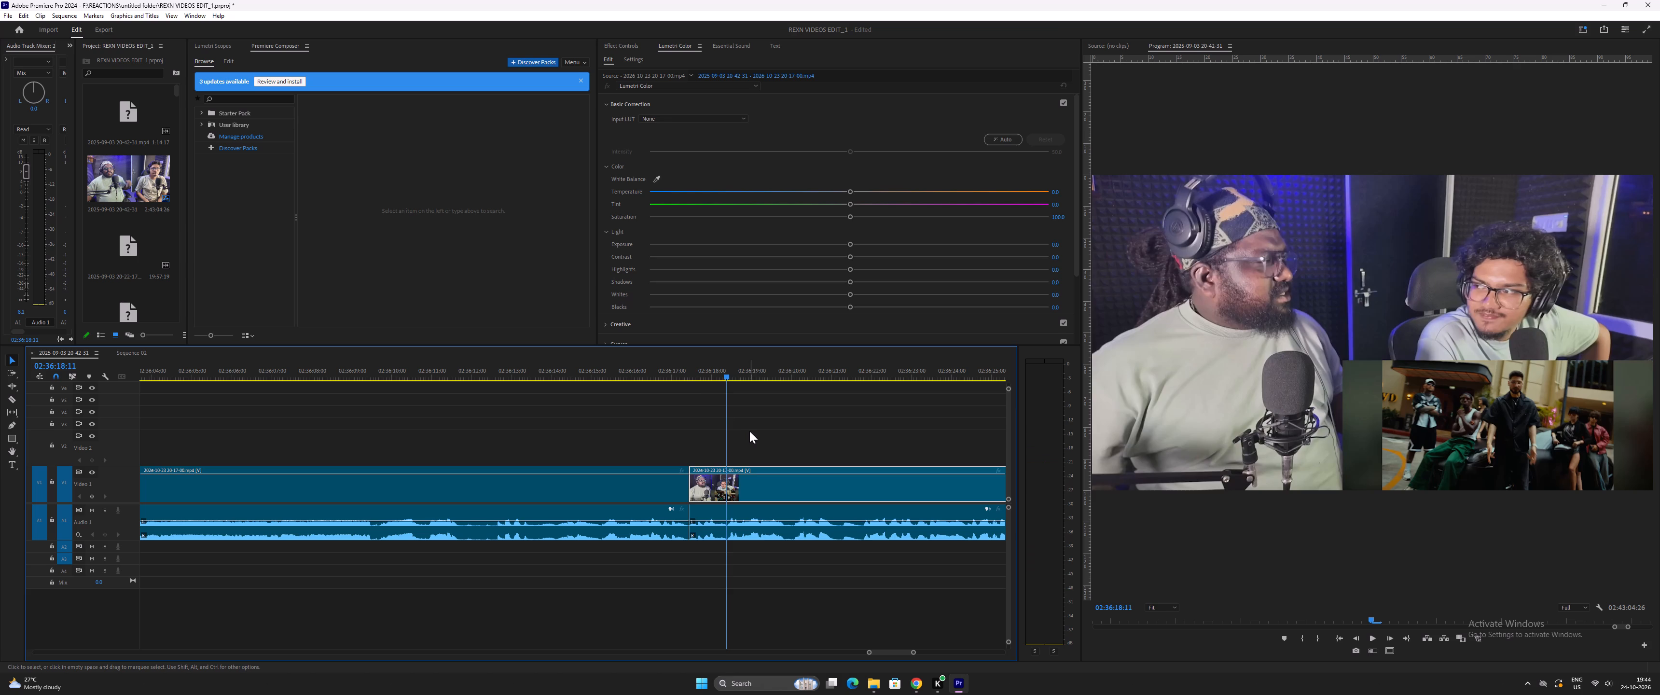
pyautogui.hotkey('ctrl', '-')
# Play on from the 02:36:17:13 join and split the video and audio at 02:36:18:29.
pyautogui.press('space')
pyautogui.press('space')
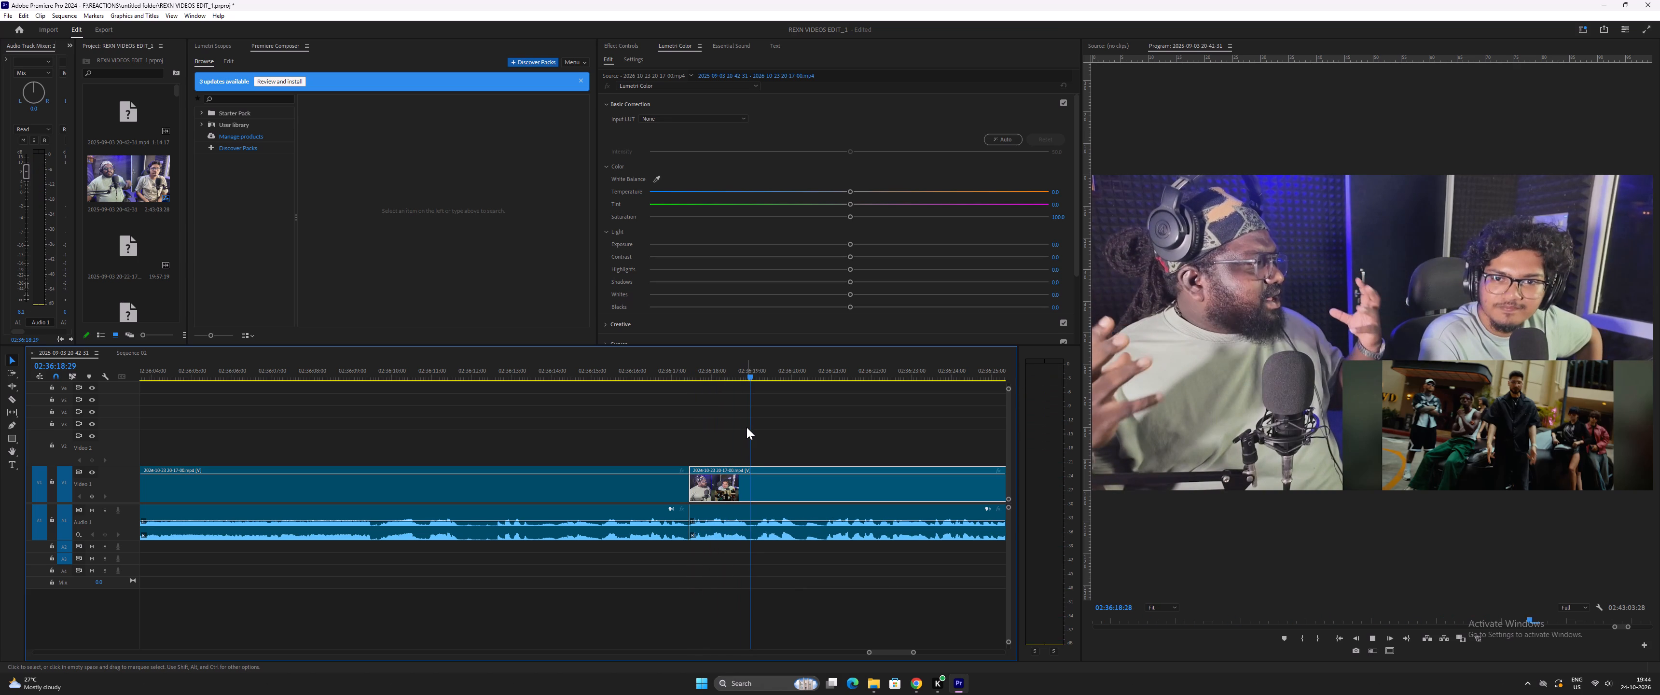
pyautogui.moveTo(784, 424); pyautogui.dragTo(842, 580)
pyautogui.hotkey('ctrl', '[')
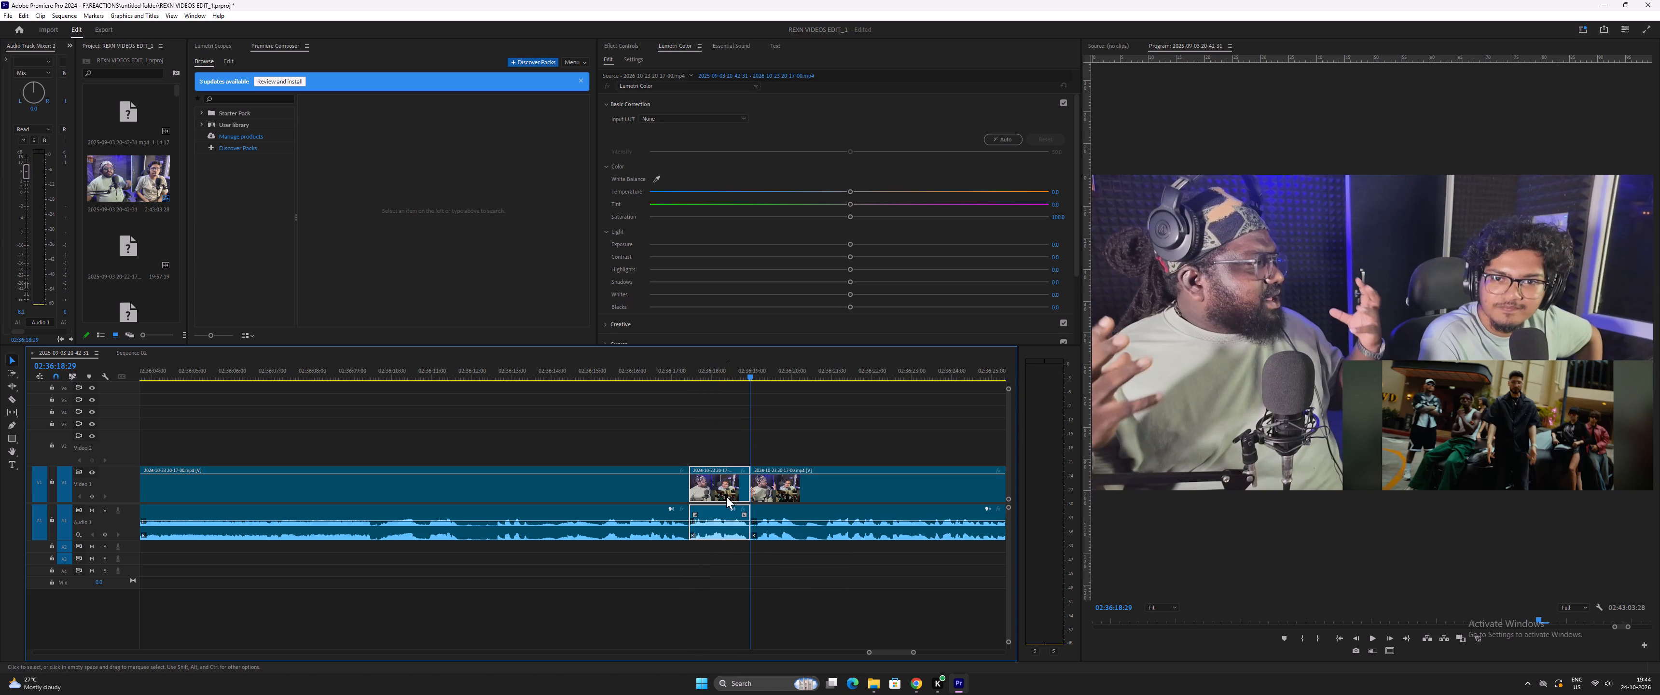
# Duplicate the segment between 02:36:17:13 and 02:36:18:29, copying its video onto the track above and its audio onto the track below.
pyautogui.keyDown('alt'); pyautogui.moveTo(725, 485); pyautogui.dragTo(726, 457); pyautogui.keyUp('alt')
pyautogui.keyDown('alt'); pyautogui.moveTo(726, 535); pyautogui.dragTo(726, 547); pyautogui.keyUp('alt')
# Play on from 02:36:18:29 and split only the audio at about 02:36:26:06, where the pause in speech begins.
pyautogui.press('space')
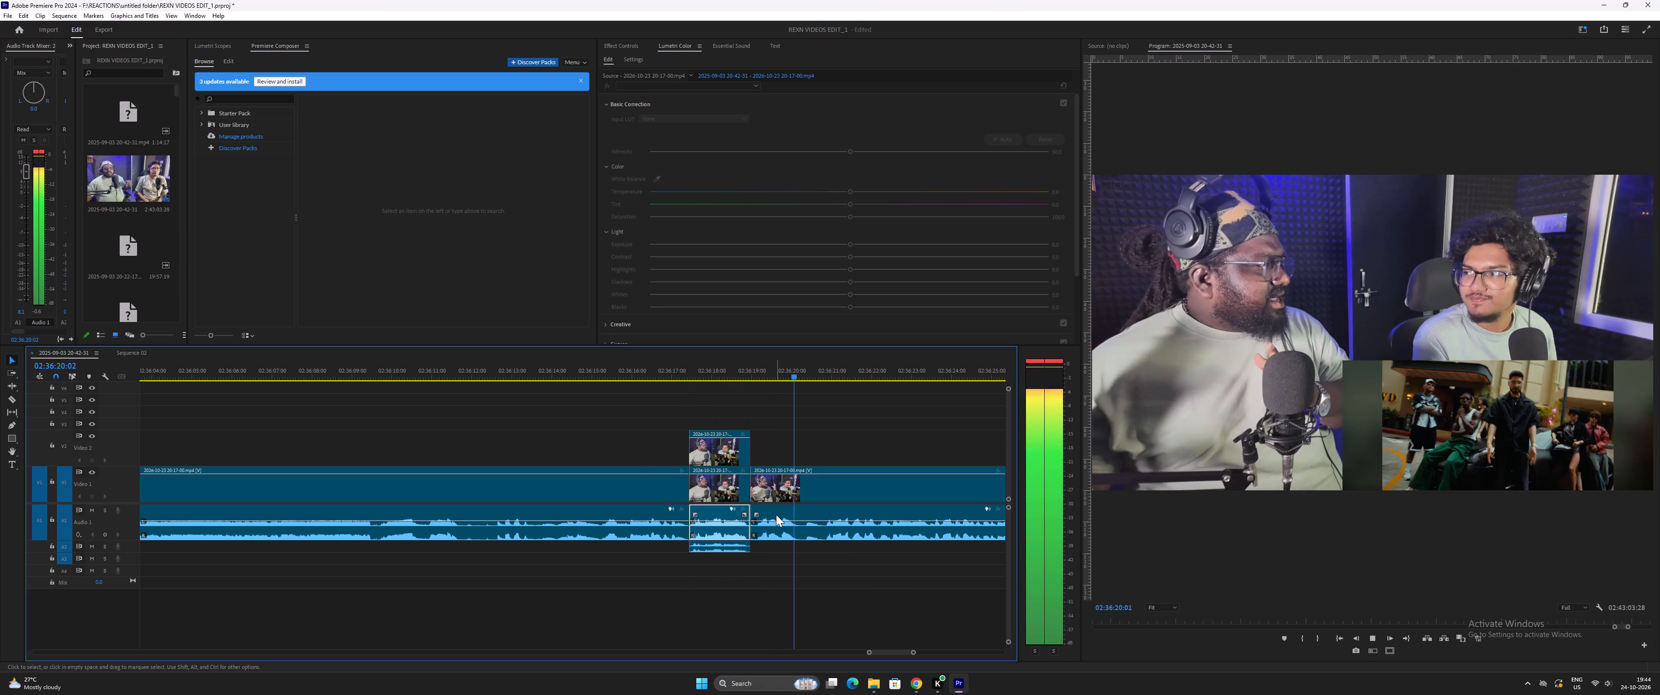
pyautogui.press('-')
pyautogui.press('-')
pyautogui.press('=')
pyautogui.press('=')
pyautogui.press('=')
pyautogui.press('space')
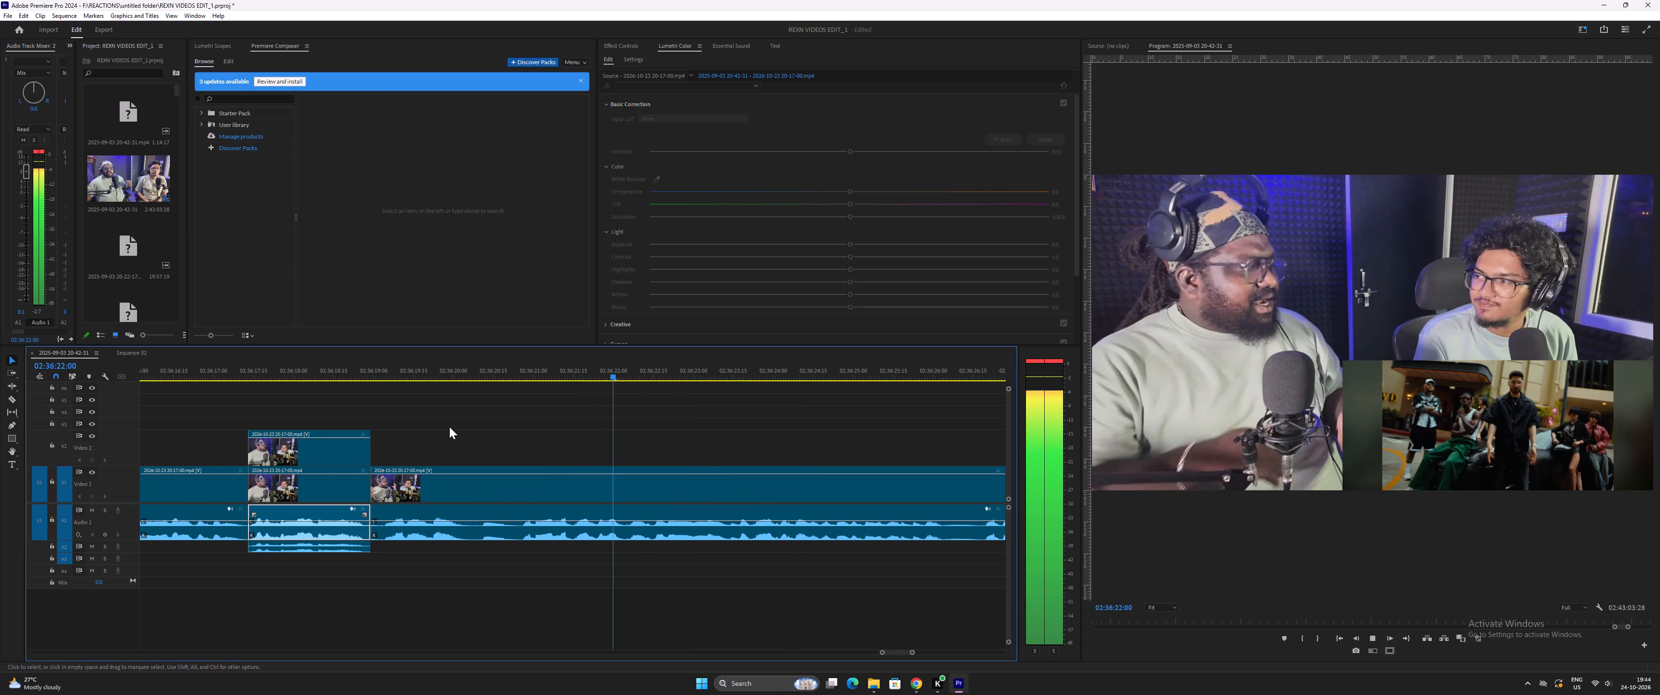
pyautogui.press('space')
pyautogui.press('-')
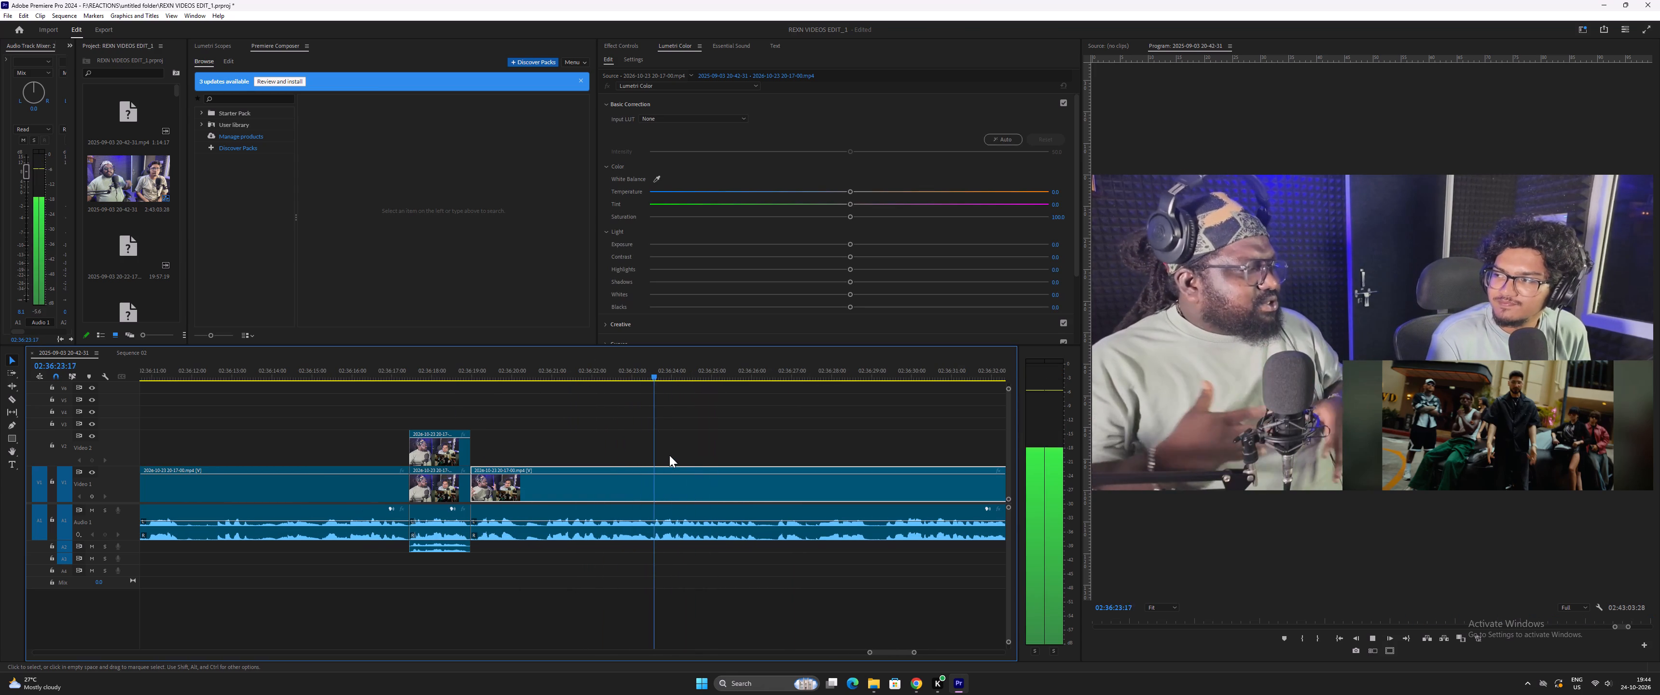
pyautogui.scroll(-11, 692, 465)
pyautogui.press('=')
pyautogui.press('=')
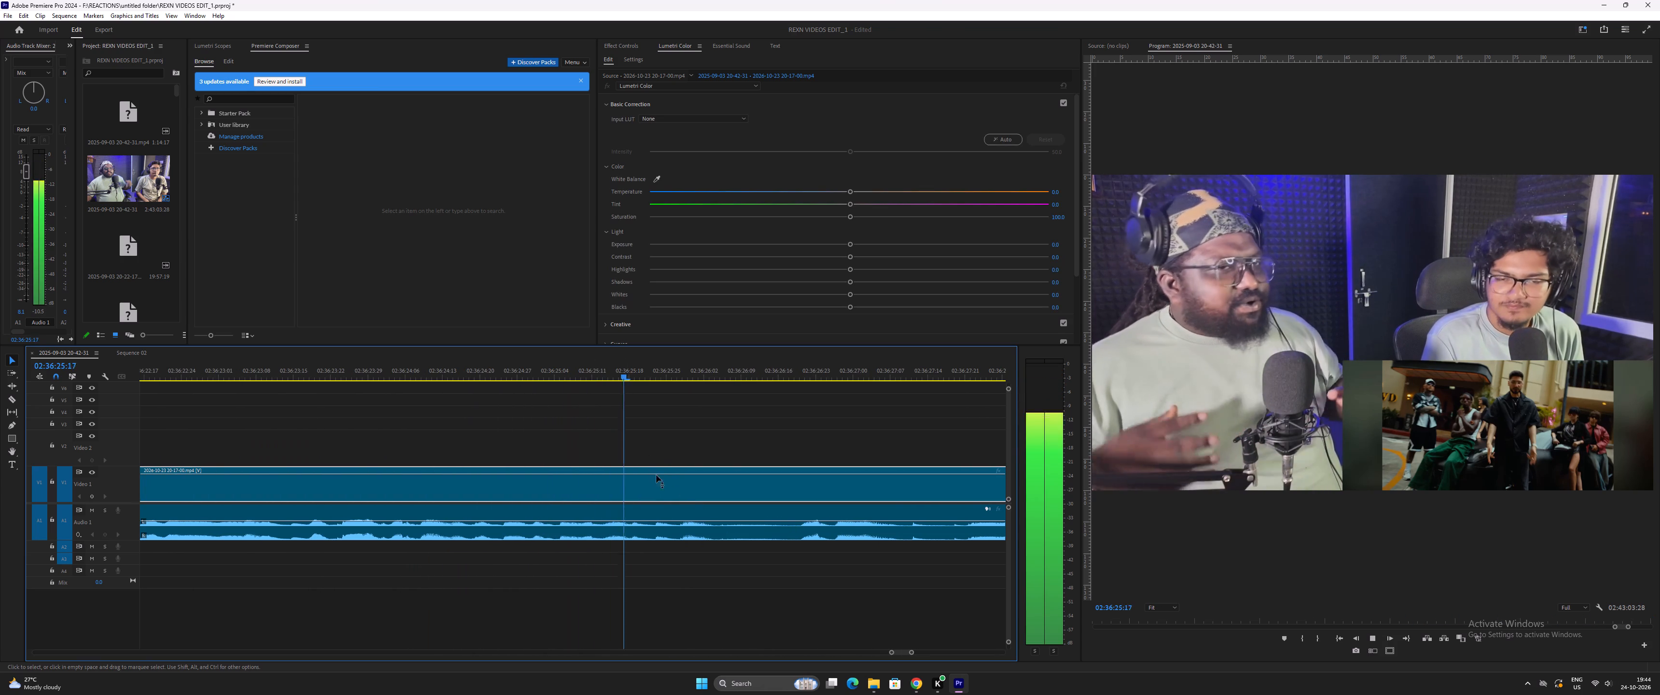
pyautogui.press('space')
pyautogui.moveTo(729, 375); pyautogui.dragTo(724, 375)
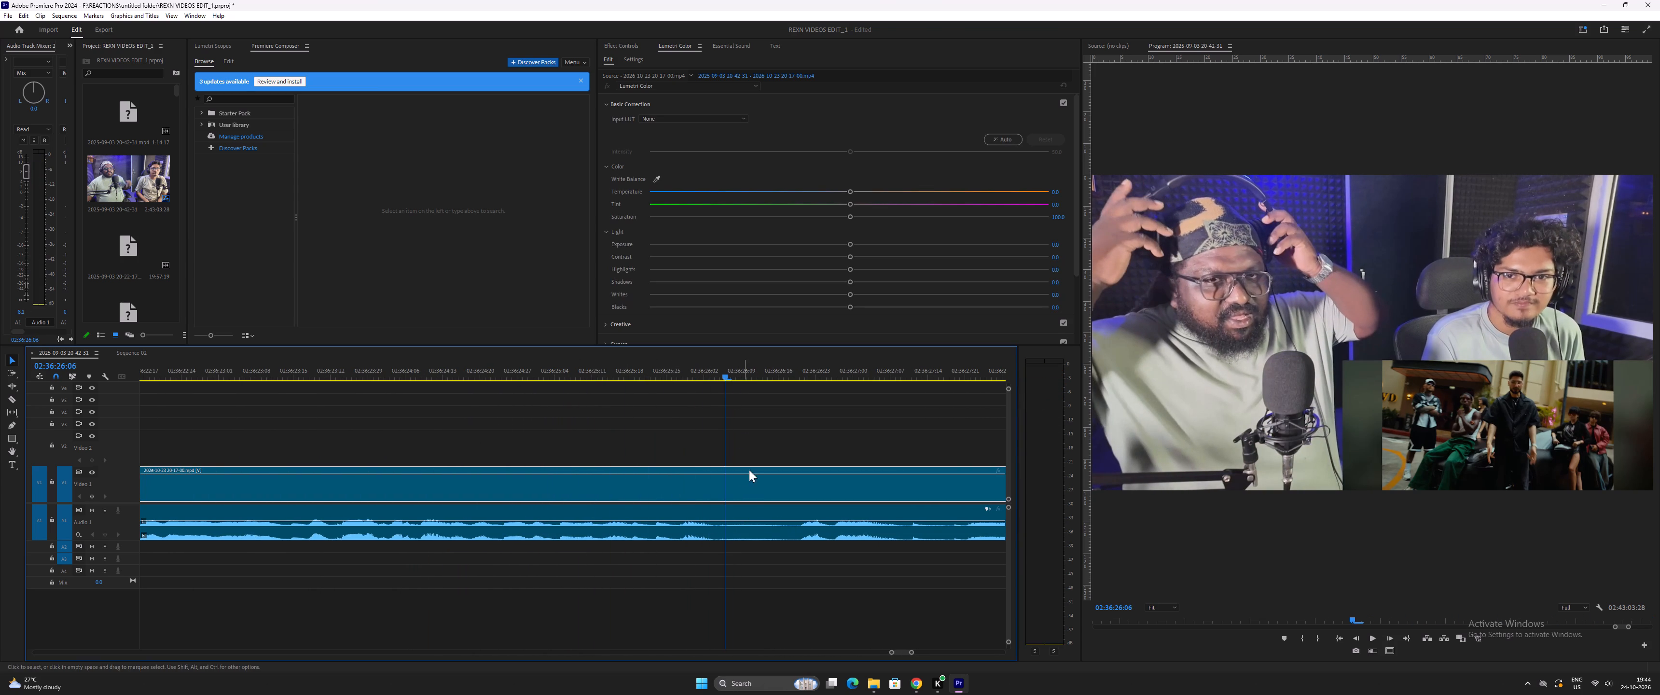
pyautogui.click(749, 519)
pyautogui.hotkey('ctrl', '[')
# Trim the start of the audio after the 02:36:26:06 split to about 02:36:26:18, leaving a silent gap beneath the video.
pyautogui.press('space')
pyautogui.press('space')
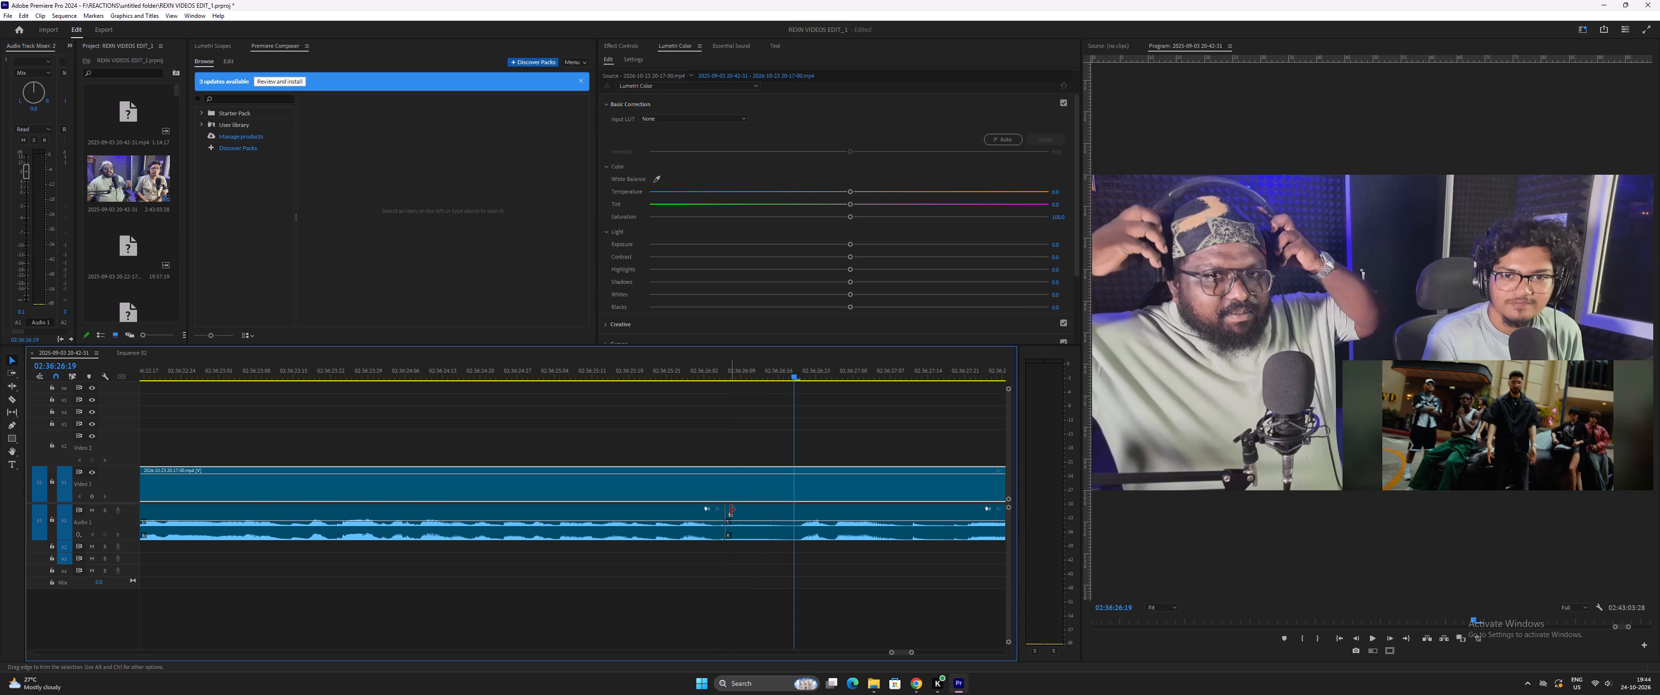
pyautogui.moveTo(729, 508); pyautogui.dragTo(795, 514)
# Play past the silenced audio gap and split the video and audio at 02:36:28:27.
pyautogui.press('space')
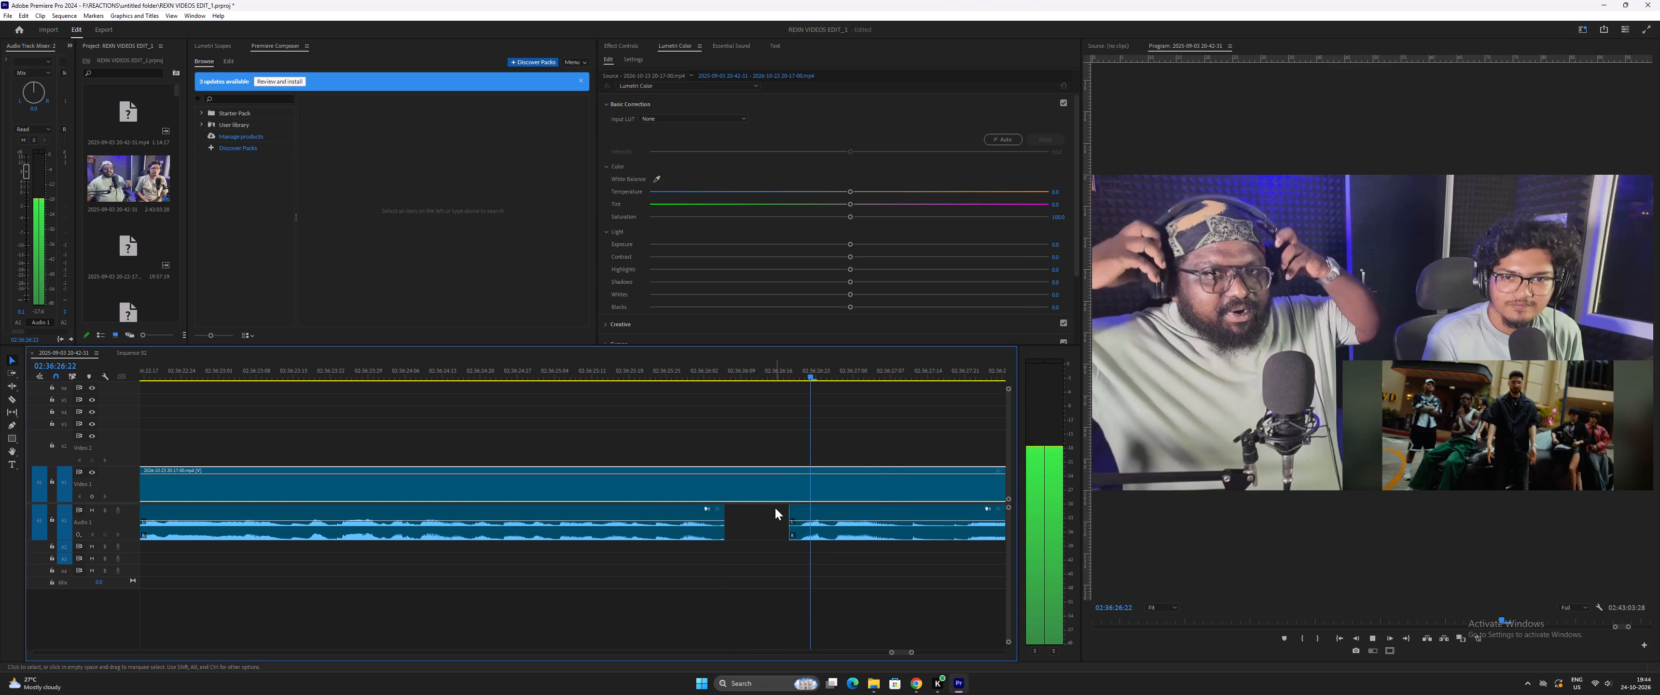
pyautogui.scroll(-15, 761, 501)
pyautogui.scroll(-5, 717, 482)
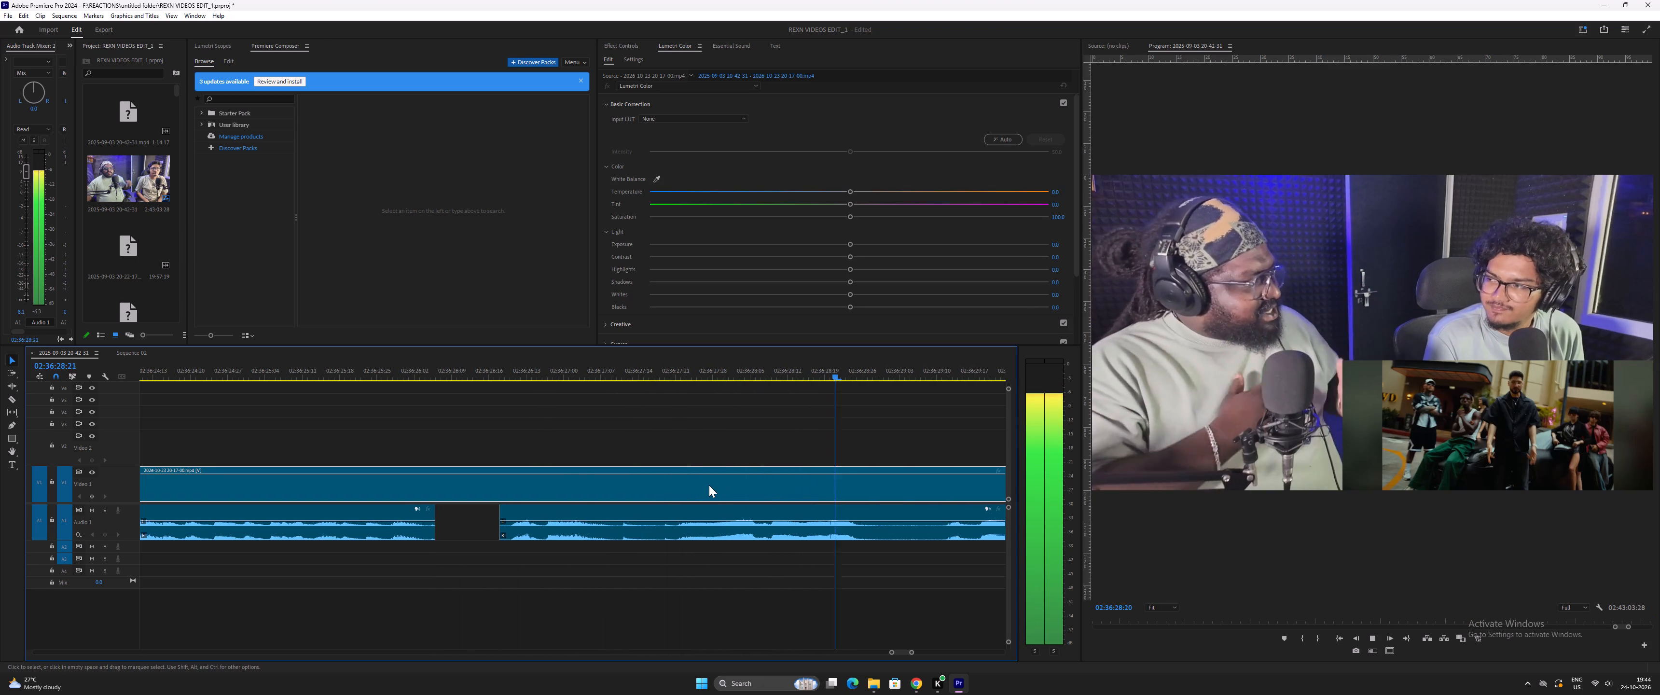
pyautogui.press('-')
pyautogui.press('space')
pyautogui.click(702, 375)
pyautogui.press('space')
pyautogui.press('space')
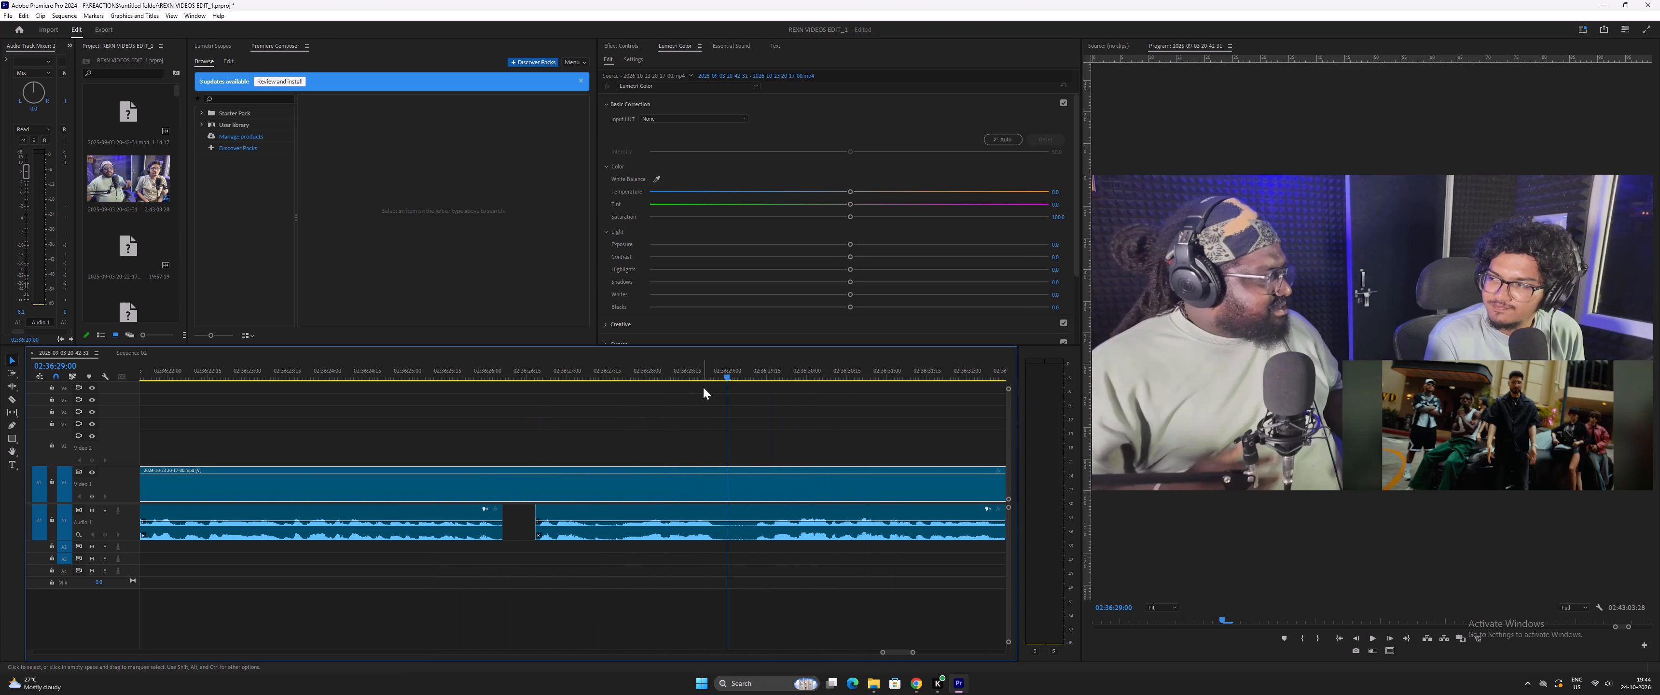
pyautogui.moveTo(705, 379); pyautogui.dragTo(720, 384)
pyautogui.moveTo(720, 427); pyautogui.dragTo(771, 530)
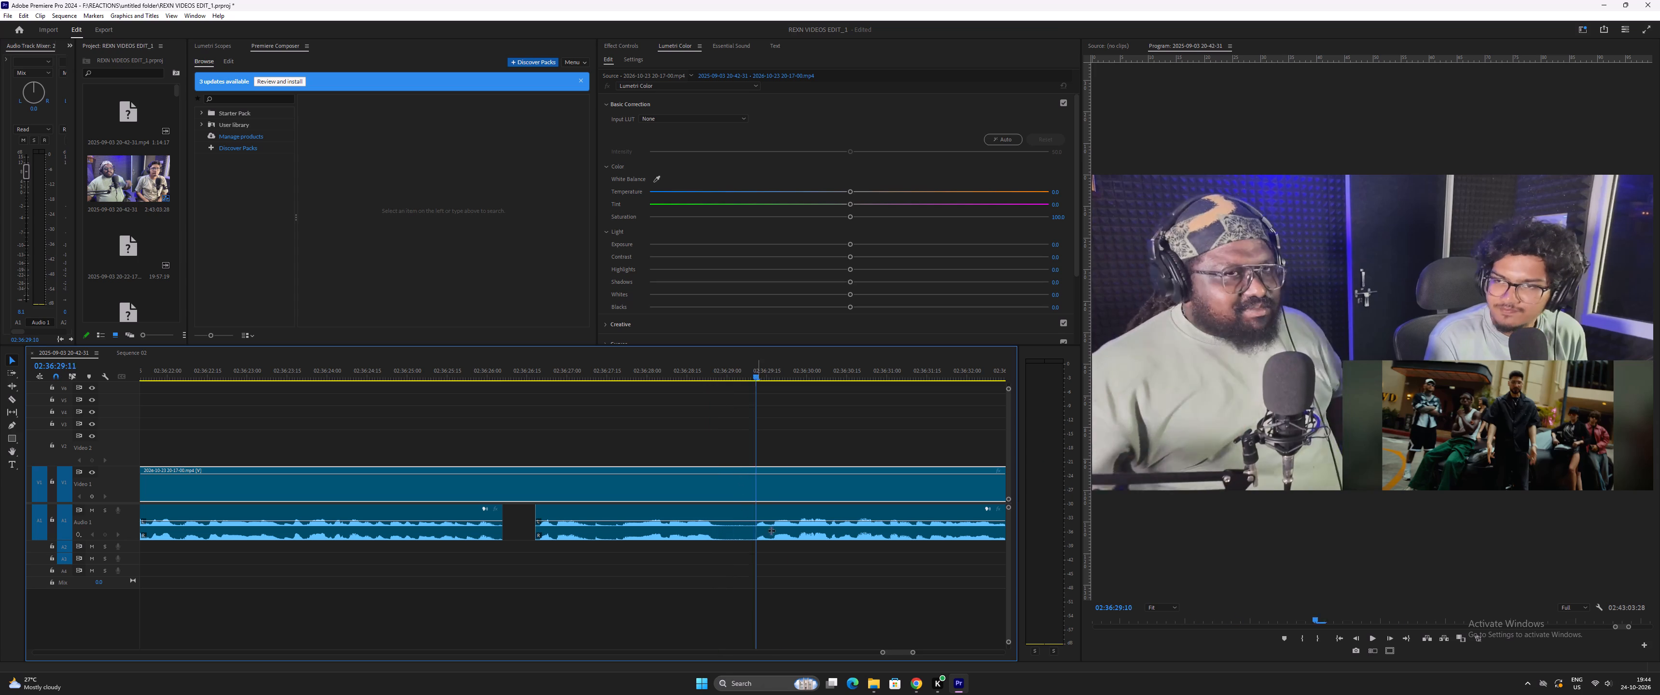
pyautogui.moveTo(771, 530); pyautogui.dragTo(720, 515)
pyautogui.moveTo(747, 439); pyautogui.dragTo(803, 592)
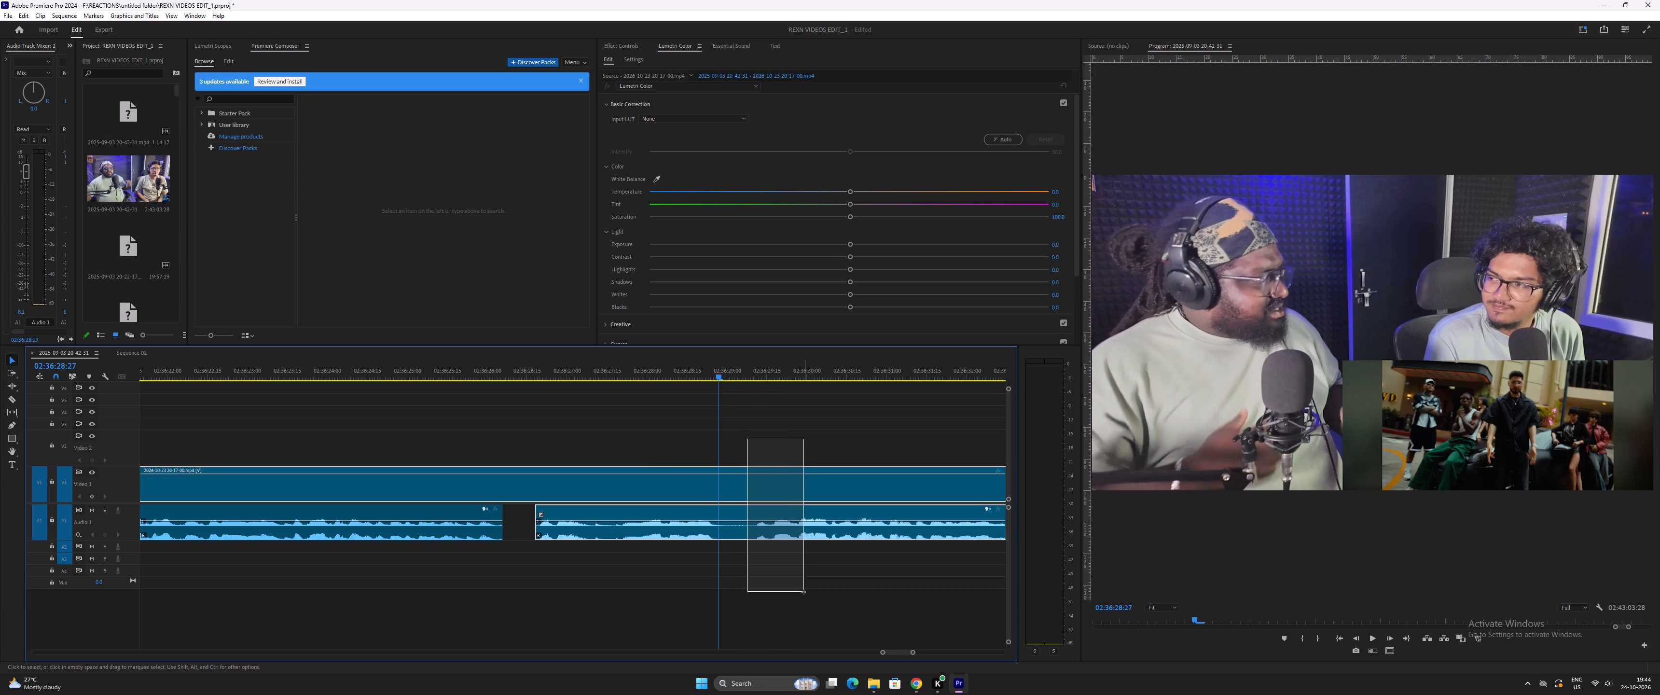
pyautogui.moveTo(803, 592); pyautogui.dragTo(800, 586)
pyautogui.hotkey('ctrl', '[')
# Ripple-trim about 15 frames from the start of the clip after the 02:36:28:27 split.
pyautogui.press('space')
pyautogui.press('space')
pyautogui.hotkey('ctrl', '-')
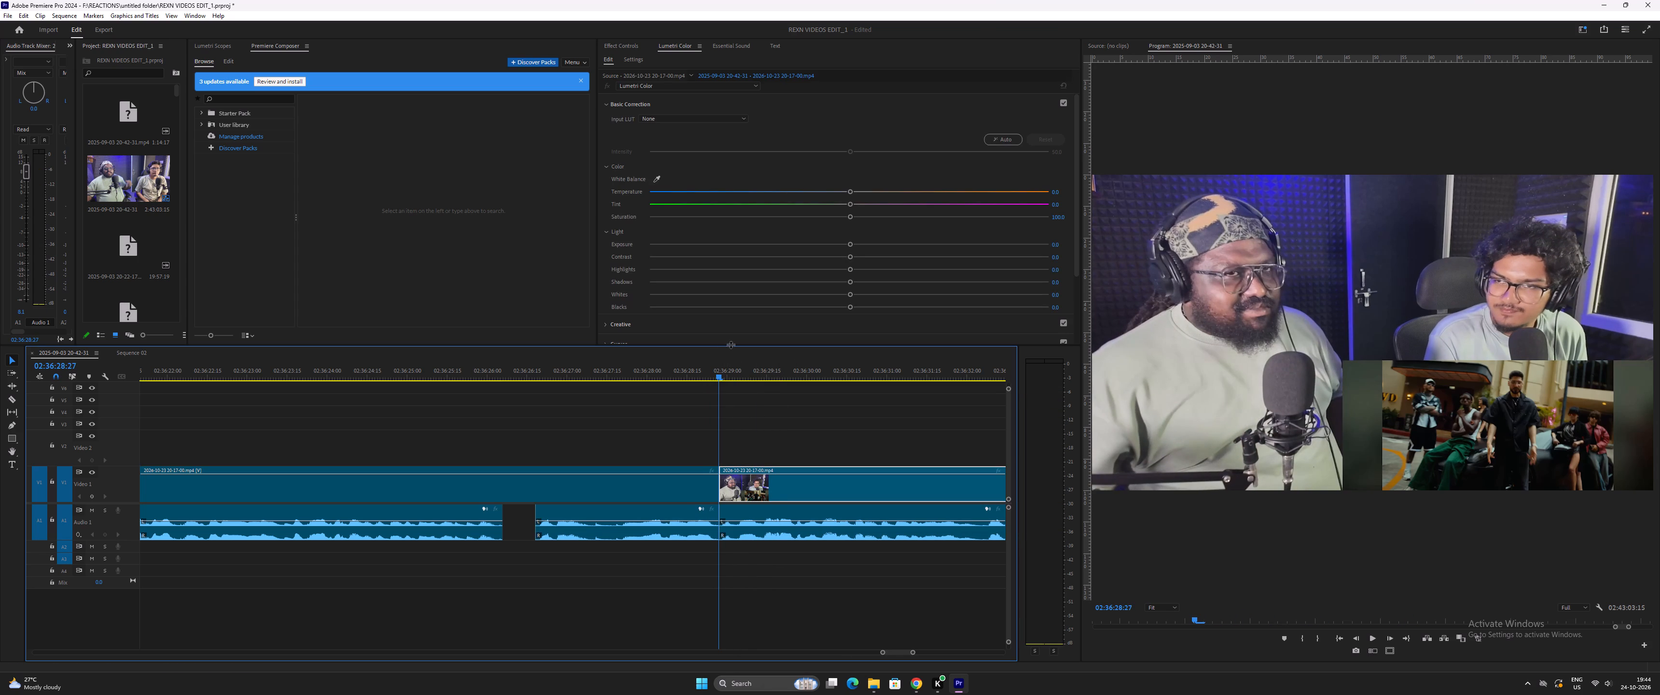
# Replay across the join at 02:36:28:27, play on, and split only the audio at 02:36:35:28.
pyautogui.click(690, 371)
pyautogui.press('space')
pyautogui.press('-')
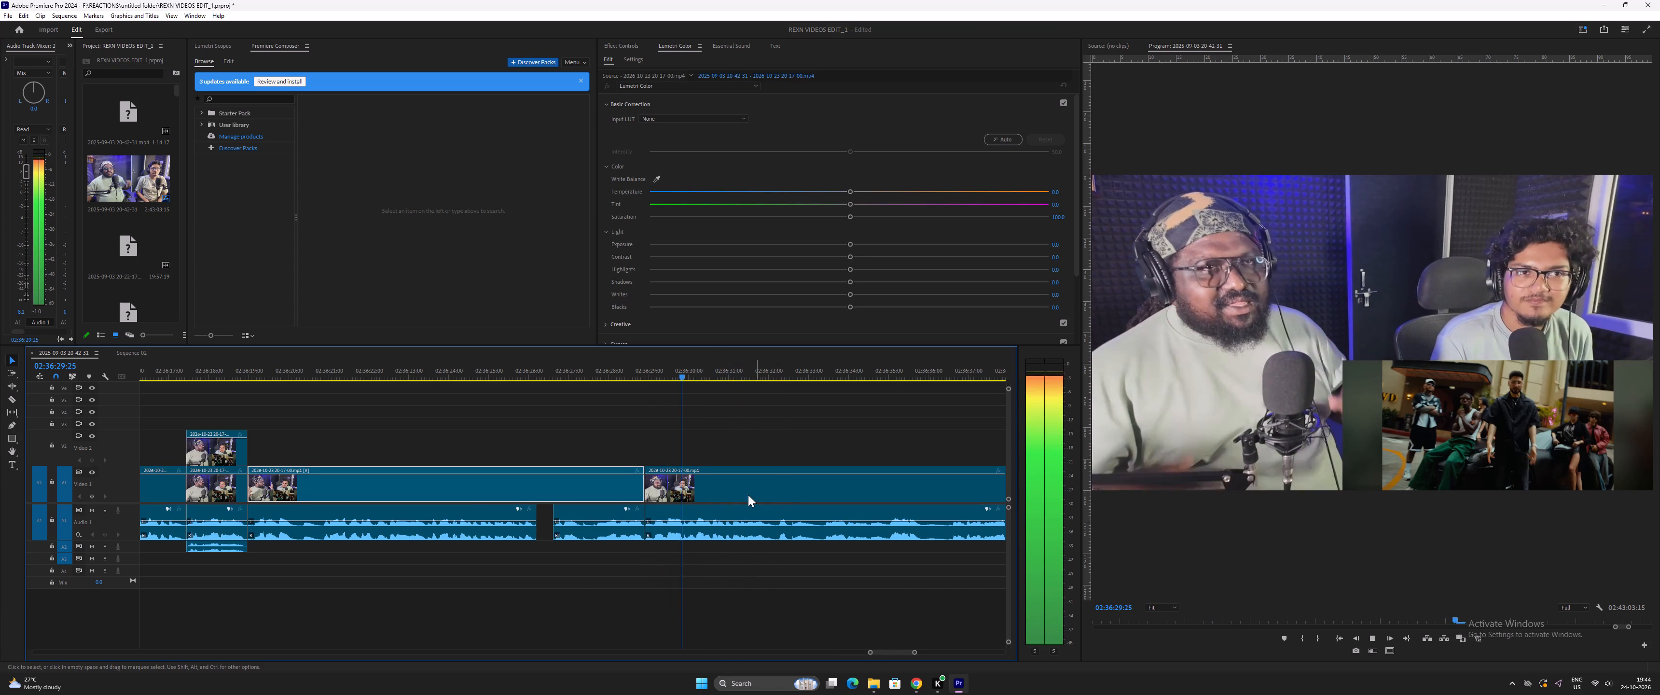
pyautogui.press('=')
pyautogui.scroll(-11, 698, 511)
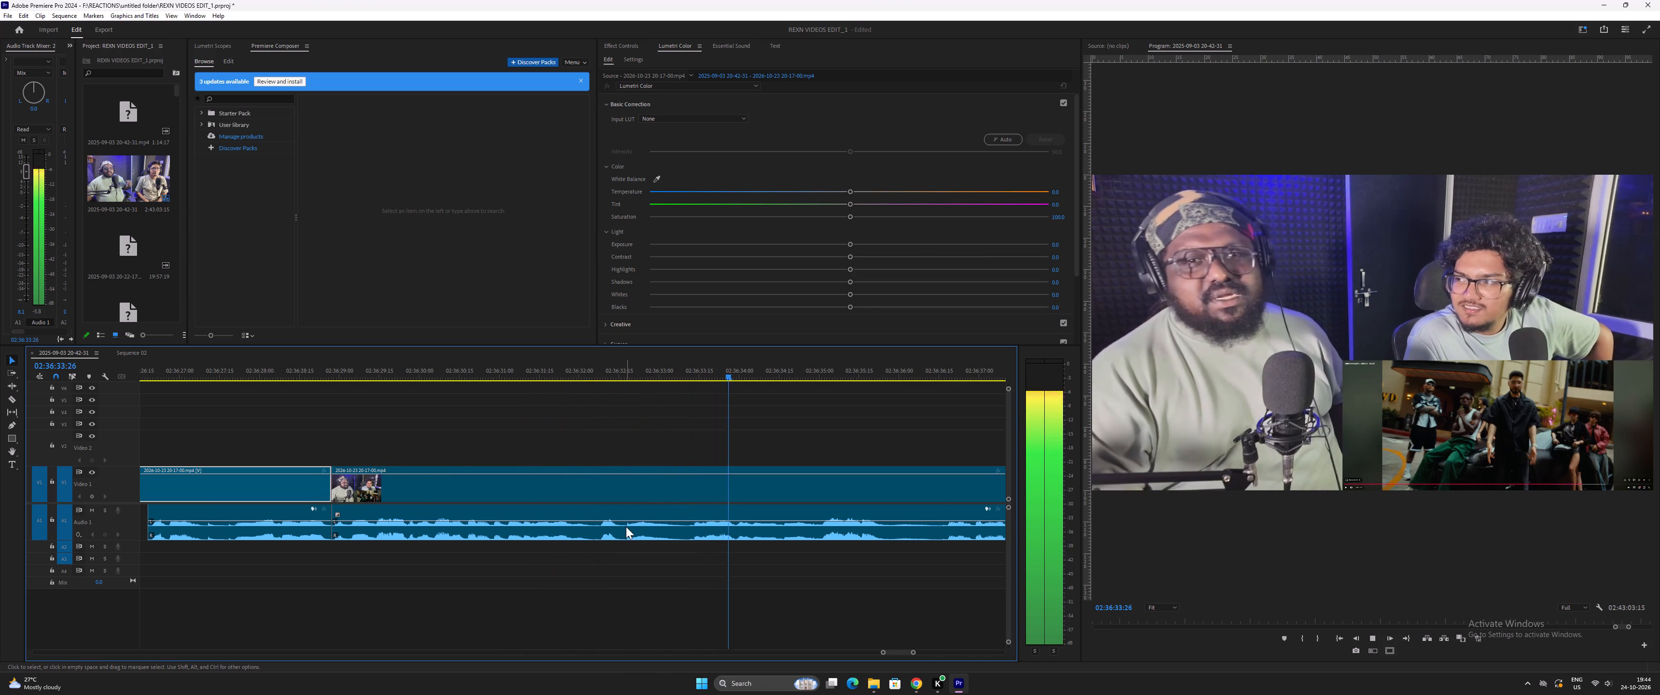
pyautogui.press('space')
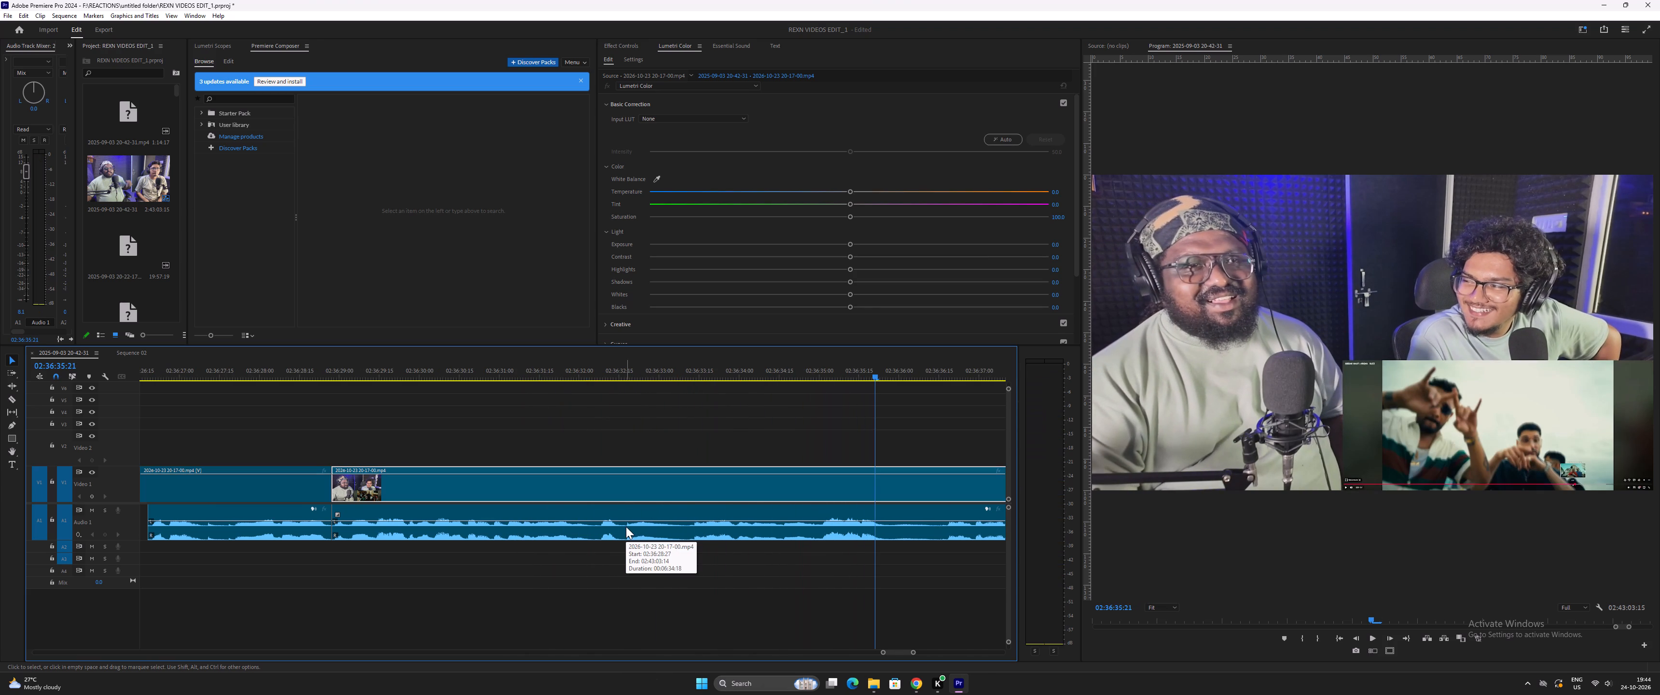
pyautogui.press('space')
pyautogui.press('space')
pyautogui.moveTo(904, 434); pyautogui.dragTo(936, 514)
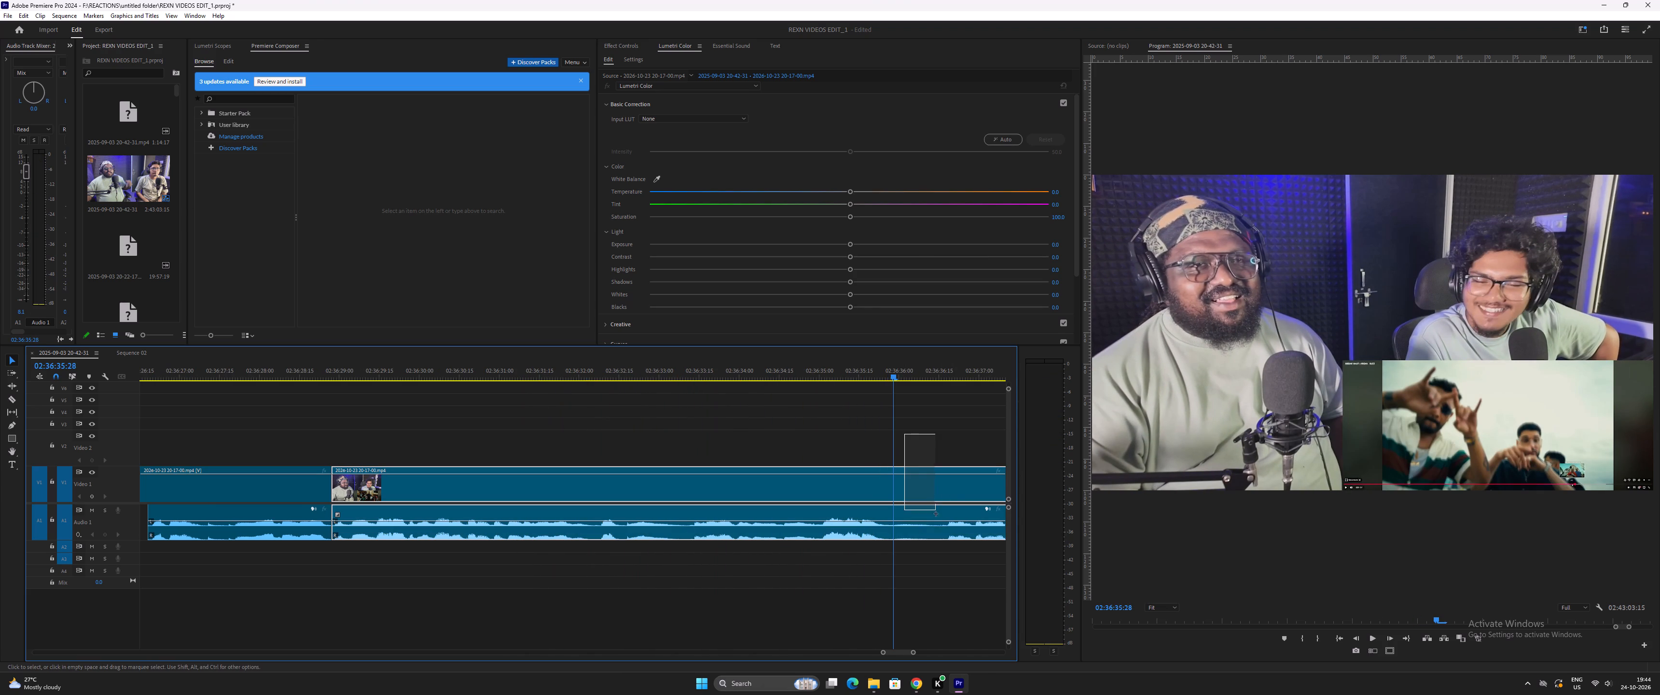
pyautogui.moveTo(936, 514); pyautogui.dragTo(936, 518)
pyautogui.click(924, 507)
pyautogui.click(907, 429)
pyautogui.click(922, 514)
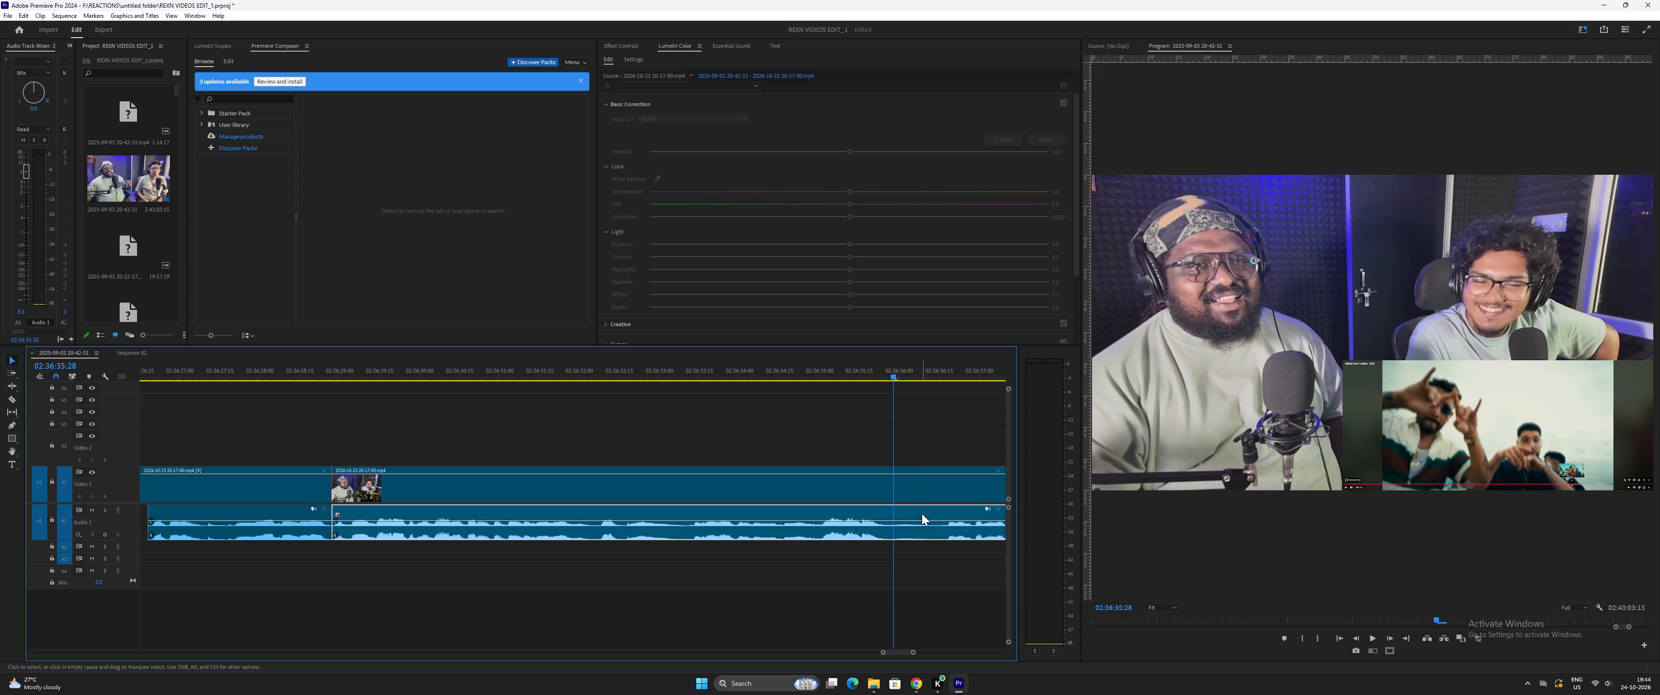
pyautogui.hotkey('ctrl', '[')
# Trim the start of the audio after the 02:36:35:28 split to about 02:36:36:15, leaving a silent gap.
pyautogui.press('space')
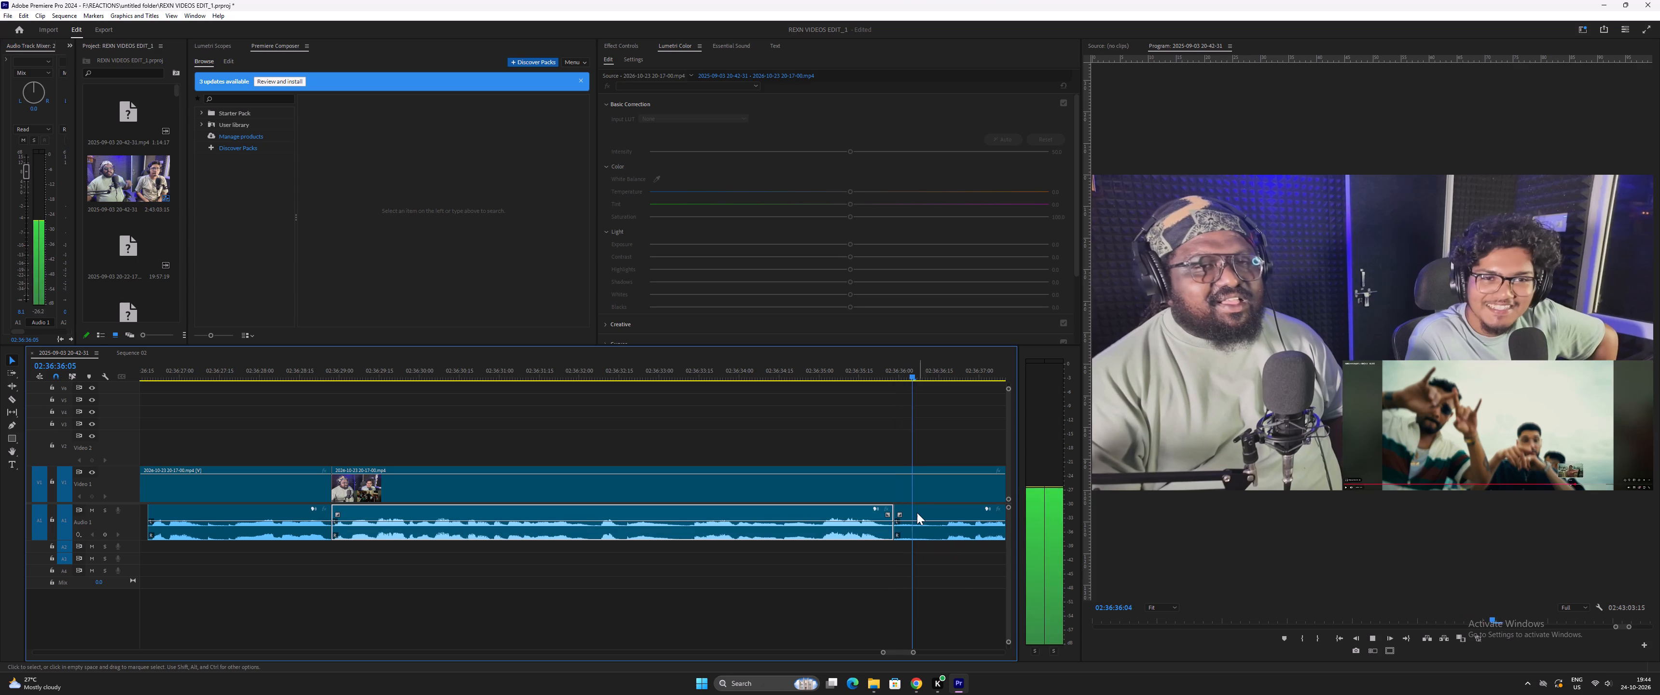
pyautogui.press('space')
pyautogui.moveTo(895, 510); pyautogui.dragTo(939, 516)
# Replay across the silent gap after 02:36:35:28, play on, and split the video and audio at 02:36:39:18.
pyautogui.click(872, 368)
pyautogui.press('space')
pyautogui.scroll(-6, 848, 492)
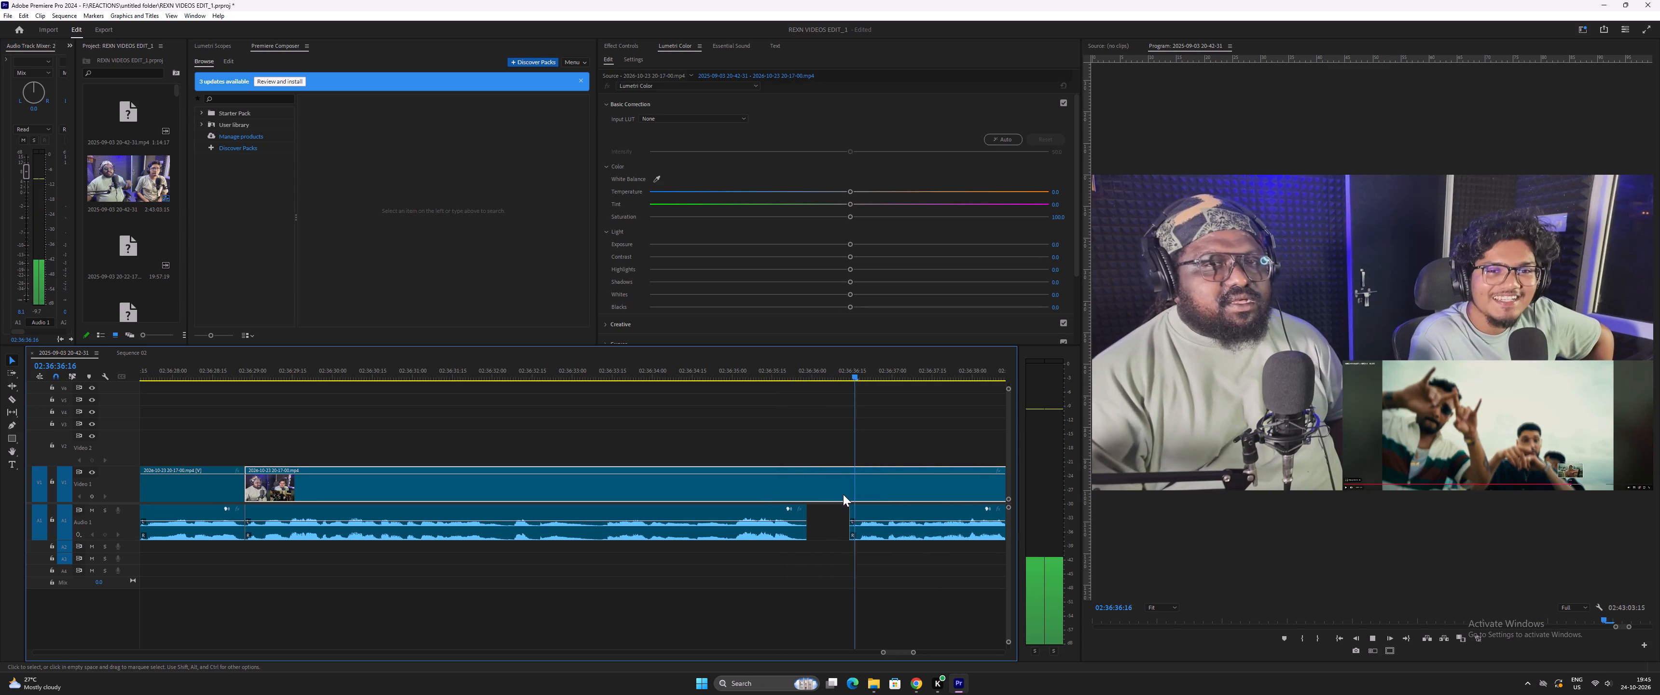
pyautogui.scroll(-17, 837, 498)
pyautogui.scroll(-5, 805, 499)
pyautogui.scroll(-6, 745, 513)
pyautogui.press('space')
pyautogui.moveTo(733, 417); pyautogui.dragTo(800, 559)
pyautogui.hotkey('ctrl', '[')
# Ripple-trim the start of the clip after the 02:36:39:18 split up to 02:36:40:13.
pyautogui.press('space')
pyautogui.press('space')
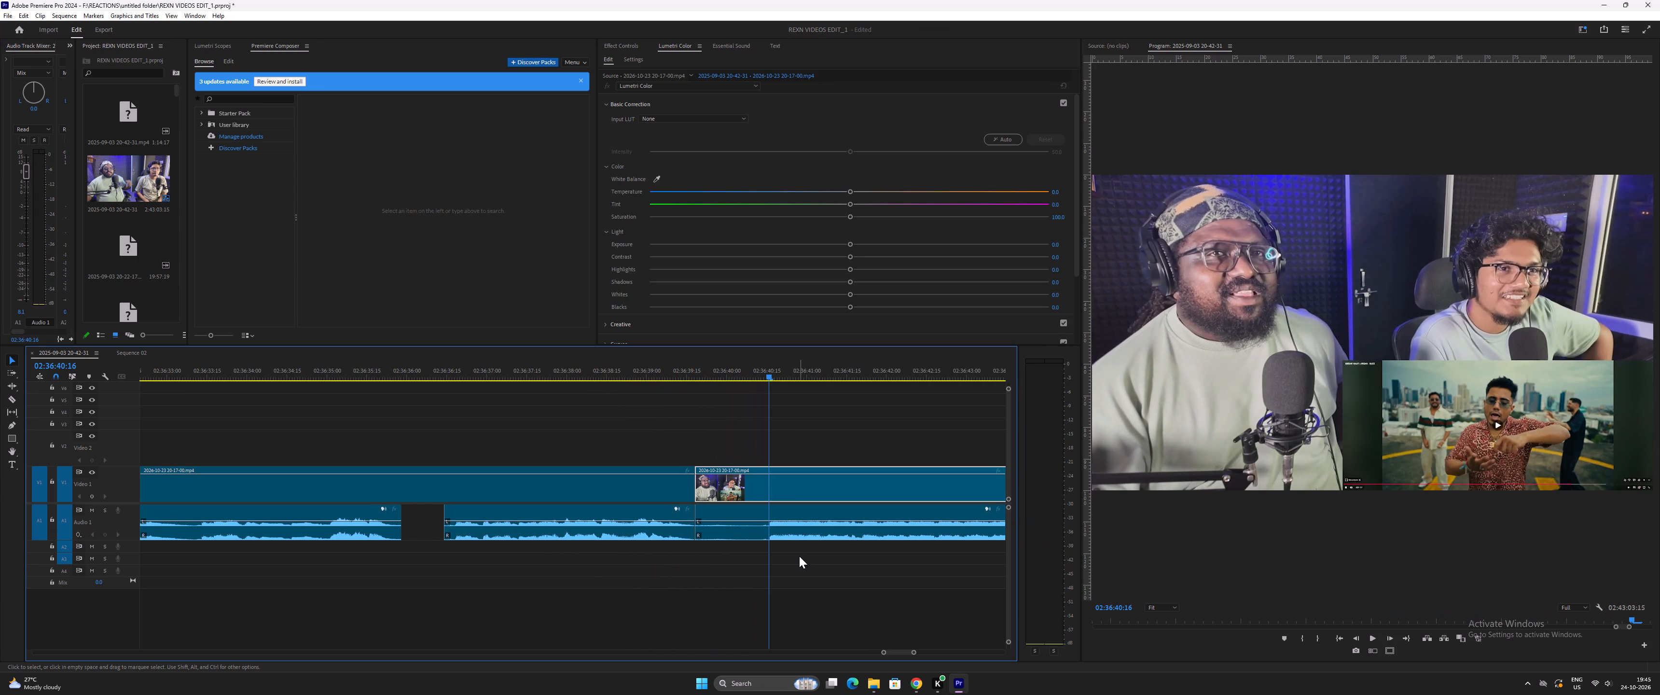
pyautogui.click(766, 374)
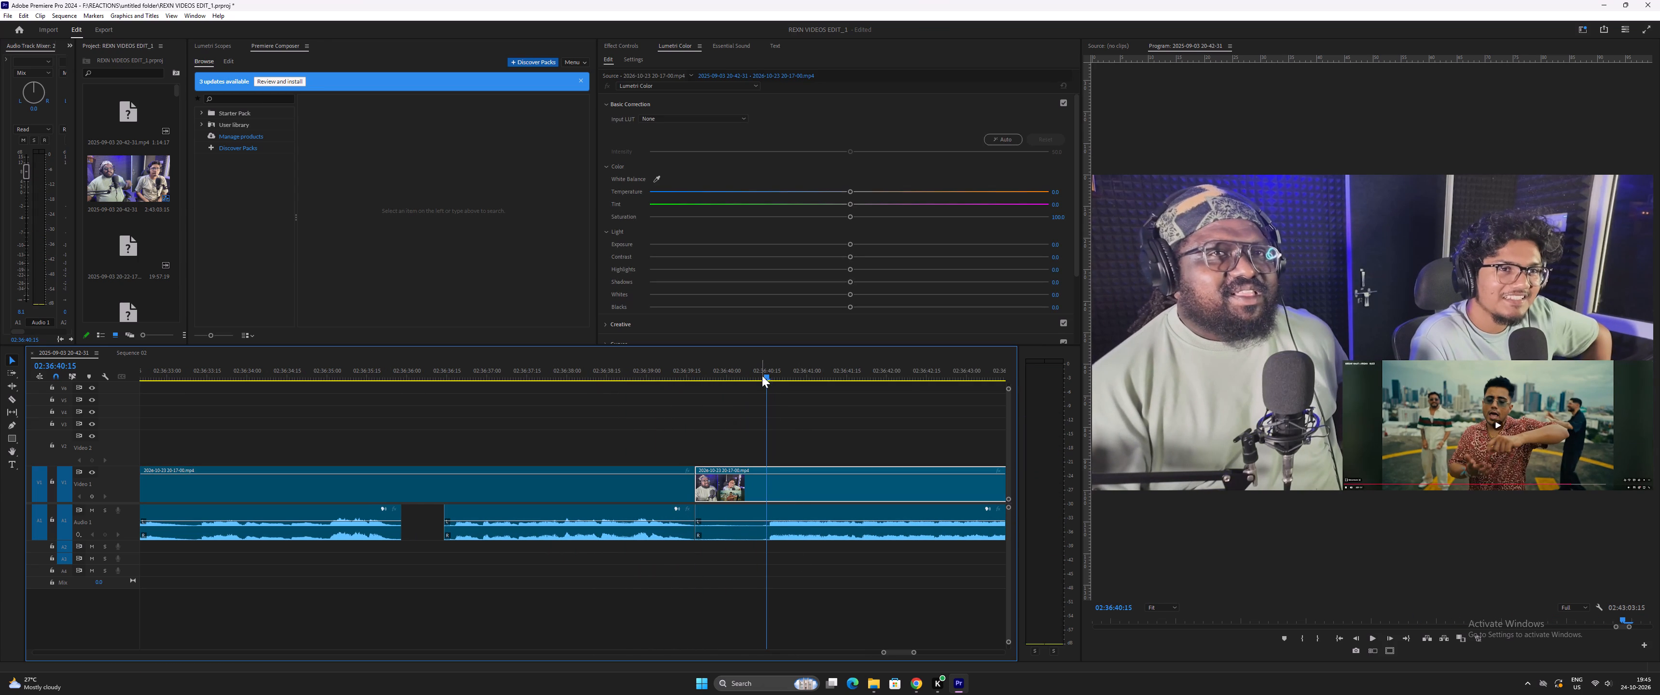
pyautogui.hotkey('ctrl', '-')
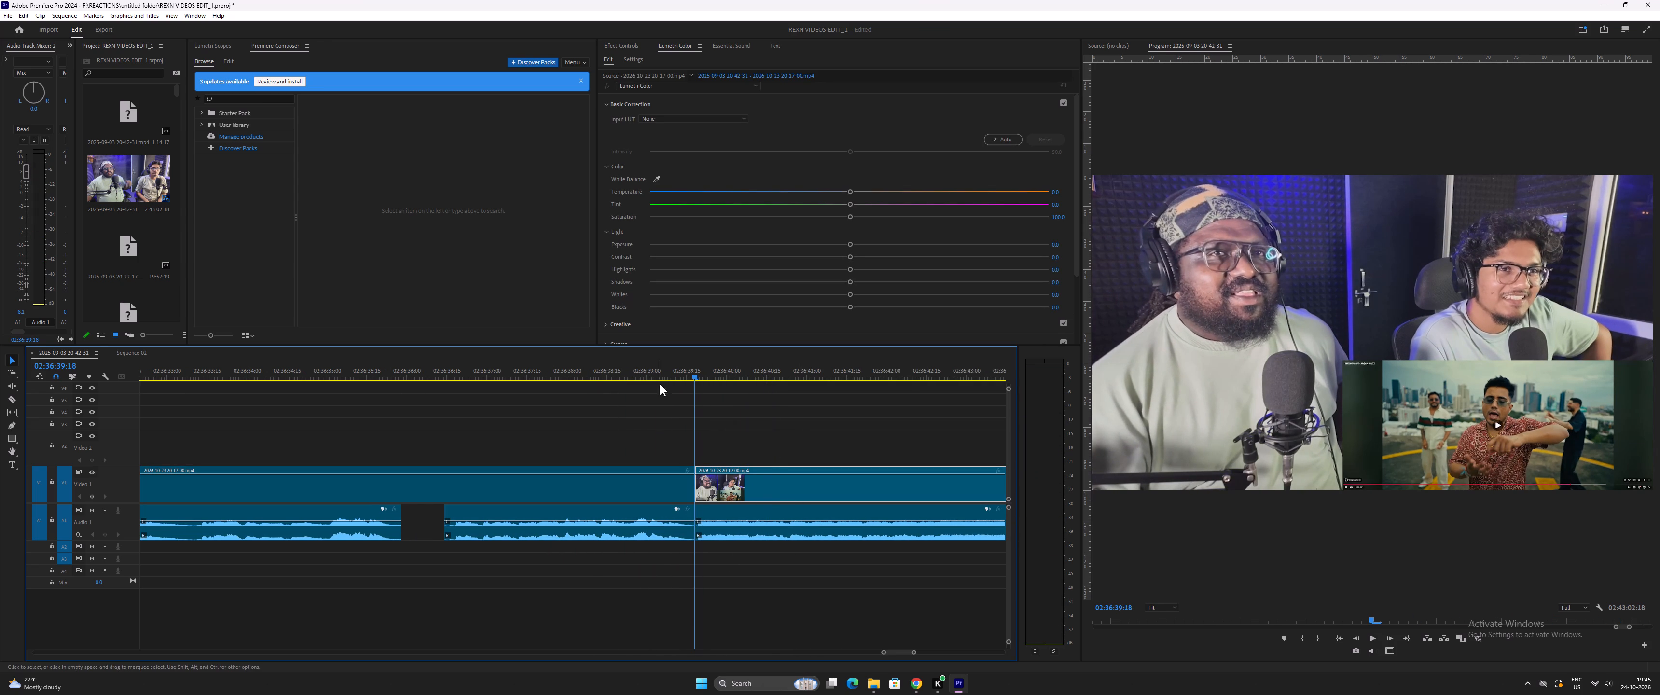
# Replay across the join at 02:36:39:18 and review the music-video section through about 02:36:56:22.
pyautogui.click(681, 366)
pyautogui.press('space')
pyautogui.press('-')
pyautogui.press('-')
pyautogui.write('--')
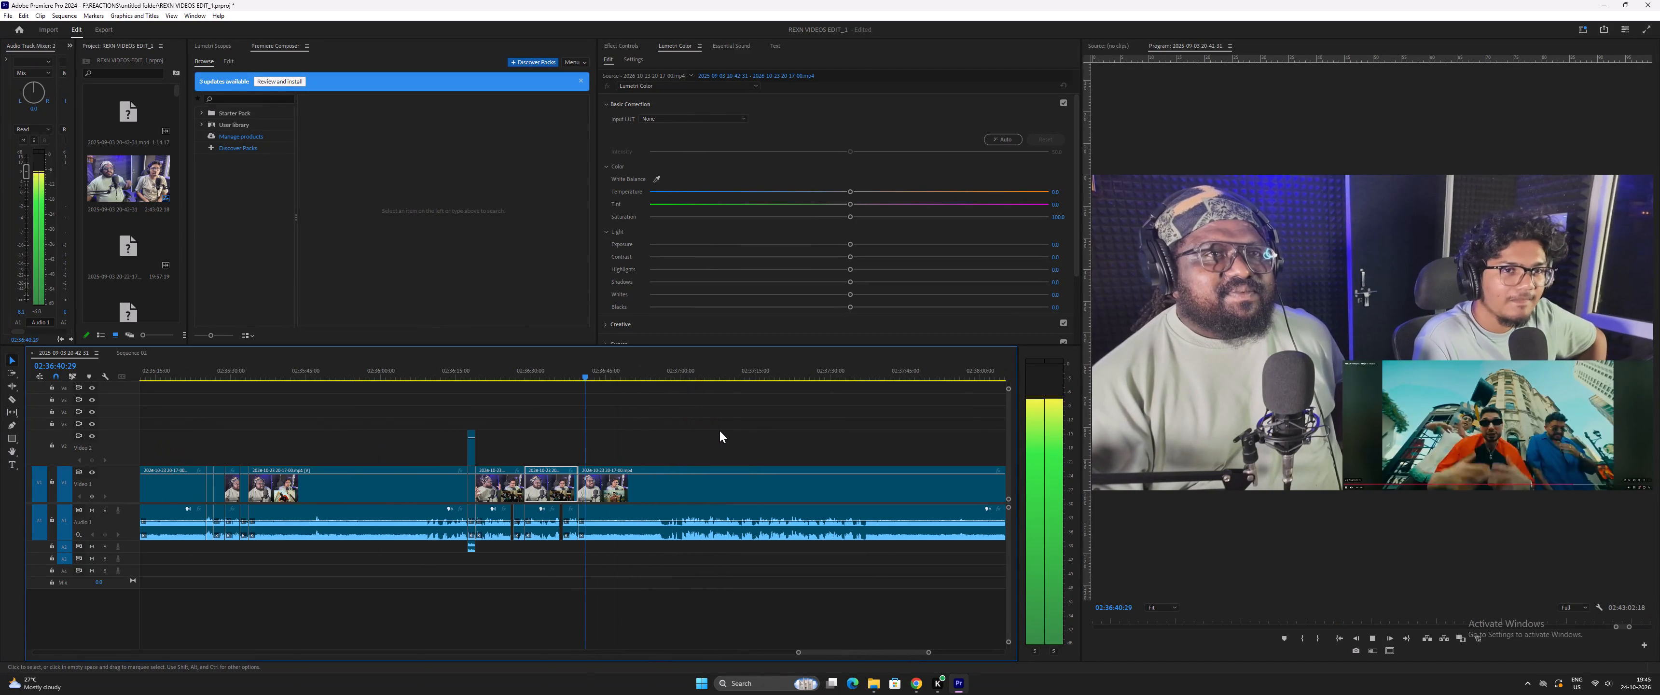
pyautogui.press('=')
pyautogui.press('=')
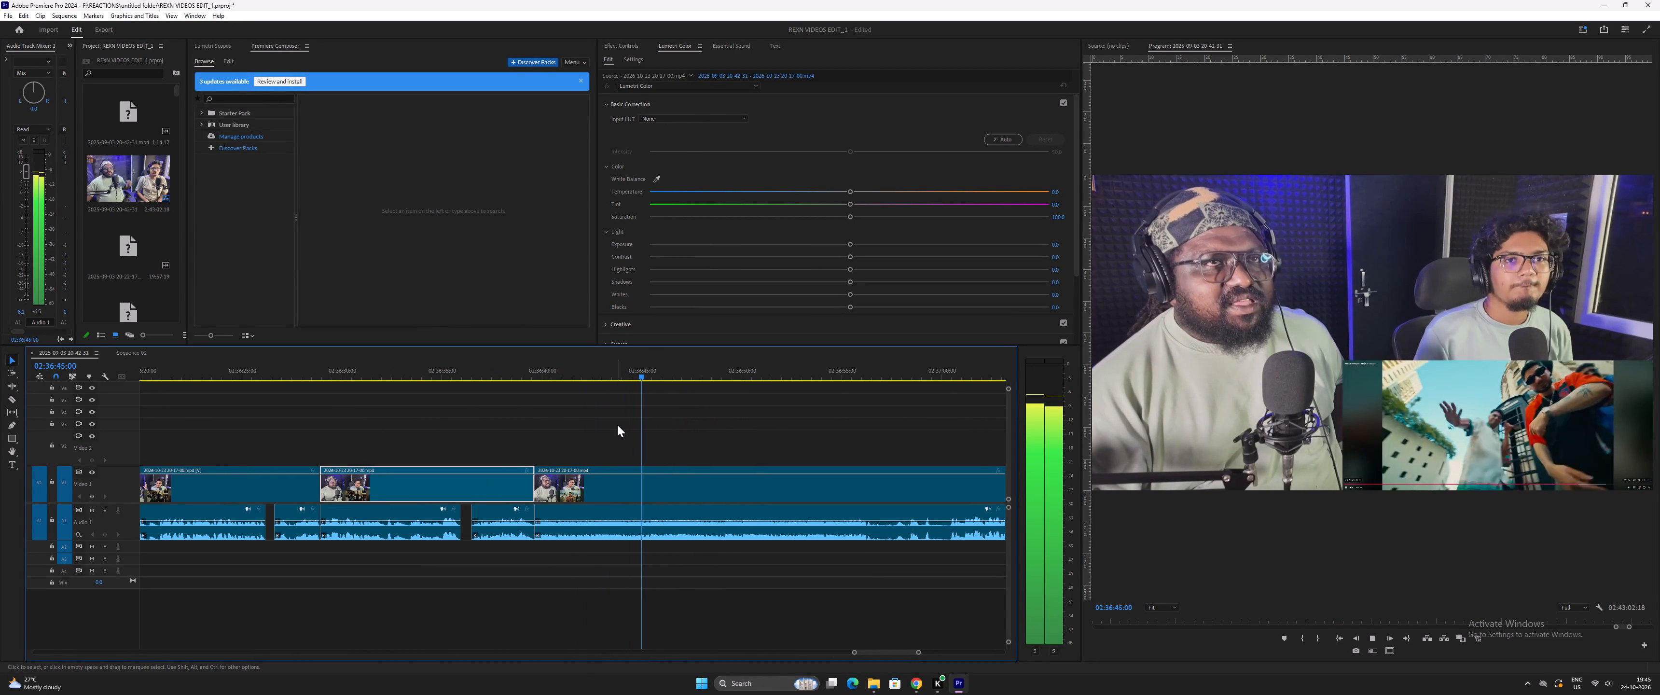
pyautogui.press('-')
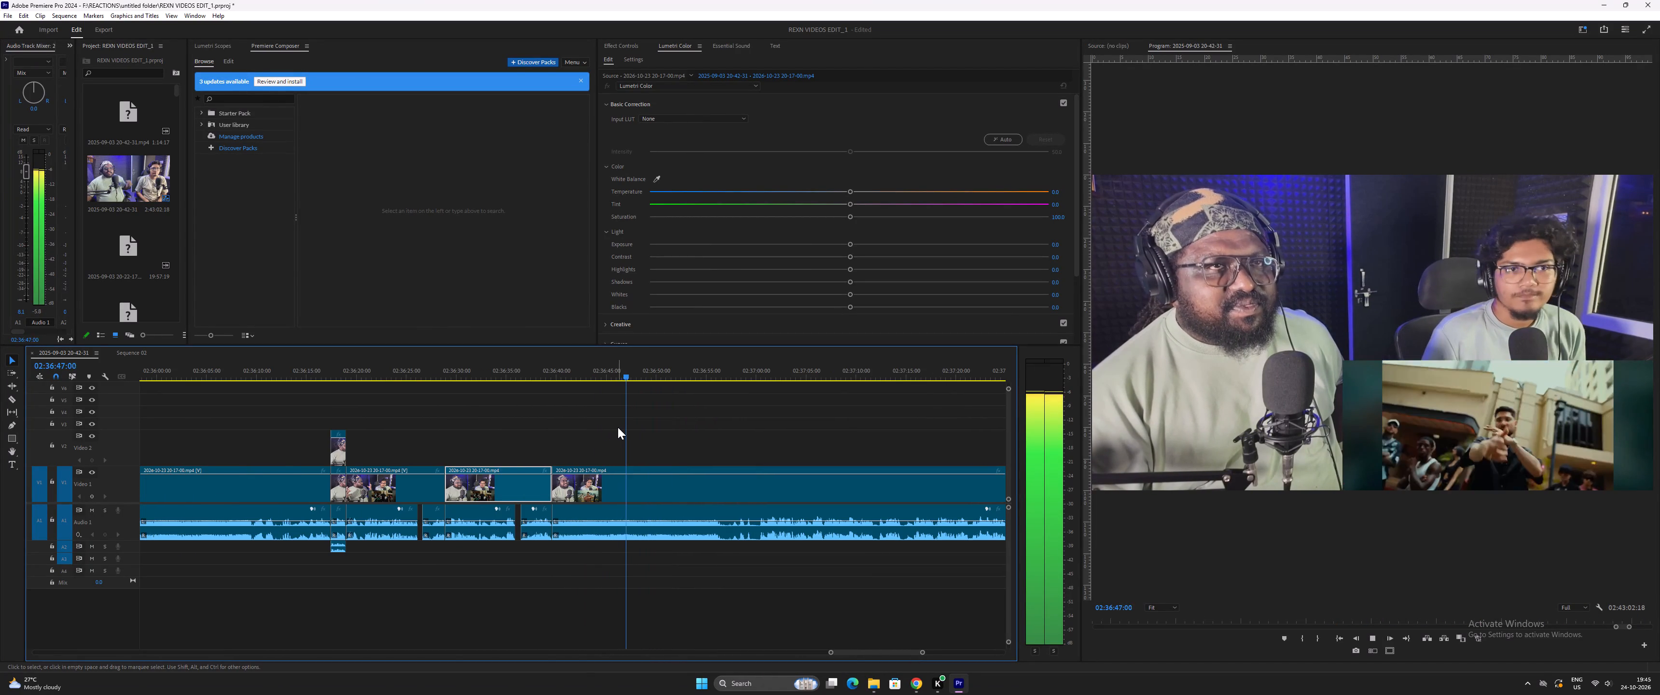
pyautogui.press('-')
pyautogui.press('-')
pyautogui.press('=')
pyautogui.press('=')
pyautogui.press('=')
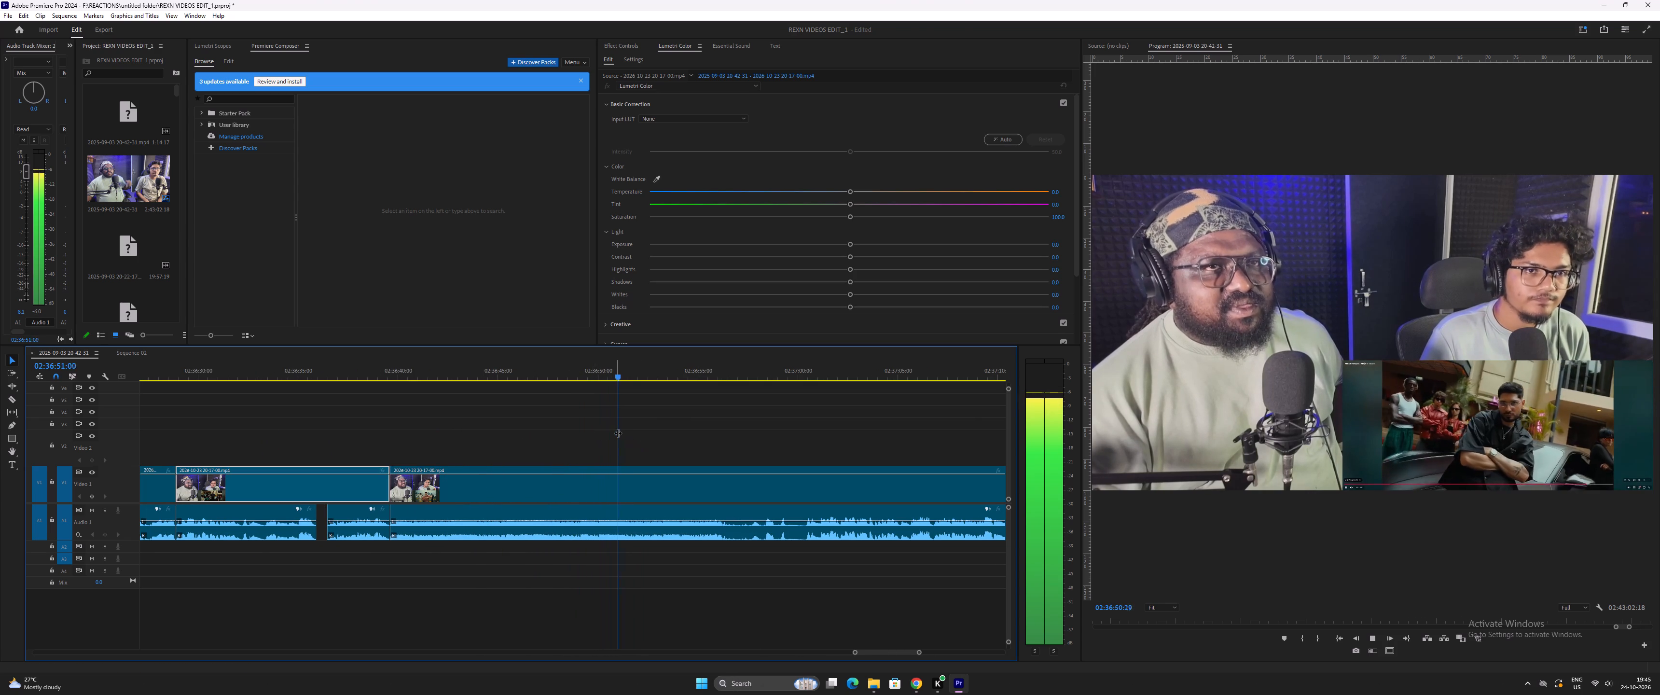
pyautogui.press('=')
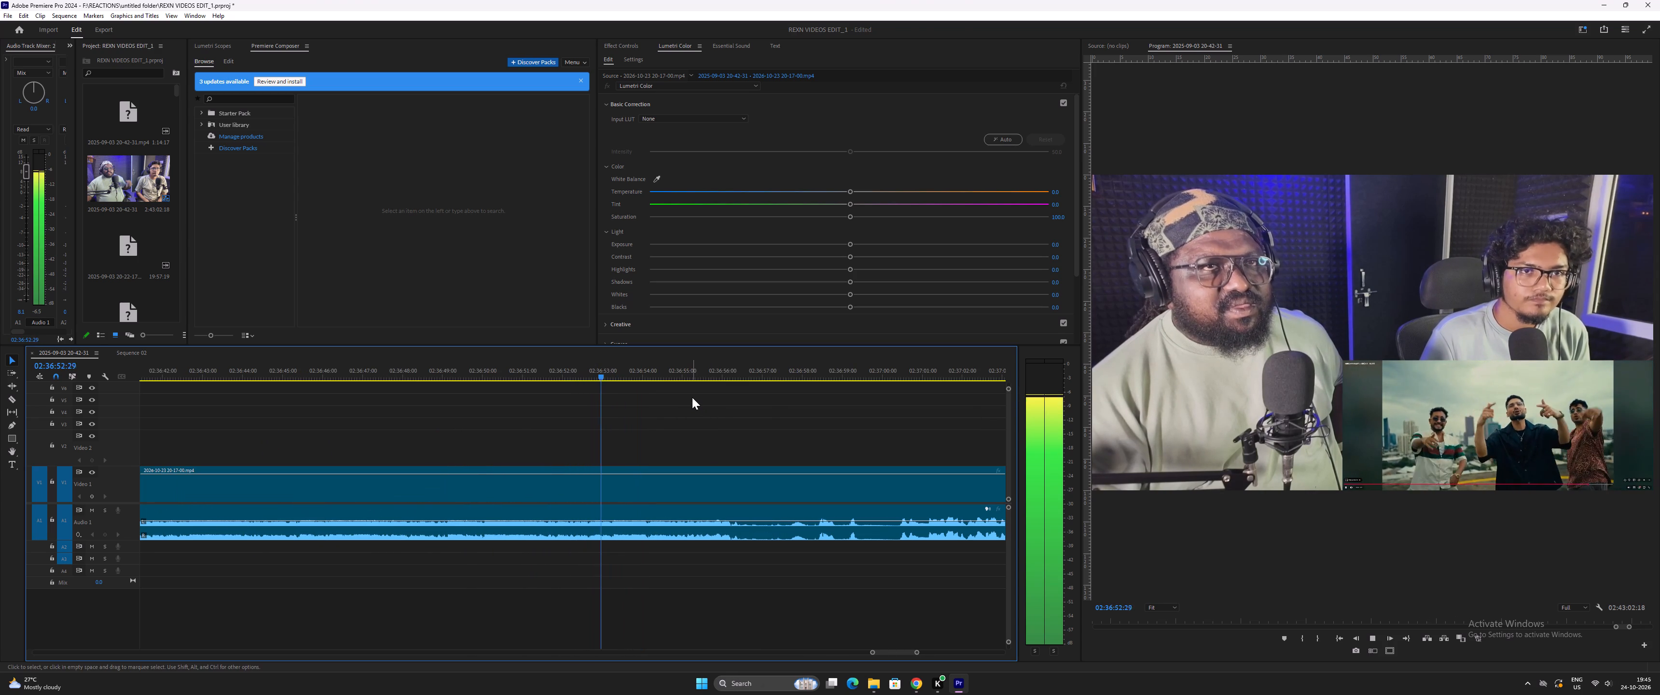
pyautogui.write('==')
pyautogui.press('space')
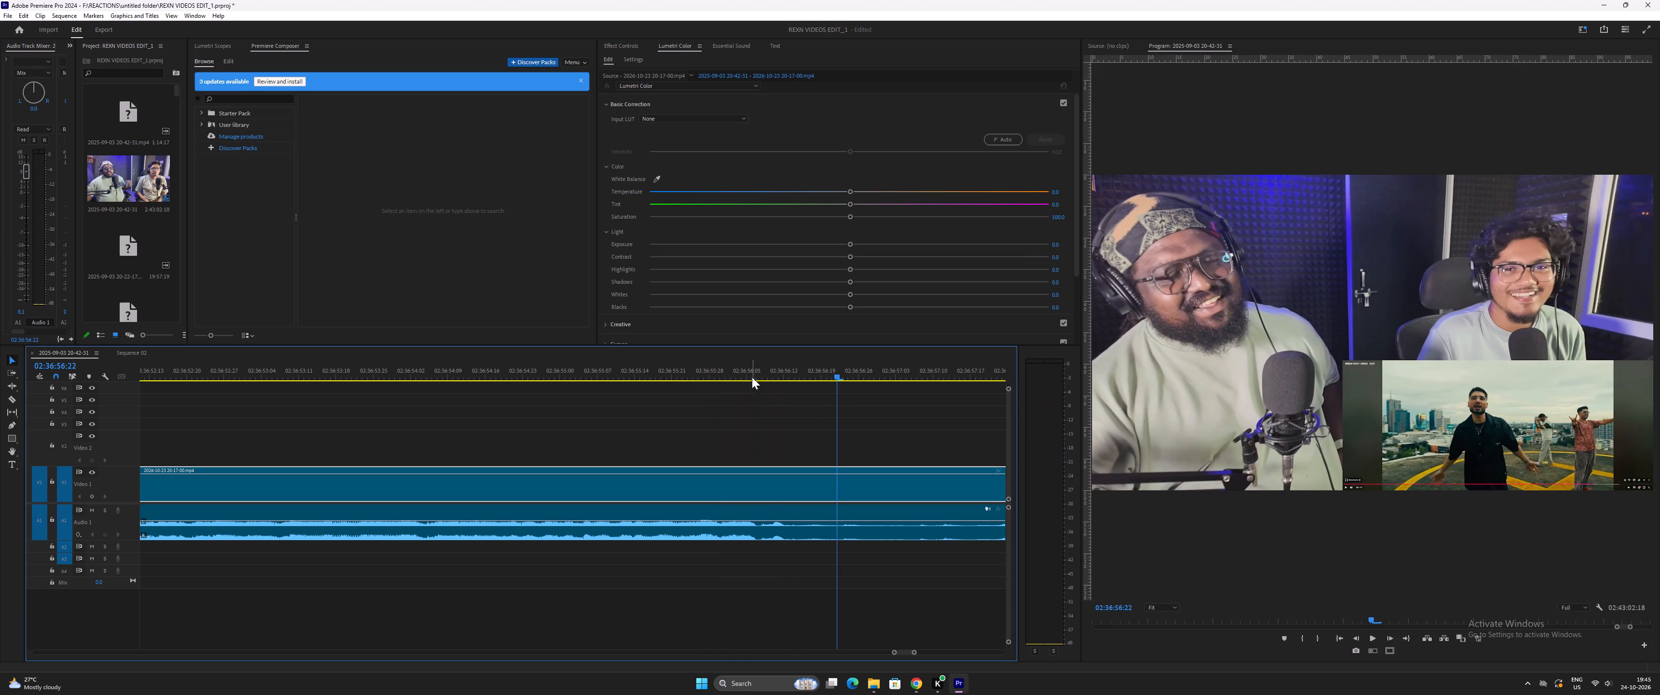
# Replay the section where the music ends and the talking resumes, and split the video and audio at 02:36:59:17.
pyautogui.click(746, 372)
pyautogui.press('space')
pyautogui.write('--=')
pyautogui.press('-')
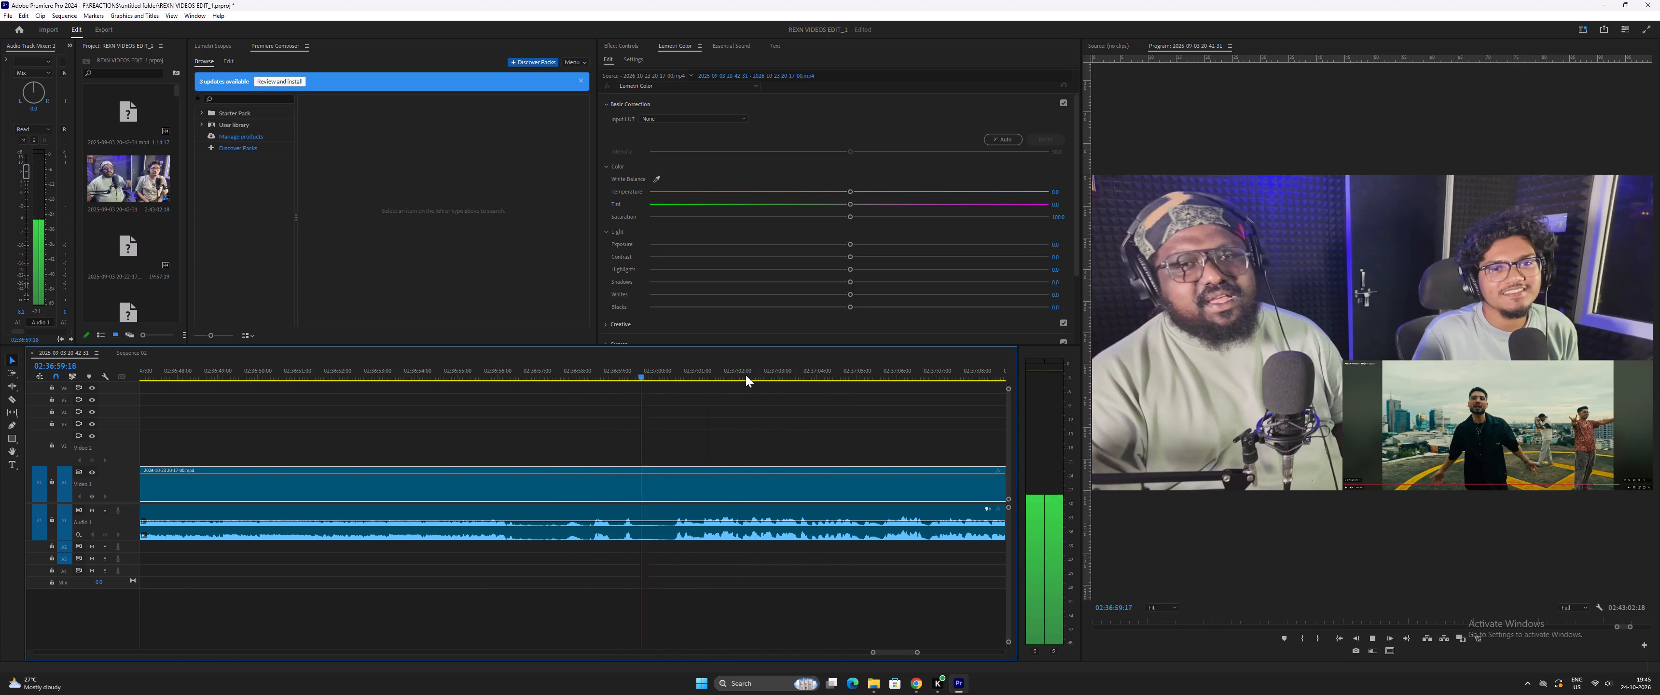
pyautogui.press('space')
pyautogui.click(627, 374)
pyautogui.press('space')
pyautogui.press('space')
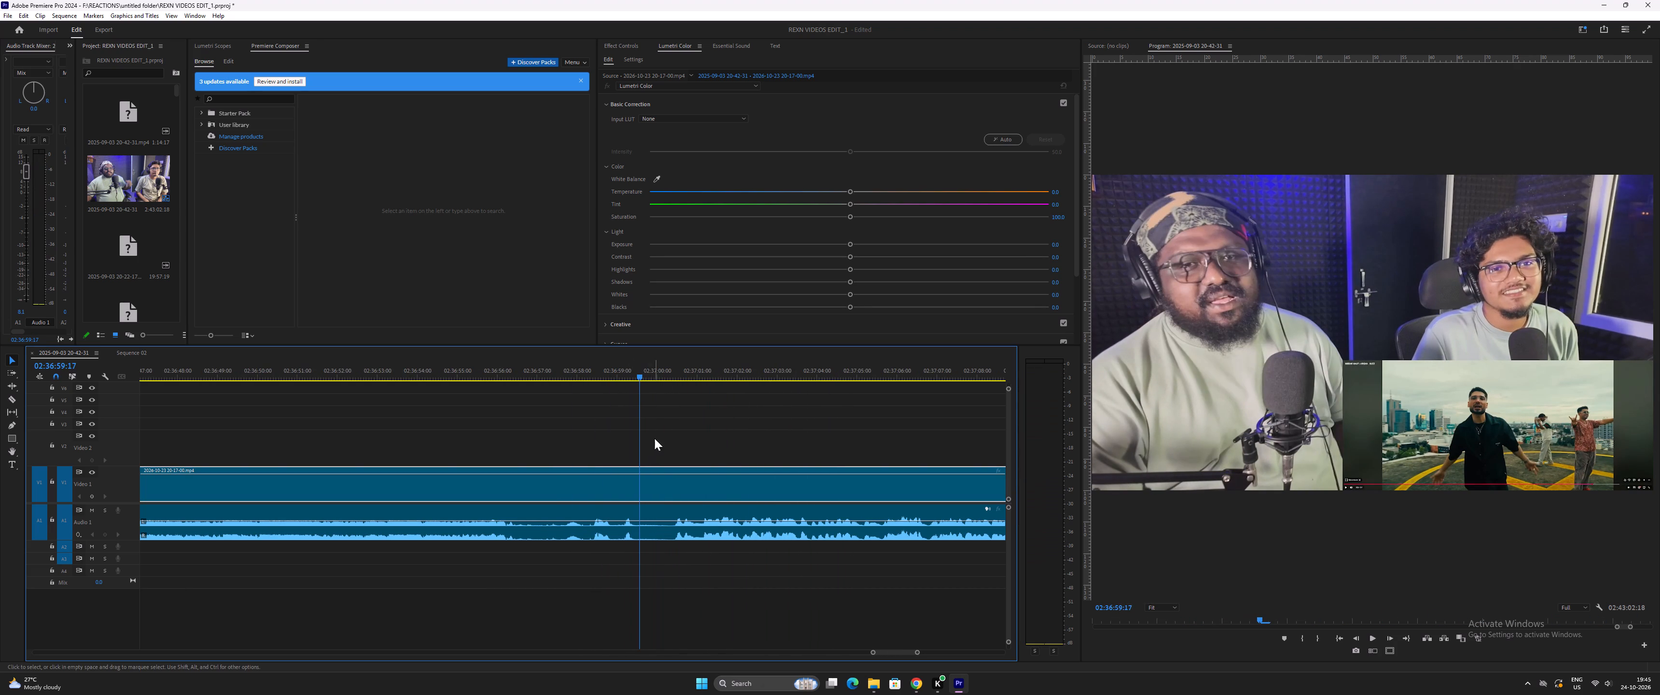
pyautogui.moveTo(654, 438); pyautogui.dragTo(706, 563)
pyautogui.hotkey('ctrl', '[')
# Ripple-trim the start of the clip after the 02:36:59:17 split up to 02:37:00:11.
pyautogui.press('space')
pyautogui.press('space')
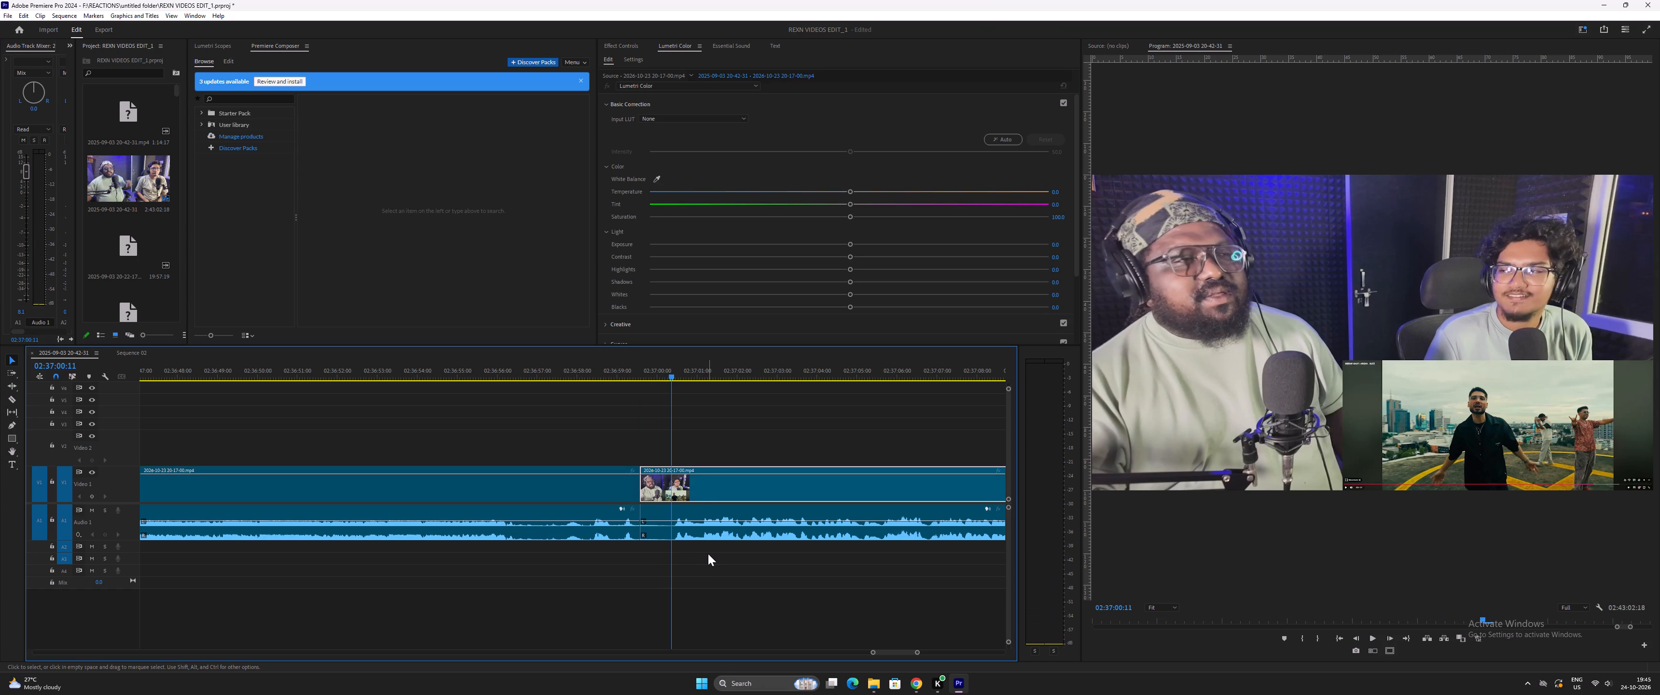
pyautogui.hotkey('ctrl', '-')
# Replay across the join at 02:36:59:17 and review the talking up to about 02:37:05:05.
pyautogui.press('space')
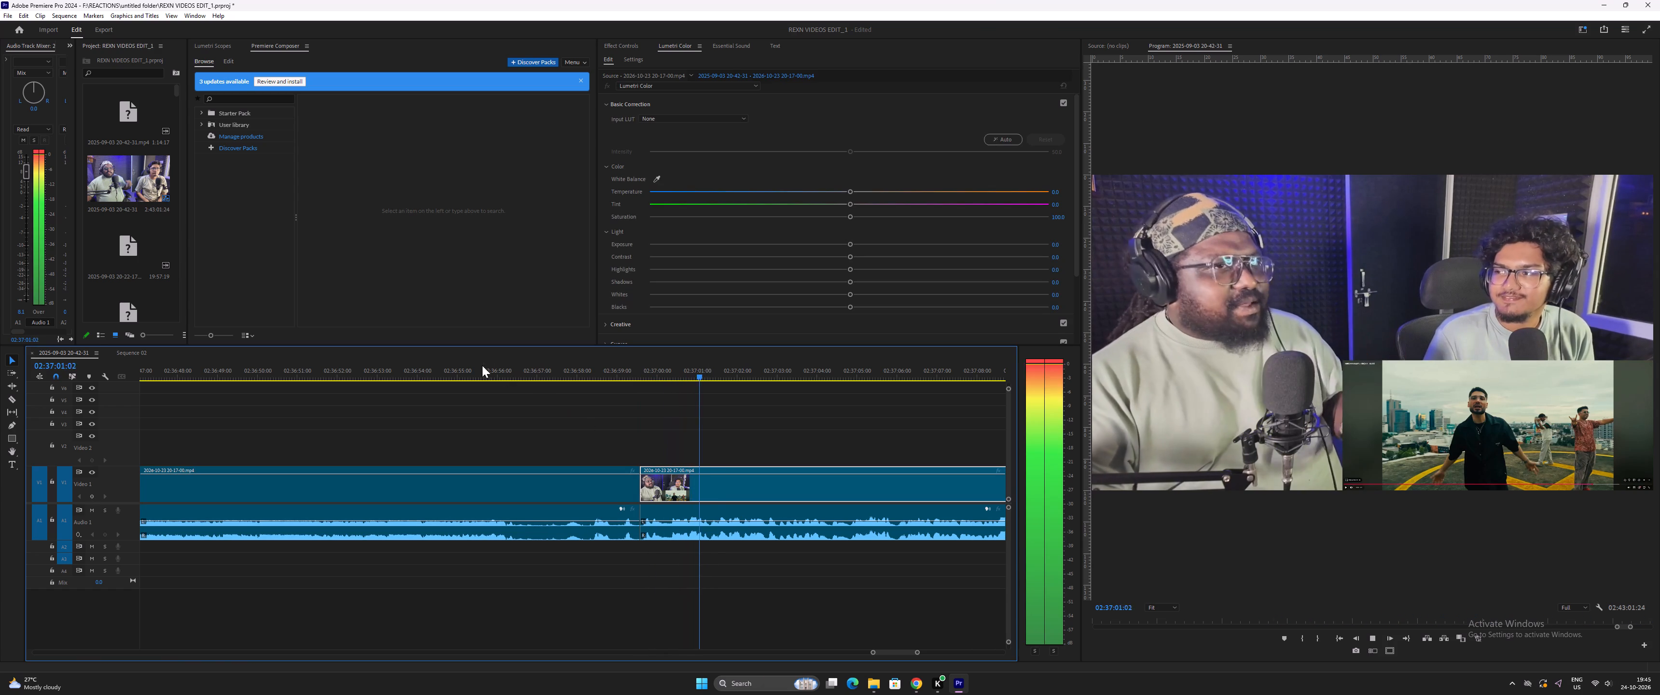
pyautogui.click(480, 365)
pyautogui.press('space')
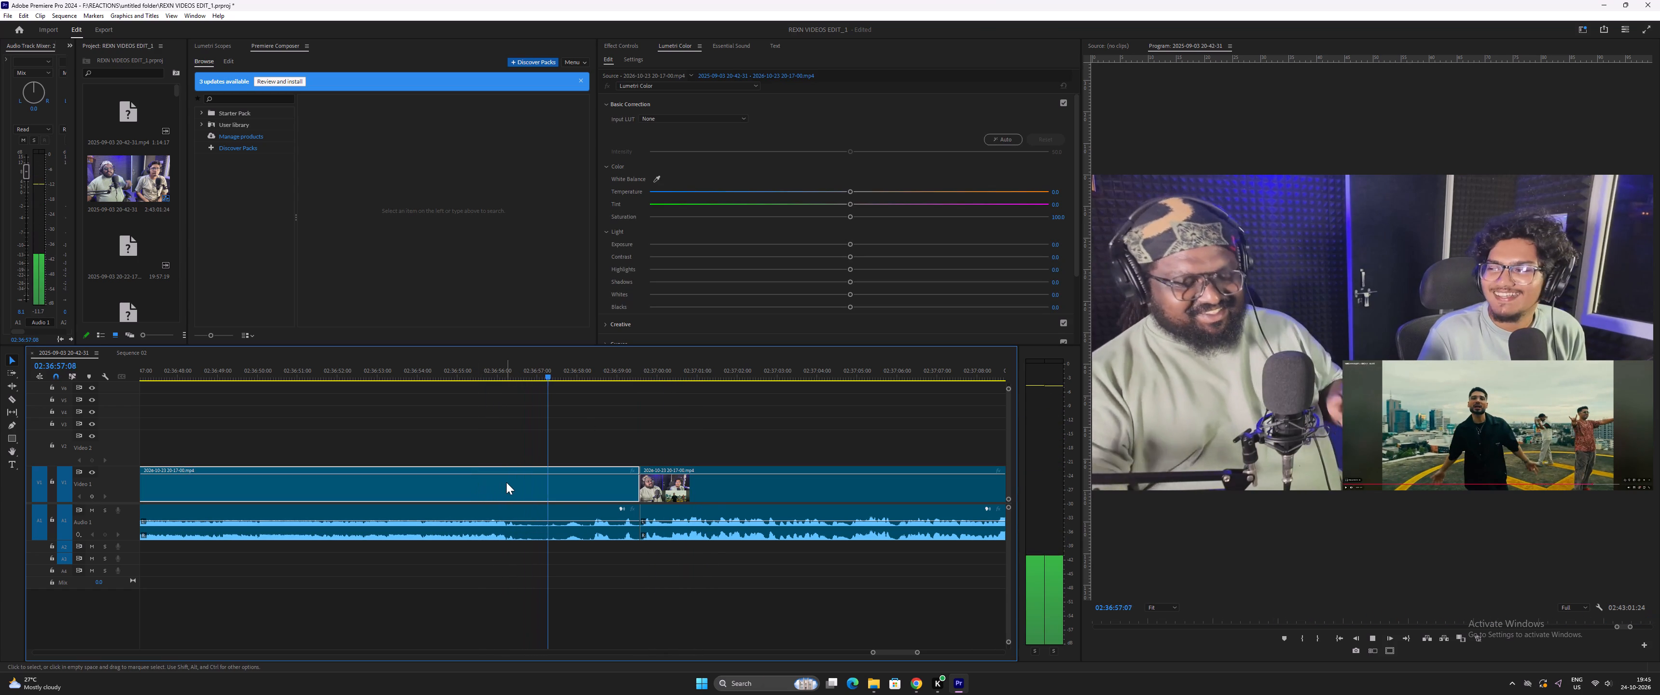
pyautogui.write('==--=')
pyautogui.press('=')
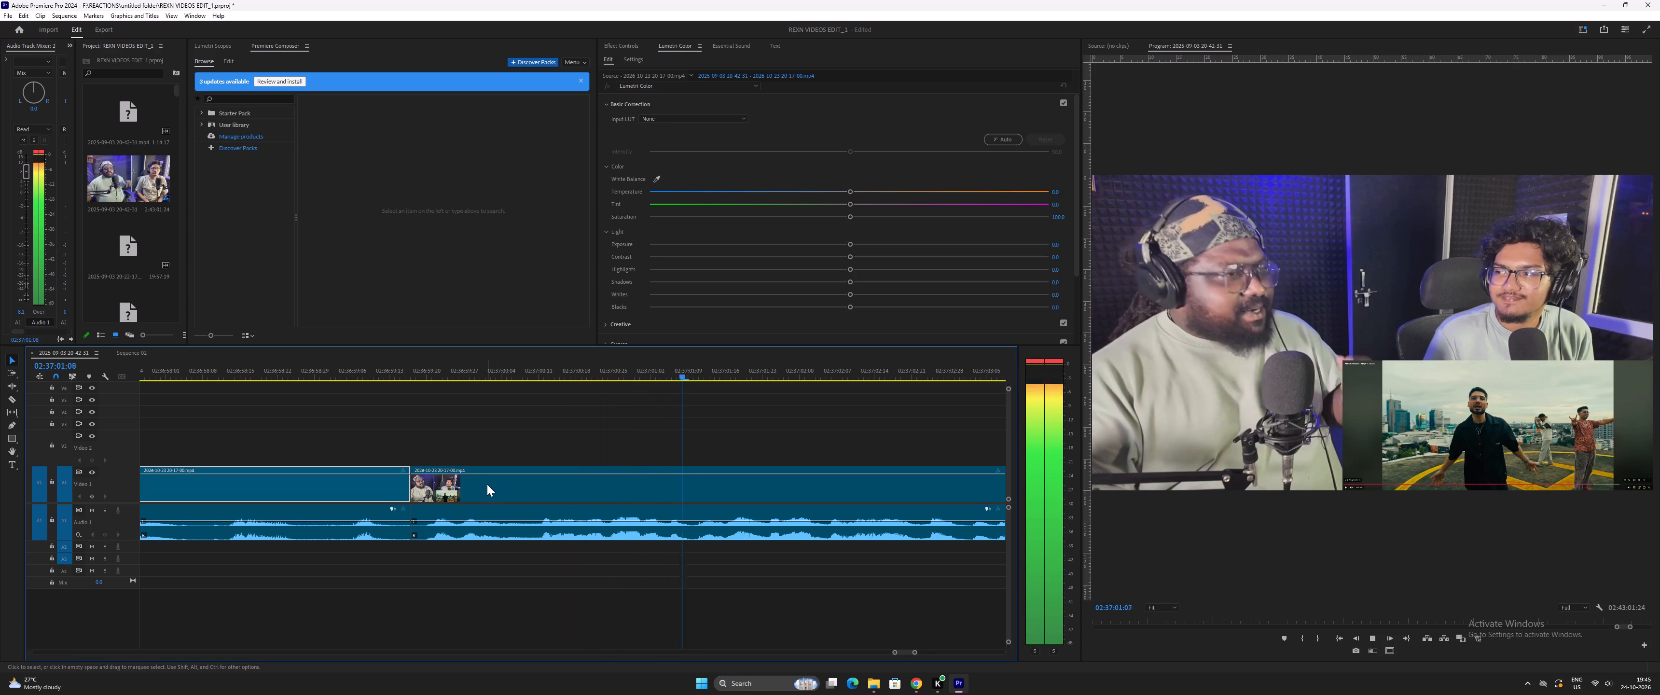
pyautogui.press('-')
pyautogui.press('-')
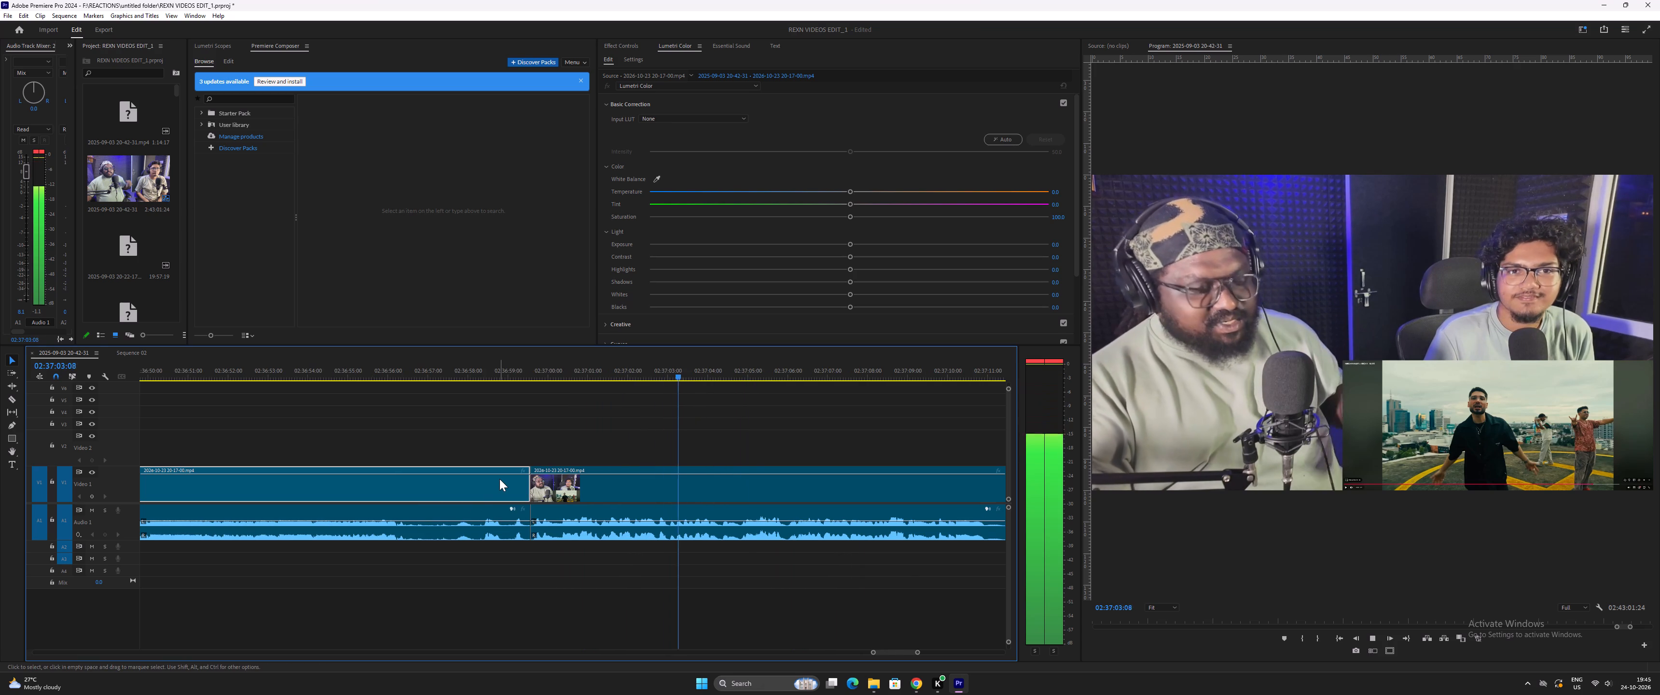
pyautogui.press('space')
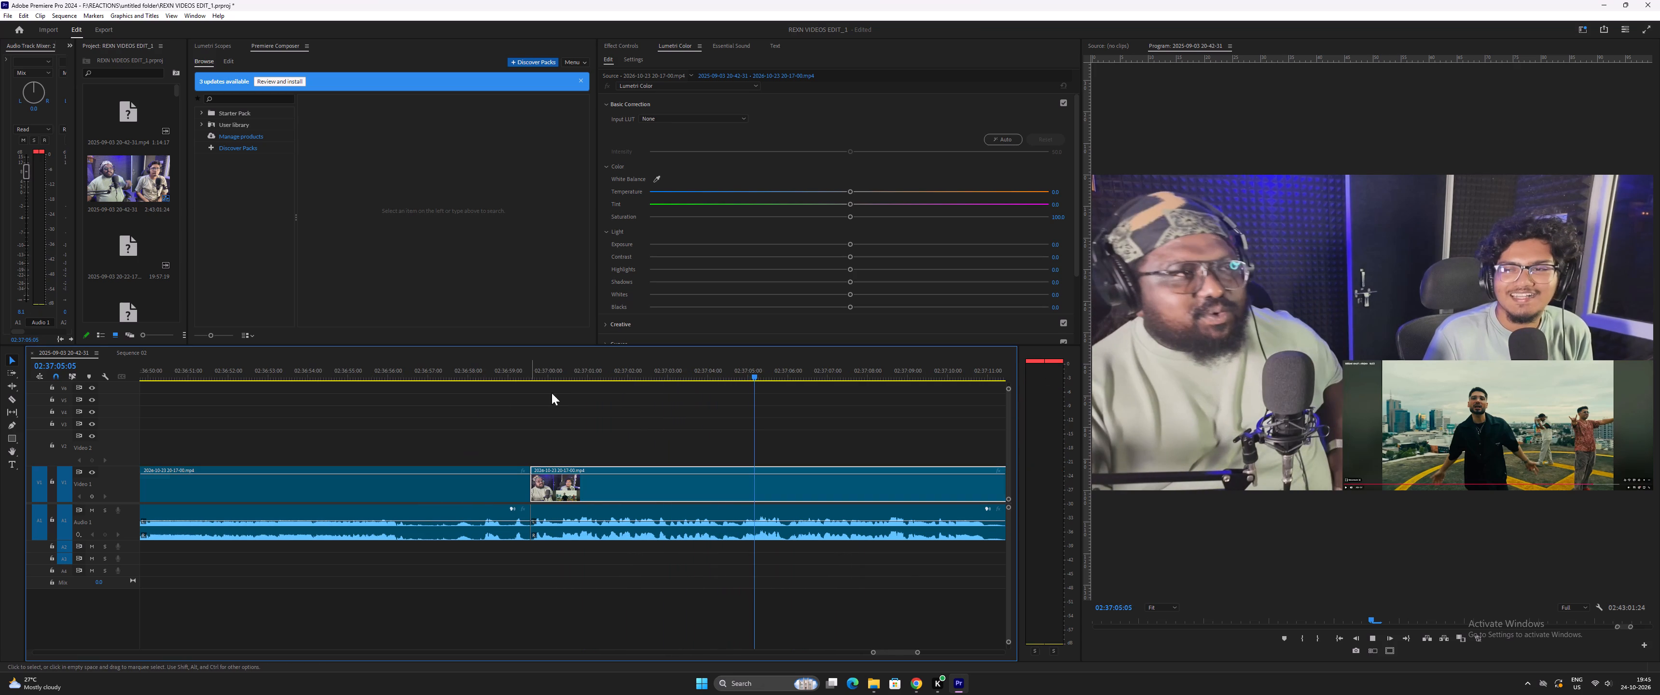
pyautogui.moveTo(558, 376); pyautogui.dragTo(566, 377)
pyautogui.press('space')
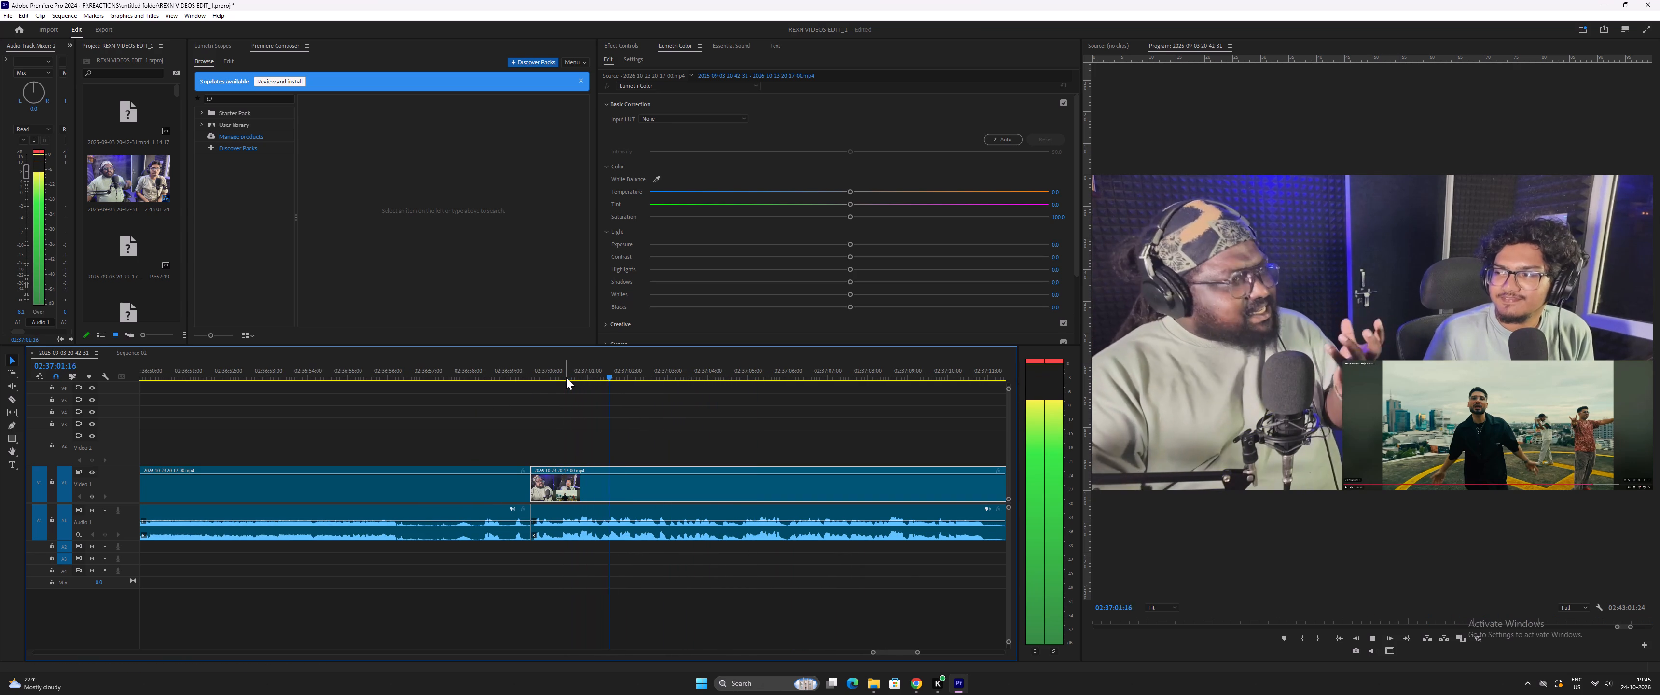
# Split the video and audio at about 02:37:01:10.
pyautogui.press('space')
pyautogui.click(599, 369)
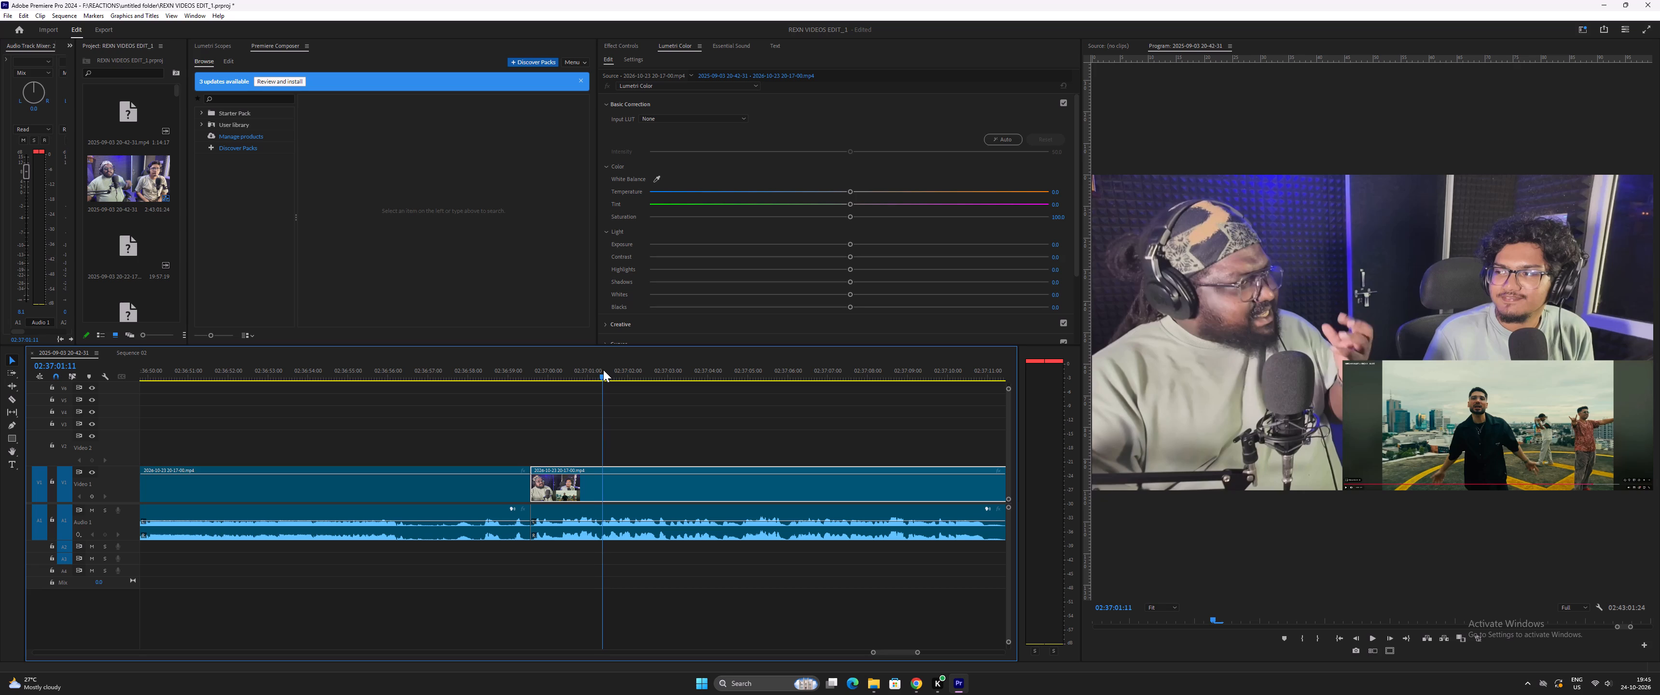
pyautogui.moveTo(624, 423); pyautogui.dragTo(719, 585)
pyautogui.hotkey('ctrl', '[')
# Play on from the split at about 02:37:01:10 and split the video and audio again at 02:37:02:21.
pyautogui.press('space')
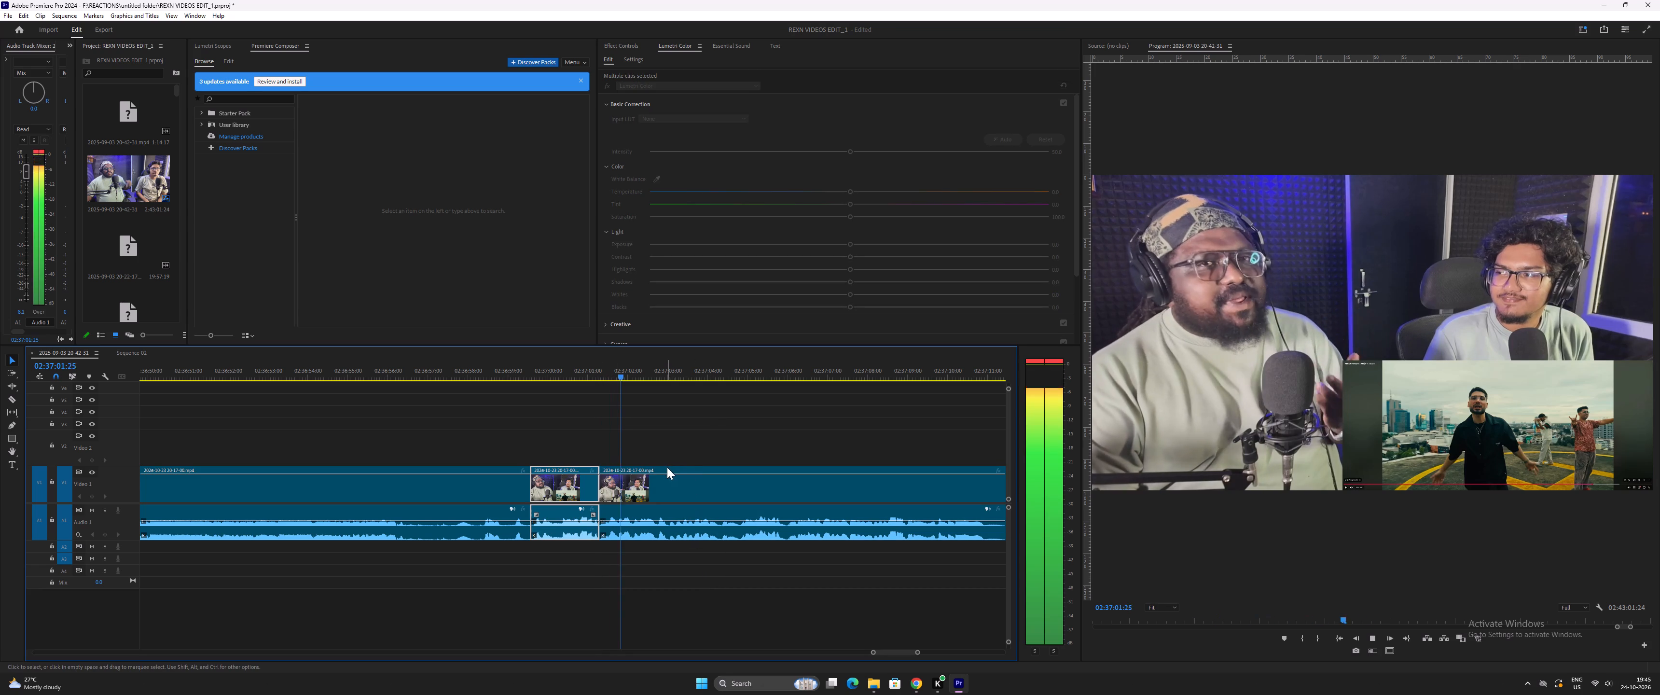
pyautogui.press('space')
pyautogui.press('space')
pyautogui.press('space')
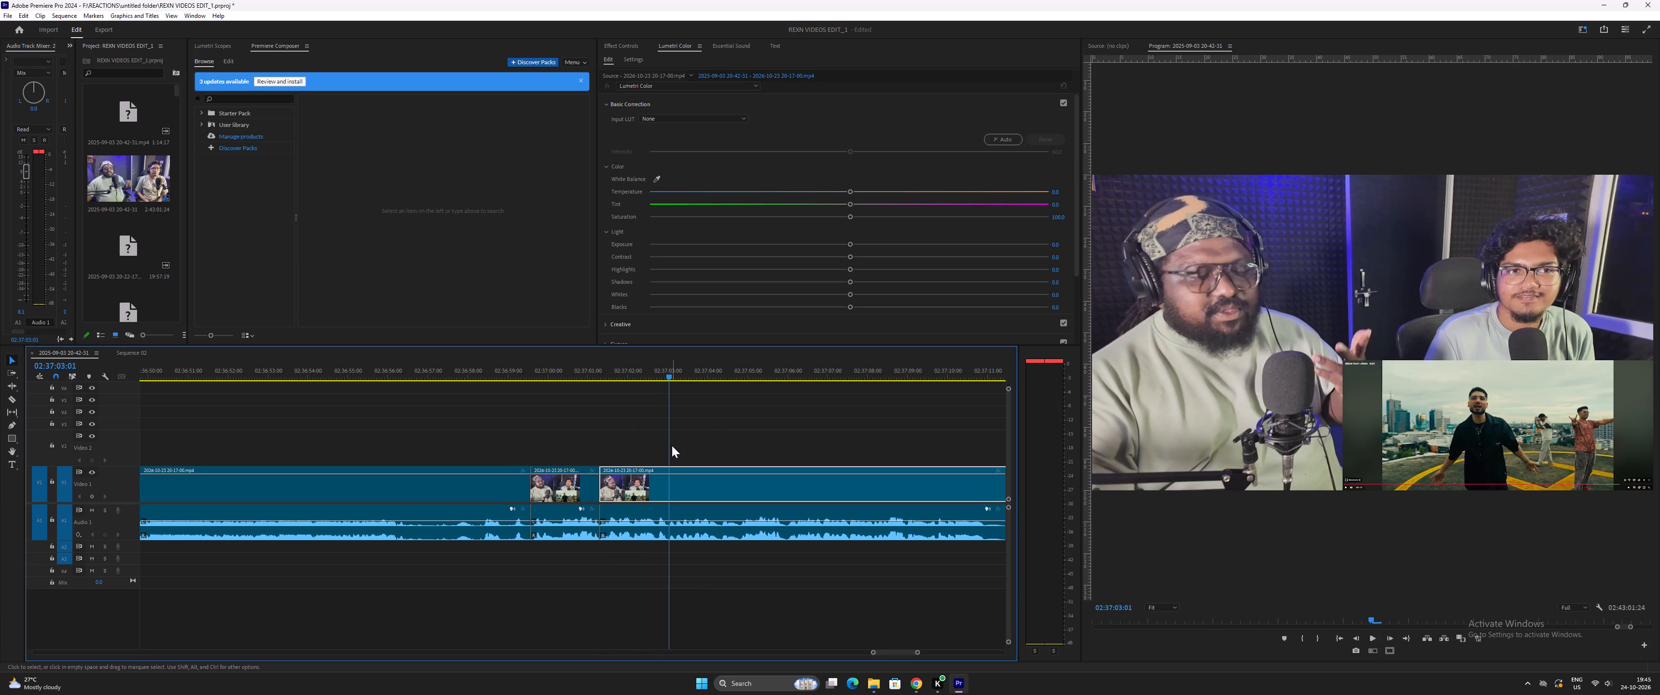
pyautogui.moveTo(660, 374); pyautogui.dragTo(656, 373)
pyautogui.moveTo(689, 433); pyautogui.dragTo(745, 572)
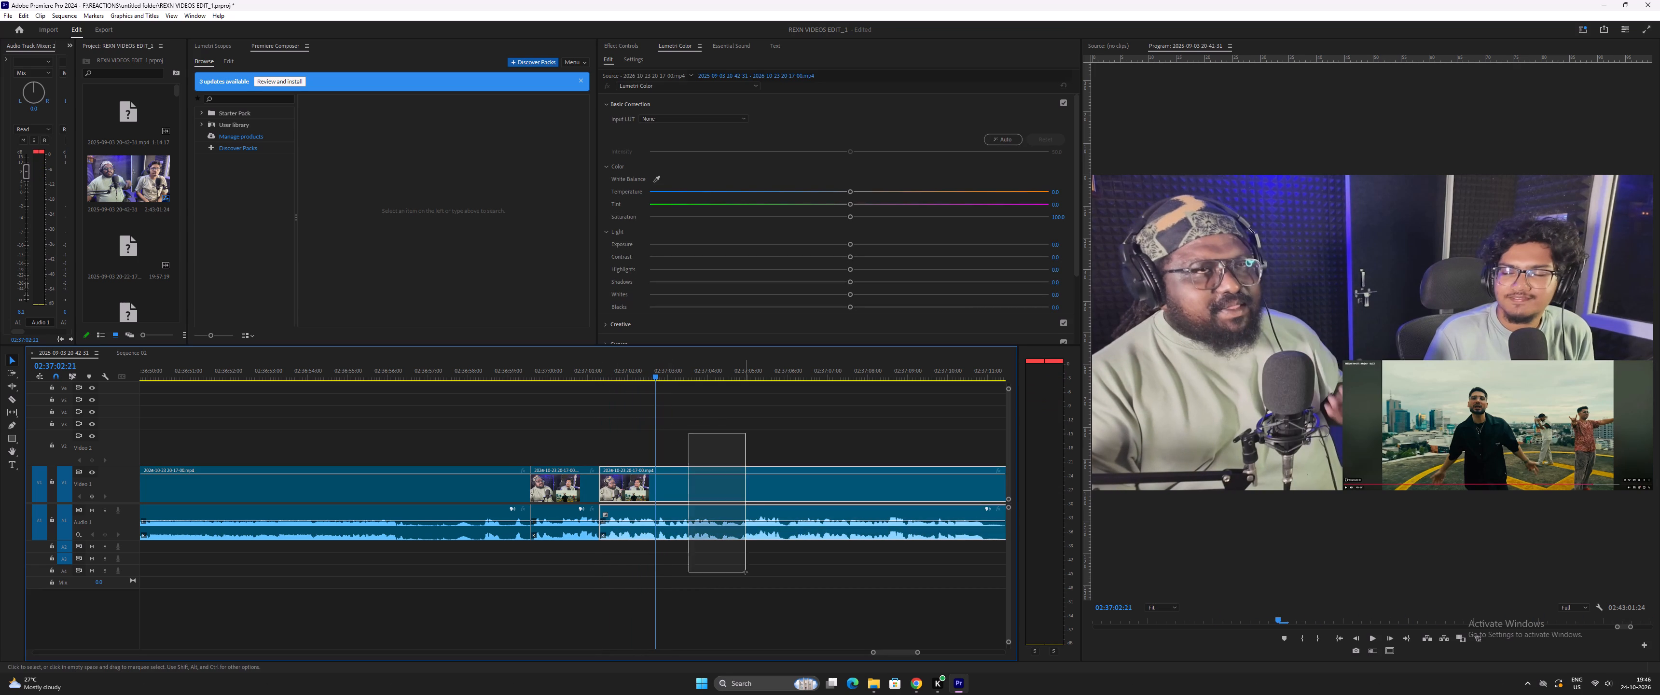
pyautogui.moveTo(745, 572); pyautogui.dragTo(745, 572)
pyautogui.hotkey('ctrl', '[')
# Duplicate the short segment ending at 02:37:02:21, copying its video onto Video 2 and its audio onto Audio 2.
pyautogui.keyDown('alt'); pyautogui.moveTo(631, 494); pyautogui.dragTo(626, 477); pyautogui.keyUp('alt')
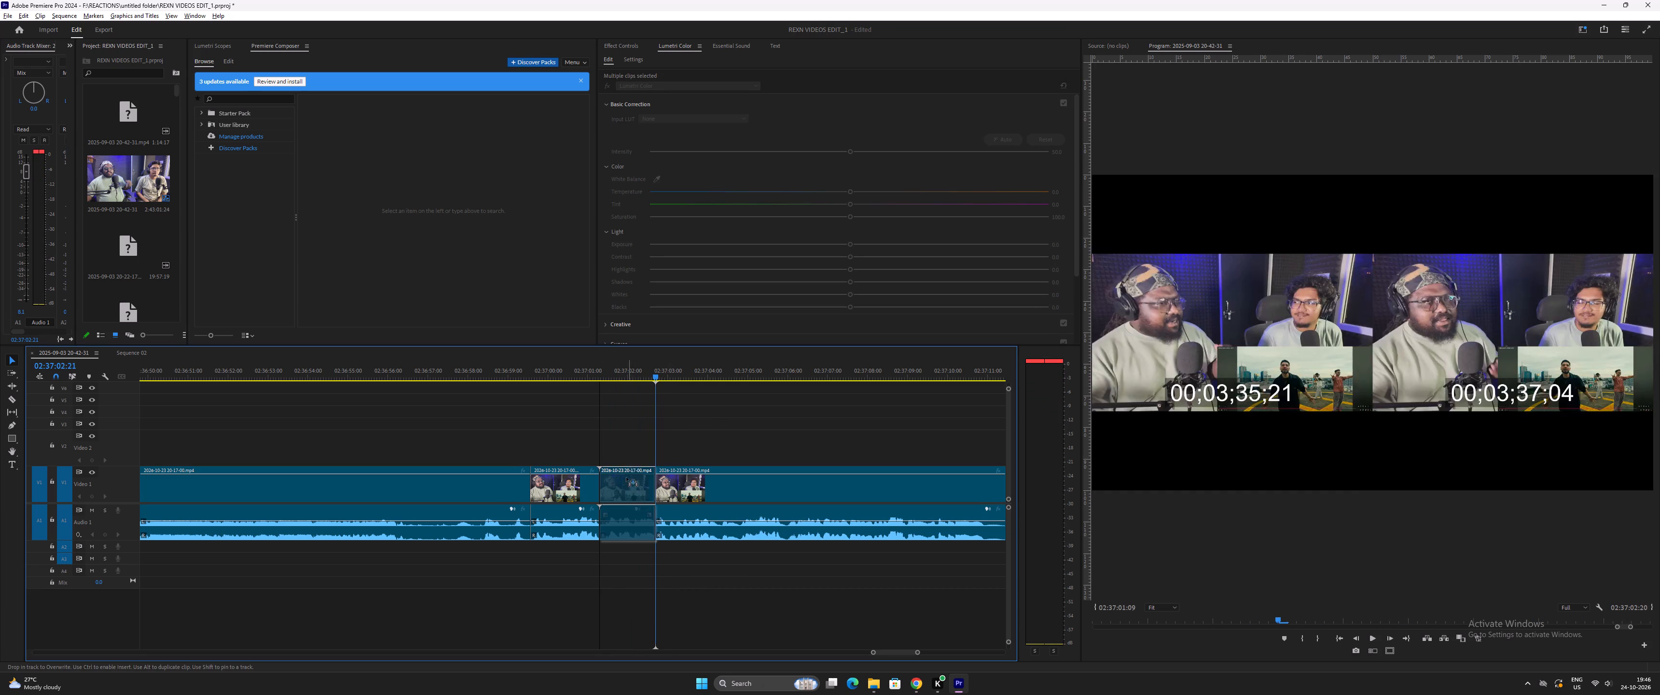
pyautogui.keyDown('alt'); pyautogui.moveTo(626, 477); pyautogui.dragTo(625, 459); pyautogui.keyUp('alt')
pyautogui.keyDown('alt'); pyautogui.moveTo(624, 533); pyautogui.dragTo(626, 547); pyautogui.keyUp('alt')
# Review the talking after 02:37:02:21 and split only the Audio 1 clip at 02:37:10:29.
pyautogui.press('space')
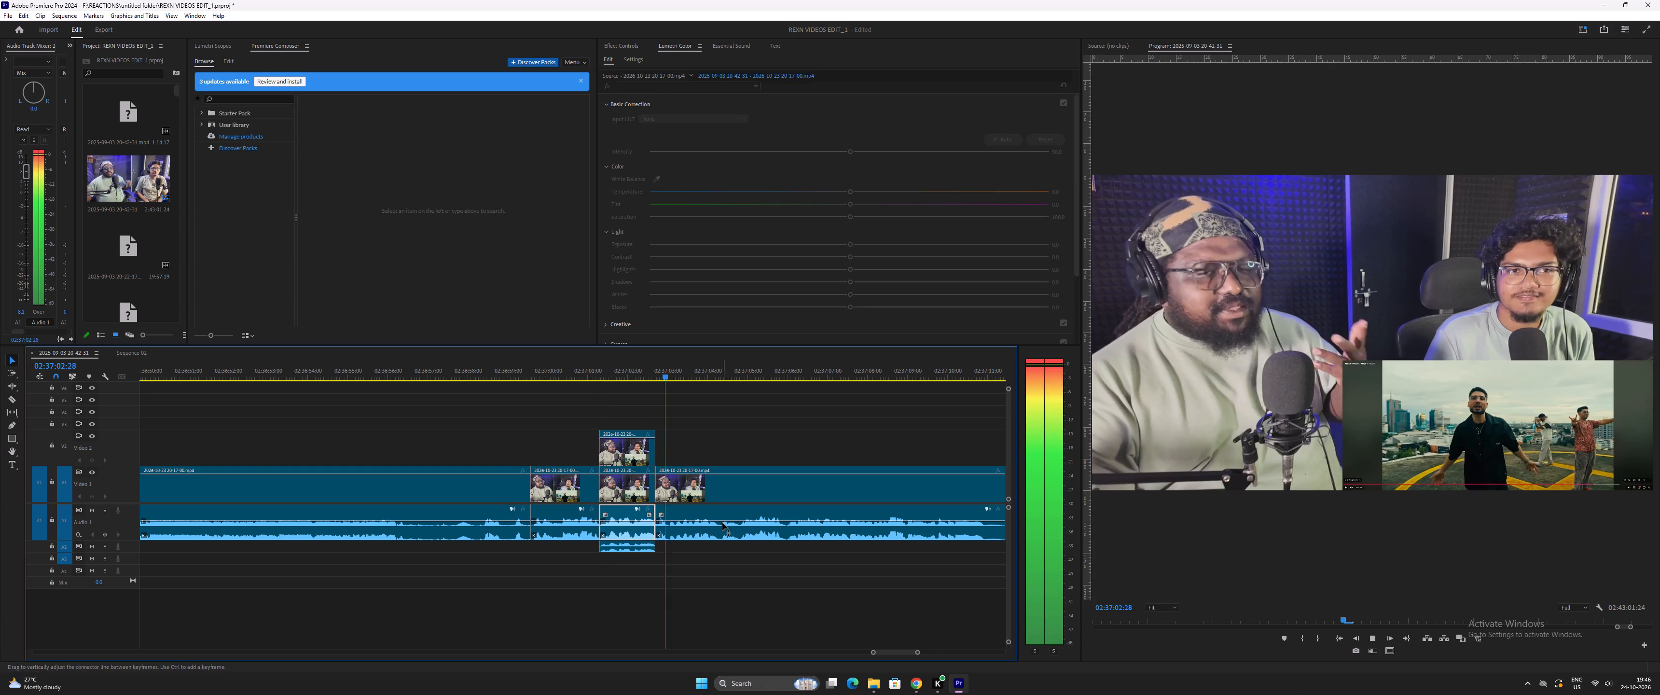
pyautogui.press('-')
pyautogui.press('=')
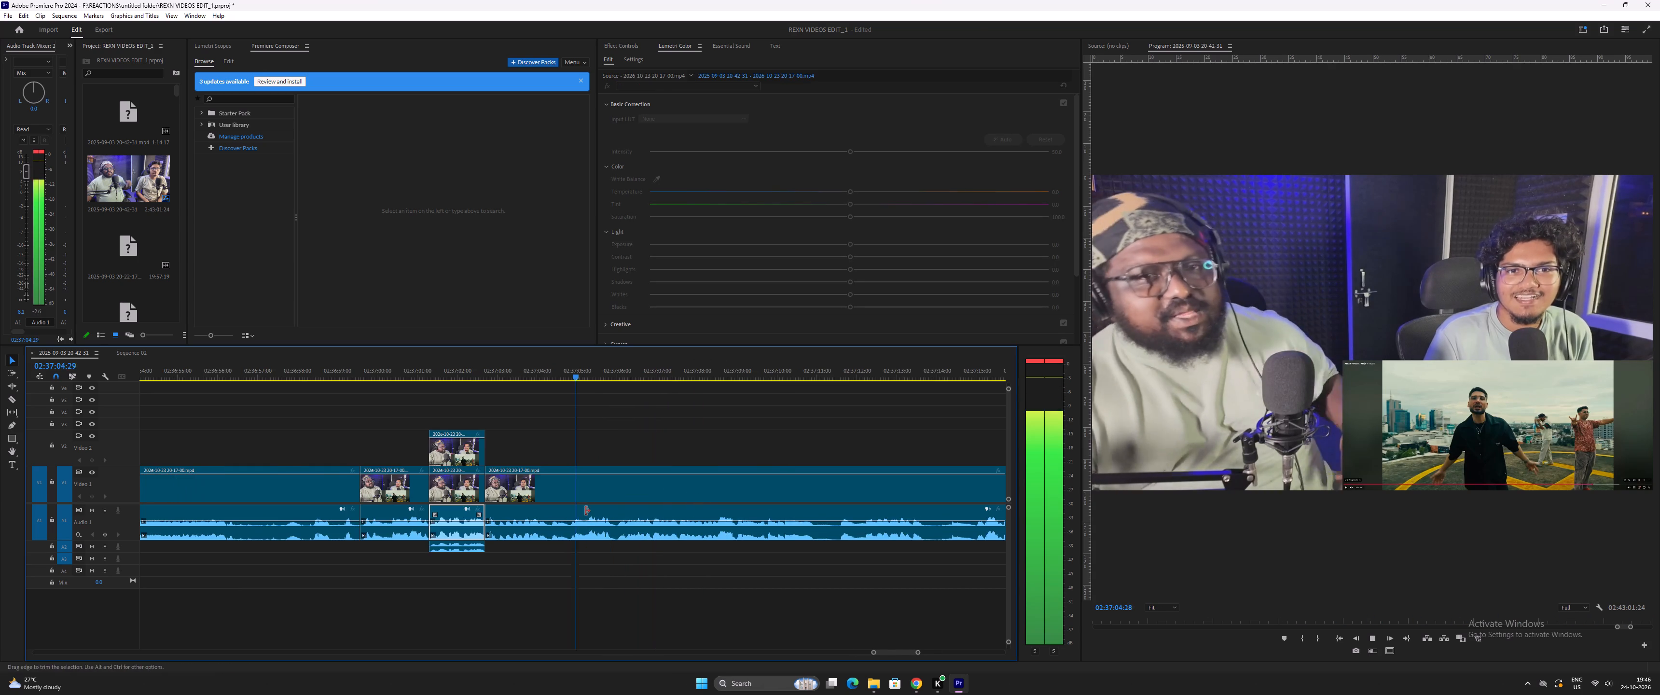
pyautogui.press('=')
pyautogui.press('space')
pyautogui.press('space')
pyautogui.press('-')
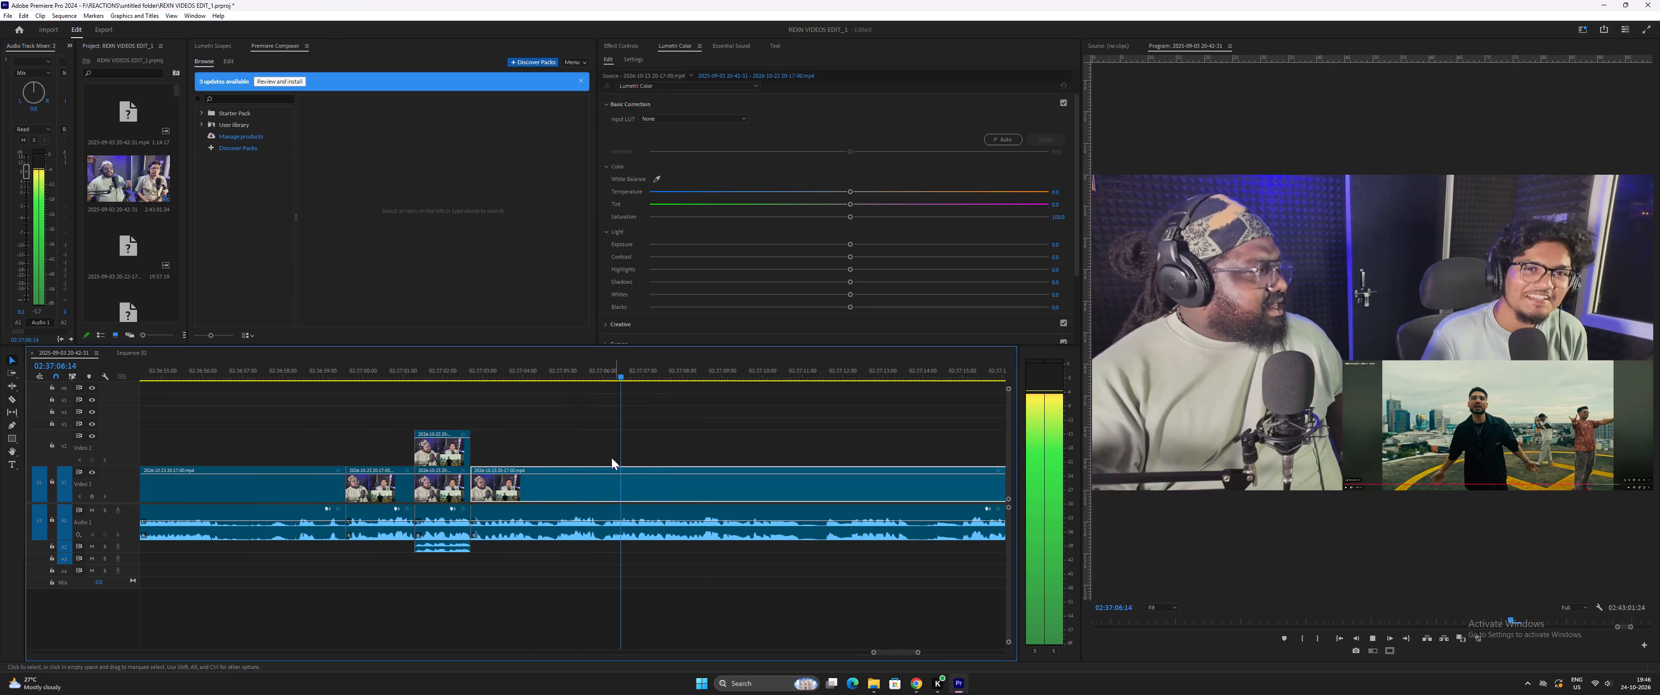
pyautogui.press('-')
pyautogui.press('=')
pyautogui.press('=')
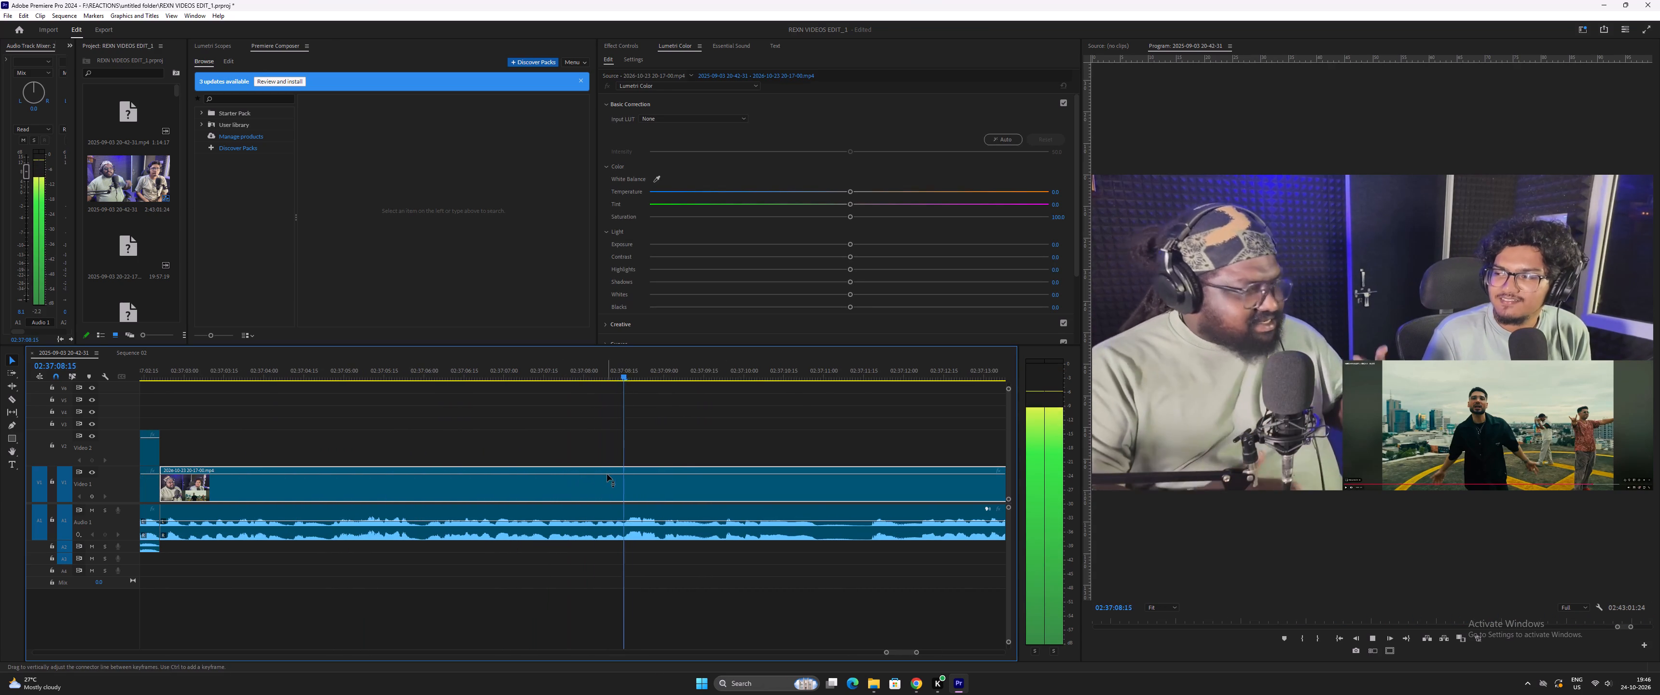
pyautogui.press('-')
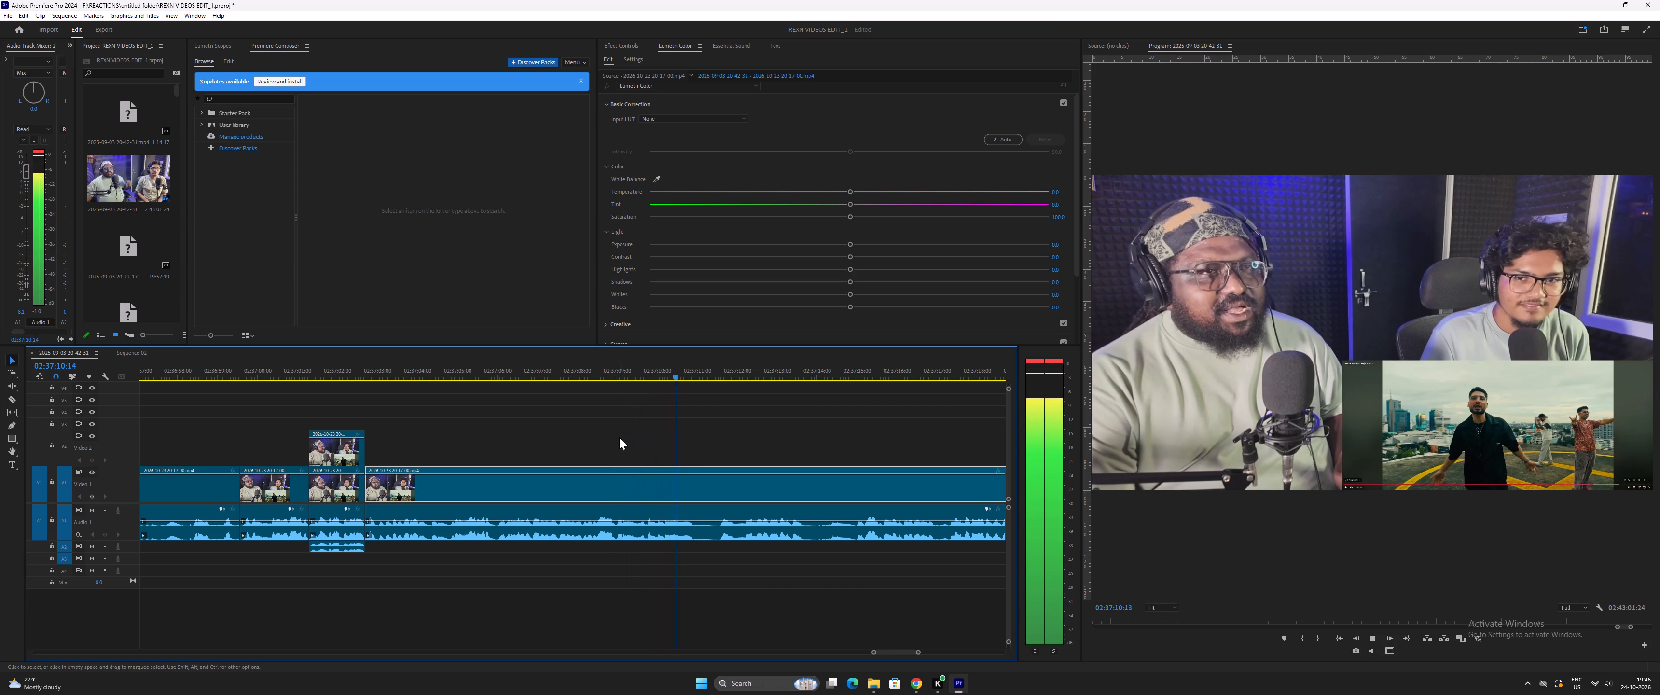
pyautogui.press('space')
pyautogui.click(719, 506)
pyautogui.hotkey('ctrl', '[')
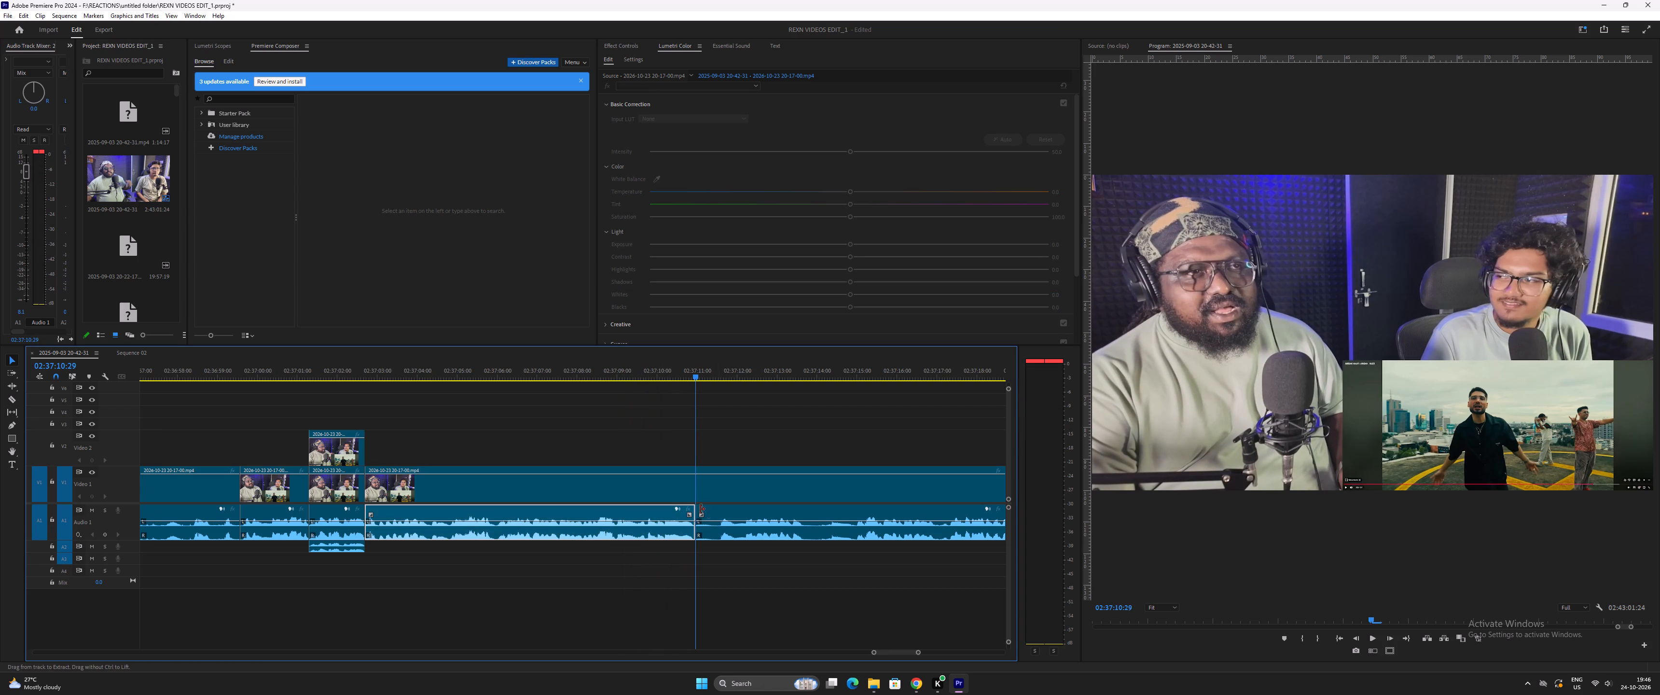
# Trim the start of the audio clip after 02:37:10:29 to 02:37:11:12, leaving a silent gap under the video.
pyautogui.press('space')
pyautogui.press('space')
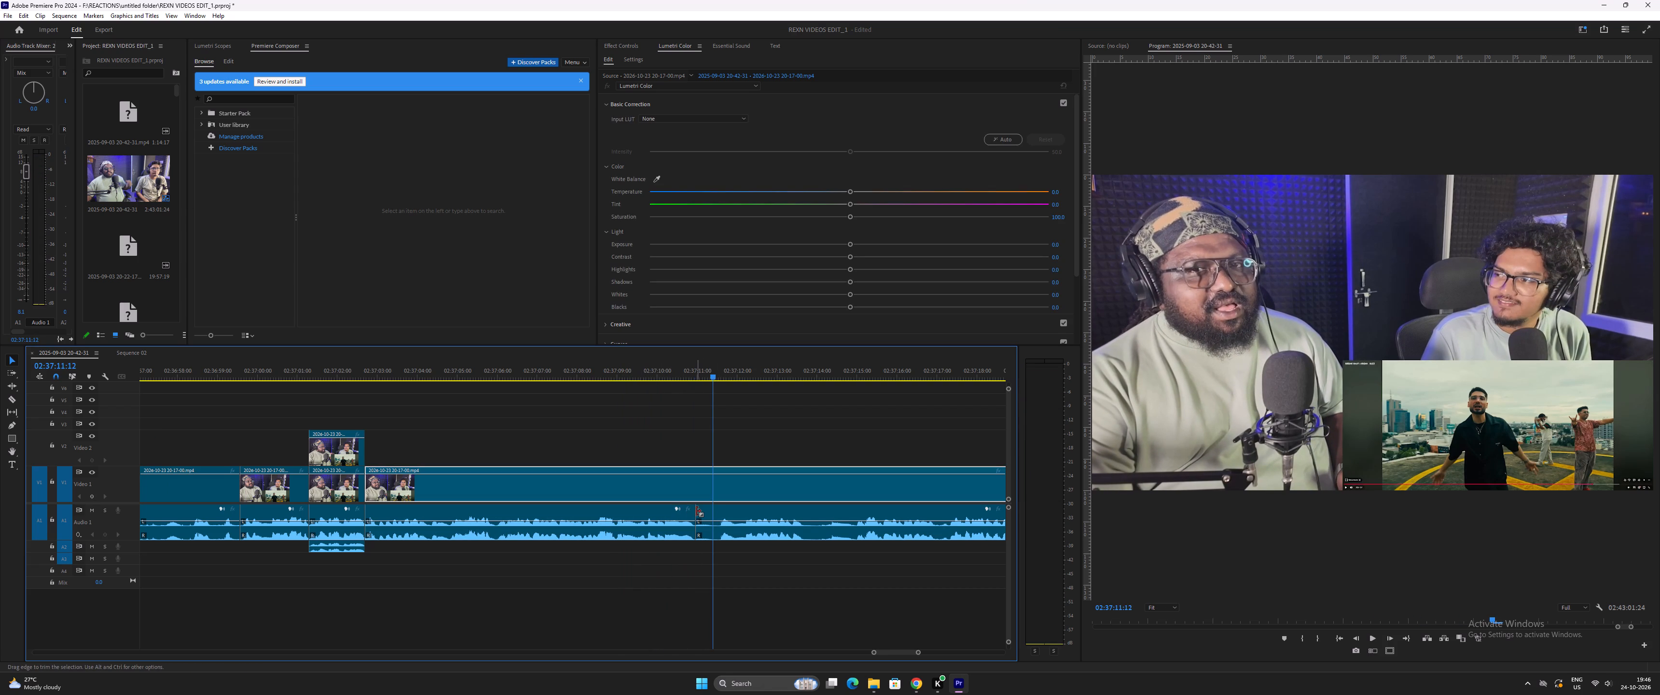
pyautogui.moveTo(698, 511); pyautogui.dragTo(717, 516)
# Play on past the silent gap and split the video and audio at 02:37:13:21.
pyautogui.press('space')
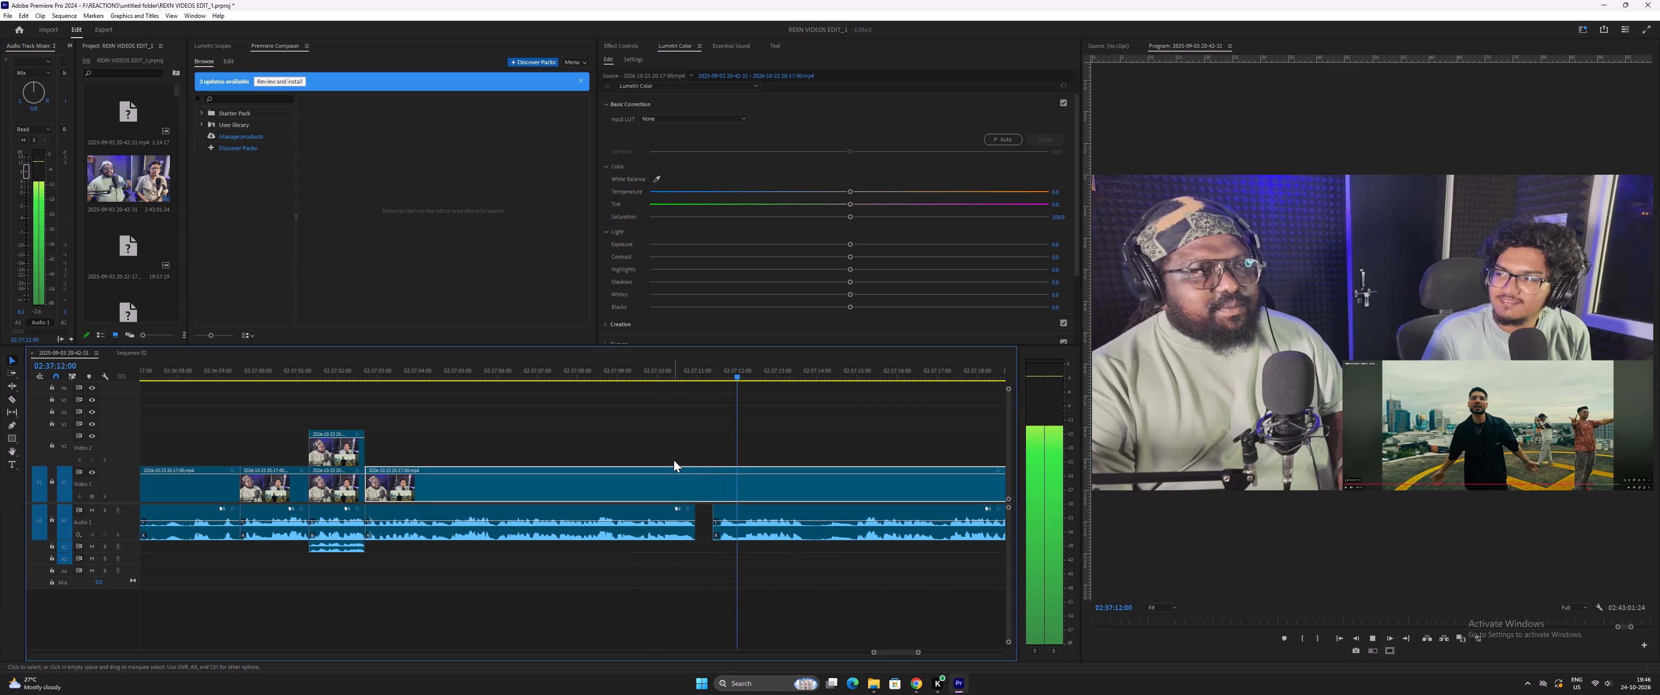
pyautogui.press('=')
pyautogui.press('space')
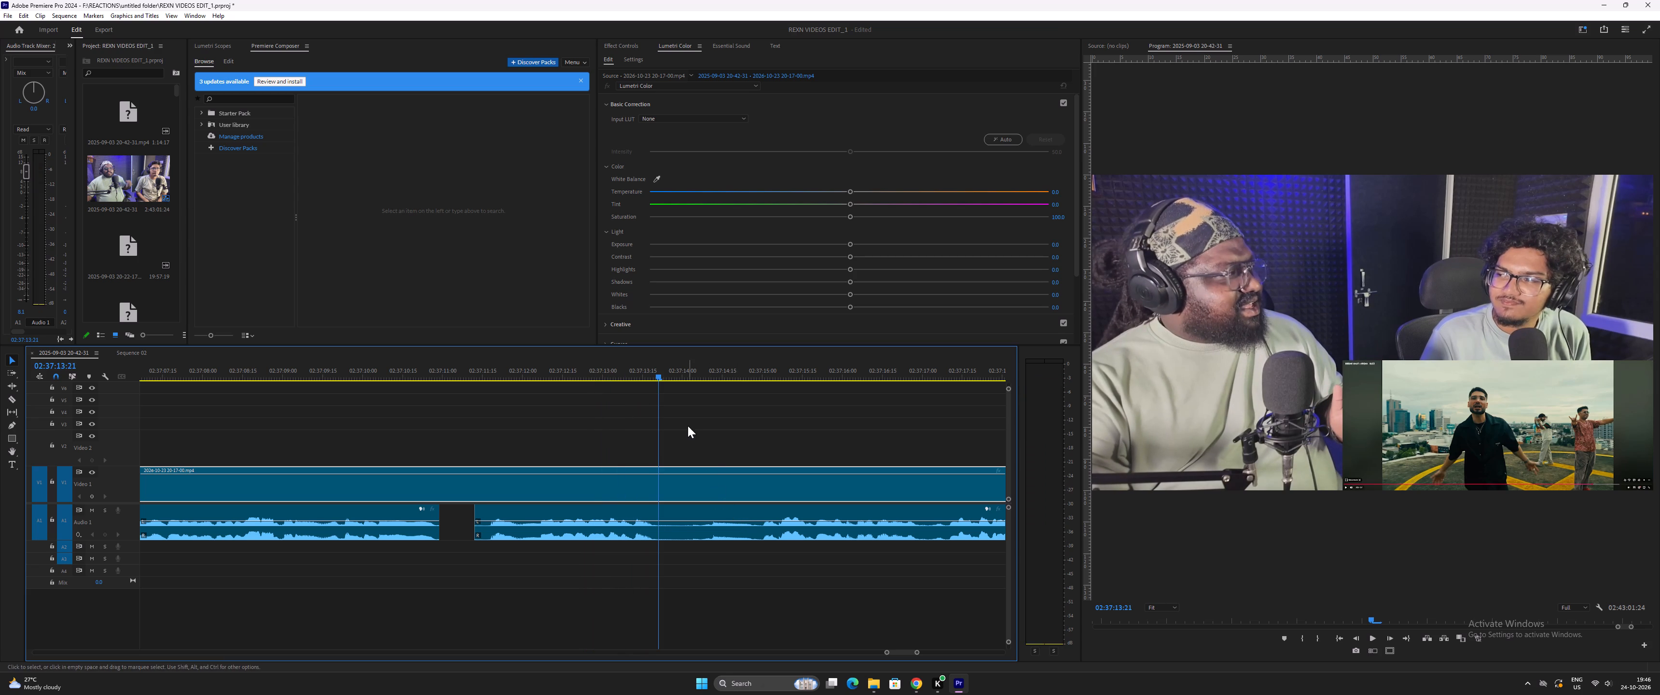
pyautogui.moveTo(688, 426); pyautogui.dragTo(739, 570)
pyautogui.hotkey('ctrl', '[')
# Ripple-trim the start of the clip after the 02:37:13:21 split up to just past 02:37:14:24.
pyautogui.press('space')
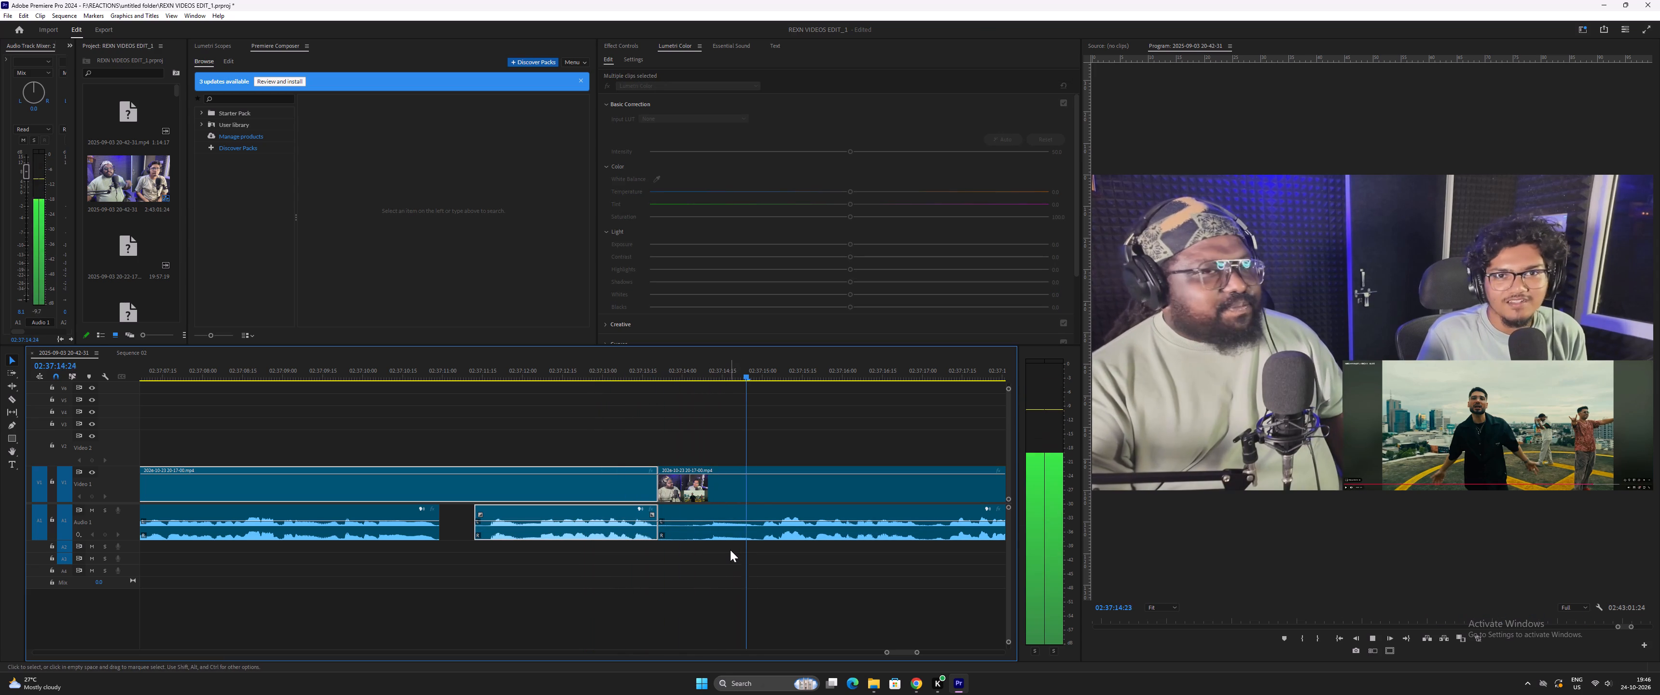
pyautogui.press('space')
pyautogui.hotkey('ctrl', '-')
# Replay across the join at 02:37:13:21, review the following talk, and split only the audio at 02:37:19:06.
pyautogui.click(647, 374)
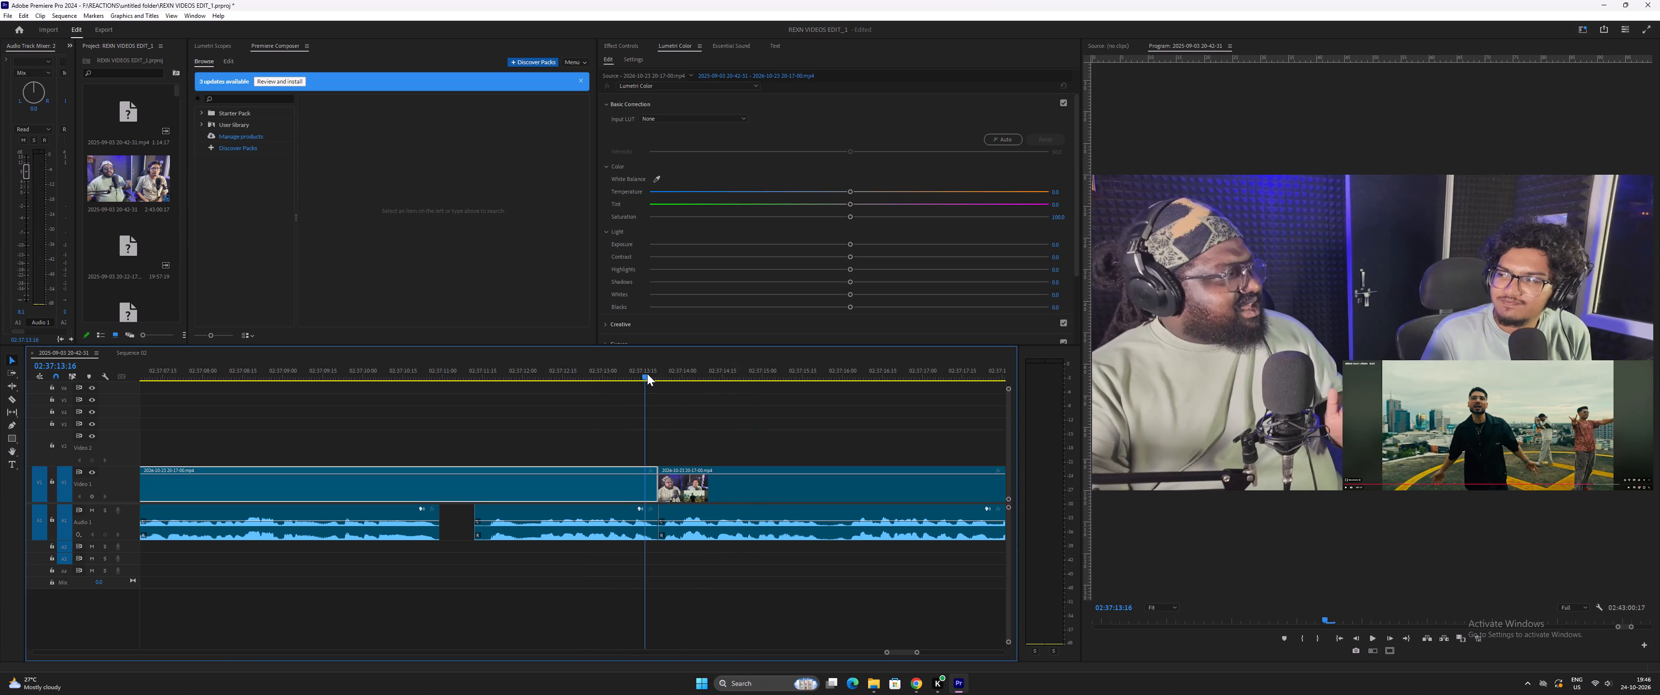
pyautogui.press('space')
pyautogui.press('-')
pyautogui.press('-')
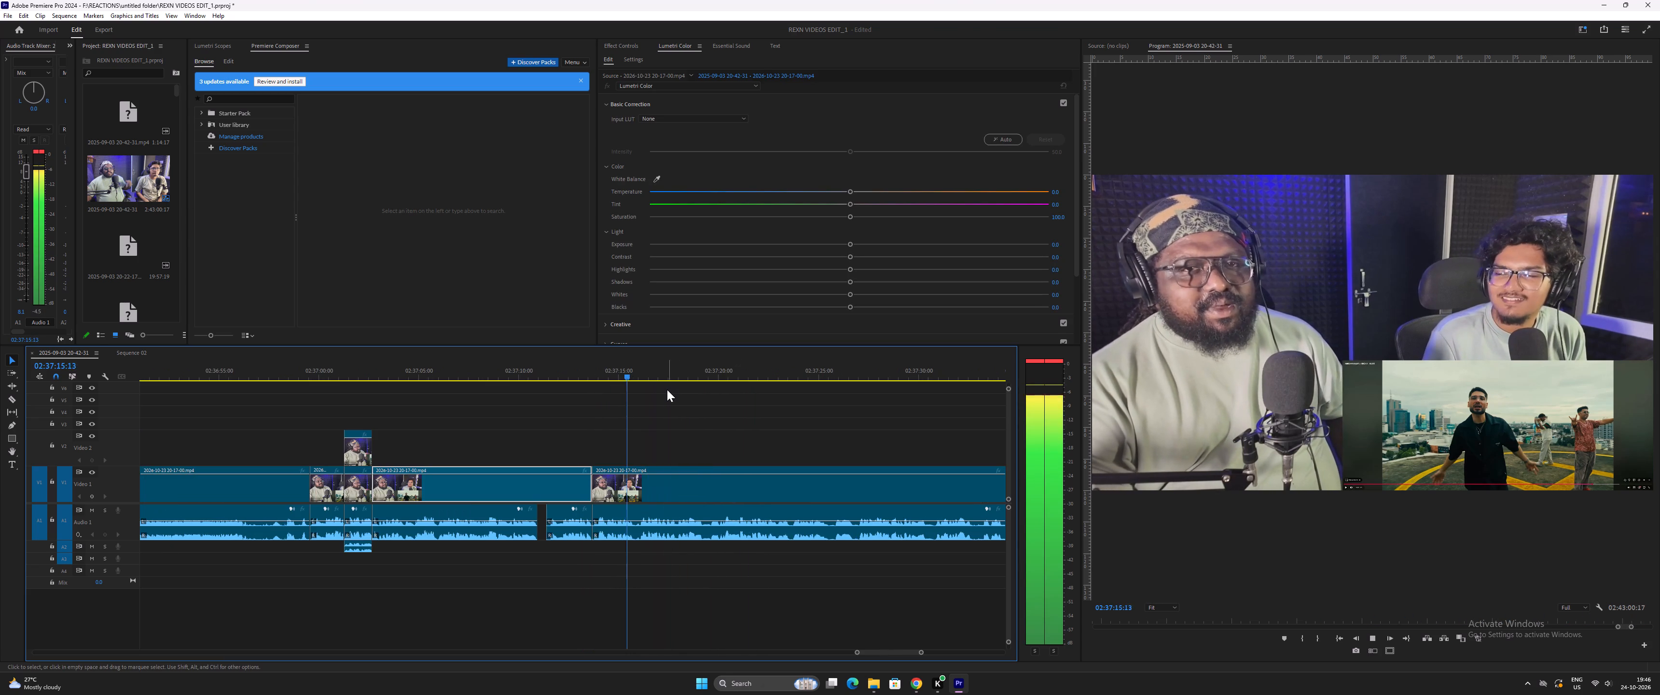
pyautogui.press('=')
pyautogui.write('==')
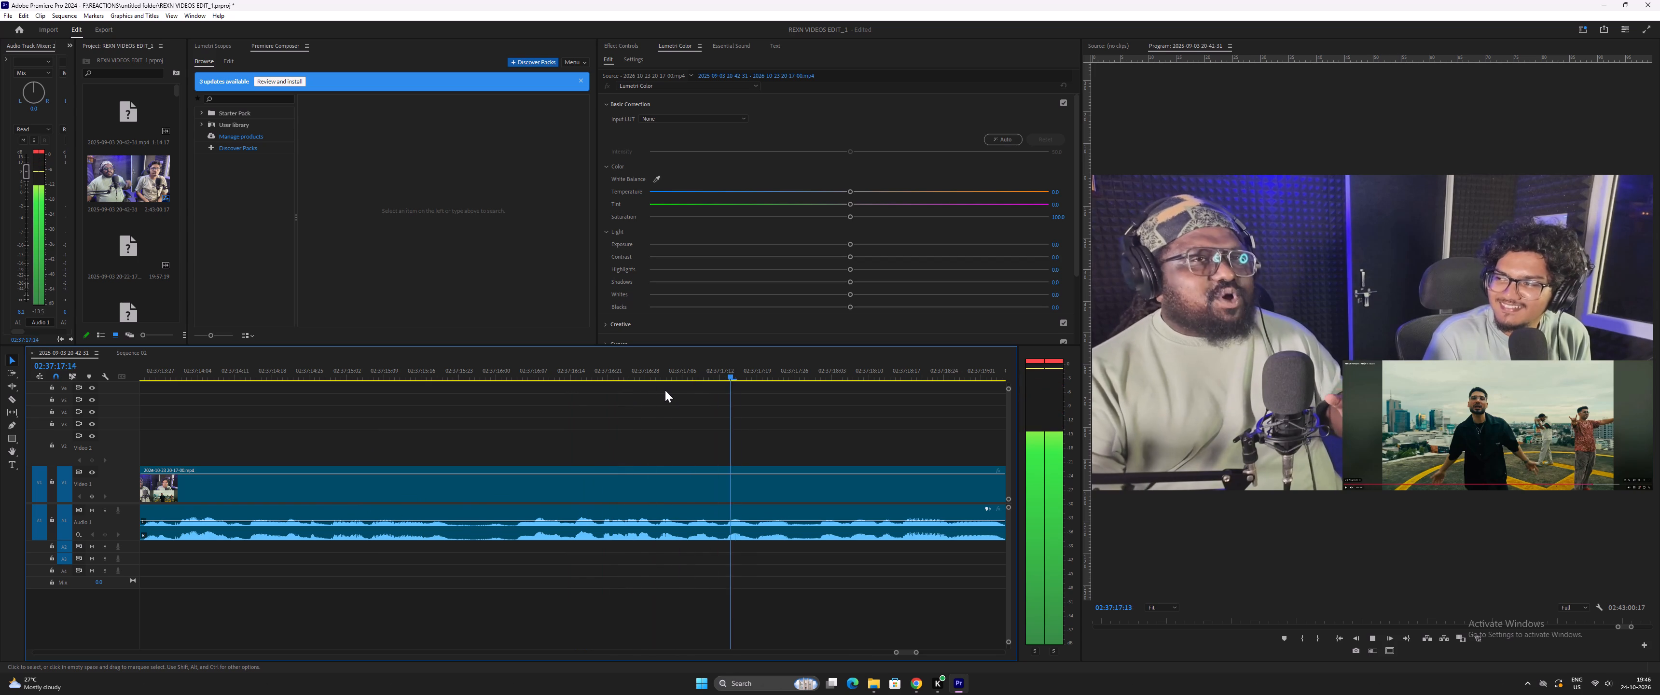
pyautogui.press('-')
pyautogui.press('-')
pyautogui.press('space')
pyautogui.write('=')
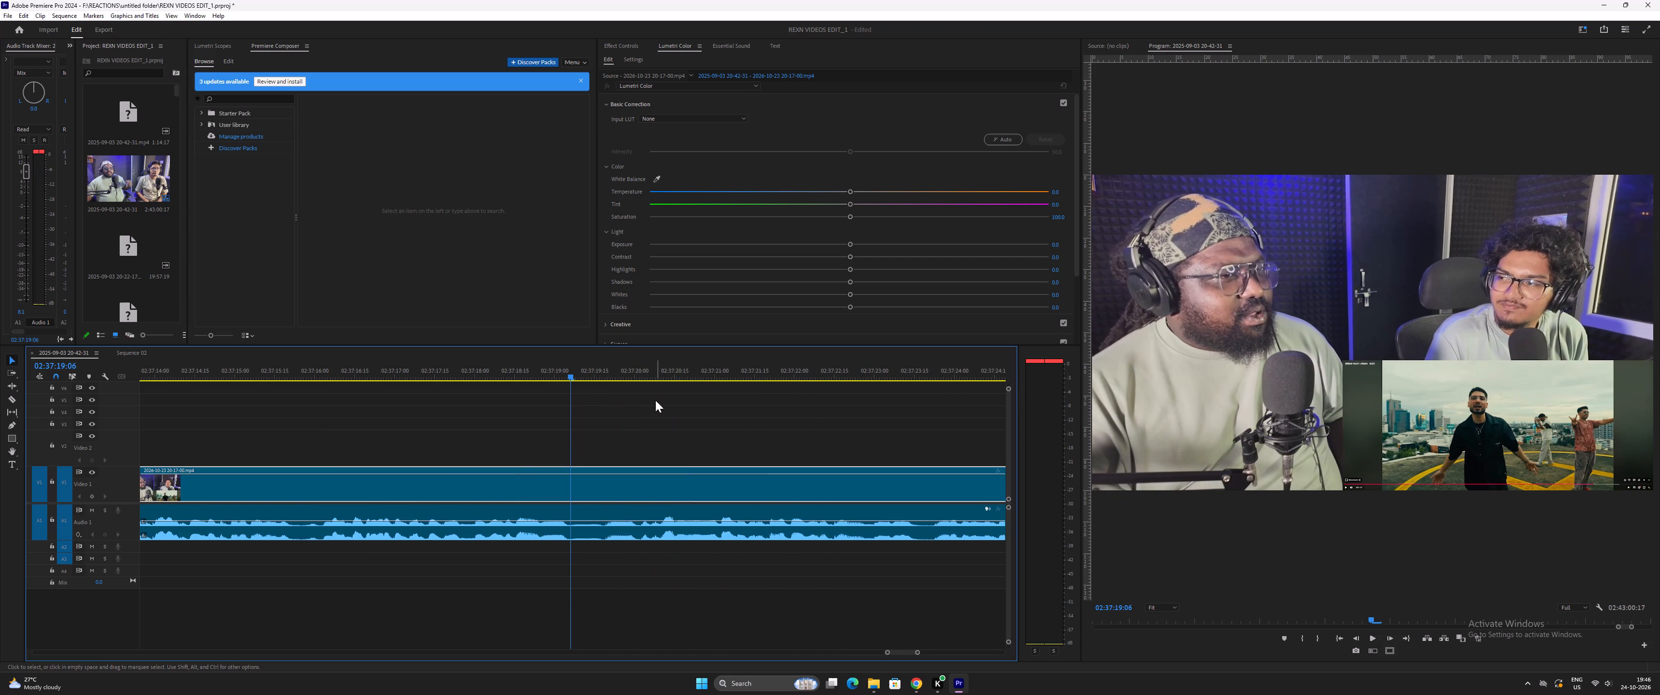
pyautogui.press('=')
pyautogui.click(587, 512)
pyautogui.hotkey('ctrl', '[')
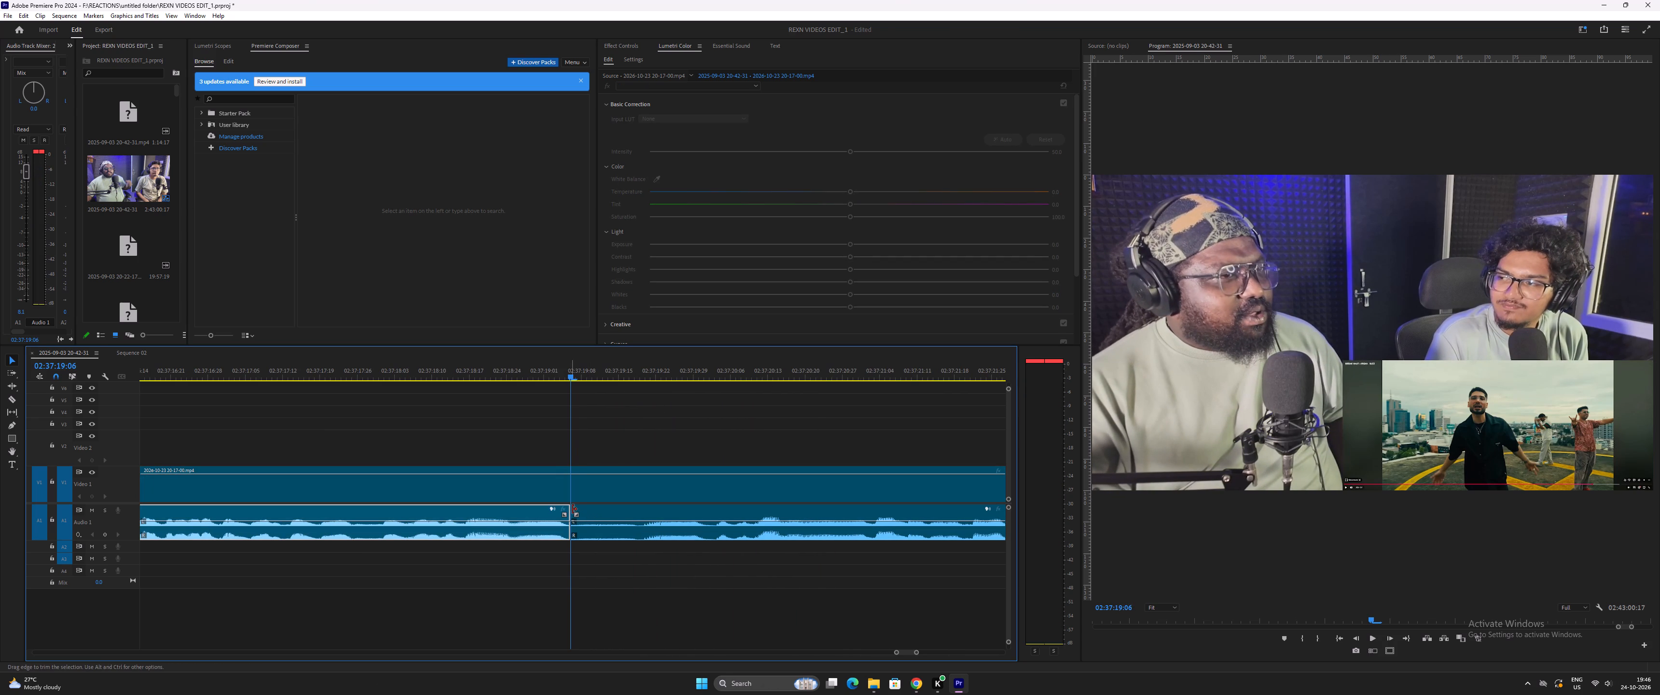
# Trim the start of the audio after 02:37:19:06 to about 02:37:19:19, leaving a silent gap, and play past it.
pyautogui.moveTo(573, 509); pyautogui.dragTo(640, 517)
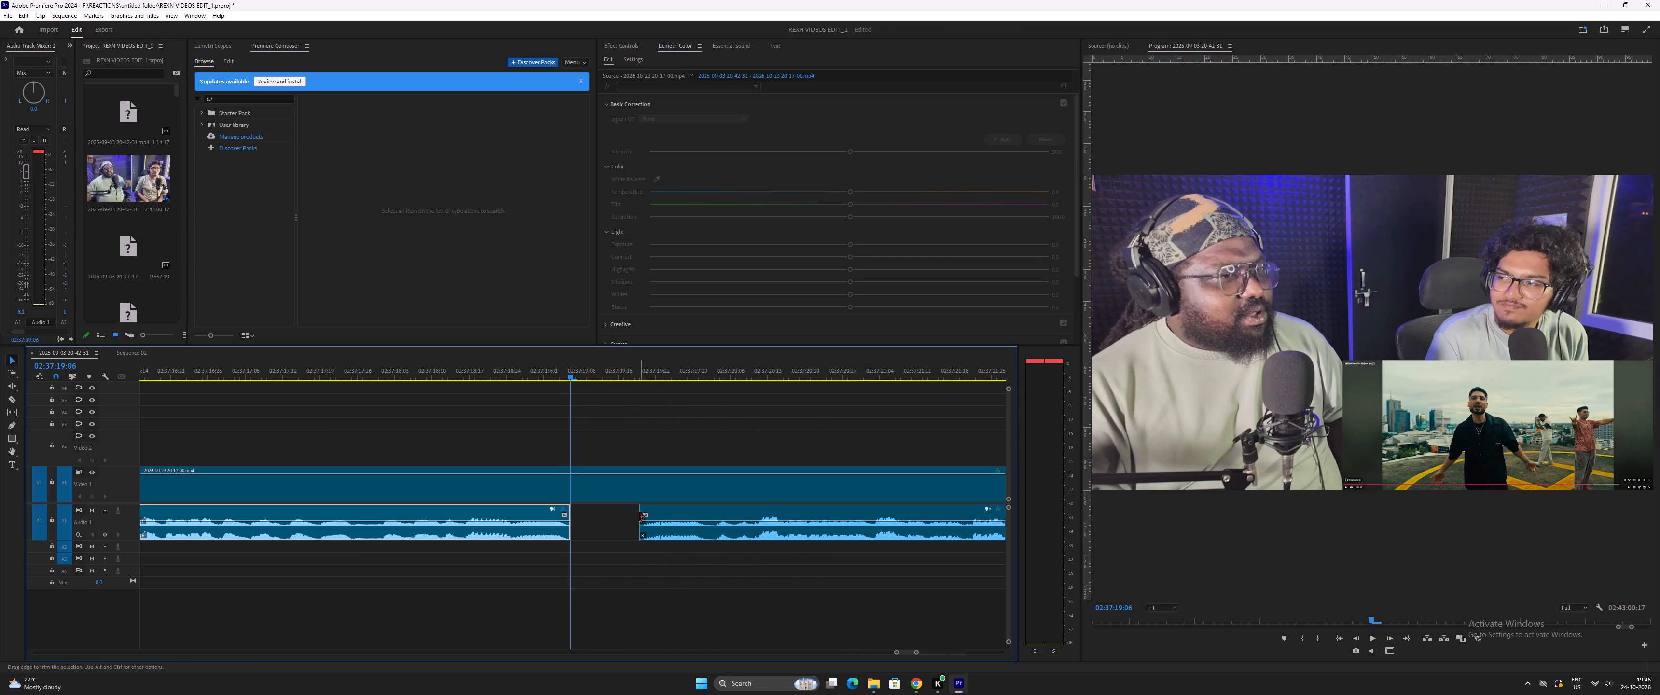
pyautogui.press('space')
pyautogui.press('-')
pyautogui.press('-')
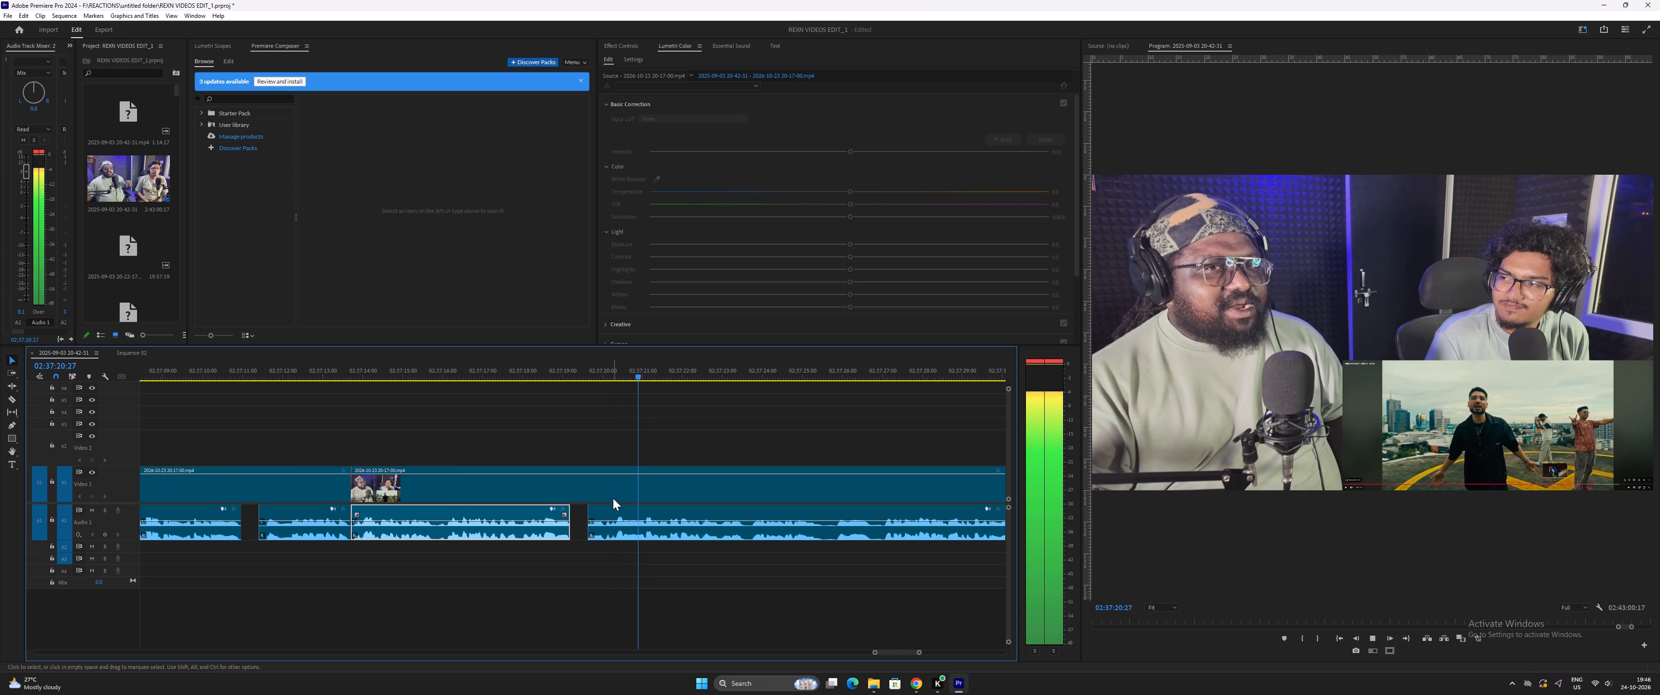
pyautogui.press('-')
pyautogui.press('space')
# Split the video clip at 02:37:19:06, in line with the existing audio cut.
pyautogui.click(564, 371)
pyautogui.press('=')
pyautogui.press('=')
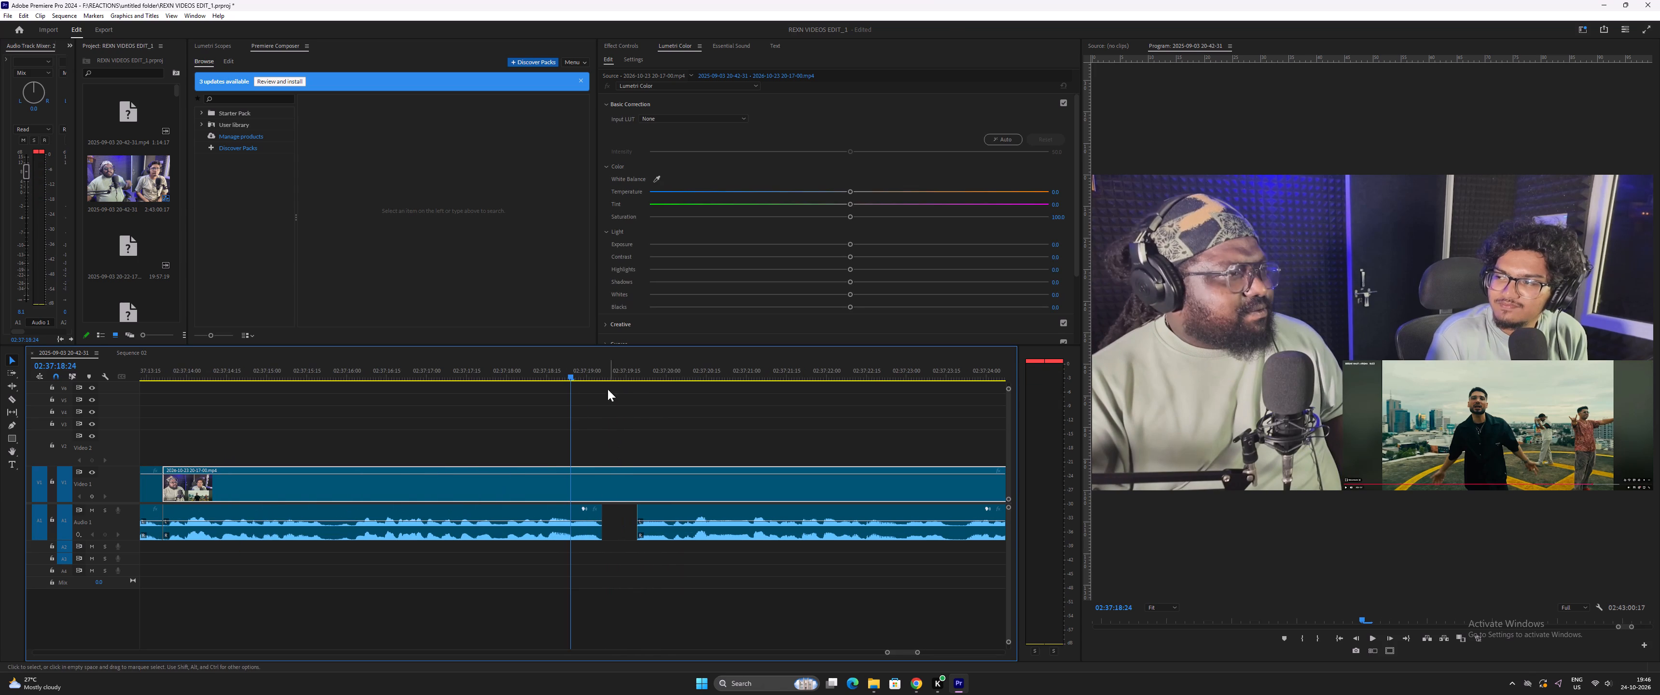
pyautogui.click(600, 371)
pyautogui.click(606, 375)
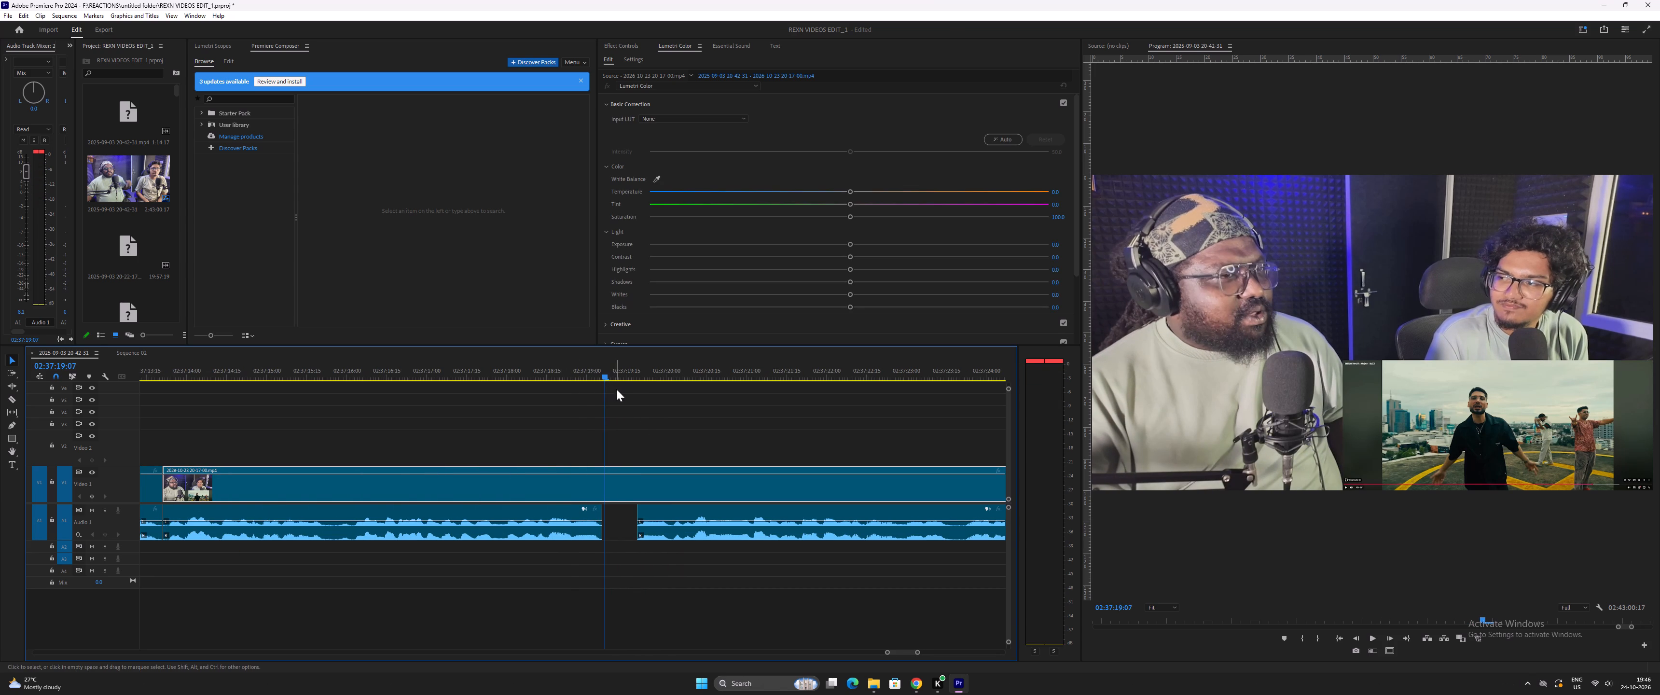
pyautogui.press('=')
pyautogui.moveTo(557, 372); pyautogui.dragTo(569, 381)
pyautogui.moveTo(602, 415); pyautogui.dragTo(630, 491)
pyautogui.hotkey('ctrl', '[')
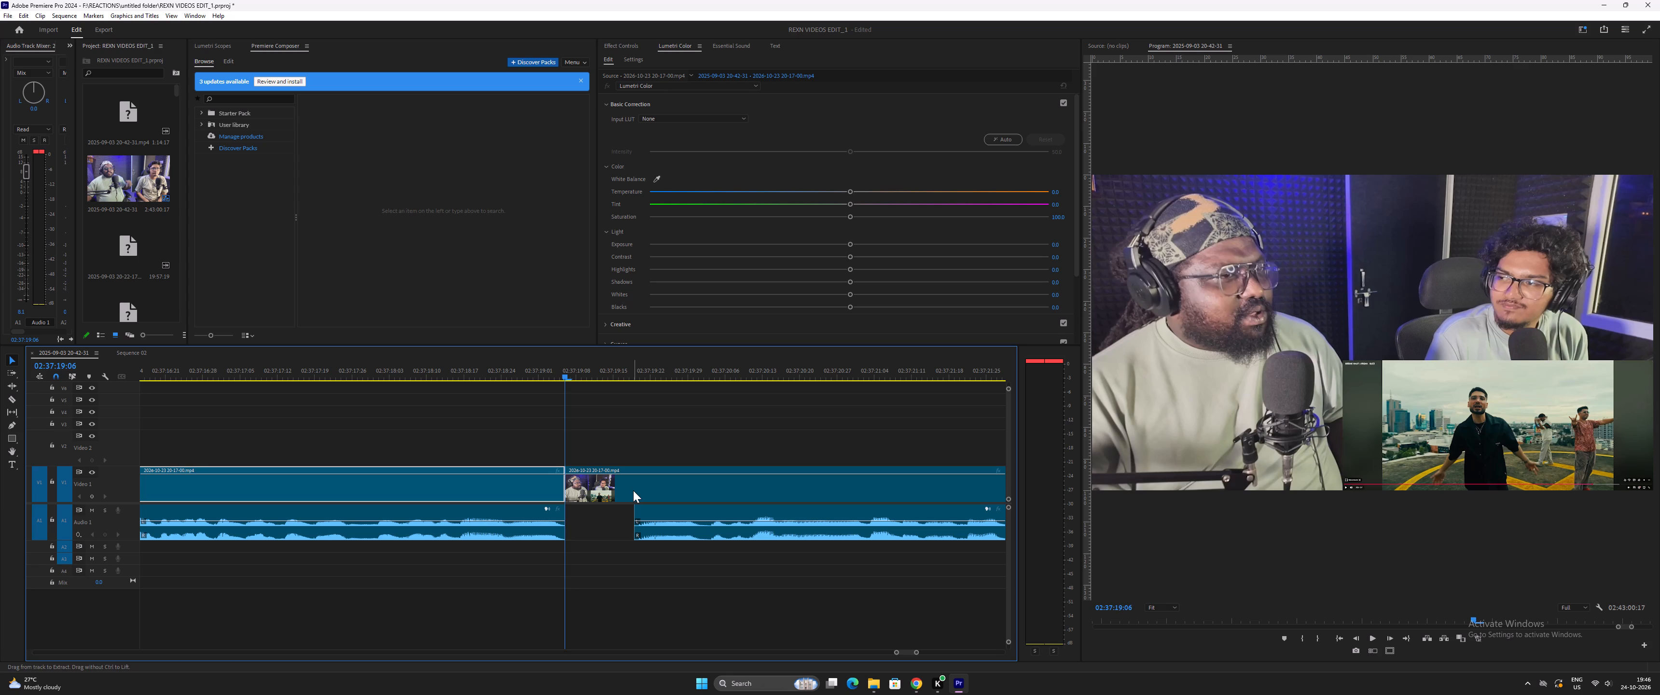
# Play on from the 02:37:19:06 cut and split the video and audio at 02:37:20:03.
pyautogui.press('space')
pyautogui.press('space')
pyautogui.press('space')
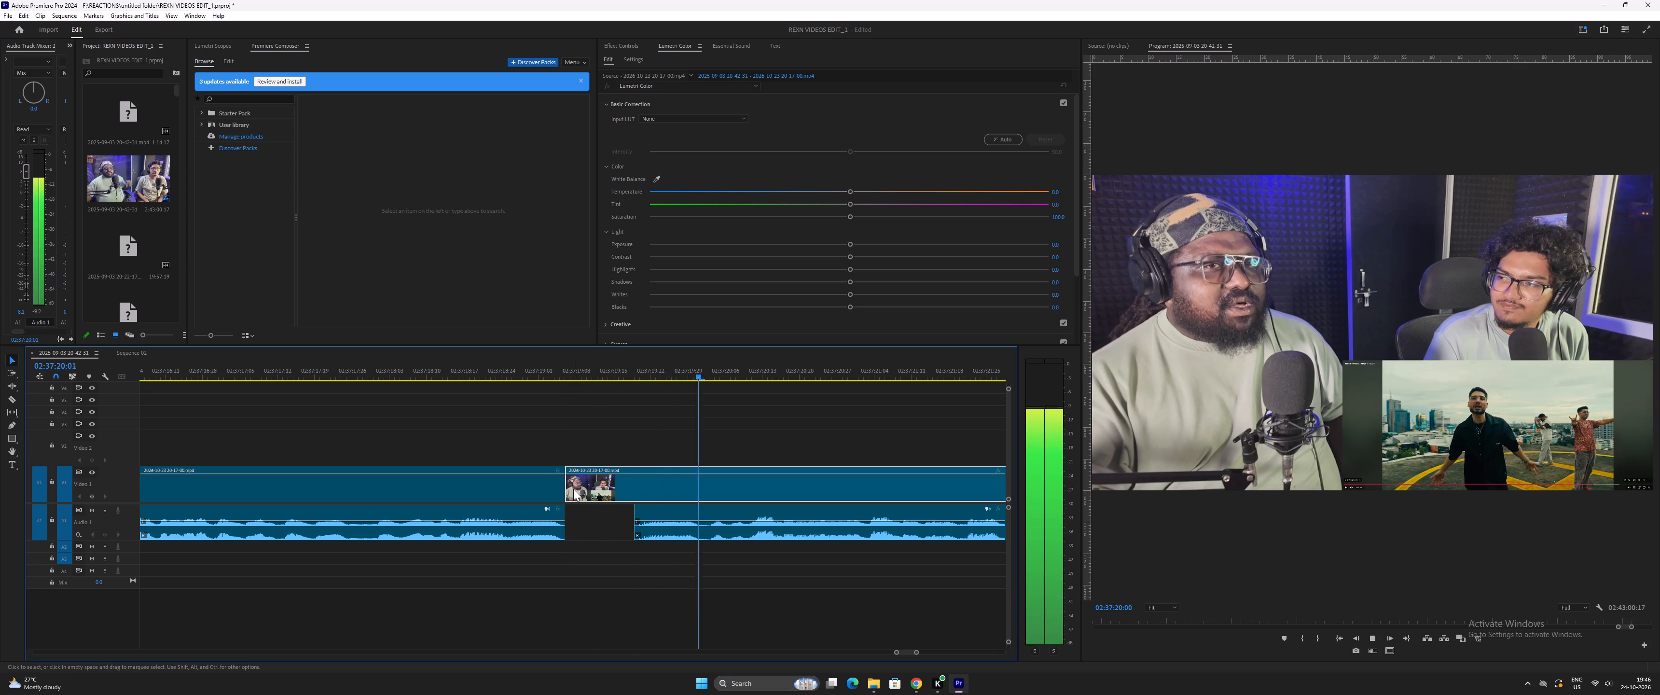
pyautogui.press('space')
pyautogui.moveTo(705, 373); pyautogui.dragTo(707, 381)
pyautogui.moveTo(741, 432); pyautogui.dragTo(797, 577)
pyautogui.hotkey('ctrl', '[')
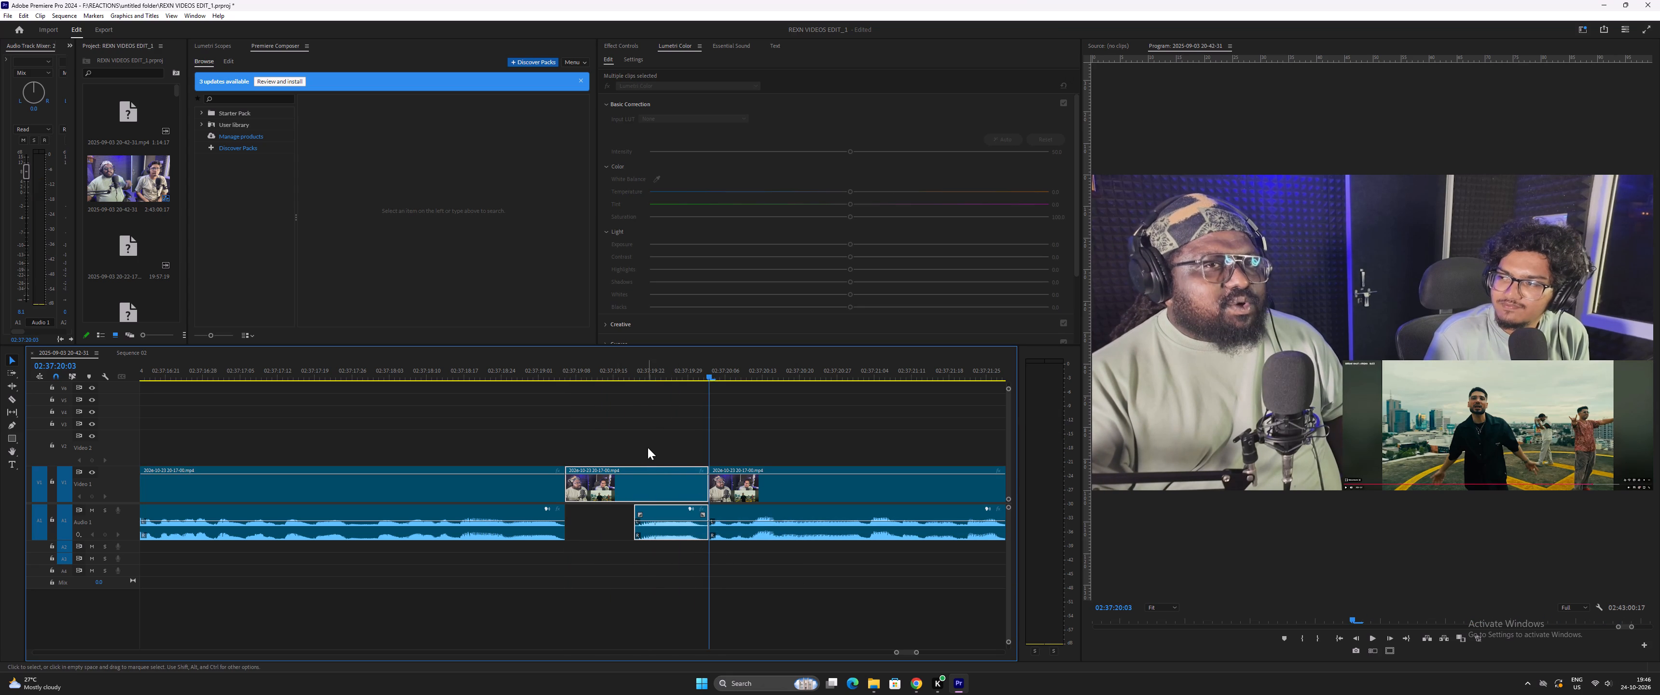
# Delete the video and audio segment between 02:37:19:06 and 02:37:20:03 and close the gap it leaves.
pyautogui.moveTo(648, 447); pyautogui.dragTo(684, 542)
pyautogui.press('Delete')
pyautogui.click(650, 490)
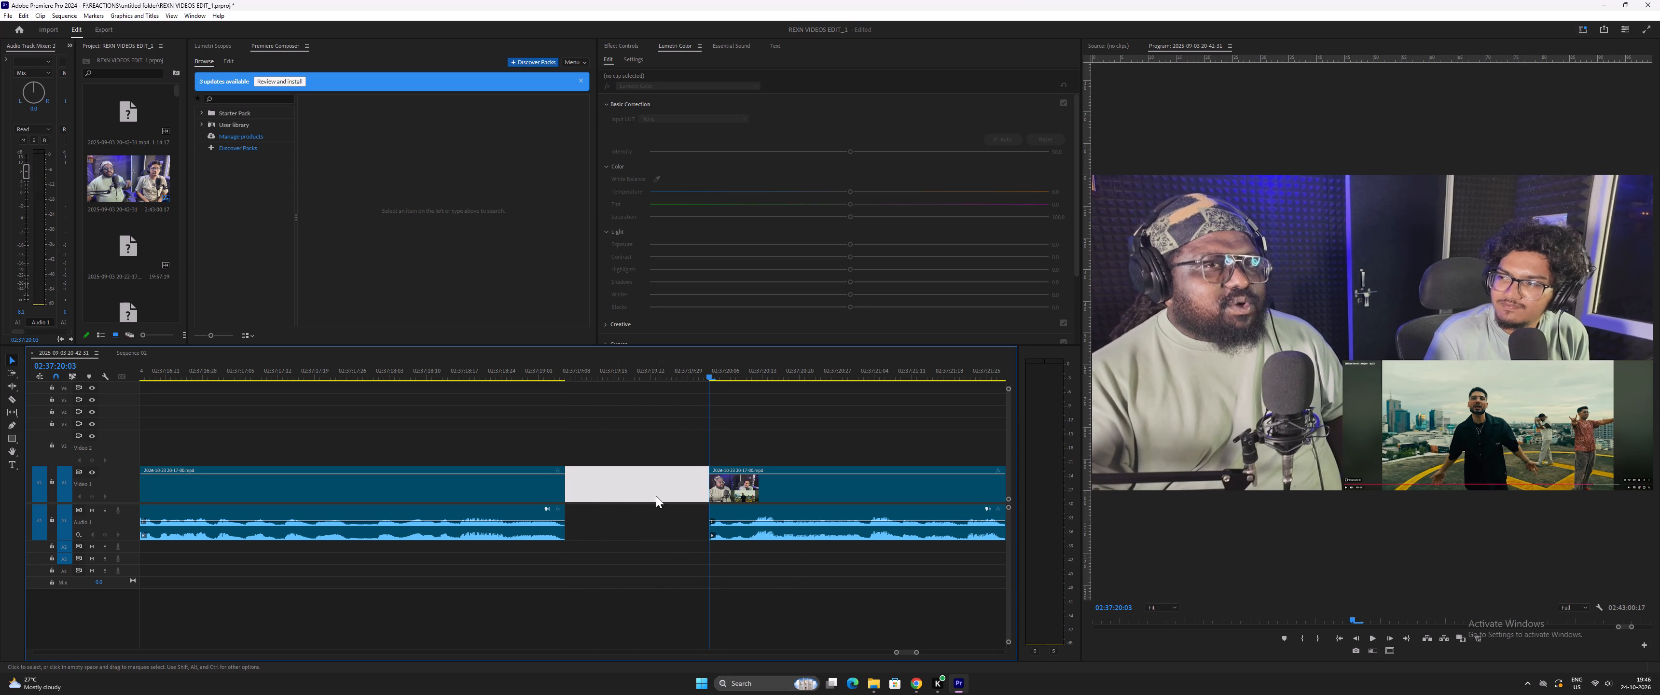
pyautogui.press('Delete')
# Play across the closed cut at 02:37:19:06 and review the footage up to 02:37:29:14 for the next audio to silence.
pyautogui.click(534, 372)
pyautogui.press('space')
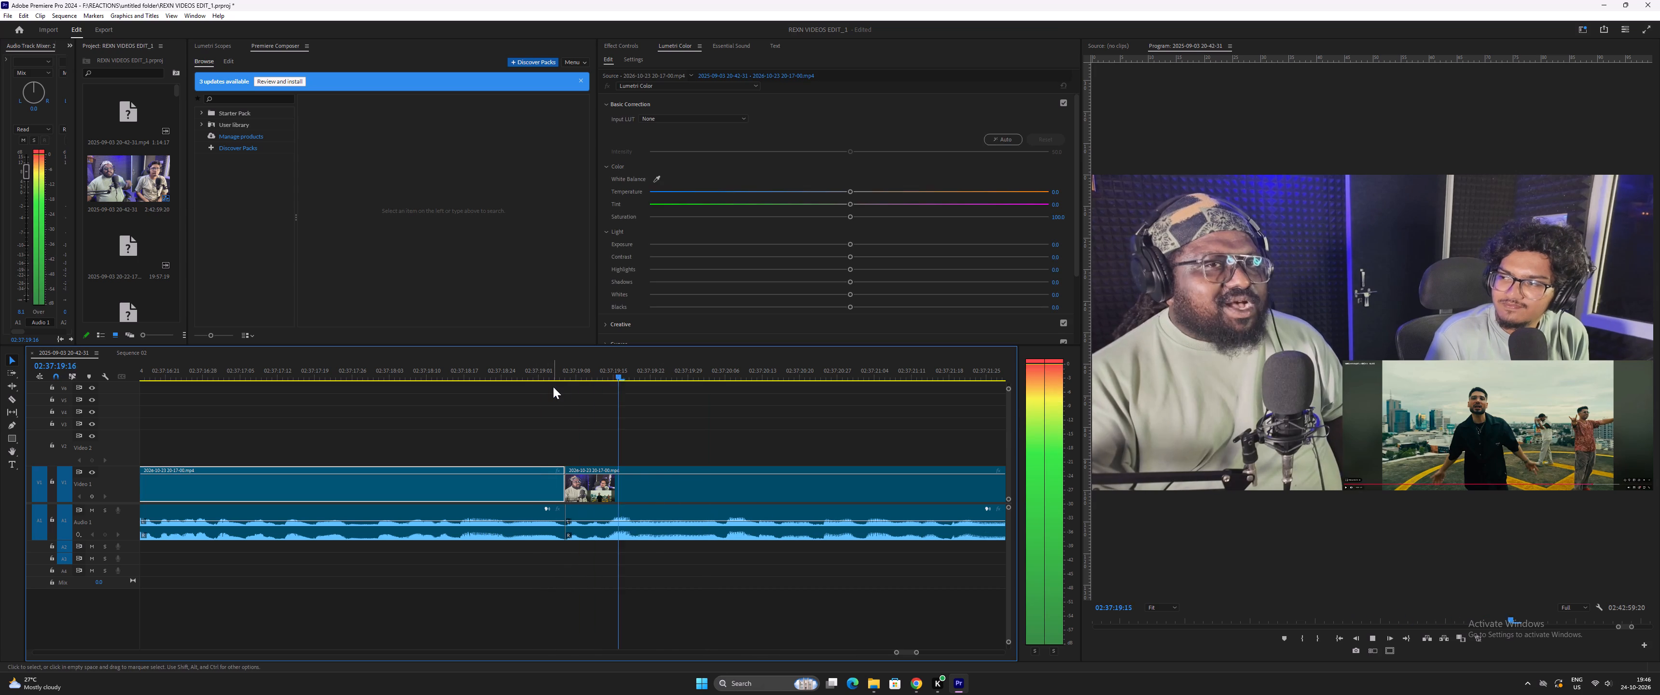
pyautogui.write('--')
pyautogui.press('-')
pyautogui.press('=')
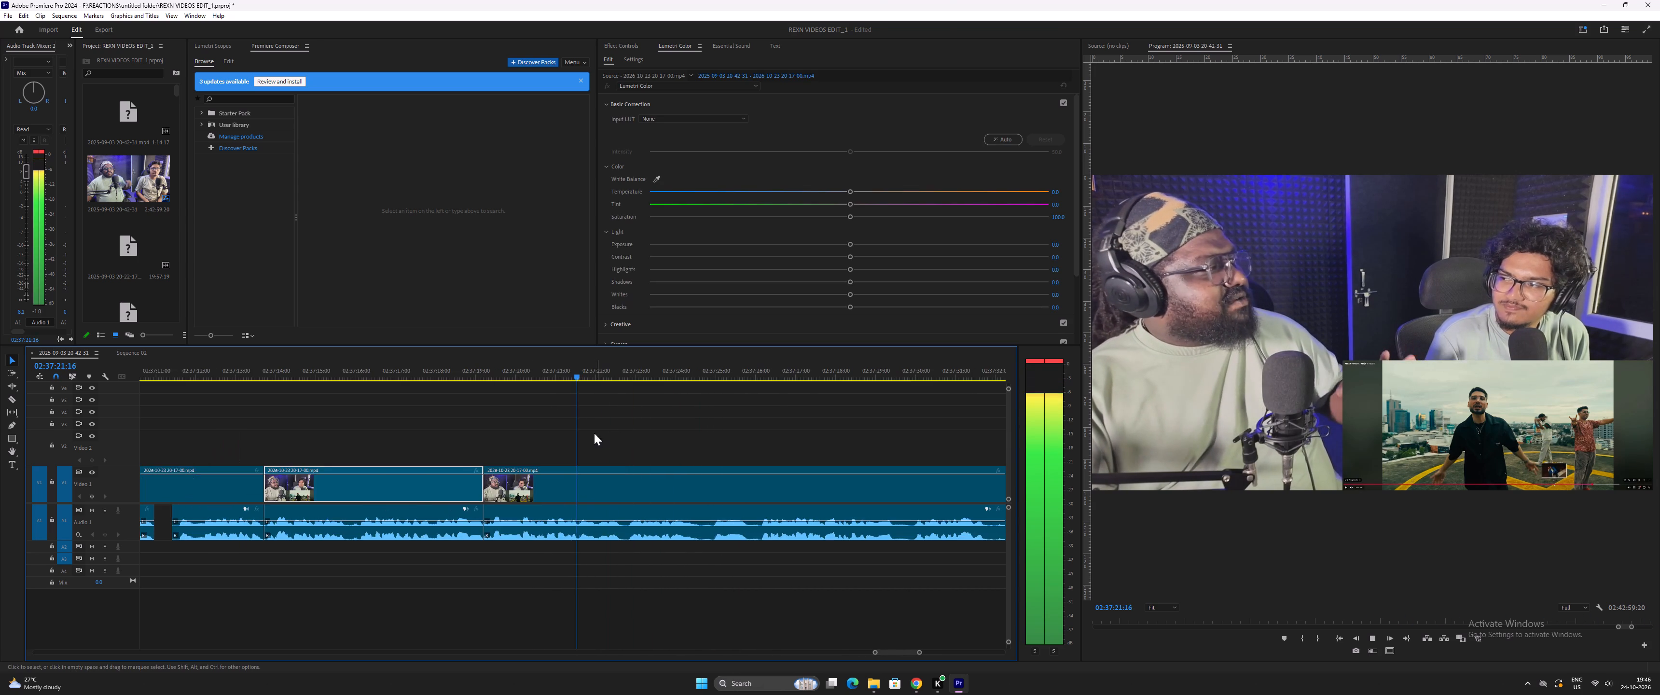
pyautogui.press('=')
pyautogui.write('-=')
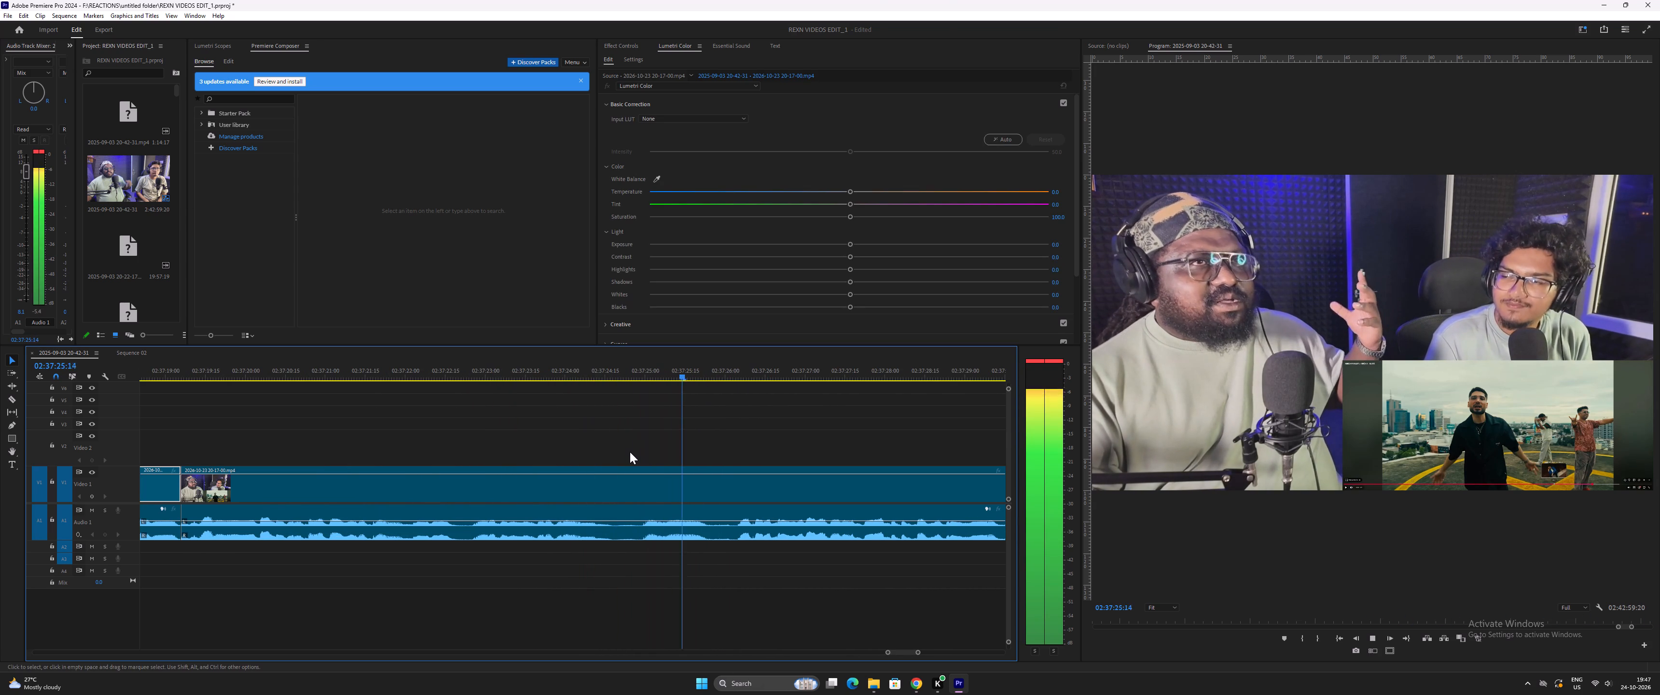
pyautogui.press('-')
pyautogui.press('-')
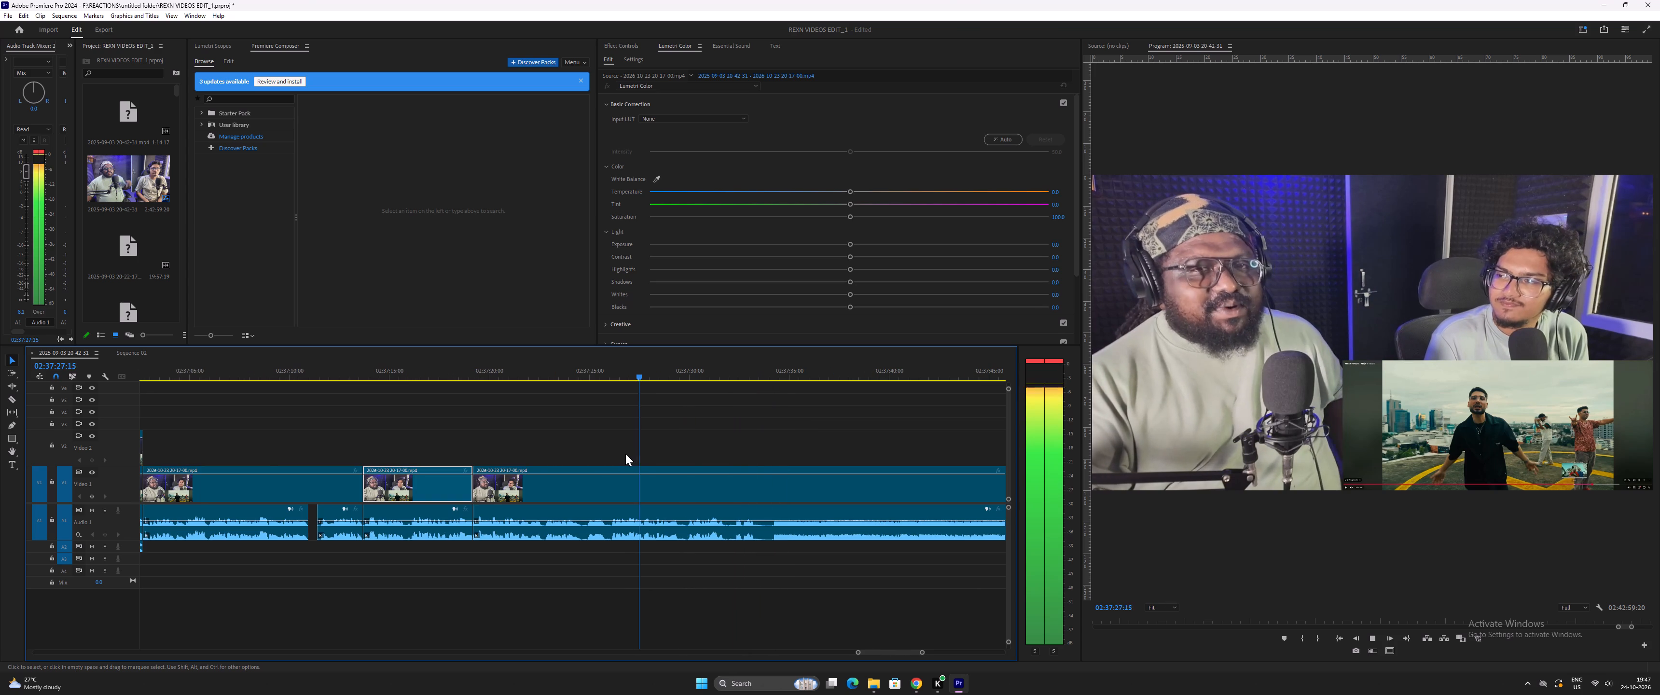
pyautogui.press('=')
pyautogui.press('=')
pyautogui.press('space')
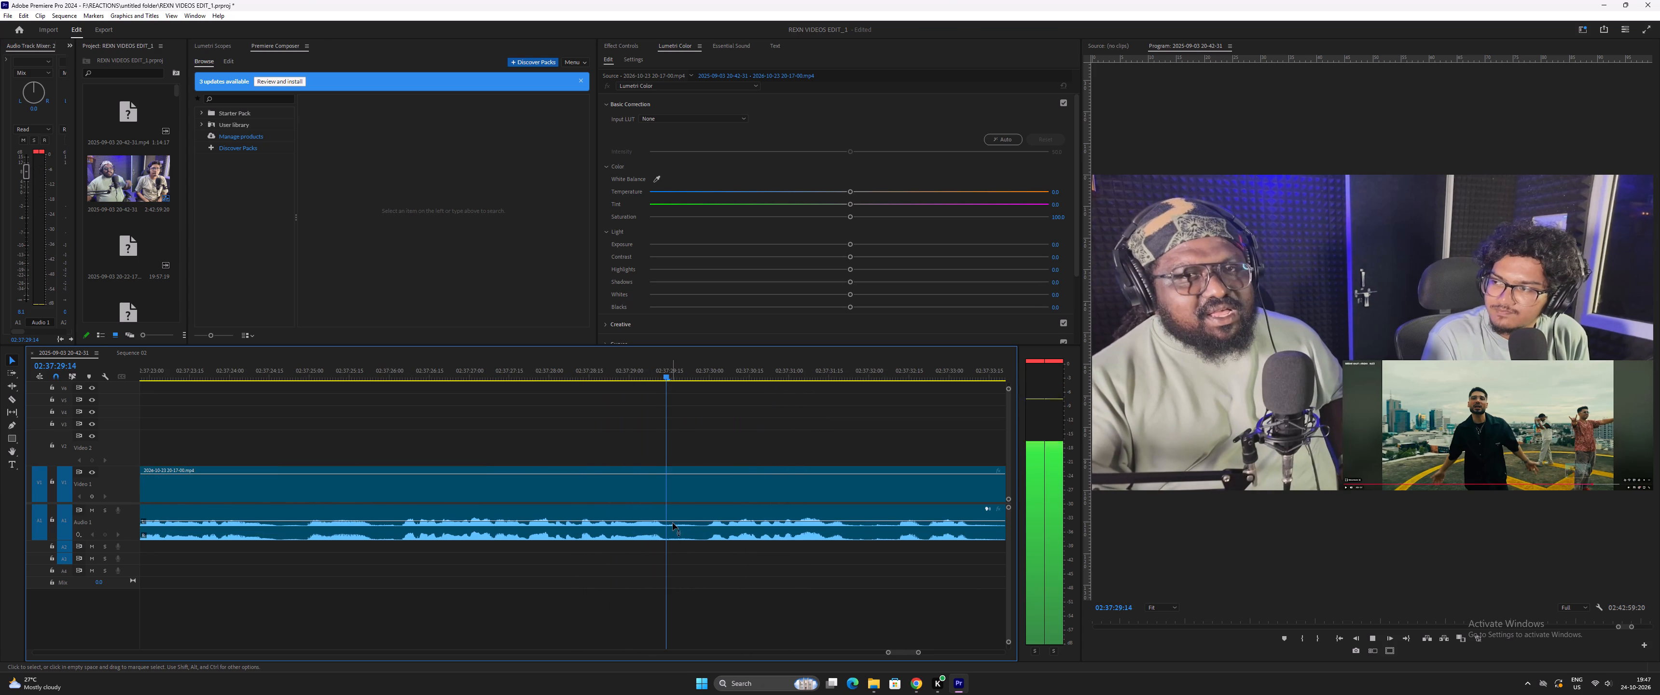
# Split only the audio at 02:37:29:14 and trim the start of the following part to about 02:37:29:26, leaving a silent gap.
pyautogui.click(672, 518)
pyautogui.hotkey('ctrl', '[')
pyautogui.moveTo(668, 512); pyautogui.dragTo(691, 519)
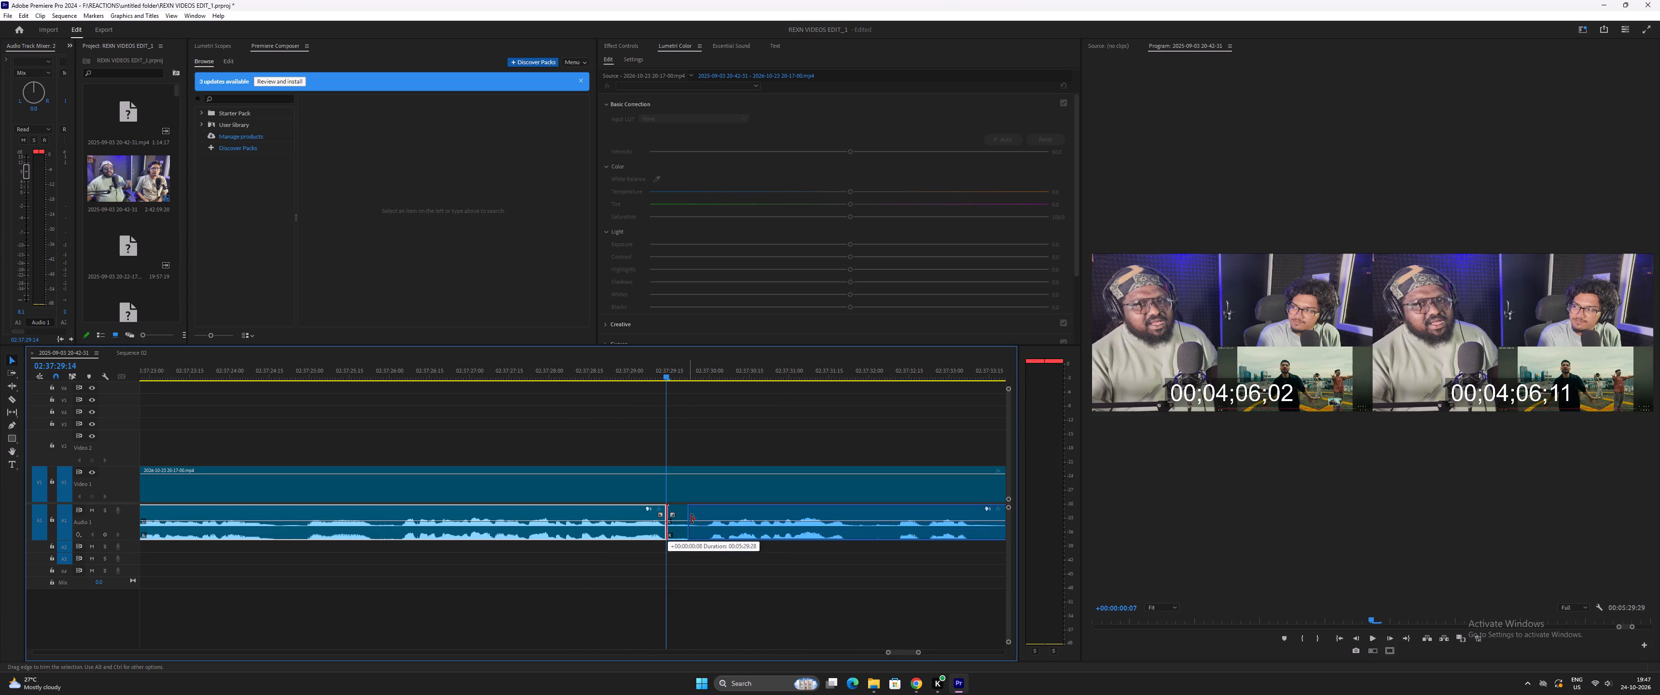
pyautogui.moveTo(691, 519); pyautogui.dragTo(700, 521)
# Play on past the silent gap and split the video and audio at 02:37:31:23.
pyautogui.press('space')
pyautogui.press('-')
pyautogui.press('-')
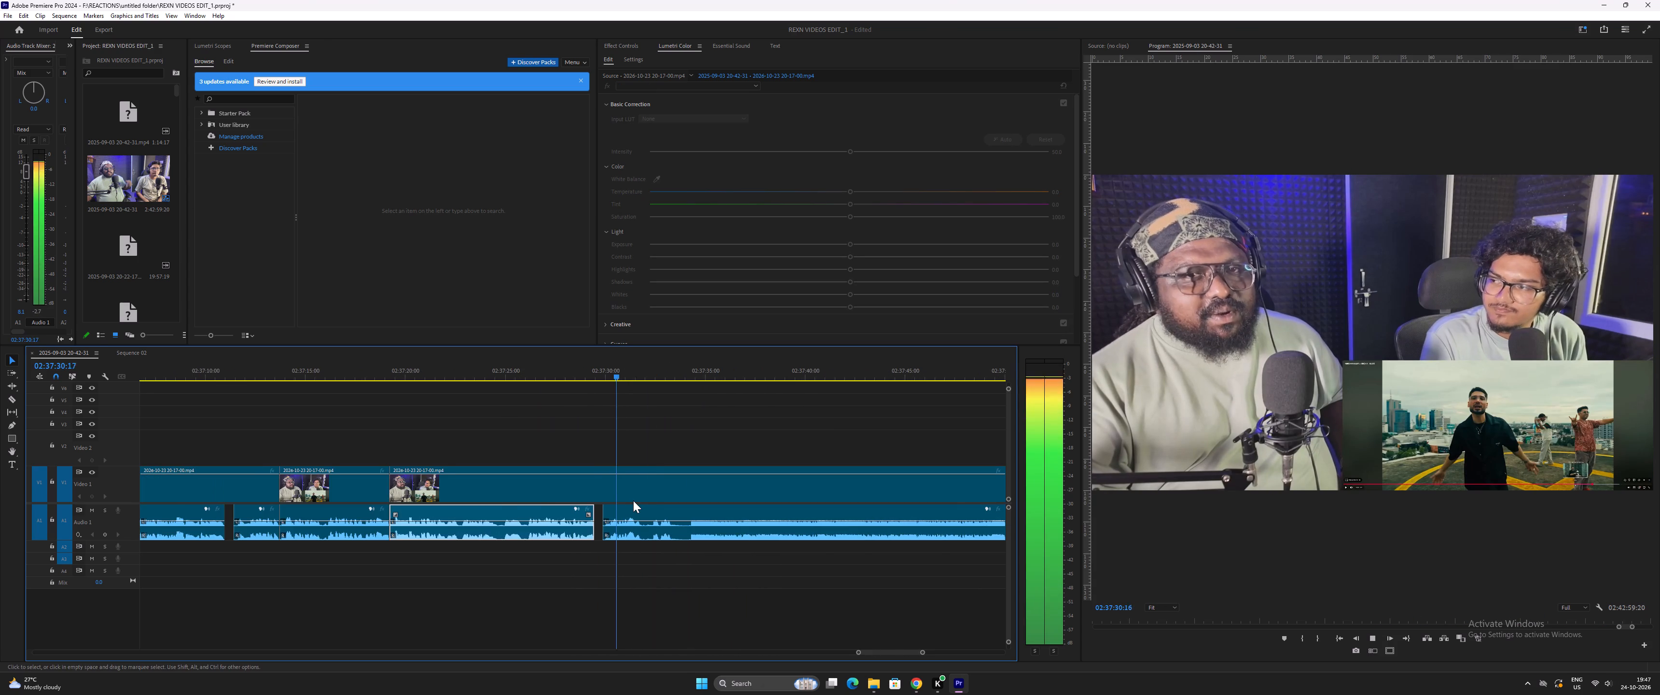
pyautogui.press('=')
pyautogui.press('=')
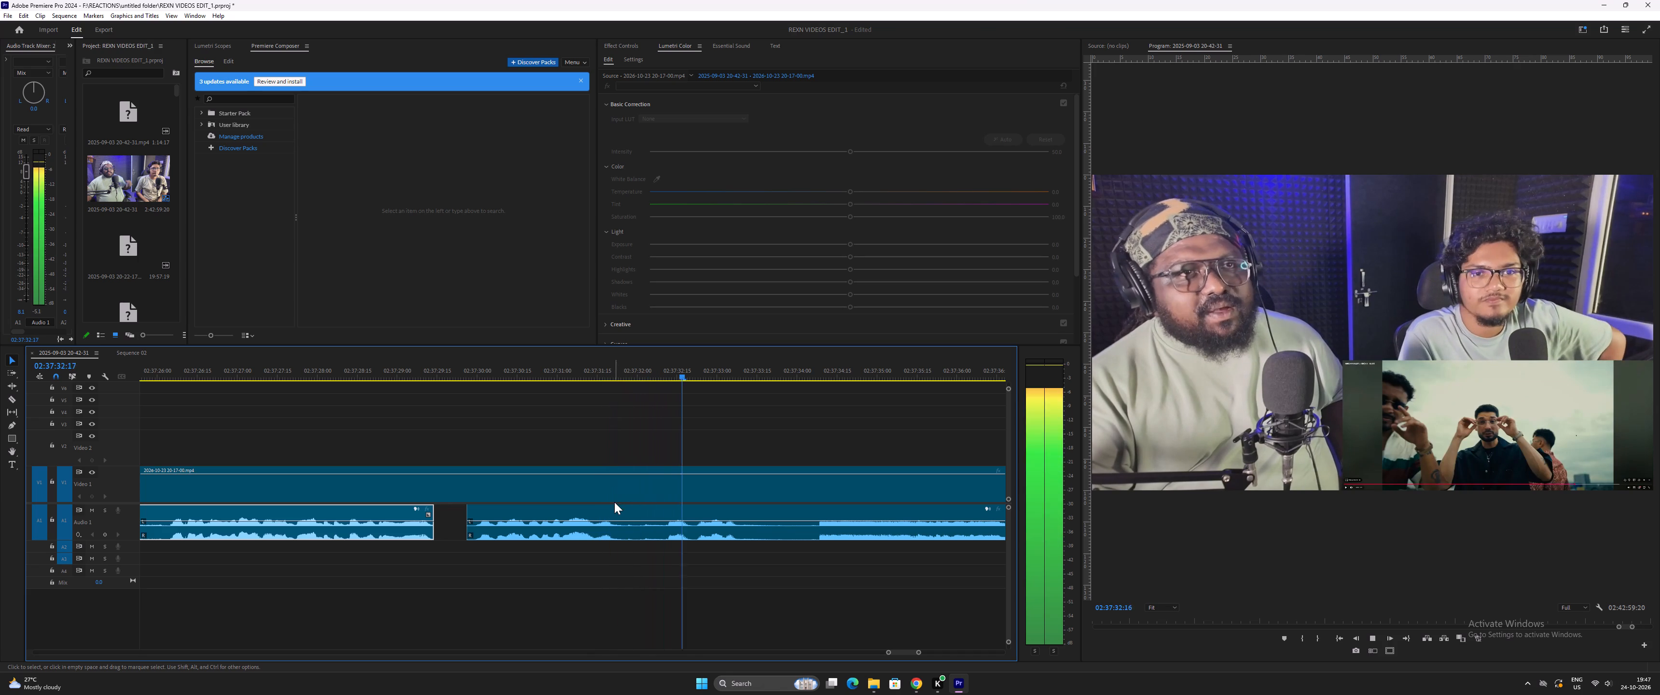
pyautogui.press('space')
pyautogui.click(593, 371)
pyautogui.press('space')
pyautogui.press('space')
pyautogui.moveTo(648, 424); pyautogui.dragTo(699, 550)
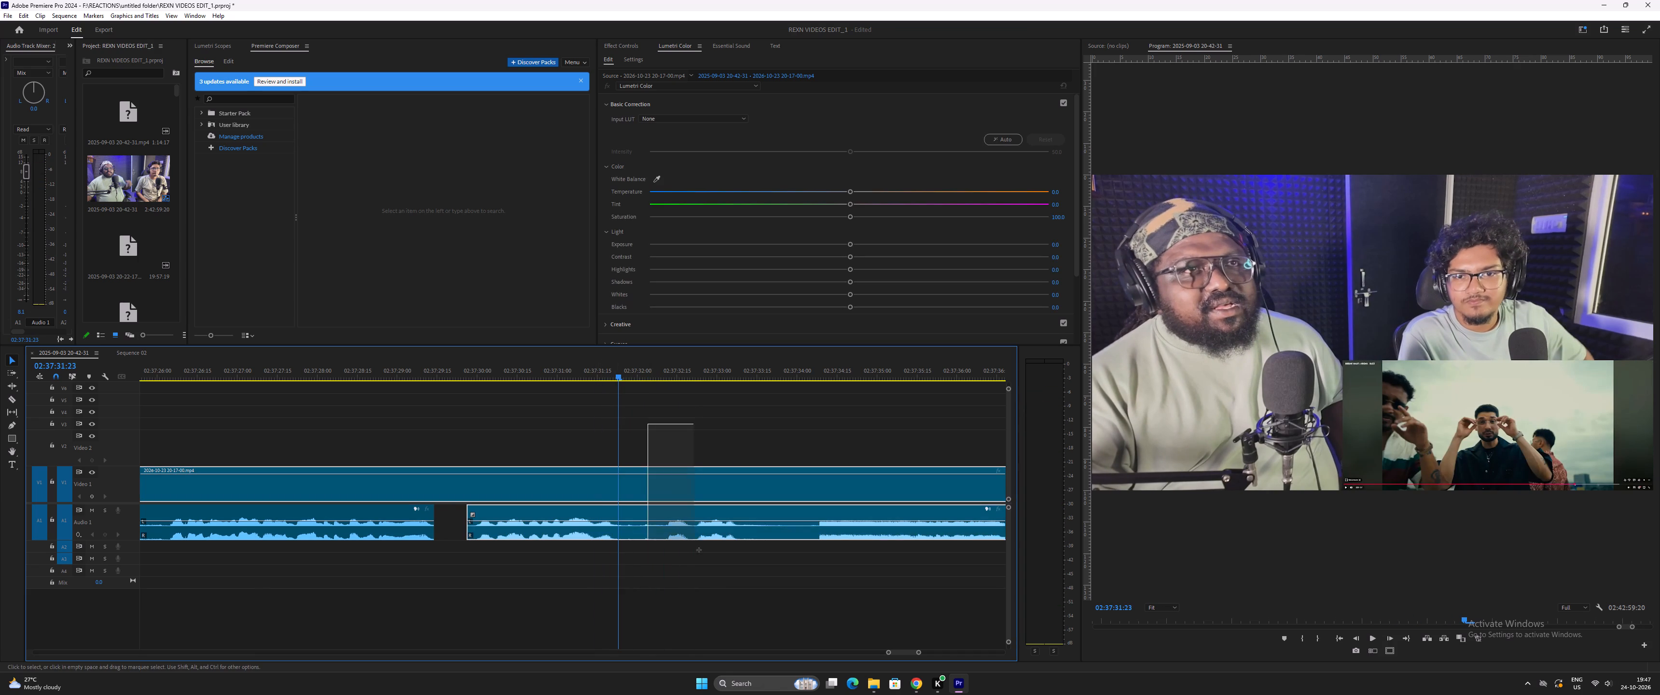
pyautogui.moveTo(699, 550); pyautogui.dragTo(700, 552)
pyautogui.hotkey('ctrl', '[')
# Find where the pause after the 02:37:31:23 cut ends and ripple-trim the video and audio from that cut to 02:37:32:09.
pyautogui.press('space')
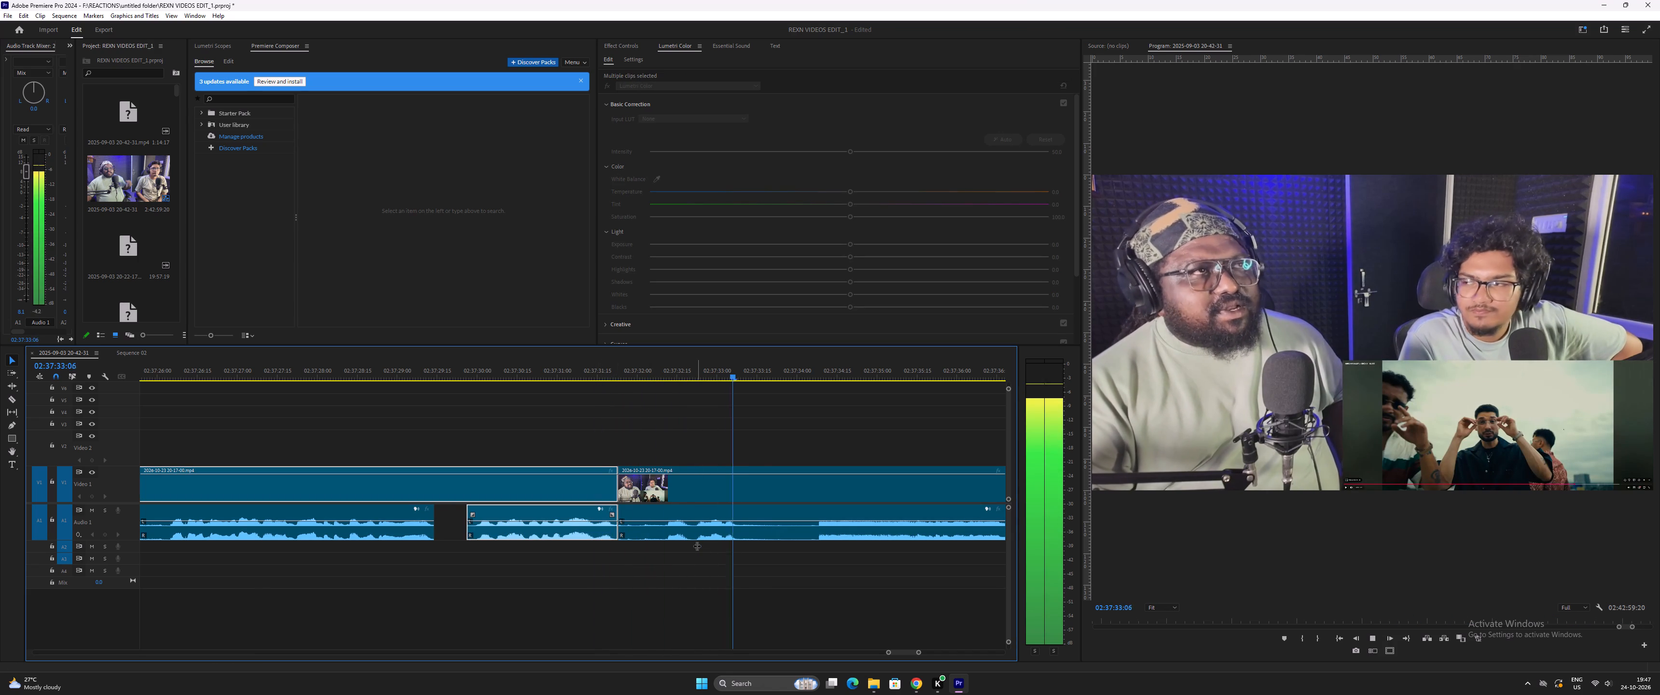
pyautogui.press('space')
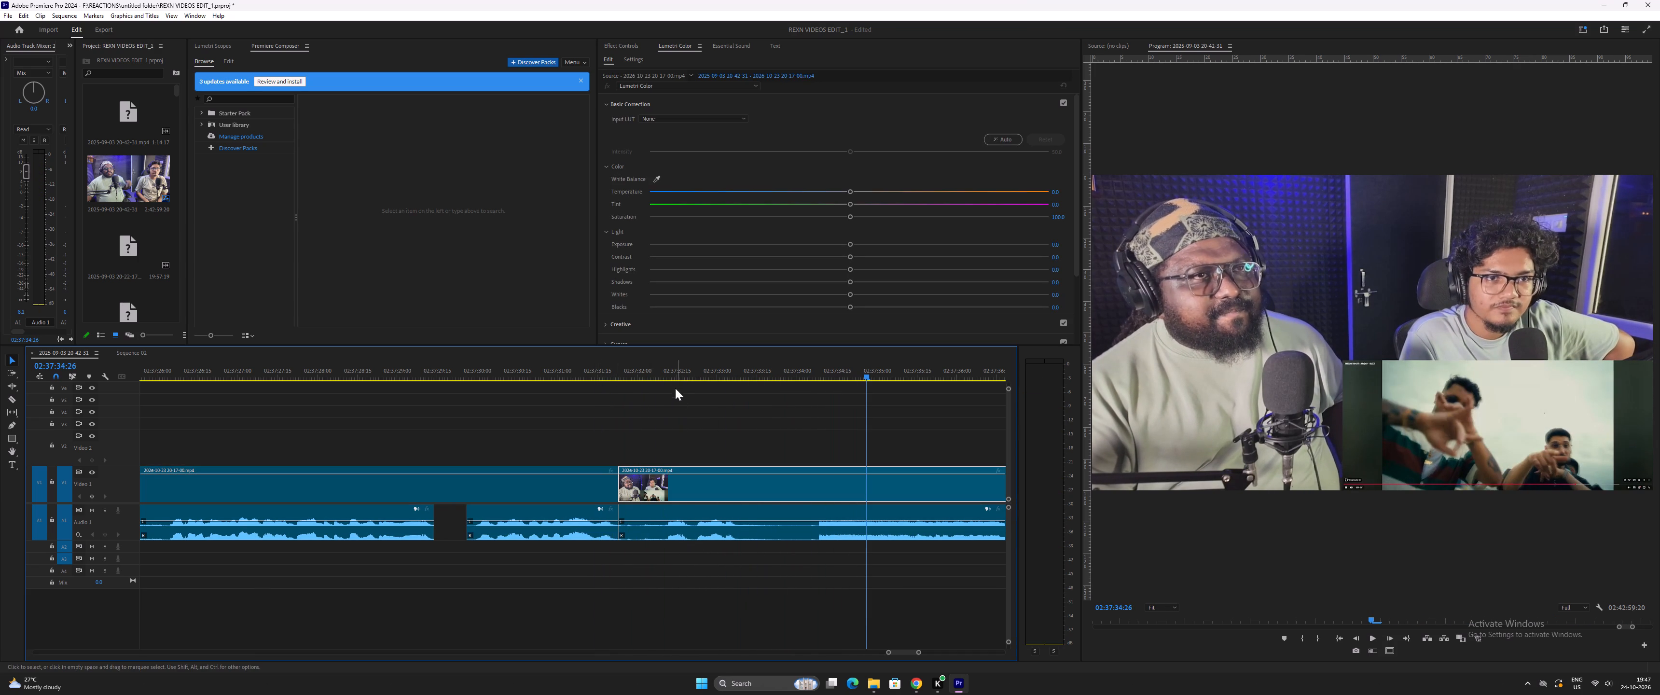
pyautogui.click(656, 374)
pyautogui.press('space')
pyautogui.press('space')
pyautogui.moveTo(656, 375); pyautogui.dragTo(663, 384)
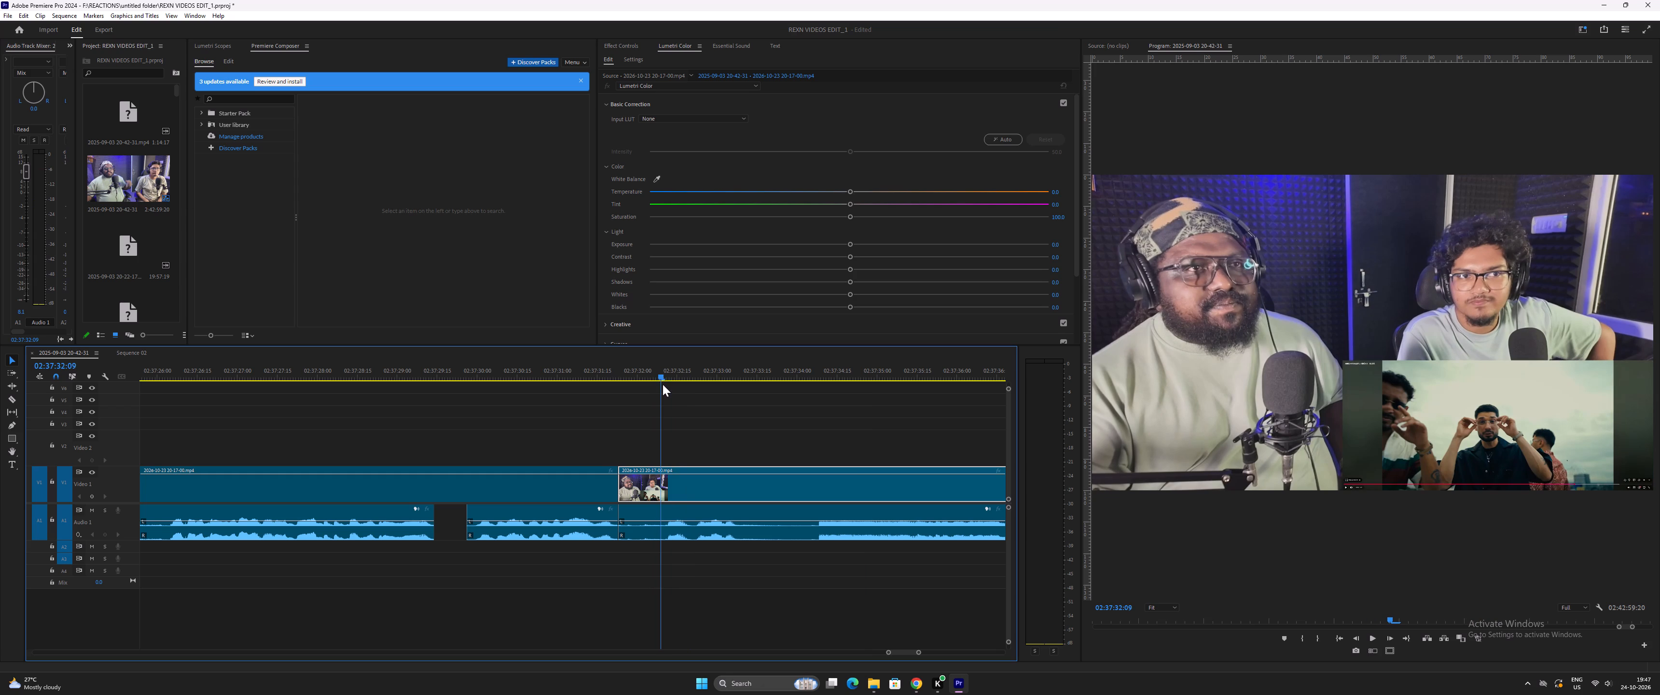
pyautogui.moveTo(663, 384); pyautogui.dragTo(661, 384)
pyautogui.hotkey('ctrl', '-')
# Play across the 02:37:31:23 cut and split the video and audio at about 02:37:32:23.
pyautogui.click(578, 372)
pyautogui.press('space')
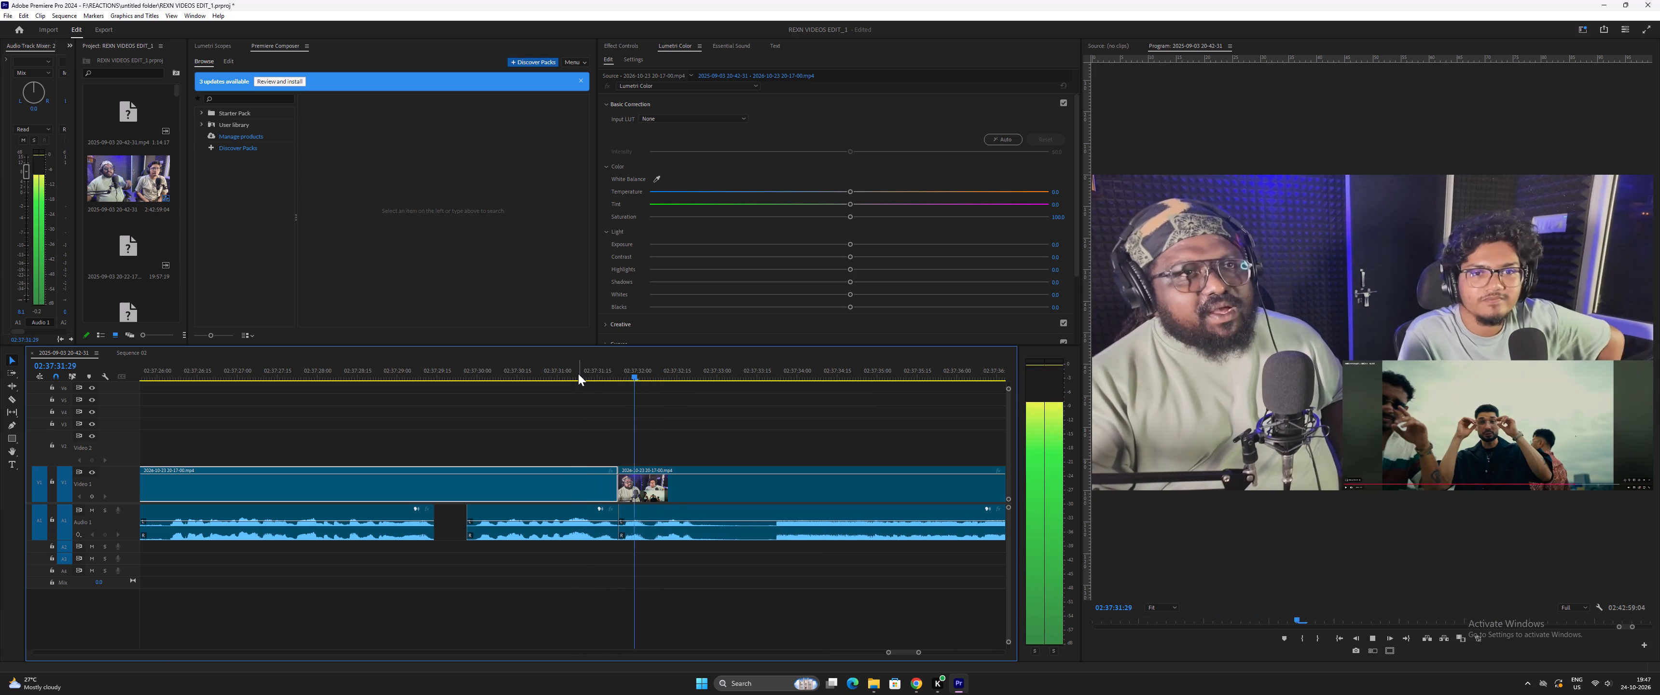
pyautogui.press('space')
pyautogui.click(651, 377)
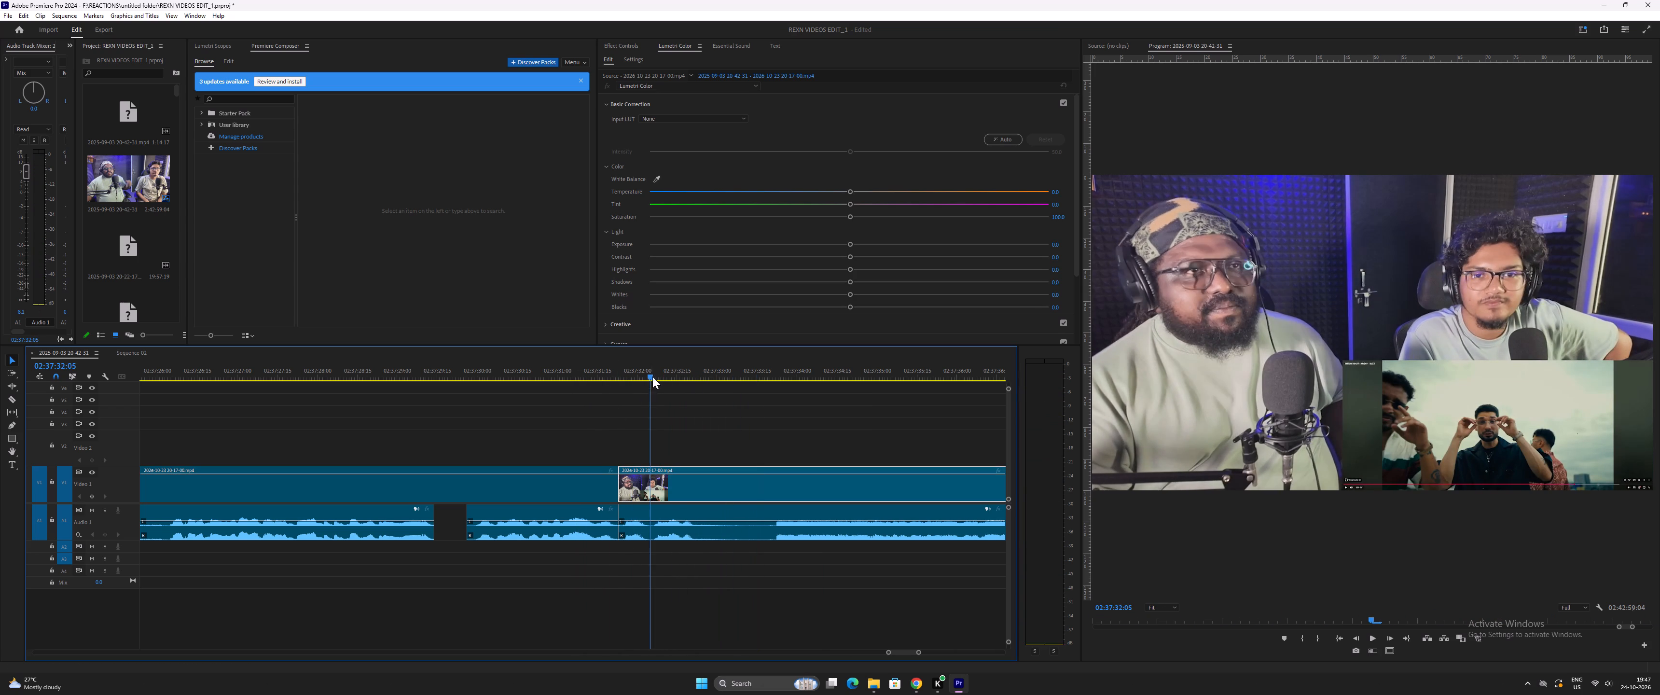
pyautogui.press('space')
pyautogui.press('space')
pyautogui.moveTo(740, 415); pyautogui.dragTo(797, 576)
pyautogui.hotkey('ctrl', '[')
# Play on from the 02:37:32:23 cut and ripple-trim about 27 frames of pause from the start of the following video and audio.
pyautogui.press('space')
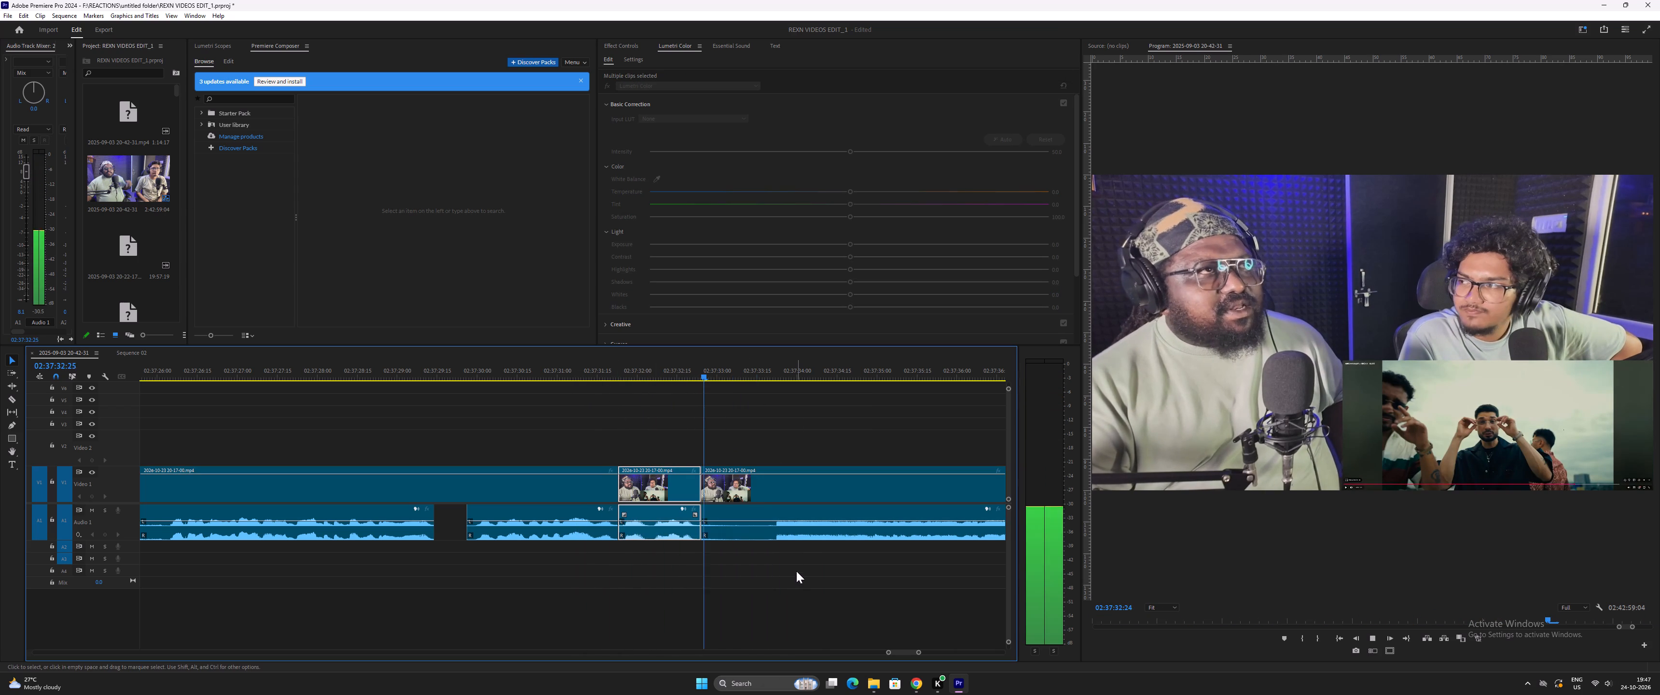
pyautogui.press('space')
pyautogui.hotkey('ctrl', '-')
# Play through the long music section from 02:37:32:23 to about 02:38:14:13, looking for the next spoken comment.
pyautogui.press('space')
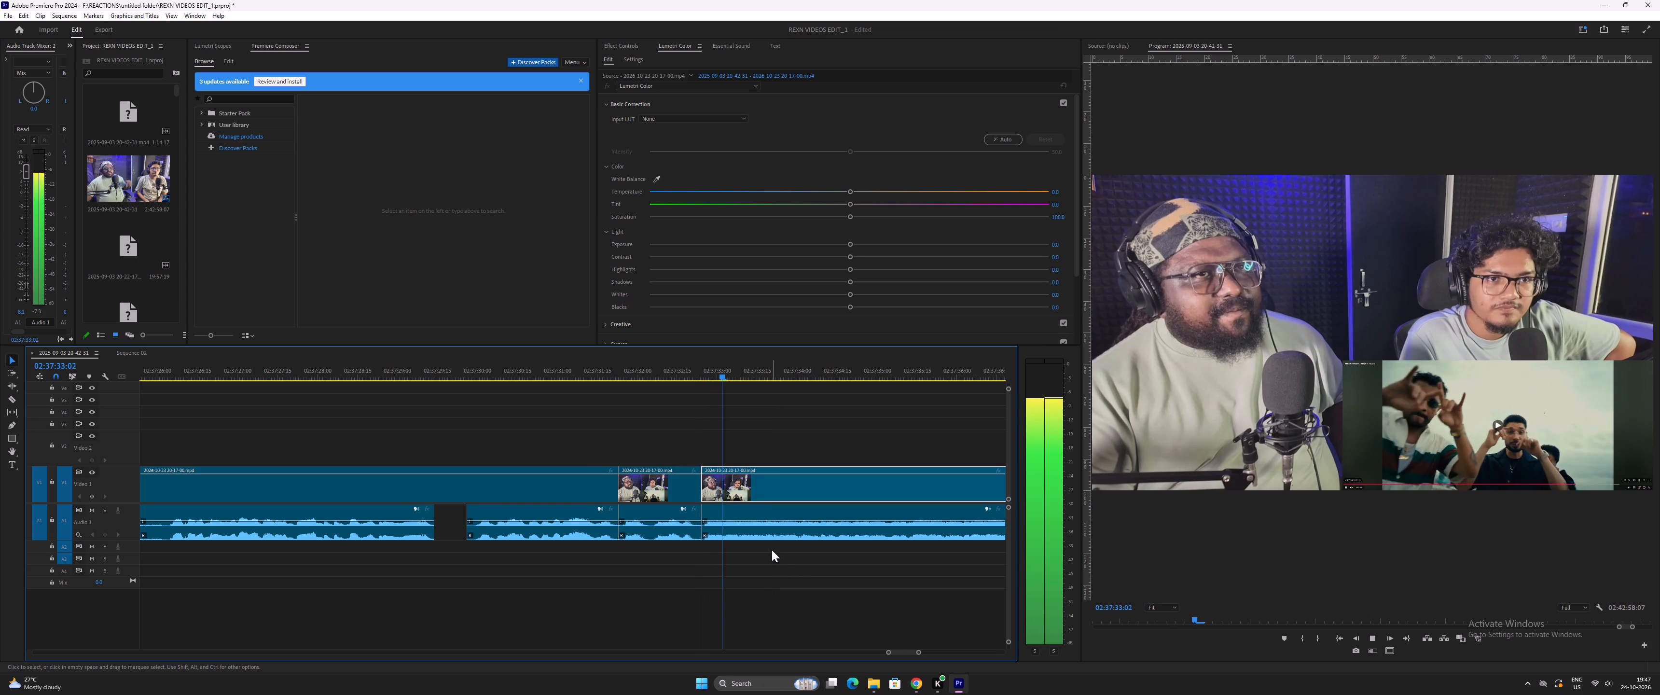
pyautogui.press('-')
pyautogui.press('-')
pyautogui.press('-')
pyautogui.press('=')
pyautogui.press('=')
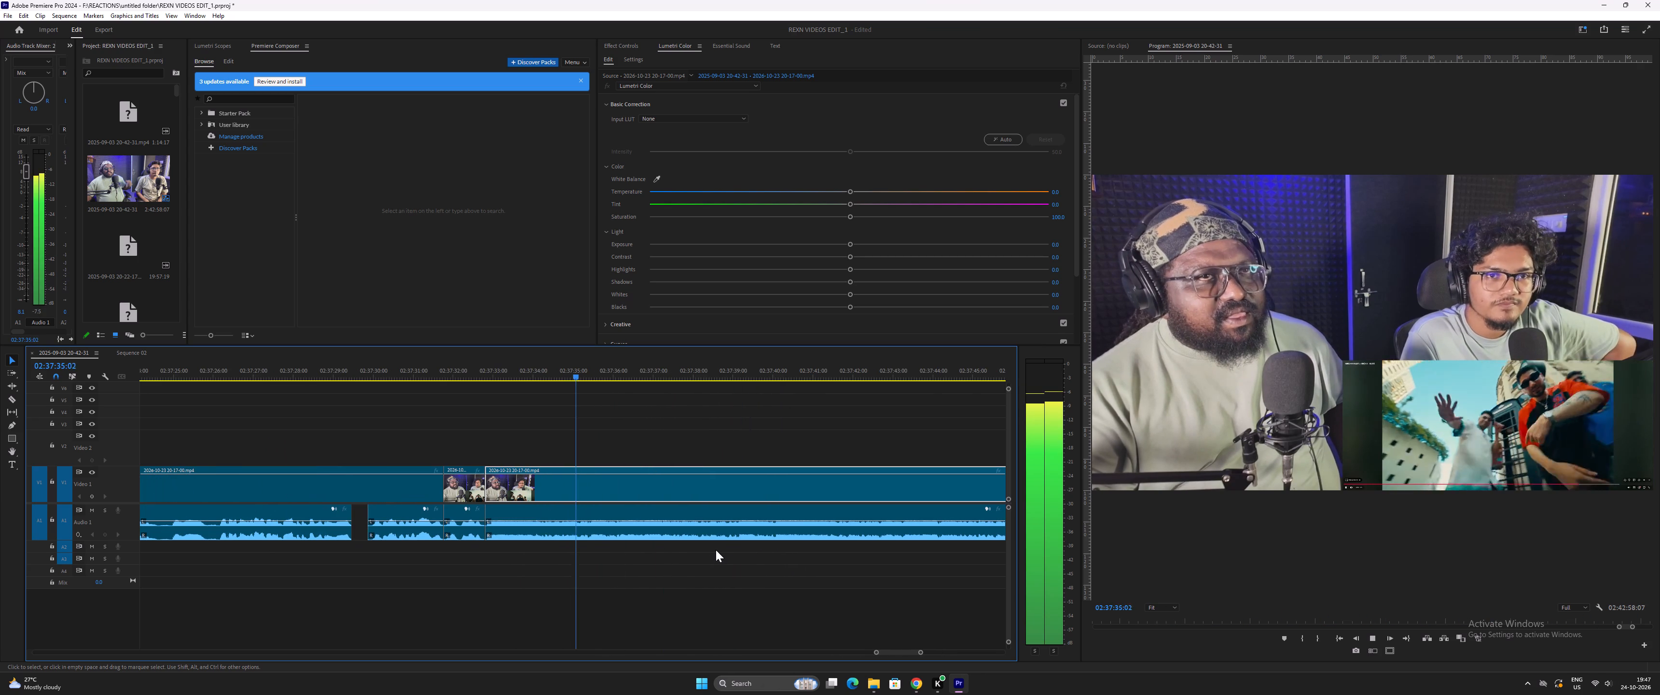
pyautogui.press('-')
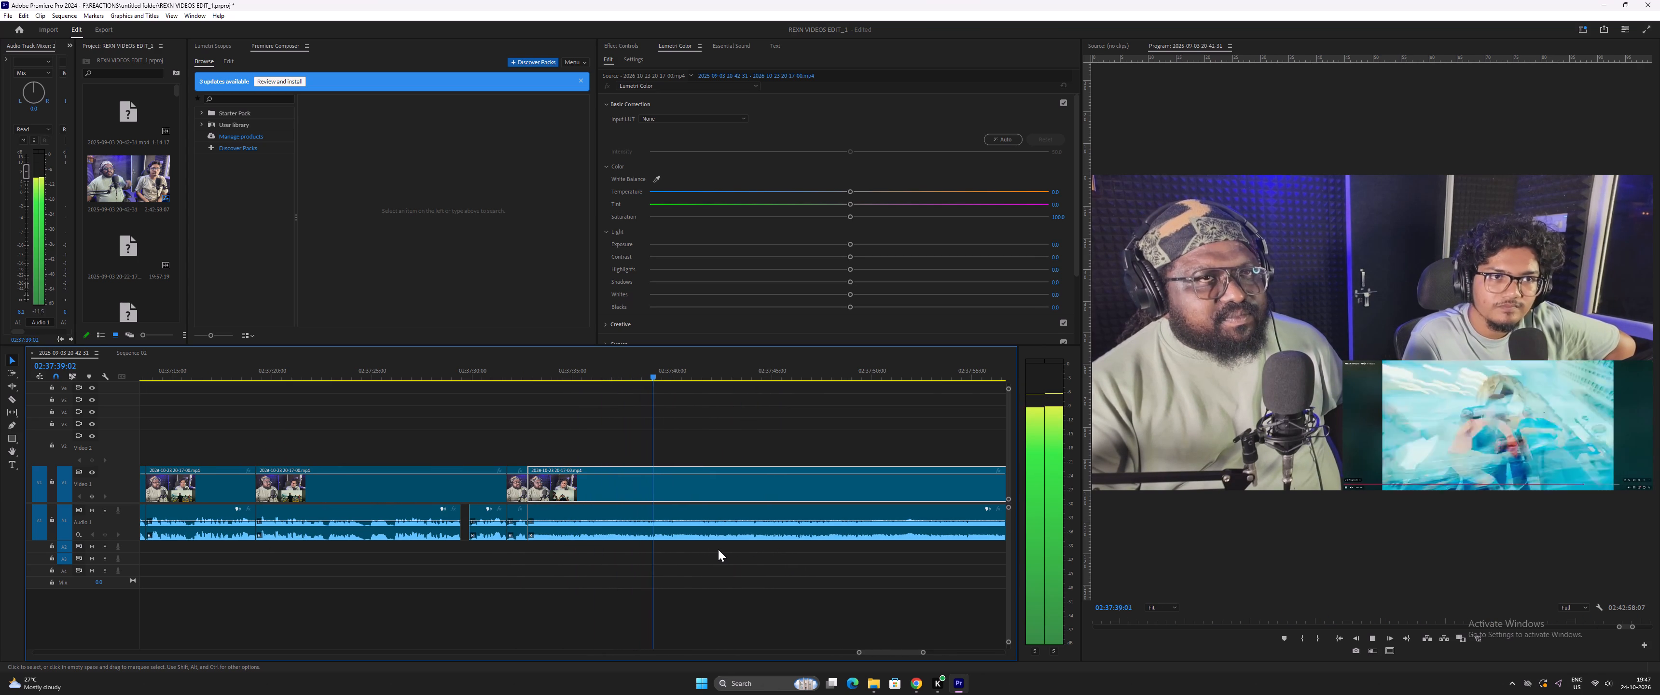
pyautogui.press('-')
pyautogui.press('-')
pyautogui.press('-')
pyautogui.press('-')
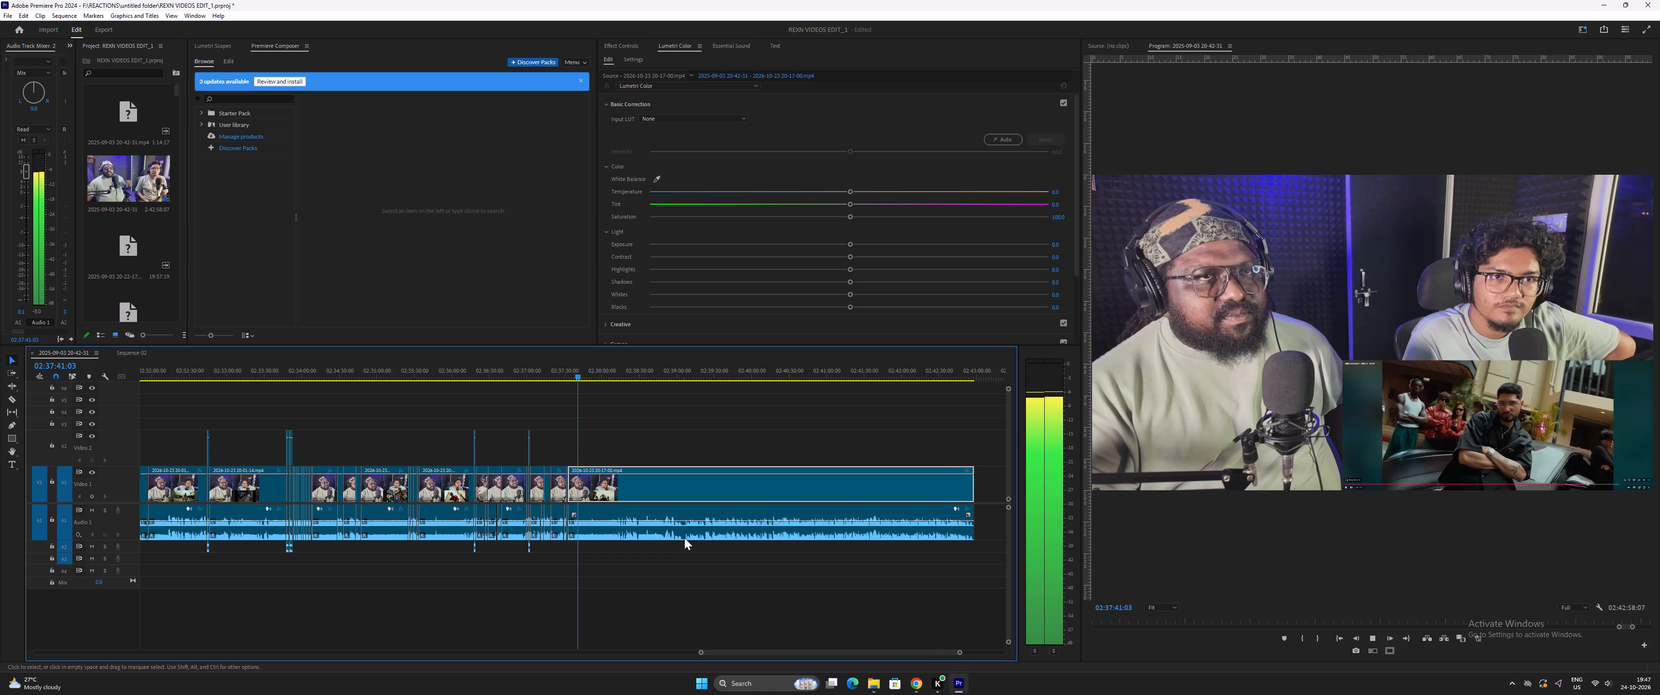
pyautogui.press('-')
pyautogui.write('-===')
pyautogui.press('=')
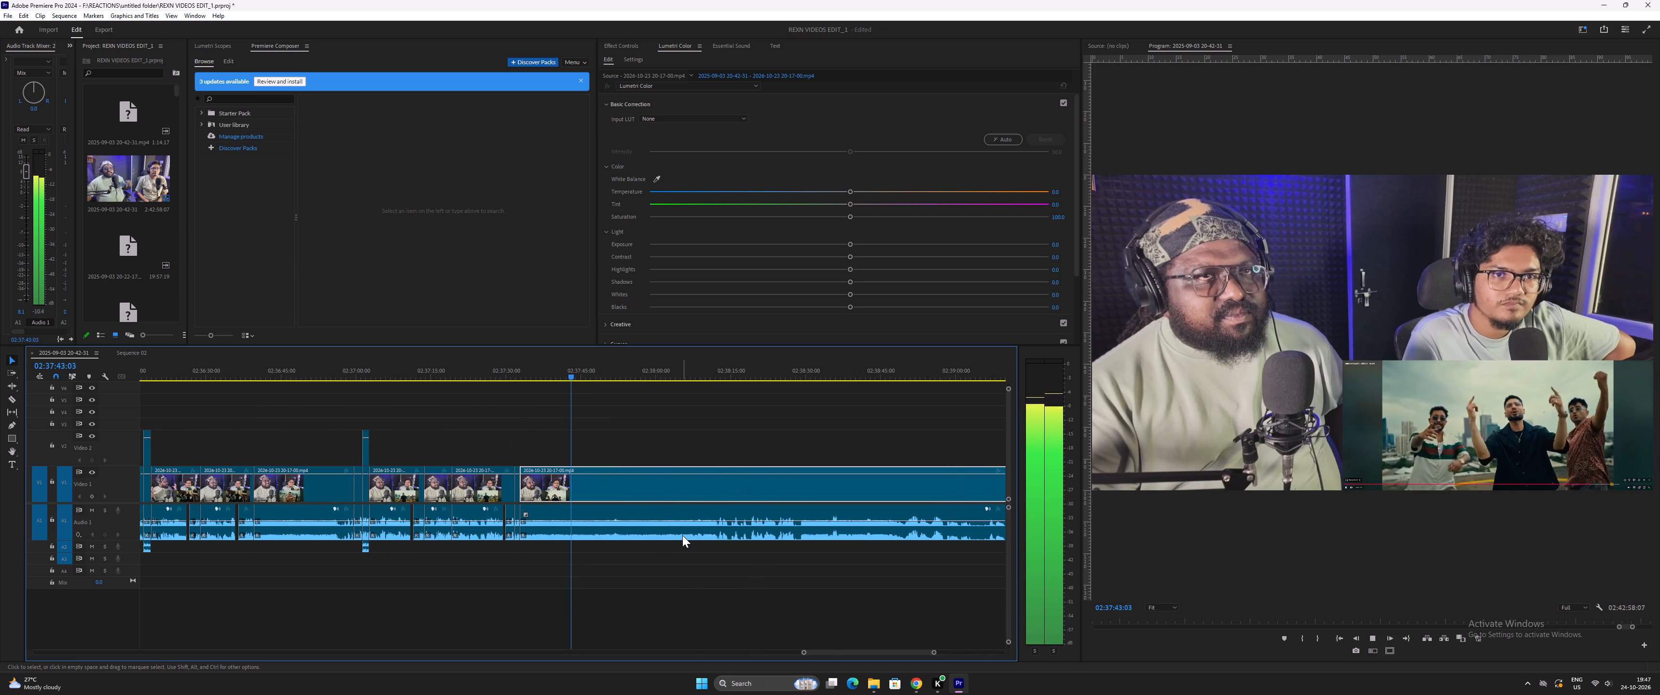
pyautogui.write('==')
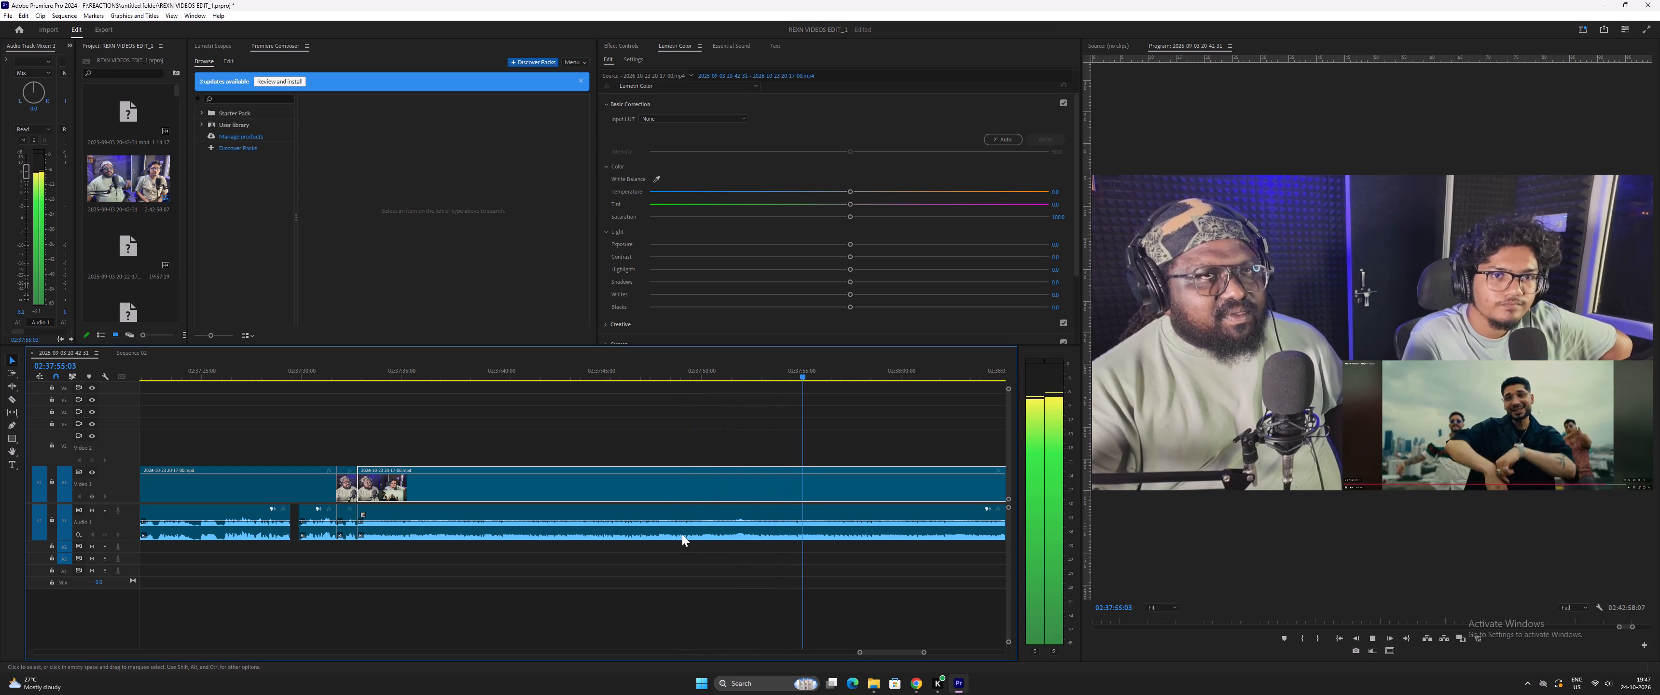
pyautogui.write('--')
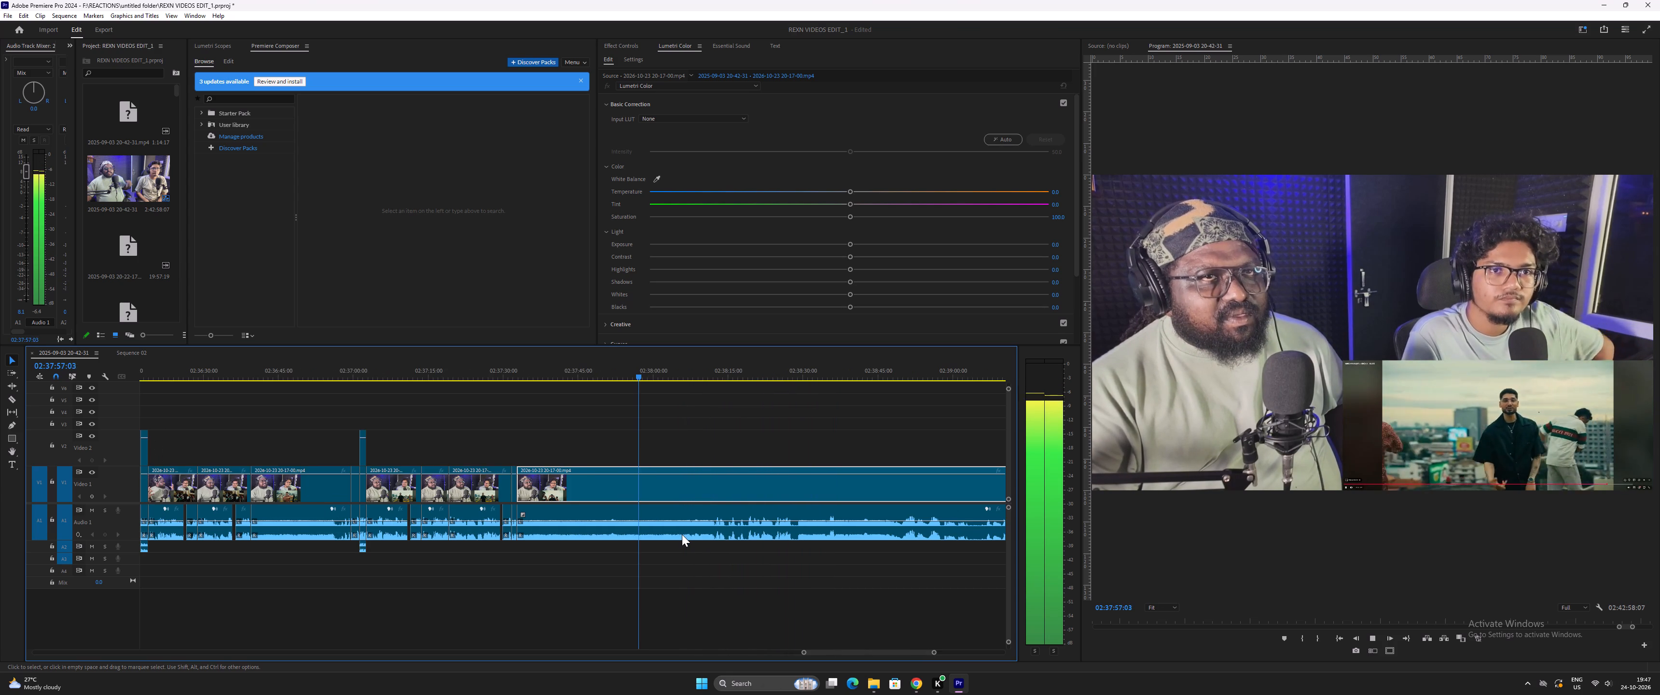
pyautogui.write('==')
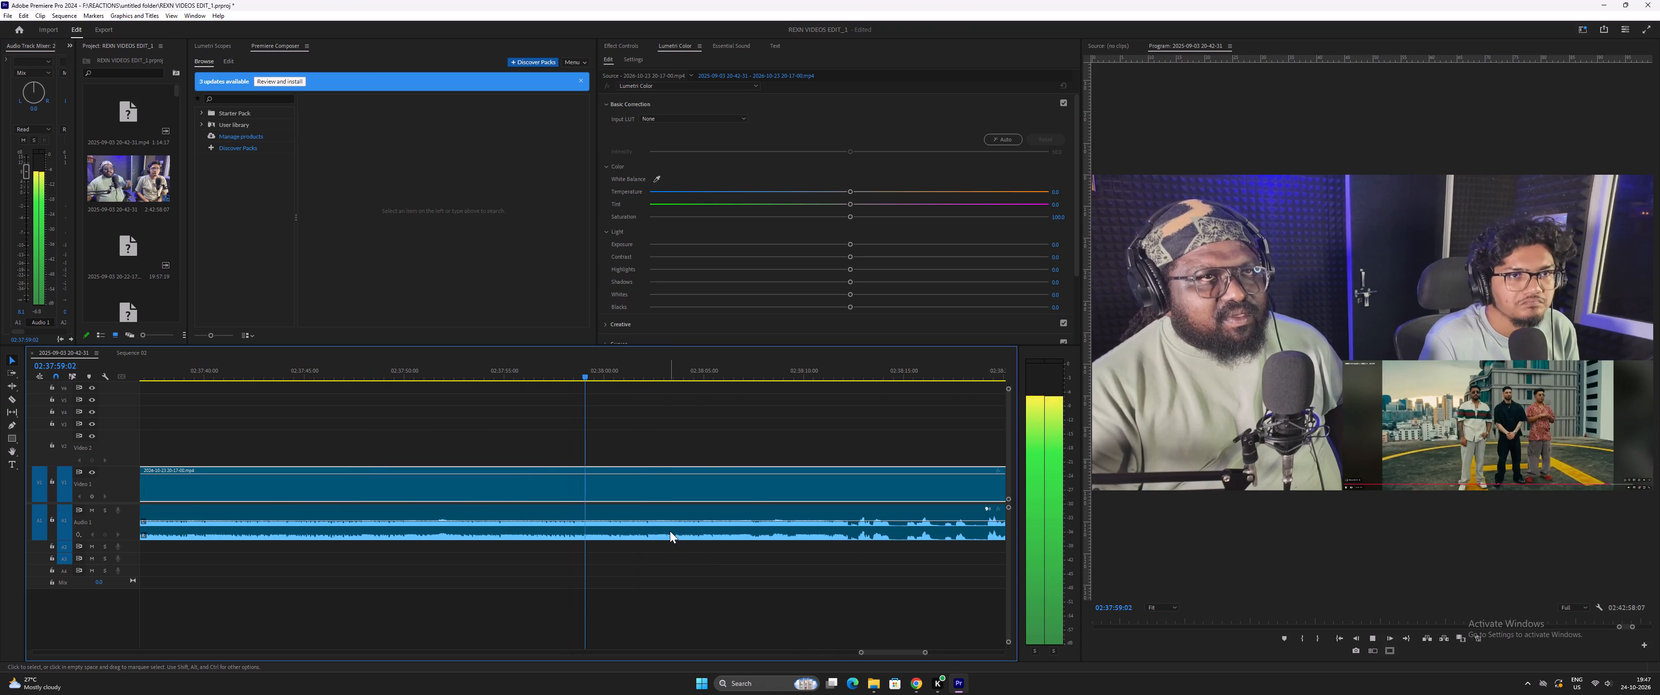
pyautogui.scroll(-9, 669, 537)
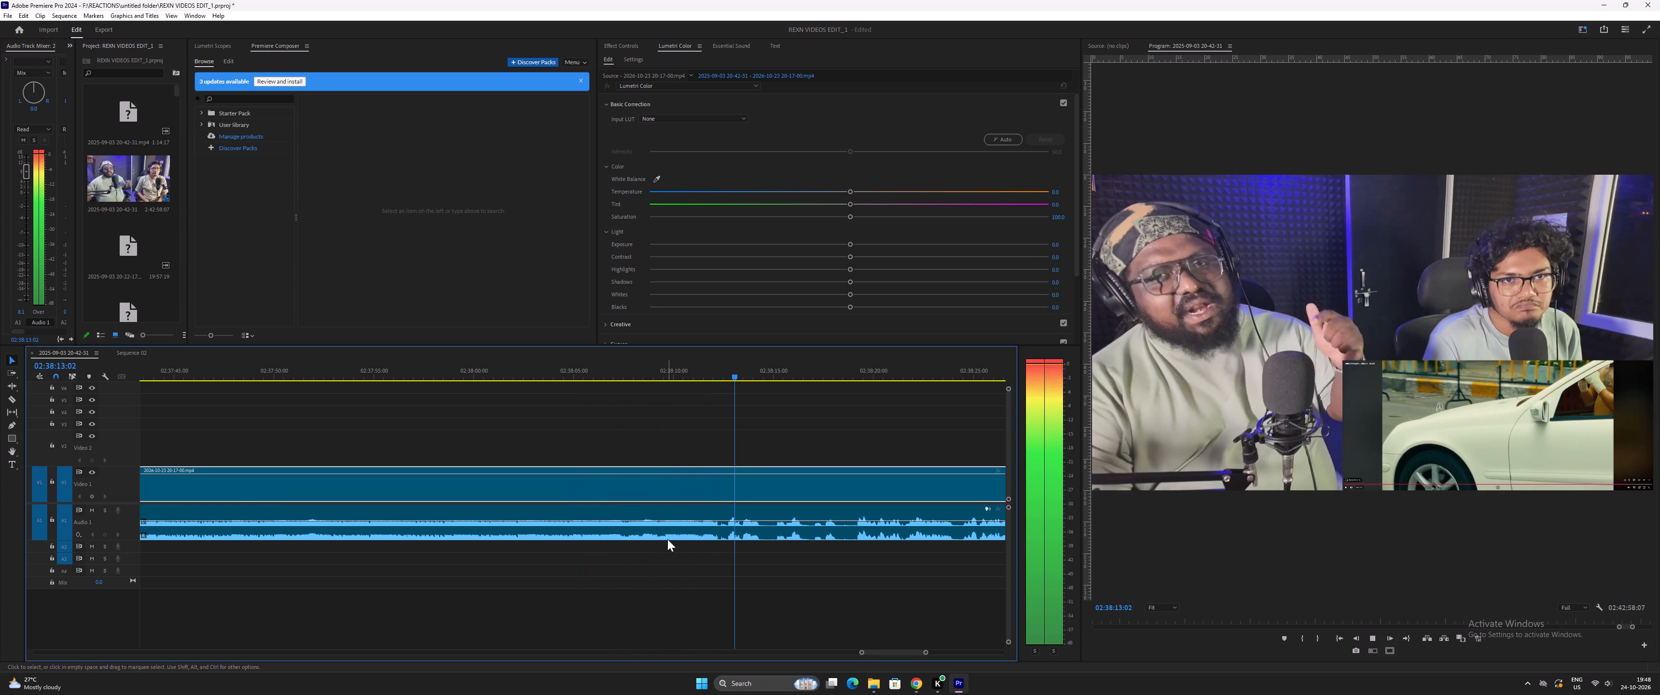
pyautogui.press('=')
pyautogui.press('space')
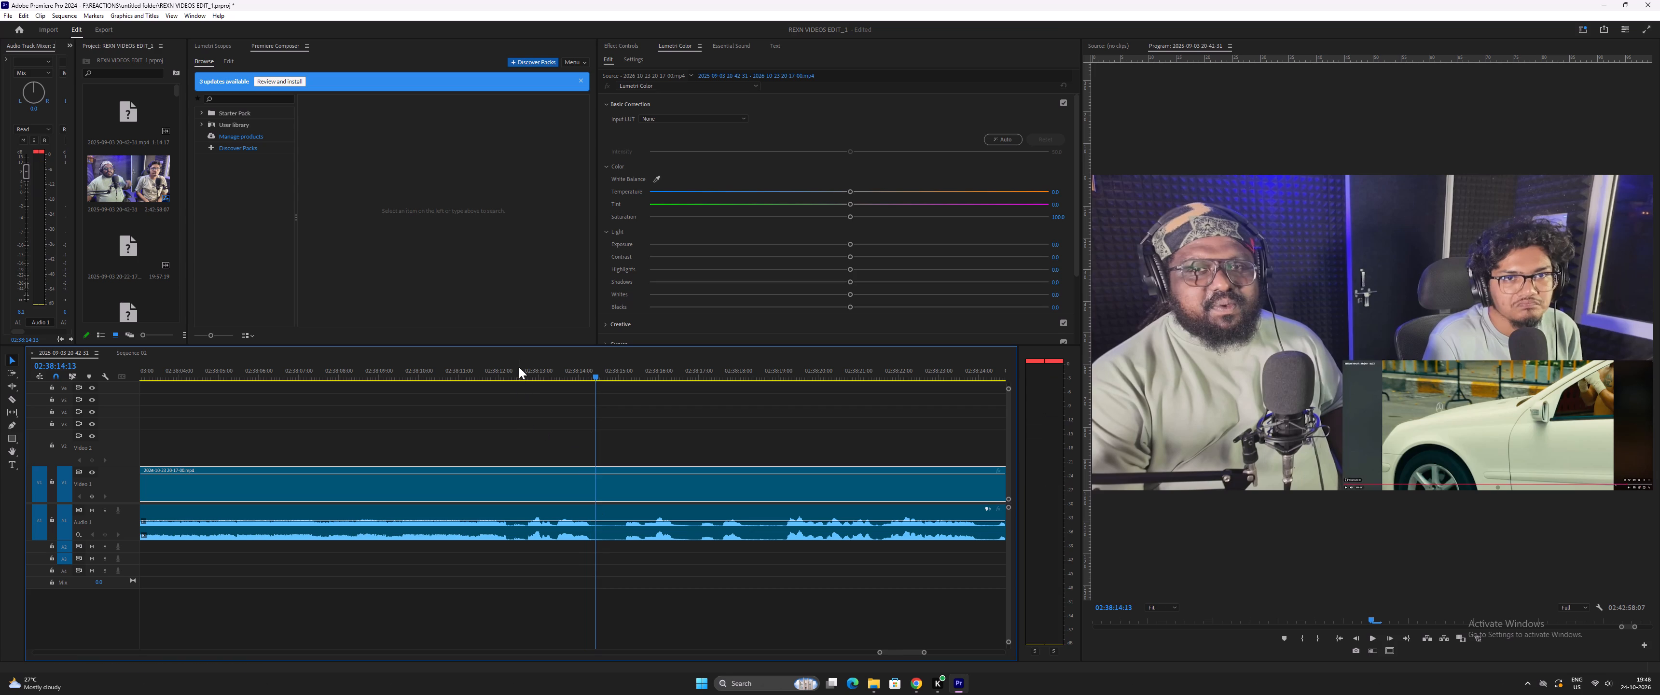
# Find where the spoken comment starts and split the video and audio at 02:38:12:21.
pyautogui.click(519, 367)
pyautogui.press('space')
pyautogui.press('=')
pyautogui.press('space')
pyautogui.moveTo(564, 370); pyautogui.dragTo(582, 380)
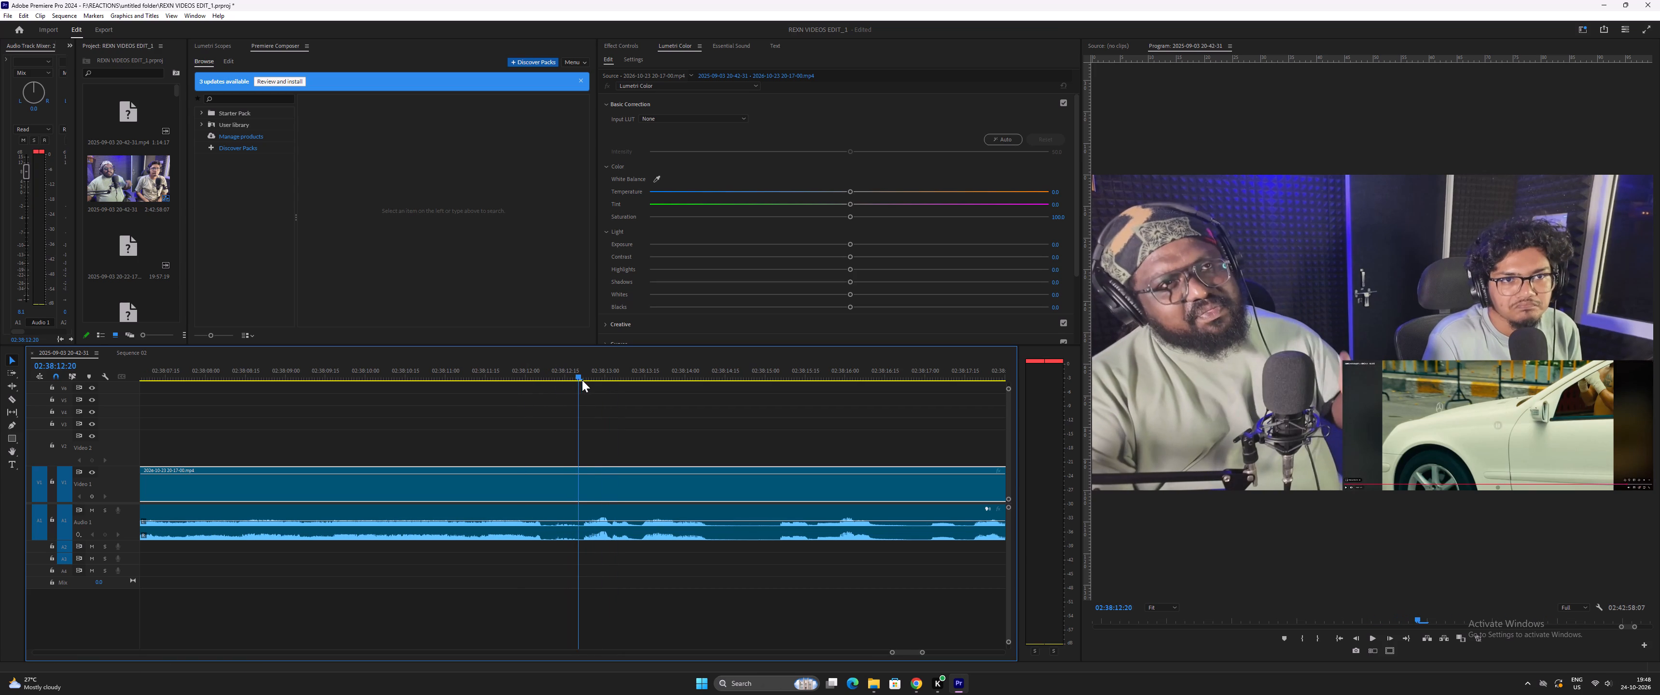
pyautogui.moveTo(582, 380); pyautogui.dragTo(530, 380)
pyautogui.press('space')
pyautogui.press('space')
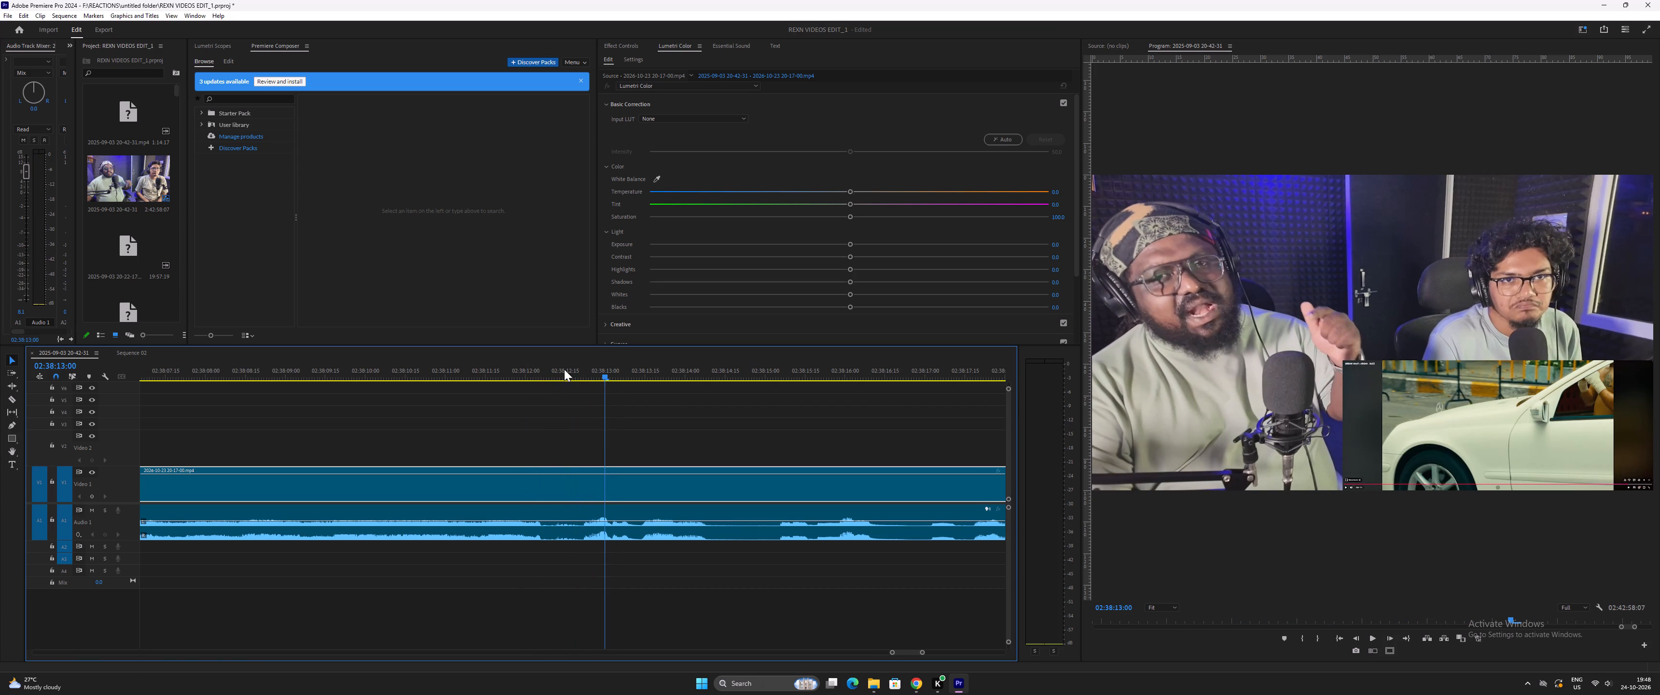
pyautogui.click(579, 366)
pyautogui.moveTo(633, 430); pyautogui.dragTo(709, 566)
pyautogui.hotkey('ctrl', '[')
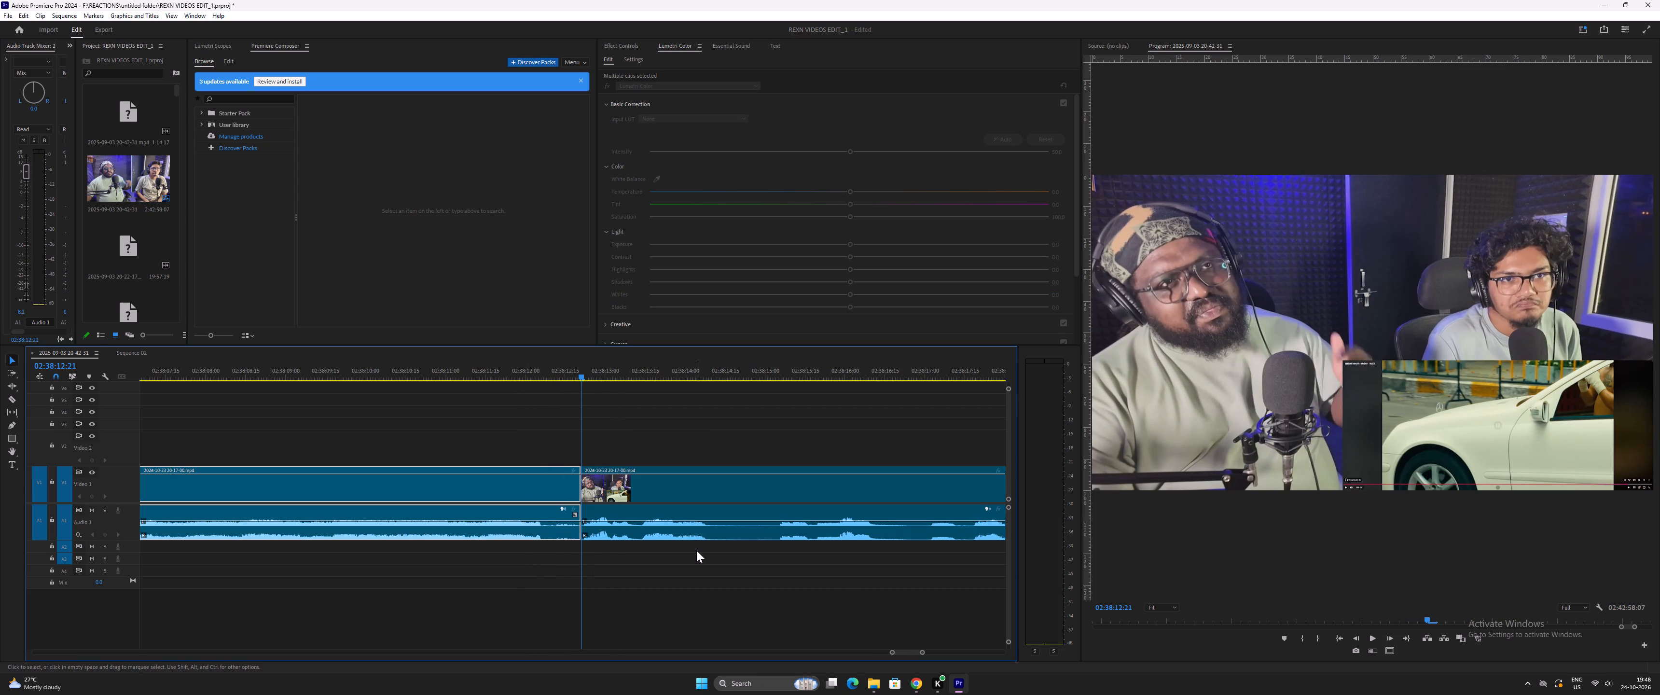
# Play the comment from 02:38:12:21 and split the video and audio at its end, 02:38:14:09.
pyautogui.press('space')
pyautogui.press('space')
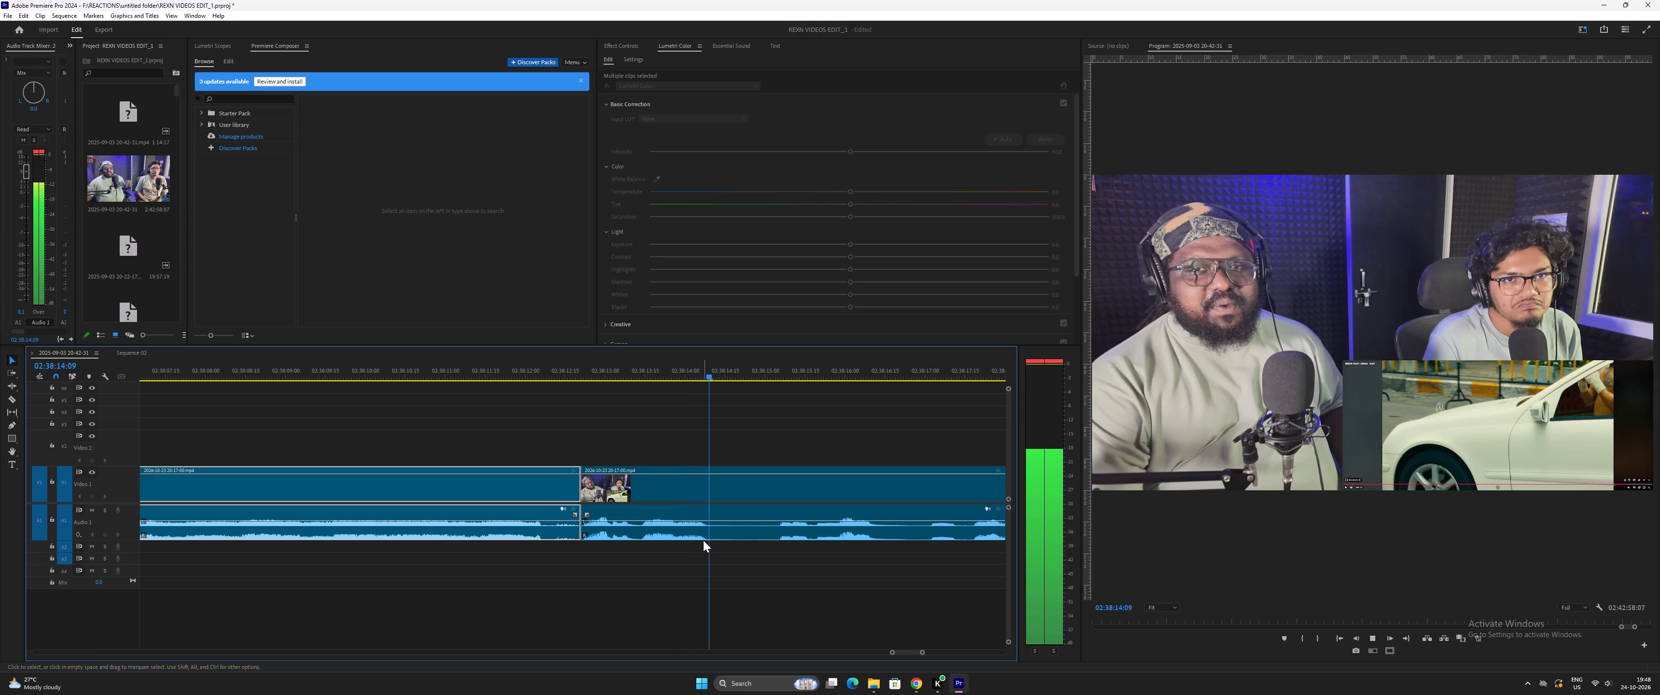
pyautogui.moveTo(759, 431); pyautogui.dragTo(810, 566)
pyautogui.hotkey('ctrl', '[')
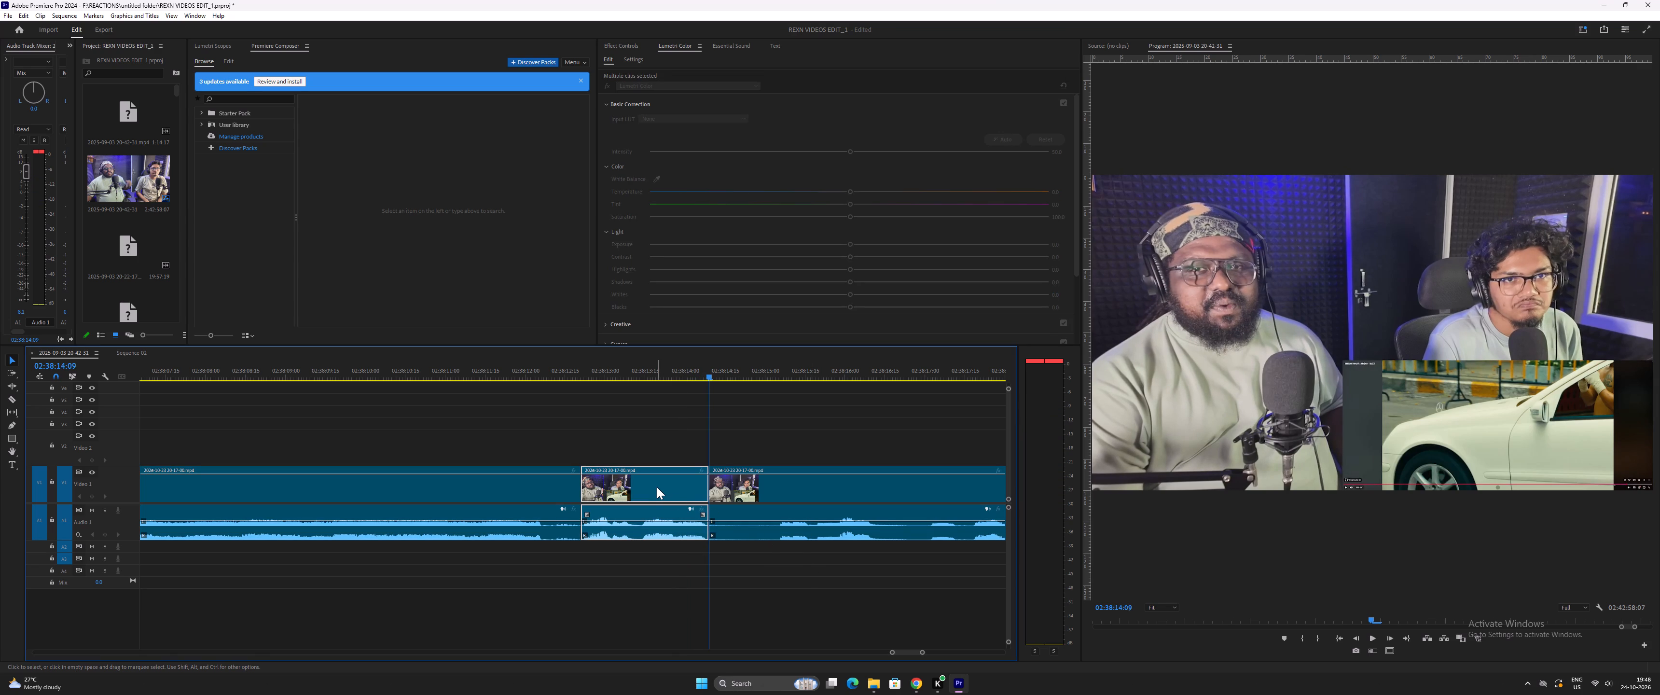
# Duplicate the video and audio segment between 02:38:12:21 and 02:38:14:09 onto the second video and audio tracks.
pyautogui.keyDown('alt'); pyautogui.moveTo(657, 487); pyautogui.dragTo(661, 460); pyautogui.keyUp('alt')
pyautogui.keyDown('alt'); pyautogui.moveTo(662, 533); pyautogui.dragTo(662, 541); pyautogui.keyUp('alt')
# Find where the pause after the 02:38:14:09 cut ends and ripple-trim the video and audio from that cut to 02:38:15:04.
pyautogui.press('space')
pyautogui.press('space')
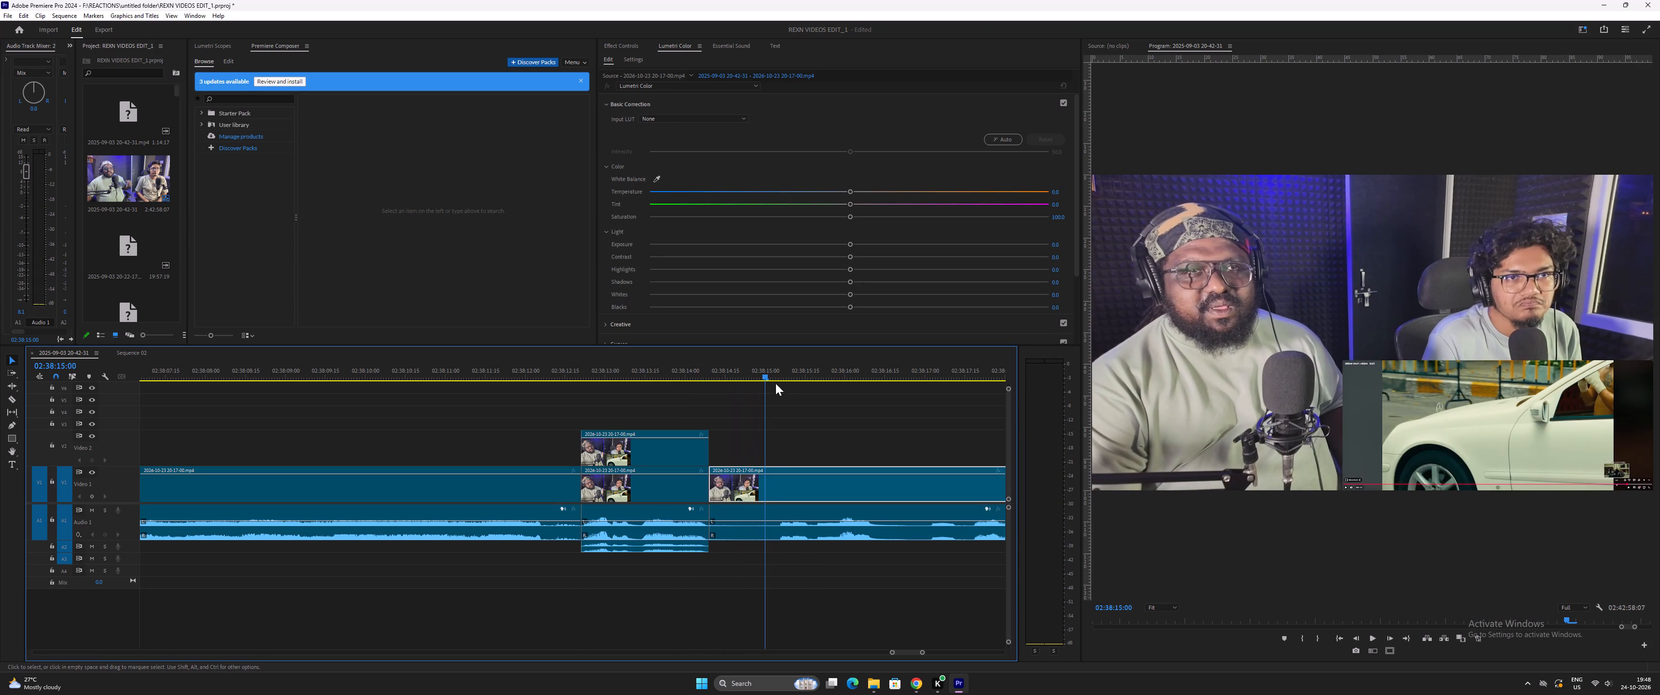
pyautogui.moveTo(765, 375); pyautogui.dragTo(775, 387)
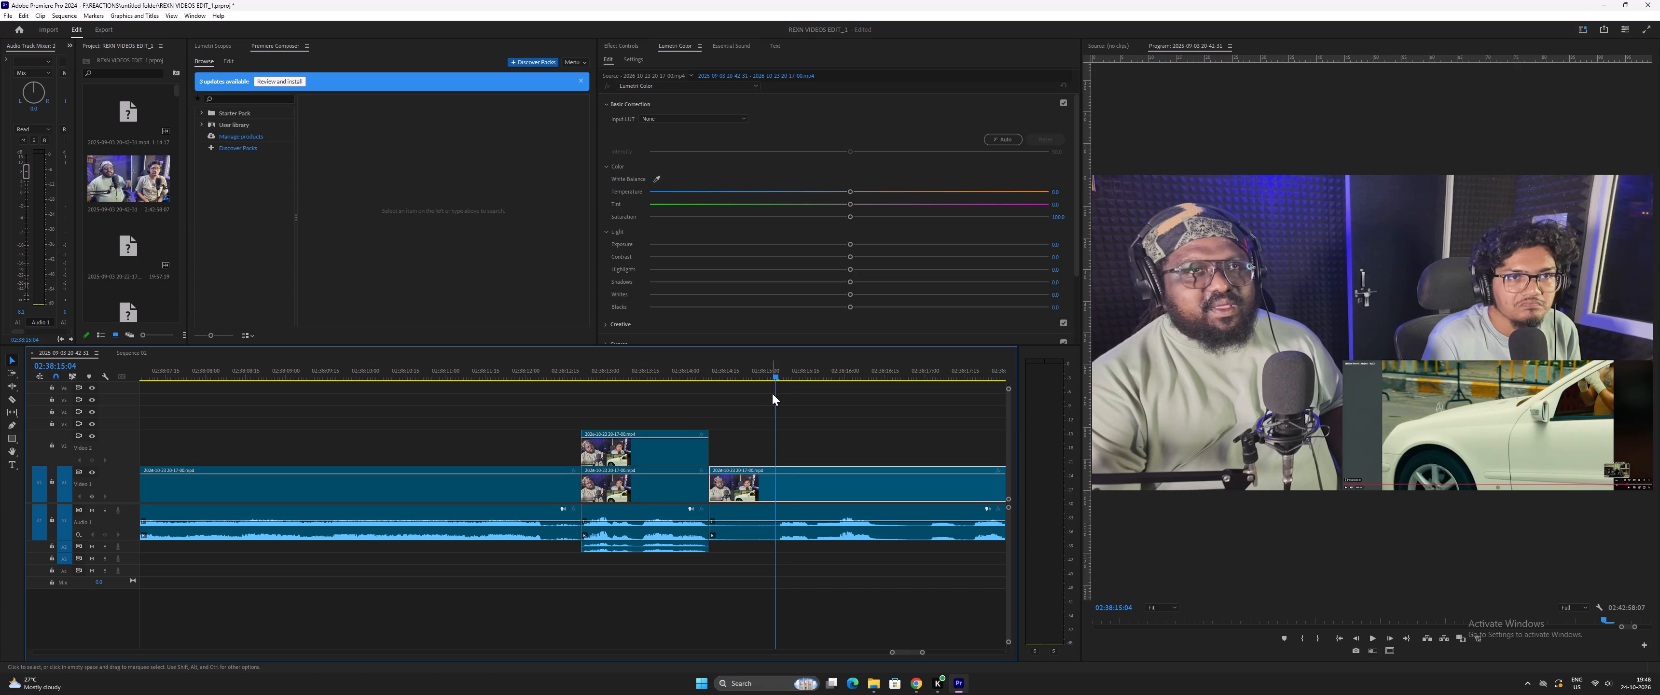
pyautogui.press('-')
pyautogui.press('=')
pyautogui.press('=')
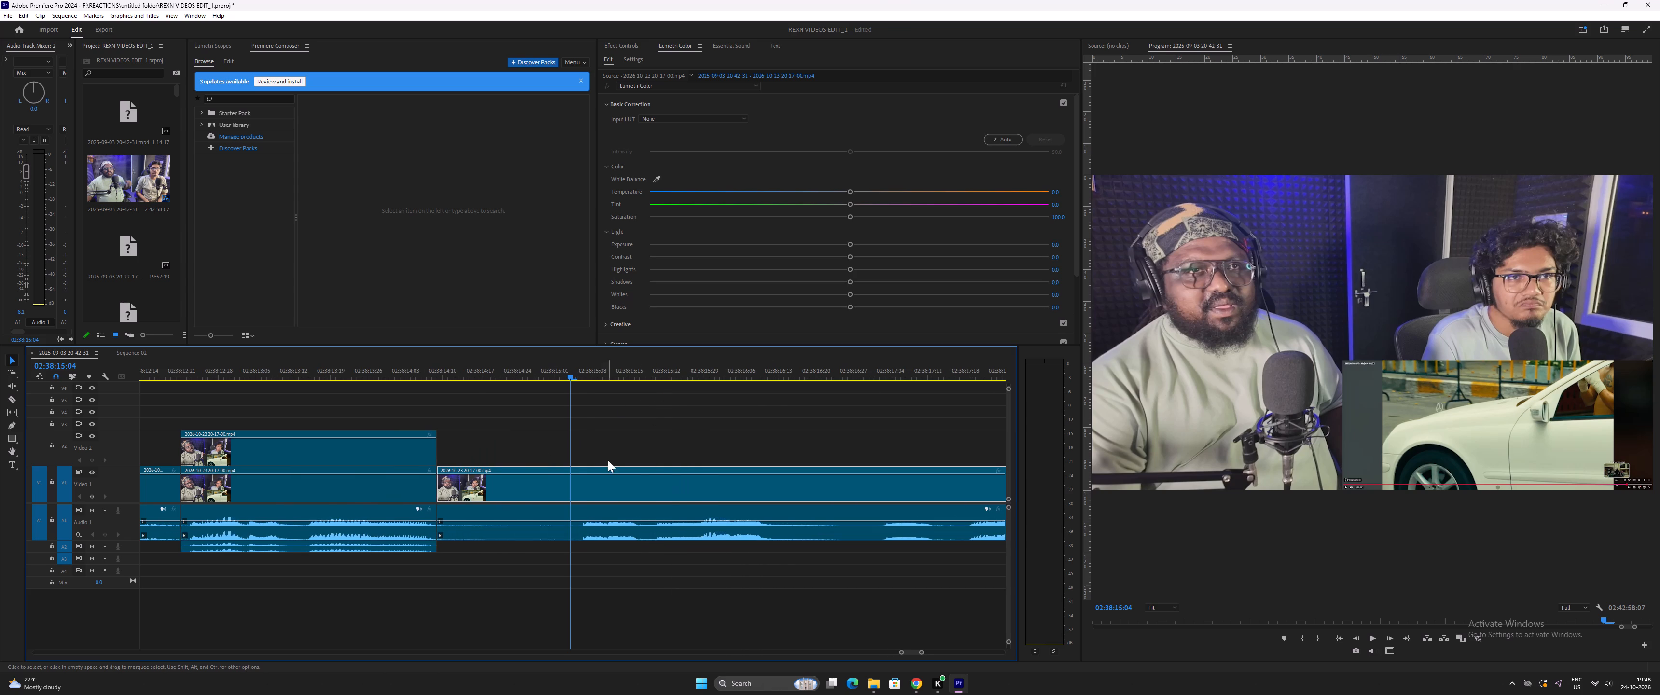
pyautogui.hotkey('ctrl', '-')
# Play across the 02:38:14:09 cut and split the video and audio where the spoken comment ends, at 02:38:15:18.
pyautogui.click(362, 370)
pyautogui.press('space')
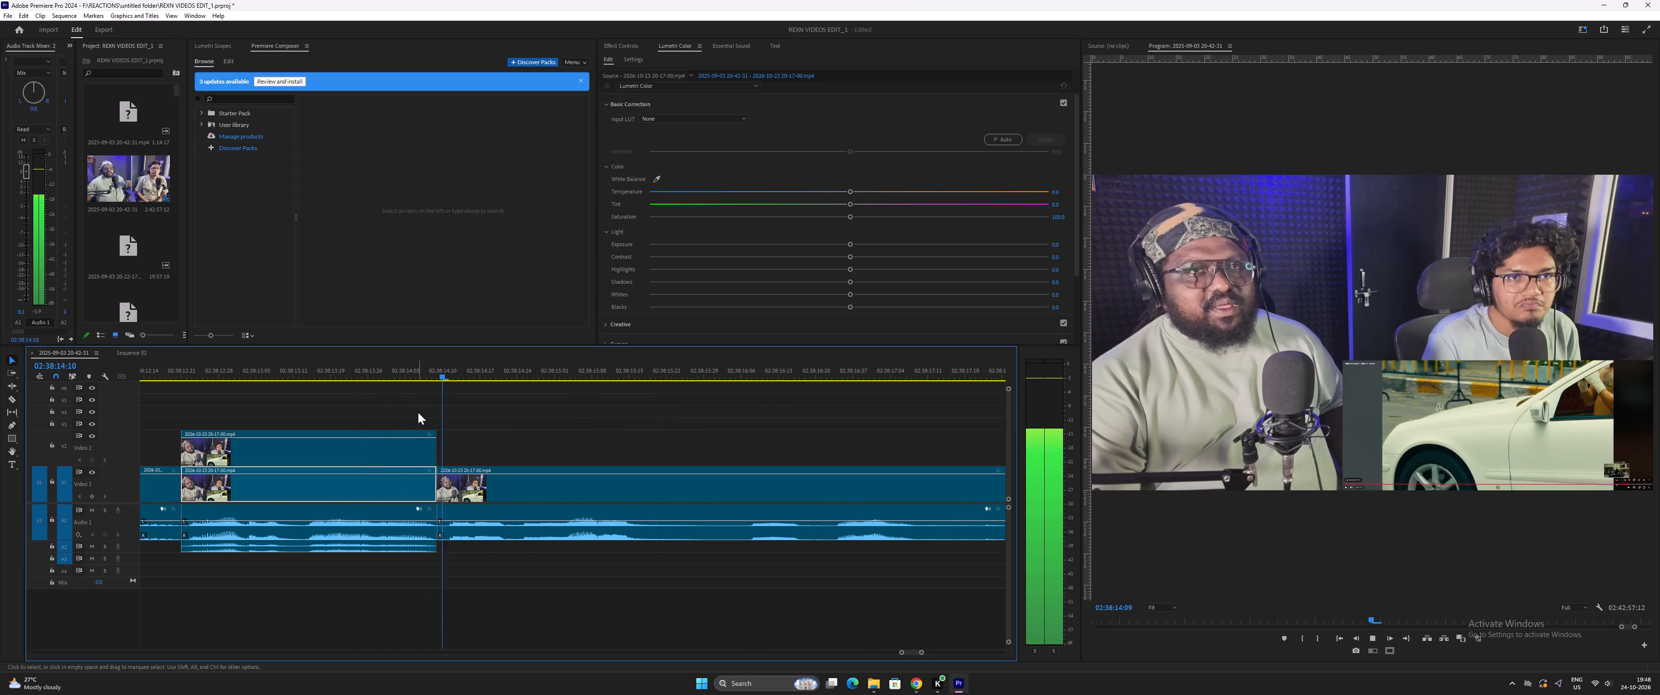
pyautogui.press('space')
pyautogui.moveTo(689, 418); pyautogui.dragTo(765, 613)
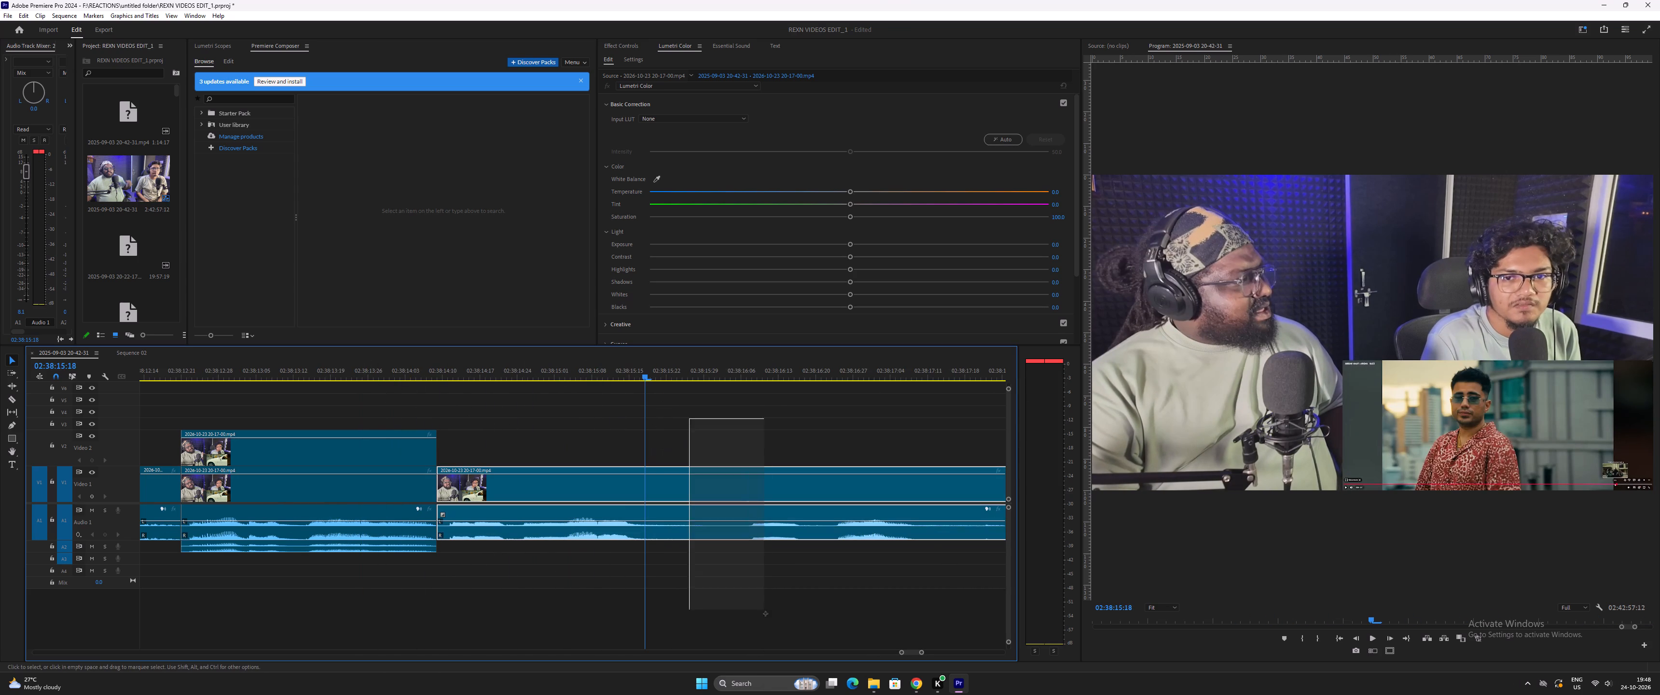
pyautogui.moveTo(765, 613); pyautogui.dragTo(765, 614)
pyautogui.hotkey('ctrl', '[')
# Find where the pause after the 02:38:15:18 cut ends and ripple-trim the video and audio from that cut to 02:38:18:11.
pyautogui.press('space')
pyautogui.press('space')
pyautogui.press('space')
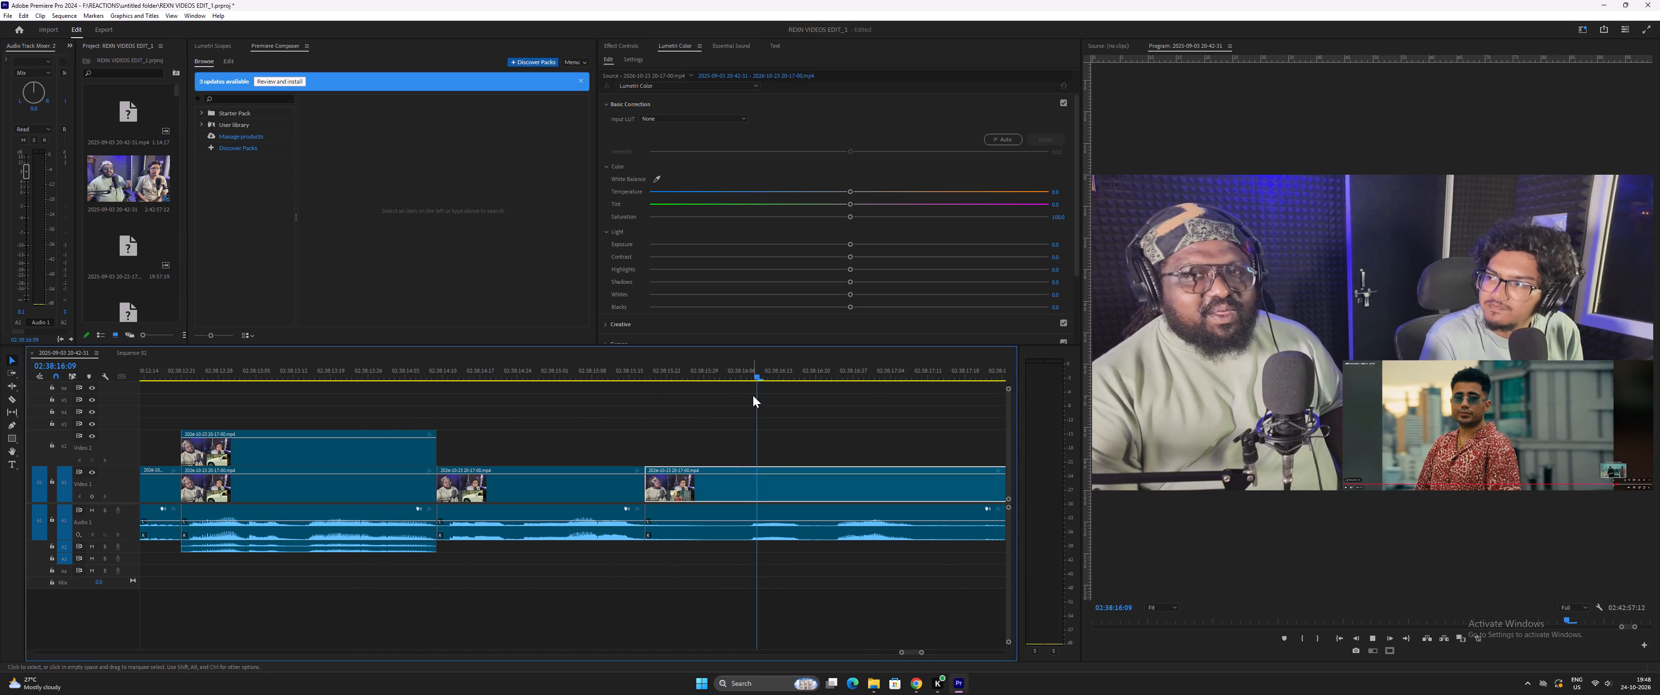
pyautogui.press('-')
pyautogui.press('-')
pyautogui.press('space')
pyautogui.click(599, 376)
pyautogui.press('=')
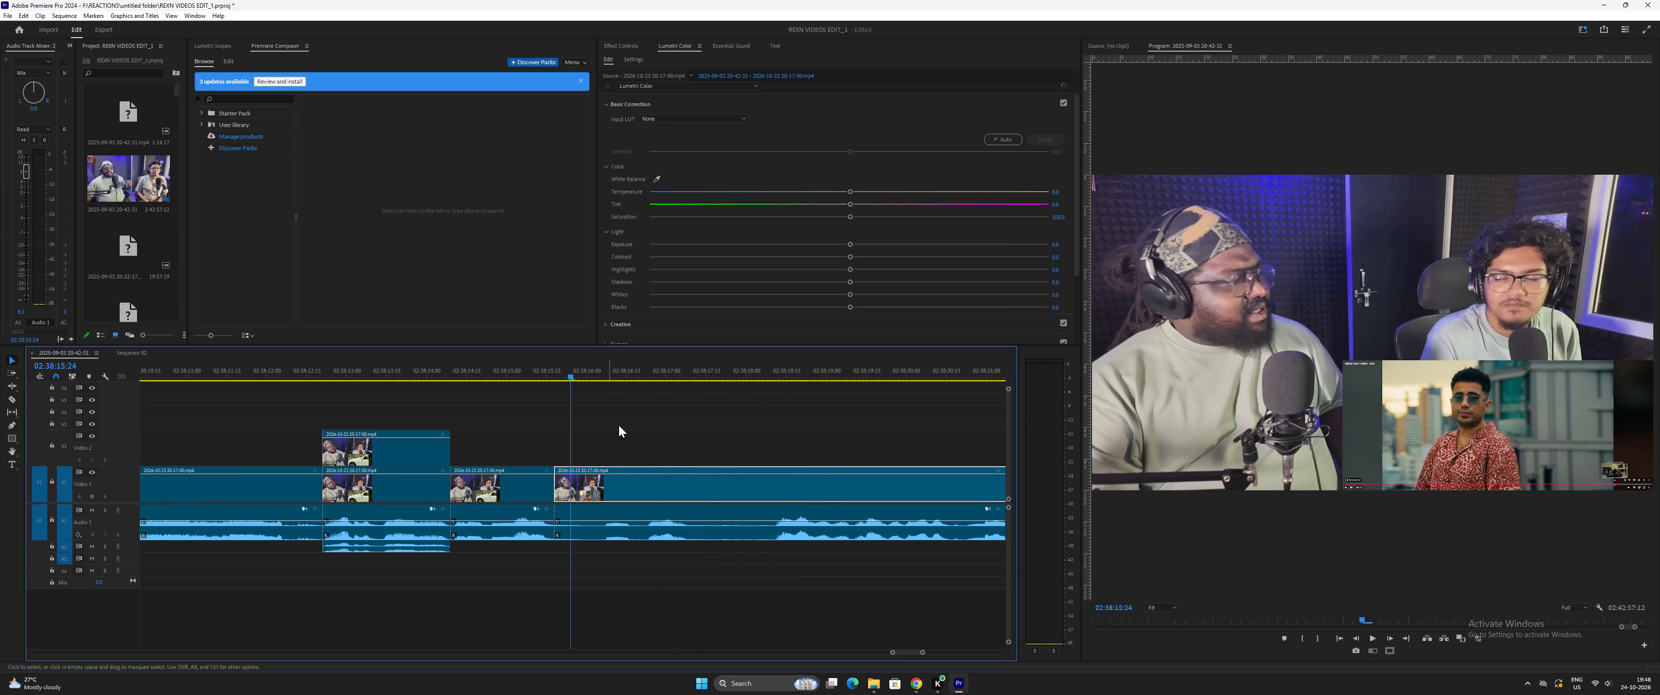
pyautogui.press('space')
pyautogui.press('space')
pyautogui.press('space')
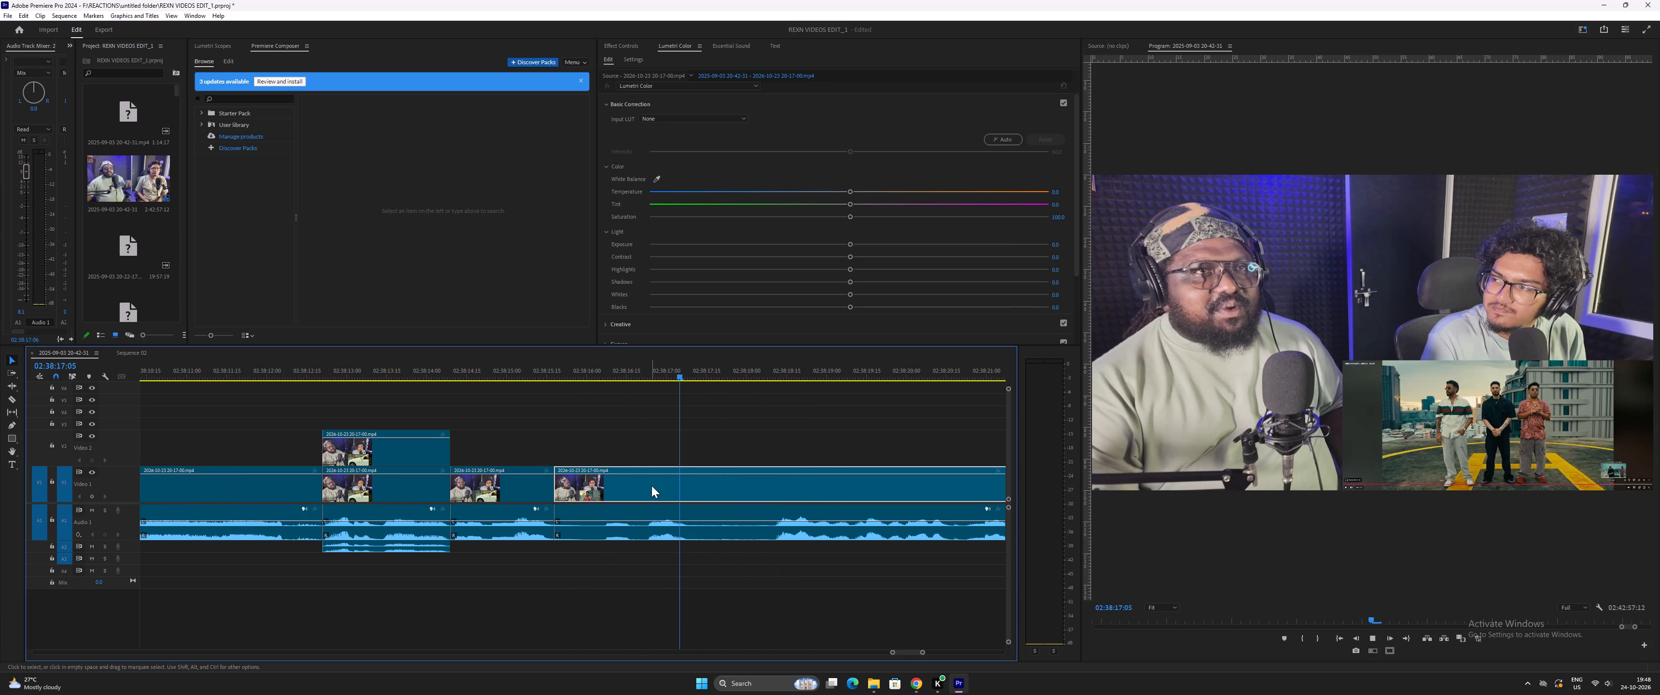
pyautogui.press('space')
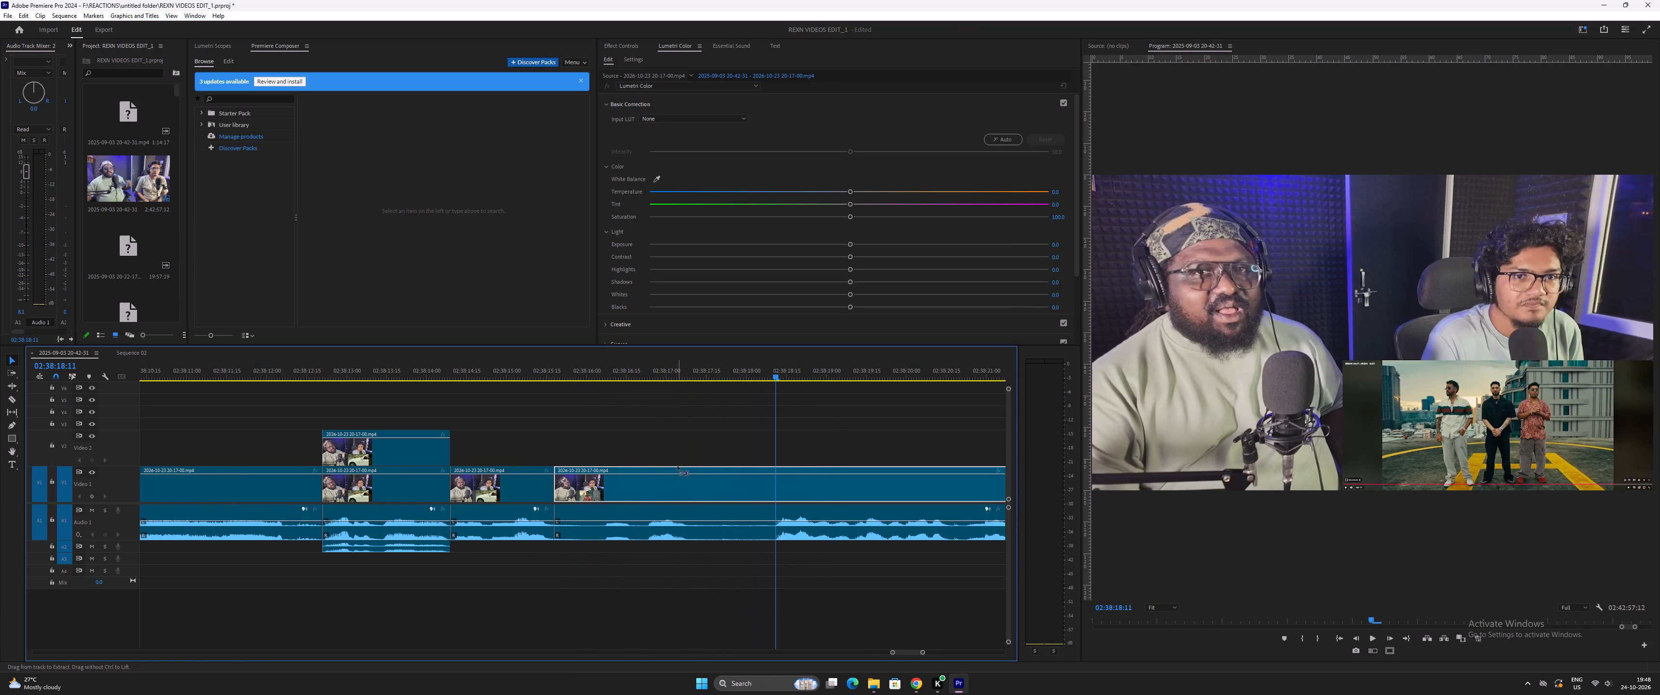
pyautogui.hotkey('ctrl', '-')
# Play across the 02:38:15:18 cut and split the video and audio at the end of the comment, 02:38:20:14.
pyautogui.click(523, 371)
pyautogui.press('space')
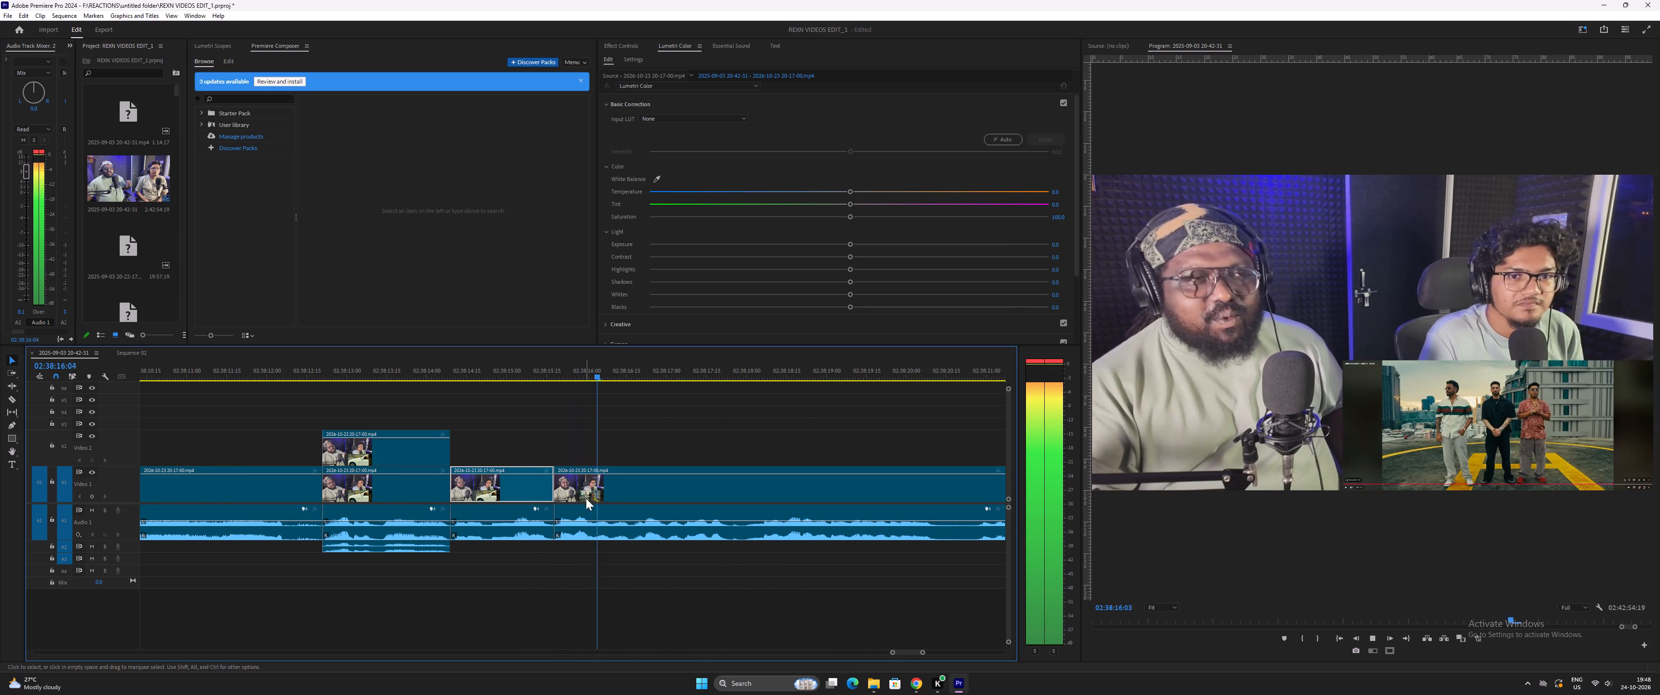
pyautogui.press('-')
pyautogui.press('=')
pyautogui.press('=')
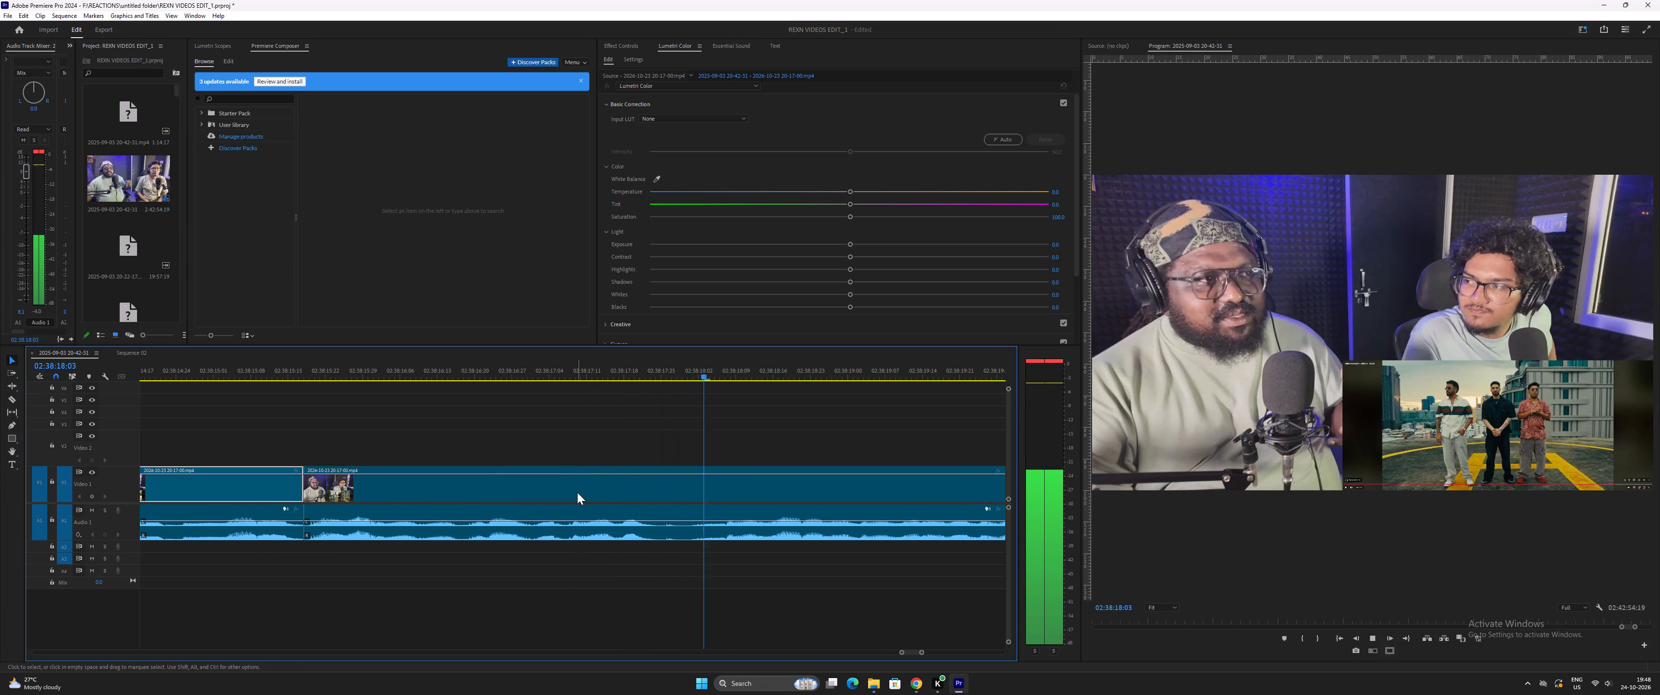
pyautogui.press('space')
pyautogui.click(633, 368)
pyautogui.press('space')
pyautogui.press('-')
pyautogui.press('-')
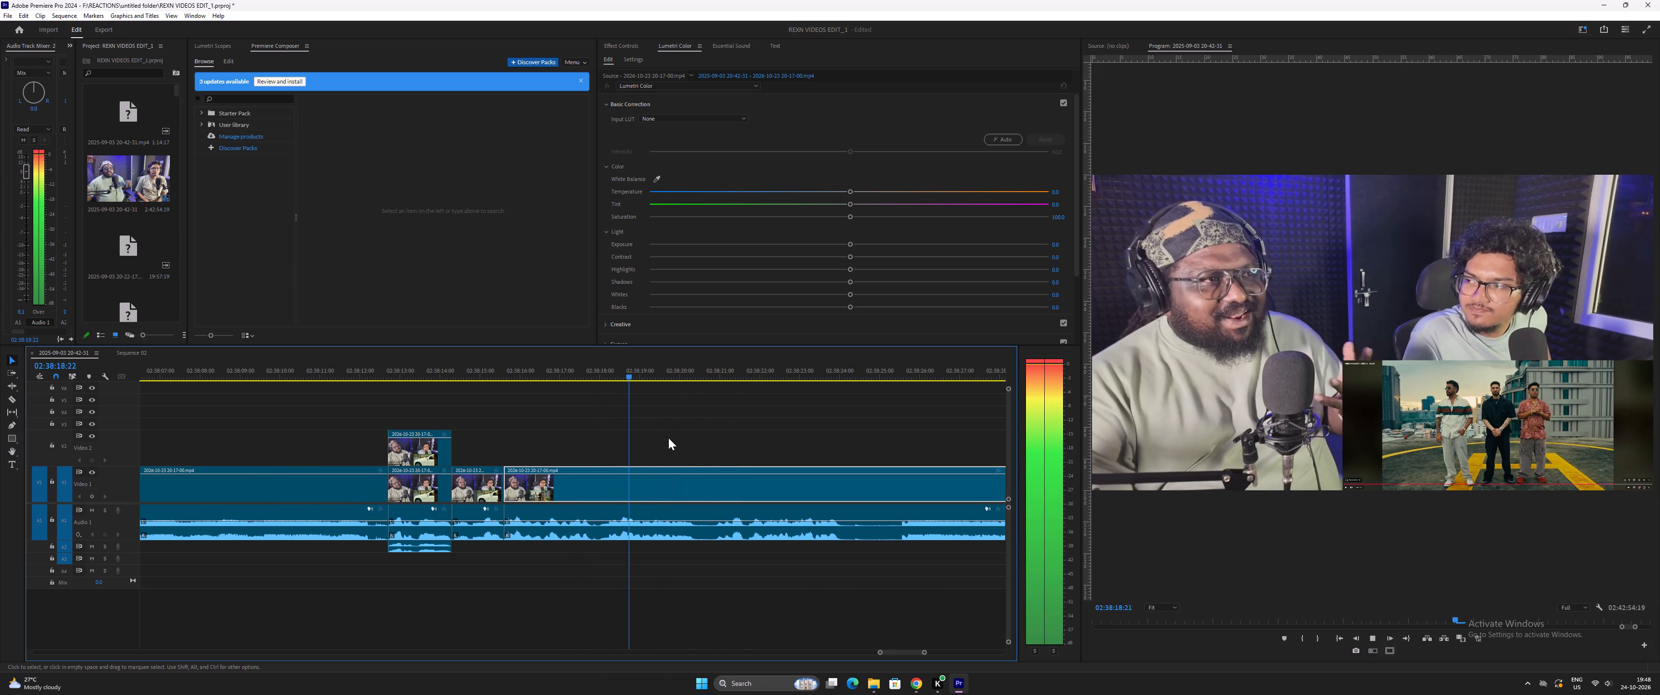
pyautogui.press('space')
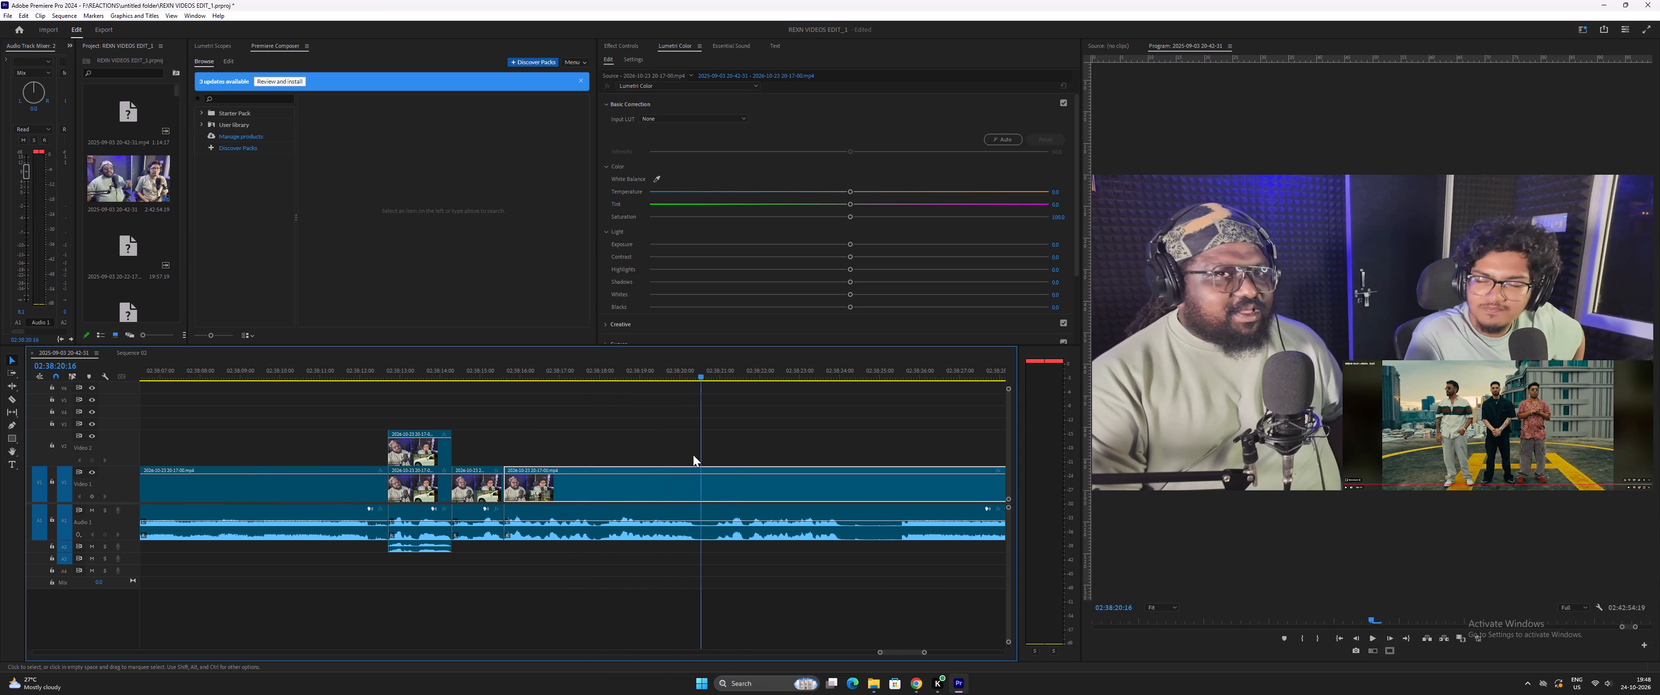
pyautogui.moveTo(726, 428); pyautogui.dragTo(773, 556)
pyautogui.hotkey('ctrl', '[')
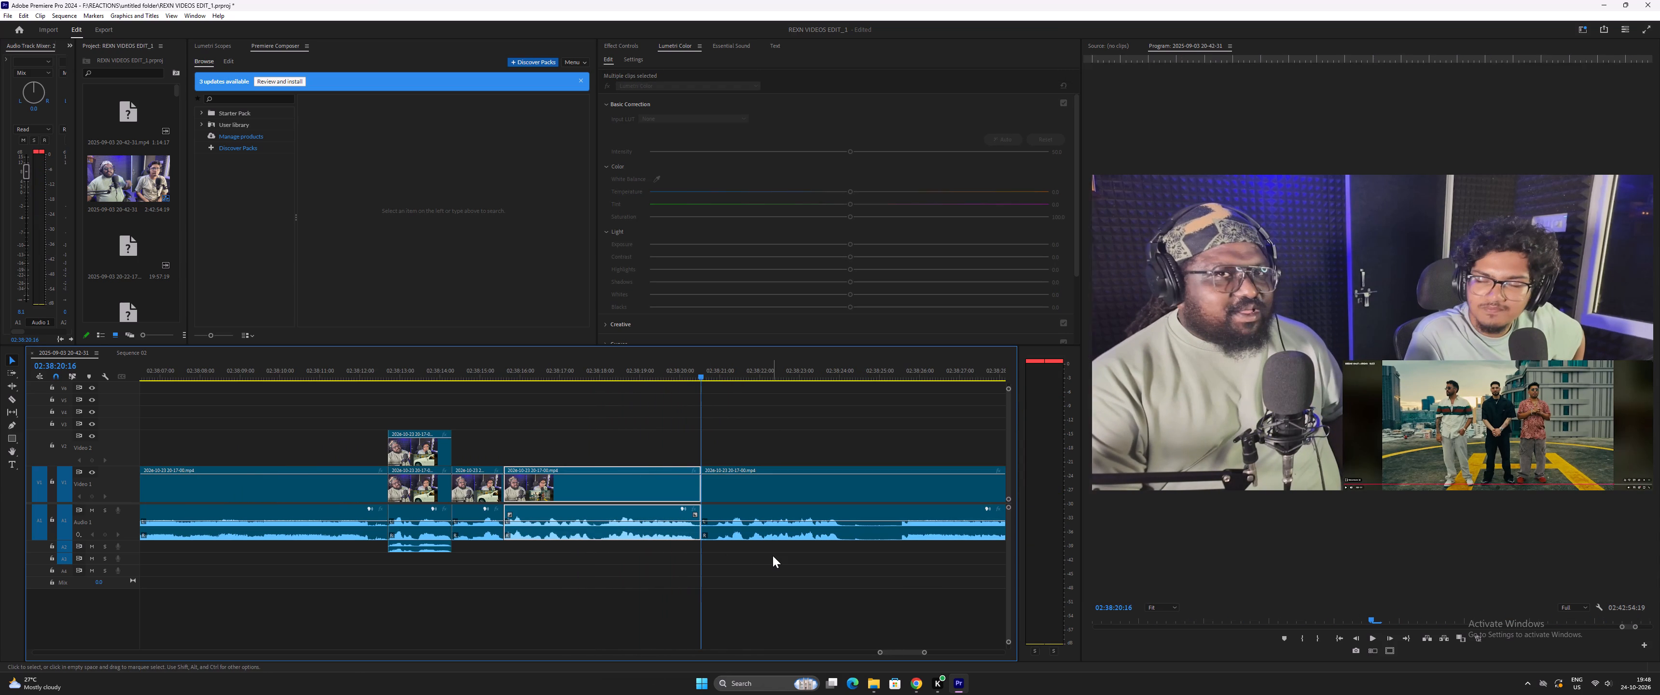
# Ripple-trim the short pause after the 02:38:20:14 cut, from that cut to about 02:38:20:28.
pyautogui.press('space')
pyautogui.press('space')
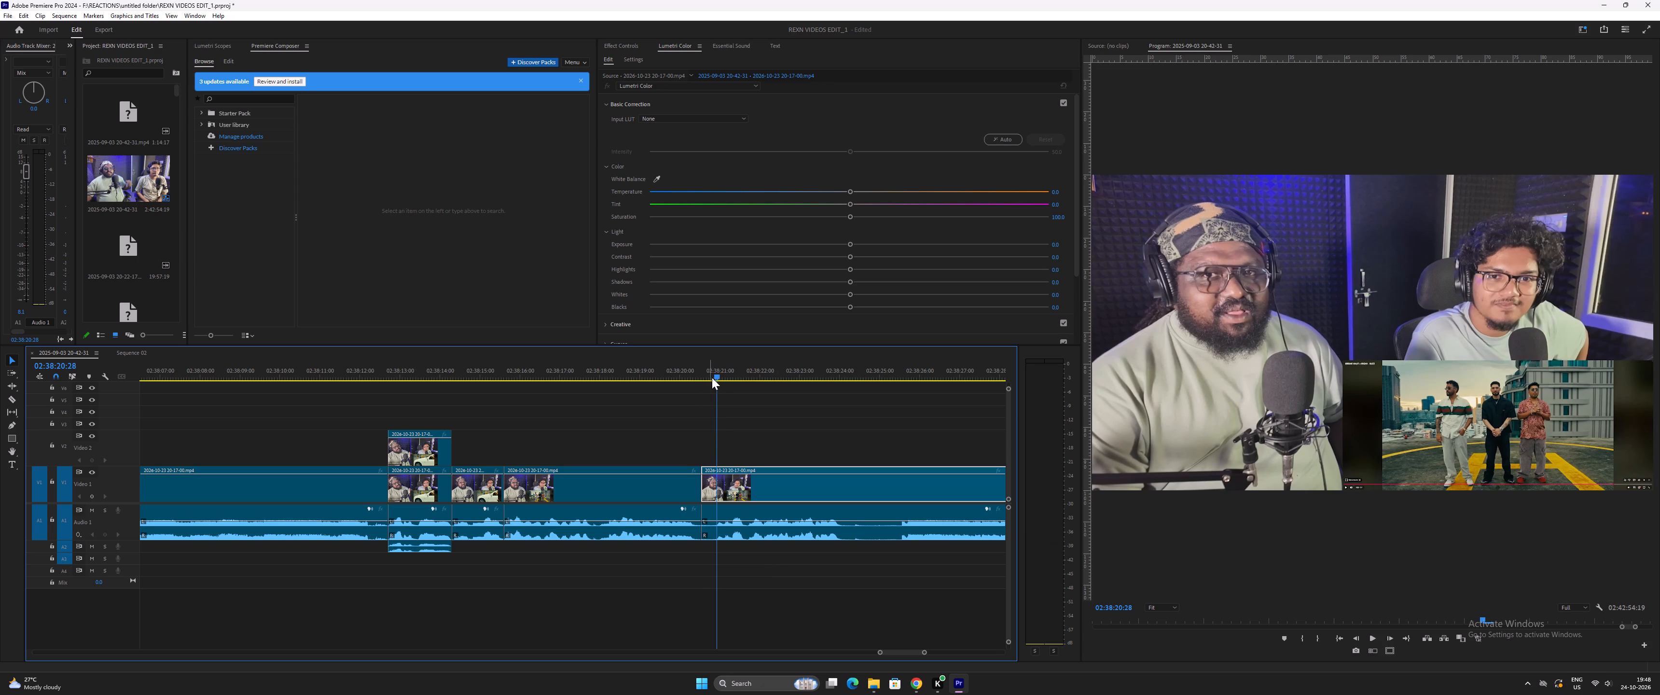
pyautogui.click(718, 376)
pyautogui.hotkey('ctrl', '-')
# Play across the 02:38:20:14 cut and split the video and audio where the talking stops, at 02:38:23:23.
pyautogui.click(686, 376)
pyautogui.press('space')
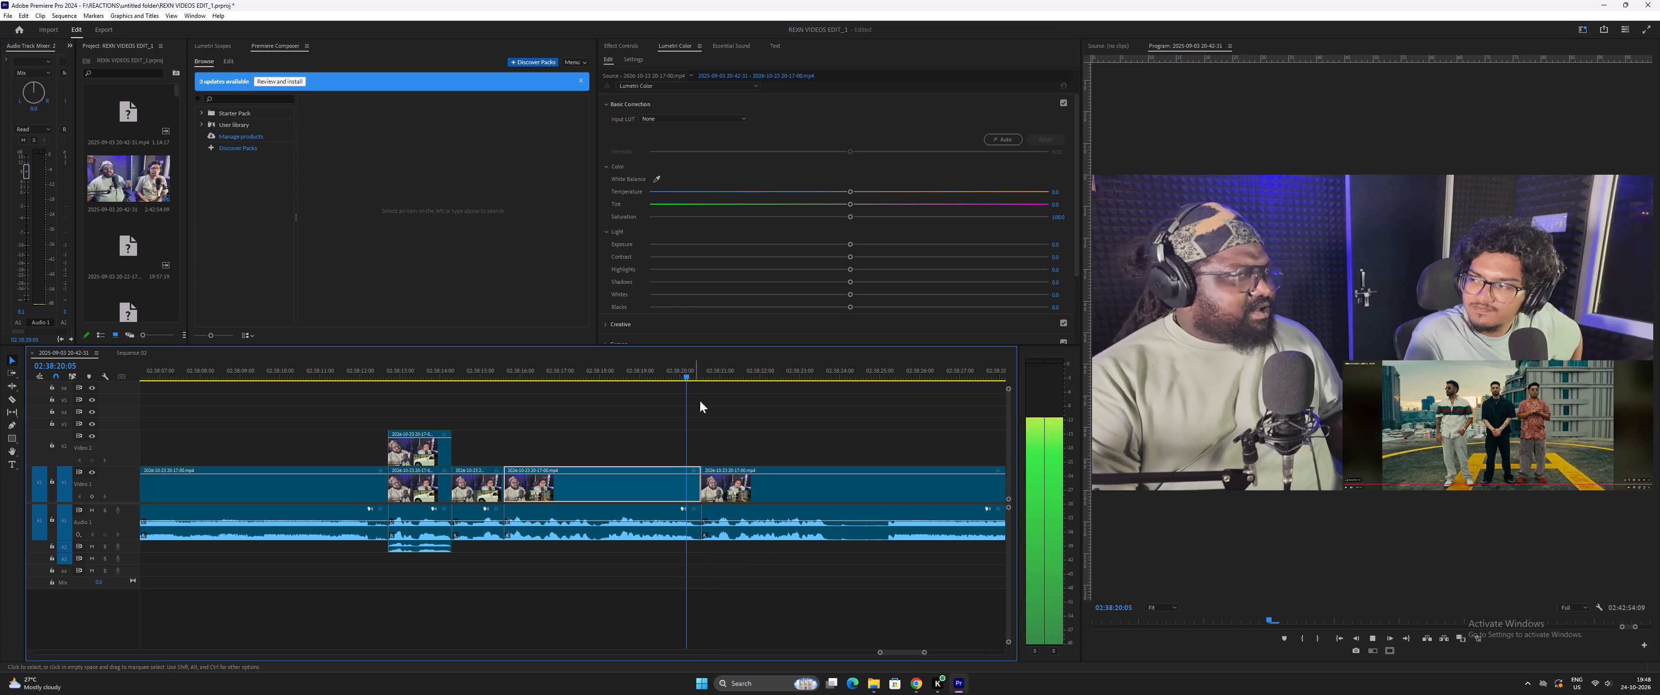
pyautogui.write('==')
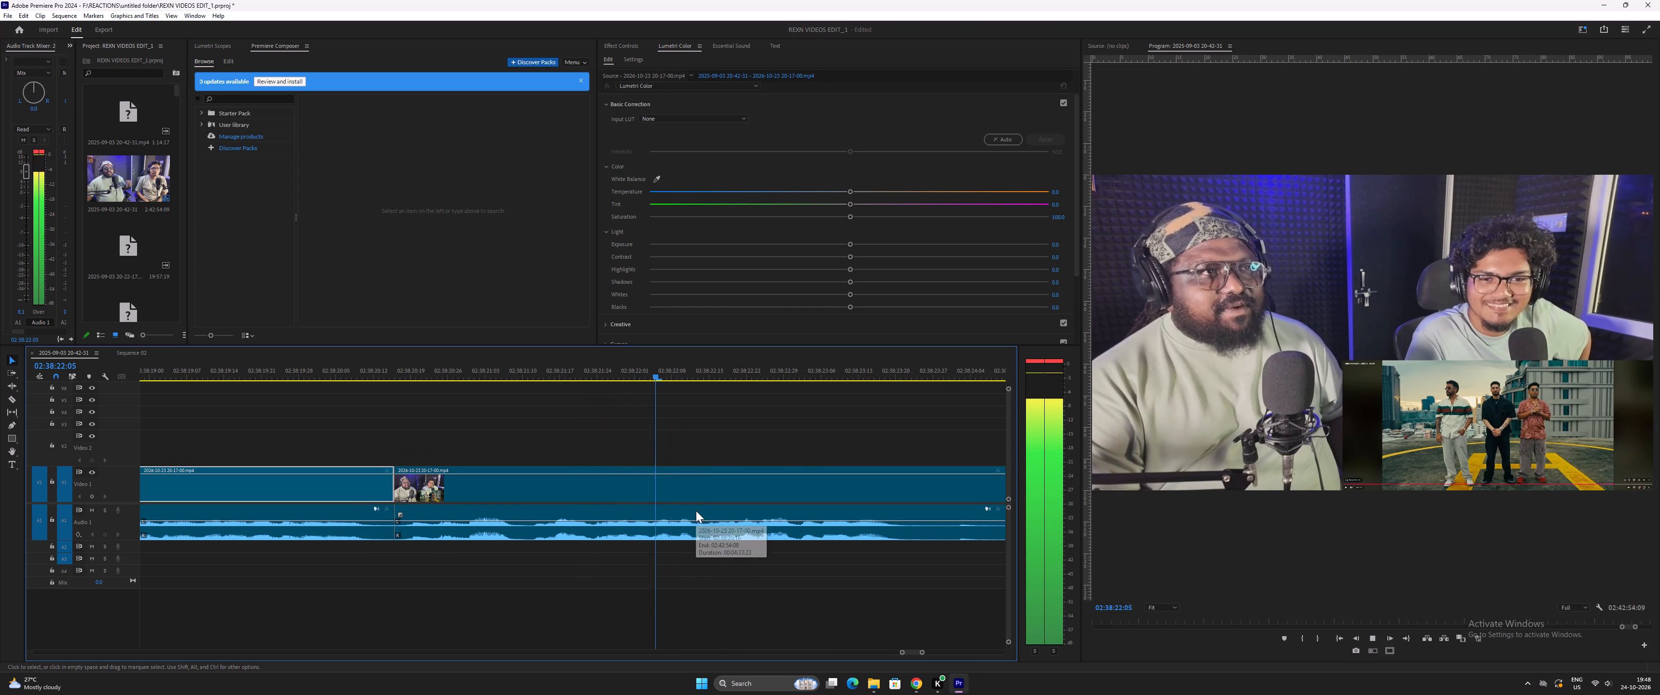
pyautogui.press('-')
pyautogui.press('-')
pyautogui.press('space')
pyautogui.press('=')
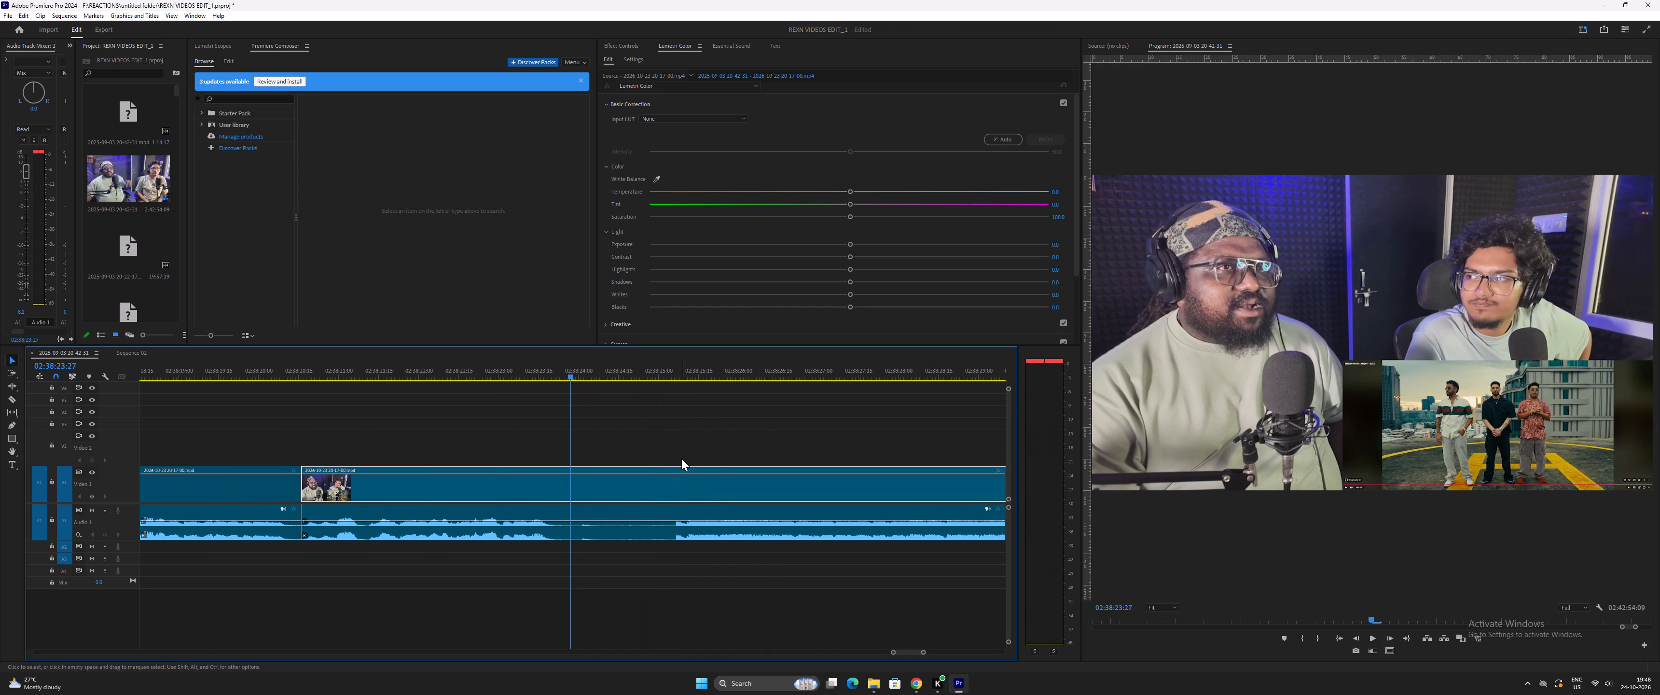
pyautogui.press('=')
pyautogui.click(489, 369)
pyautogui.press('space')
pyautogui.press('space')
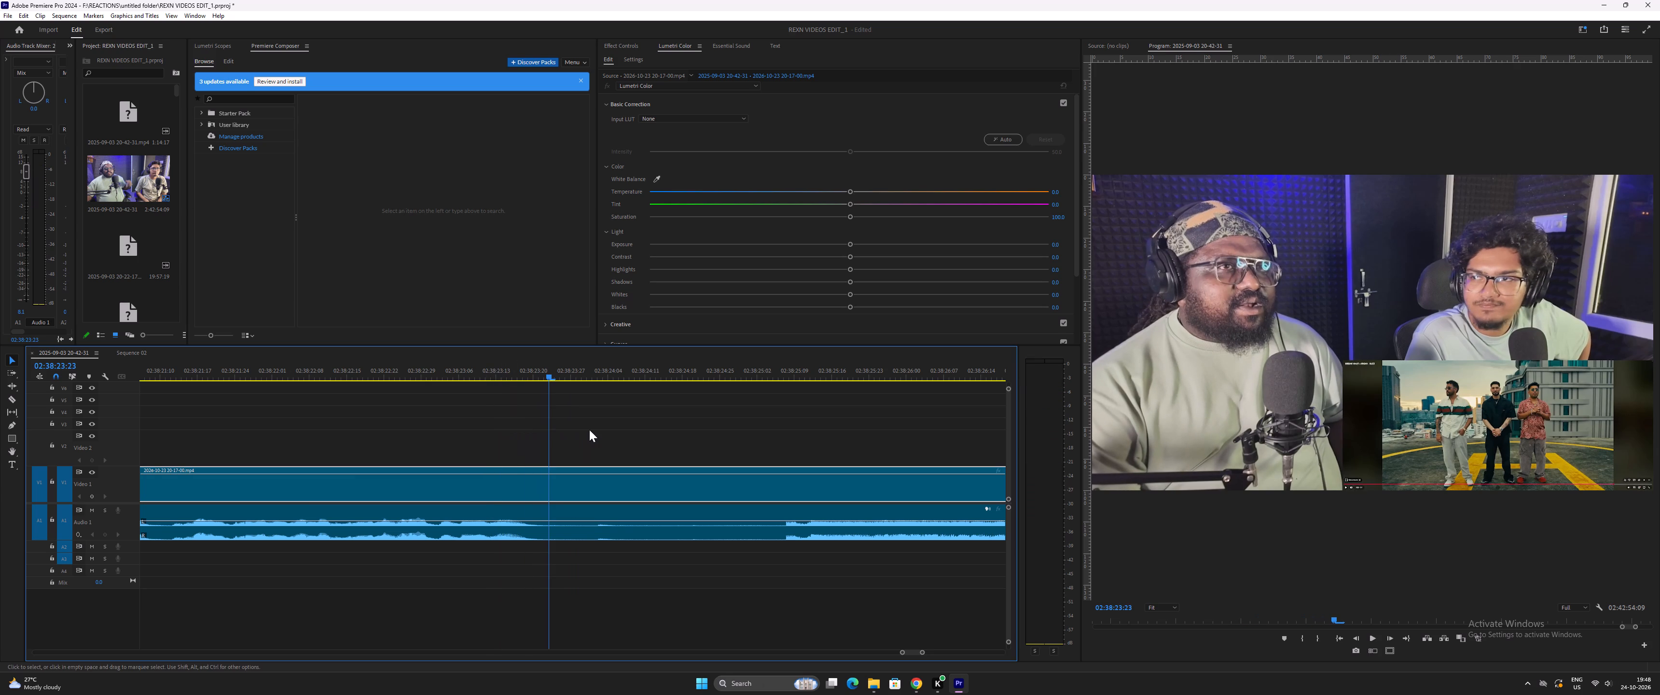
pyautogui.moveTo(590, 427); pyautogui.dragTo(666, 595)
pyautogui.hotkey('ctrl', '[')
# Find where the pause after the 02:38:23:23 cut ends and ripple-trim the video and audio from that cut to 02:38:25:06.
pyautogui.press('space')
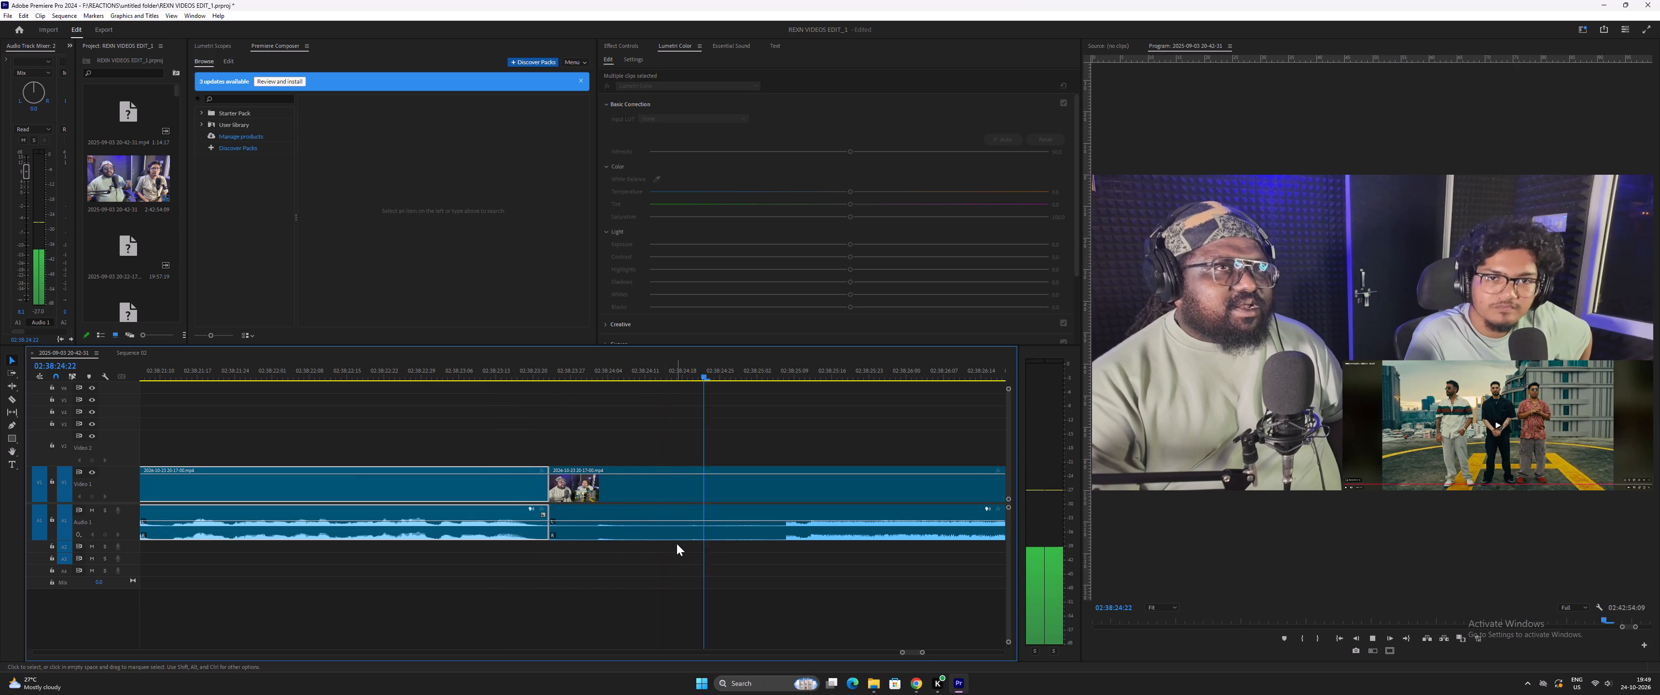
pyautogui.press('space')
pyautogui.moveTo(778, 369); pyautogui.dragTo(780, 376)
pyautogui.hotkey('ctrl', '-')
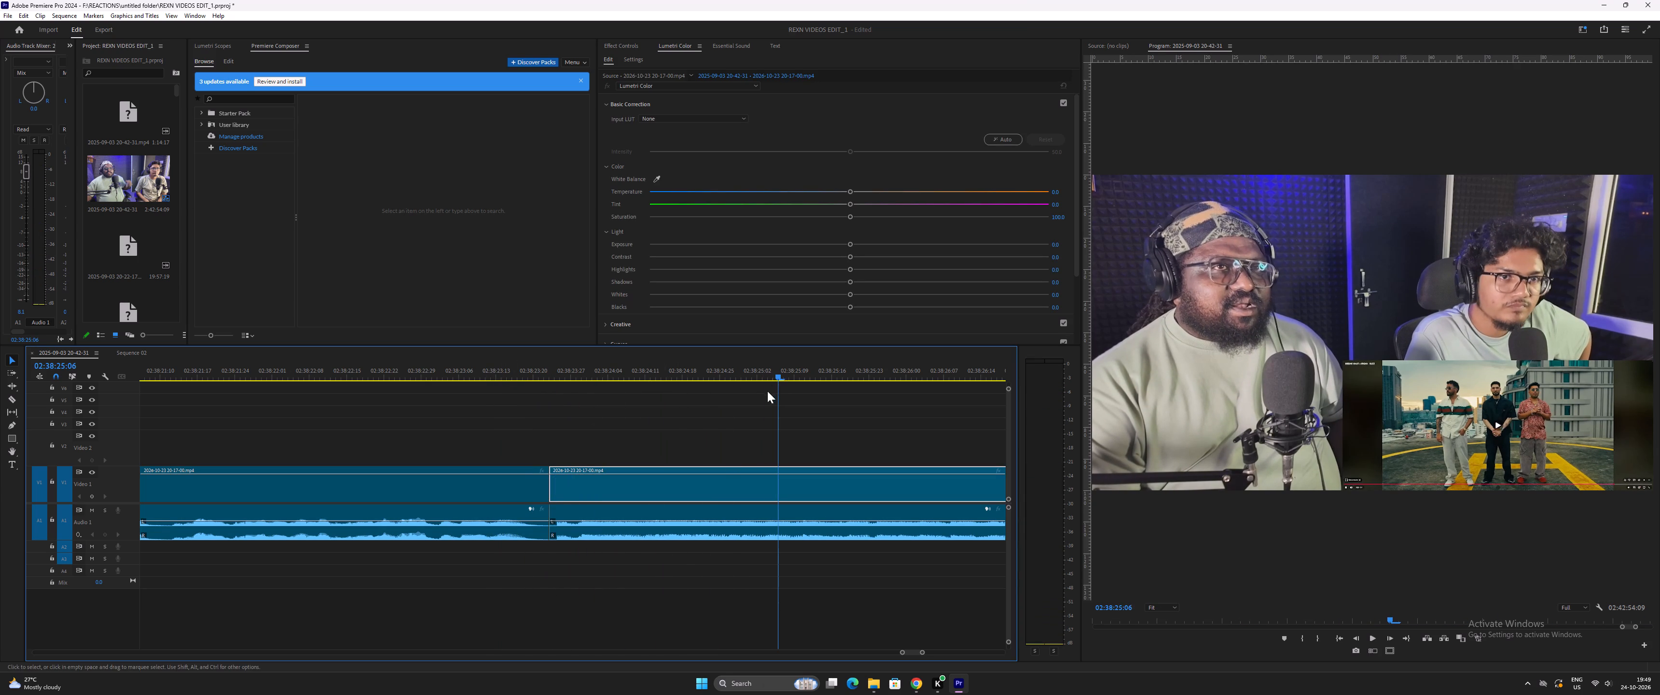
# Play the reaction from just before the 02:38:23:23 cut to about 02:38:46, listening for the next spoken comment.
pyautogui.click(512, 367)
pyautogui.press('space')
pyautogui.press('-')
pyautogui.press('-')
pyautogui.press('-')
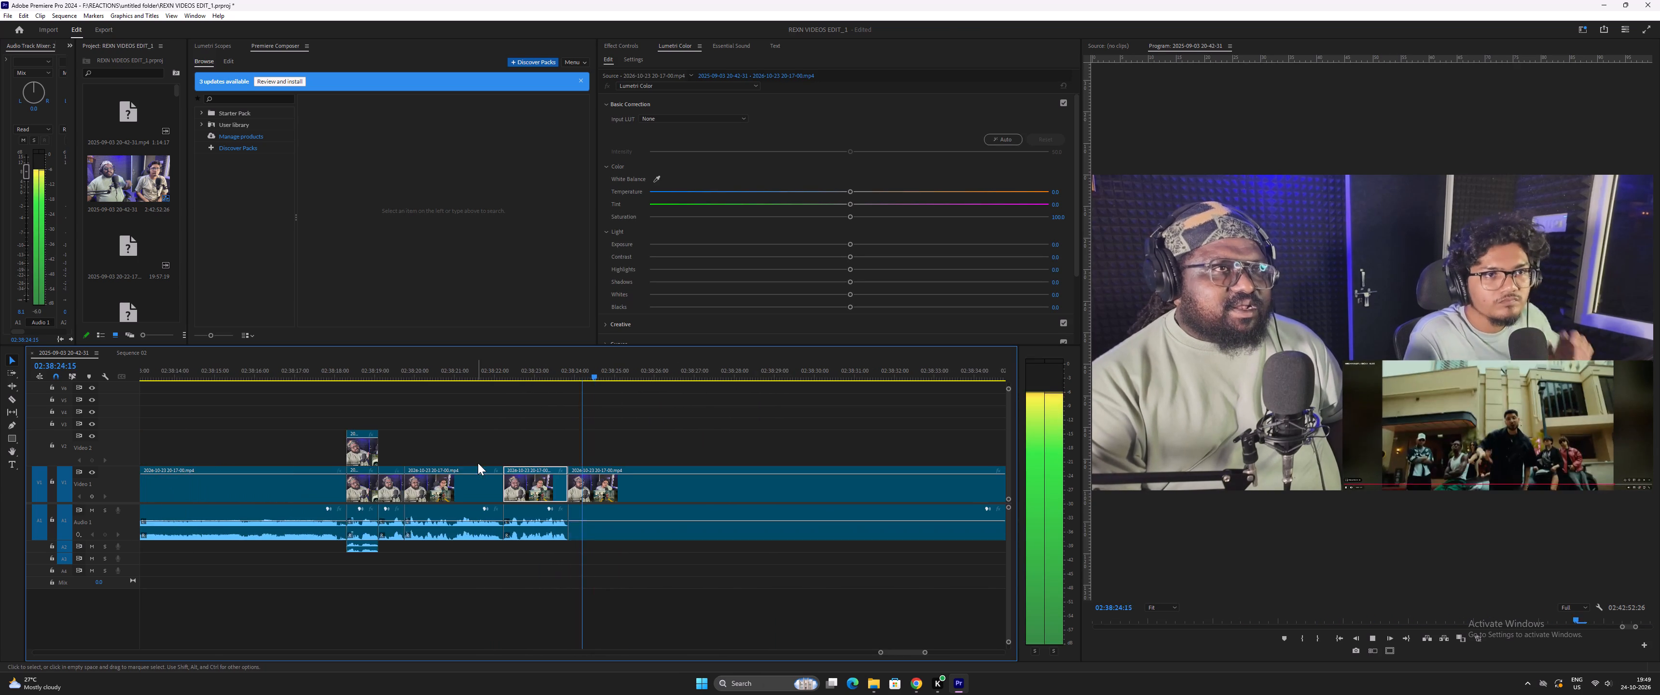
pyautogui.press('-')
pyautogui.press('=')
pyautogui.press('=')
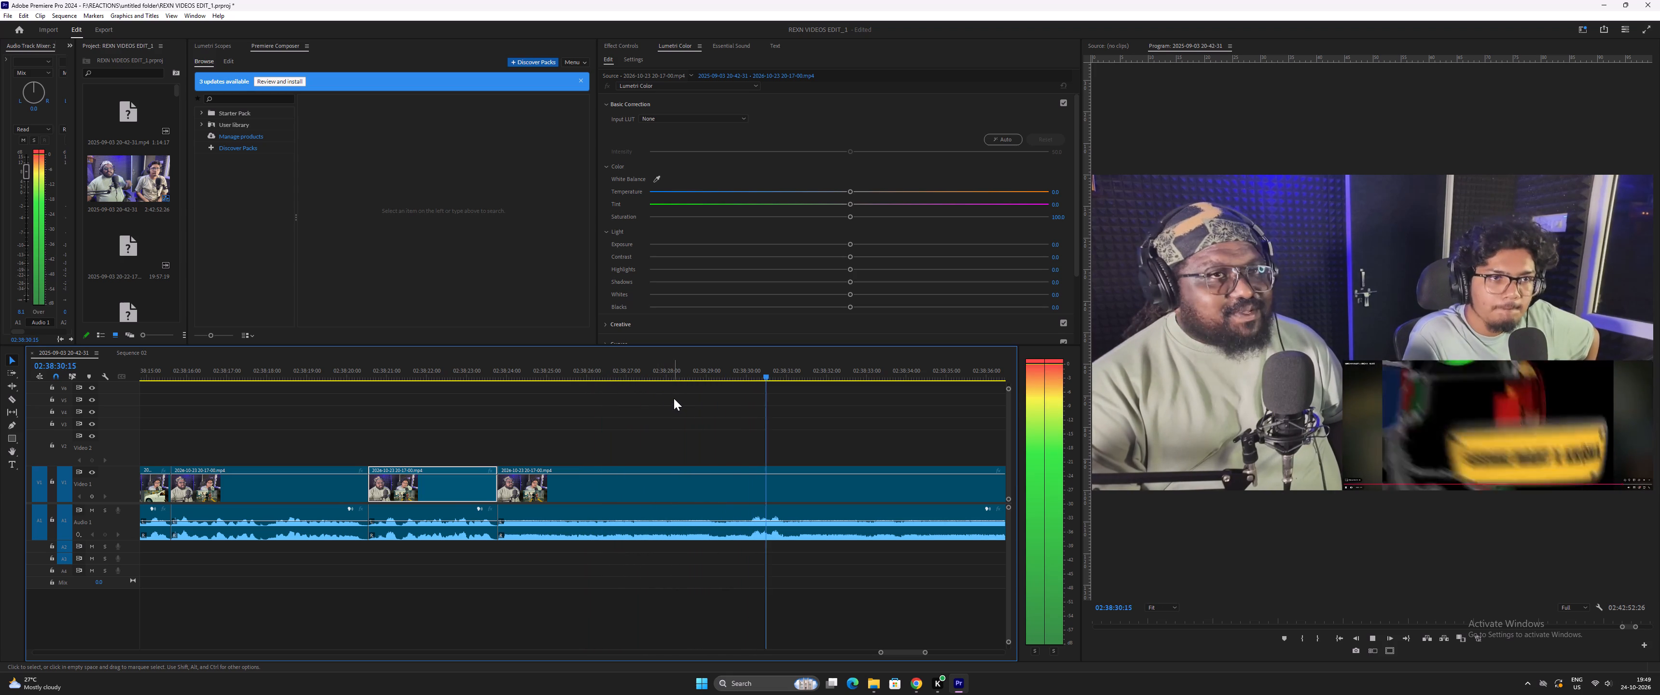
pyautogui.write('--')
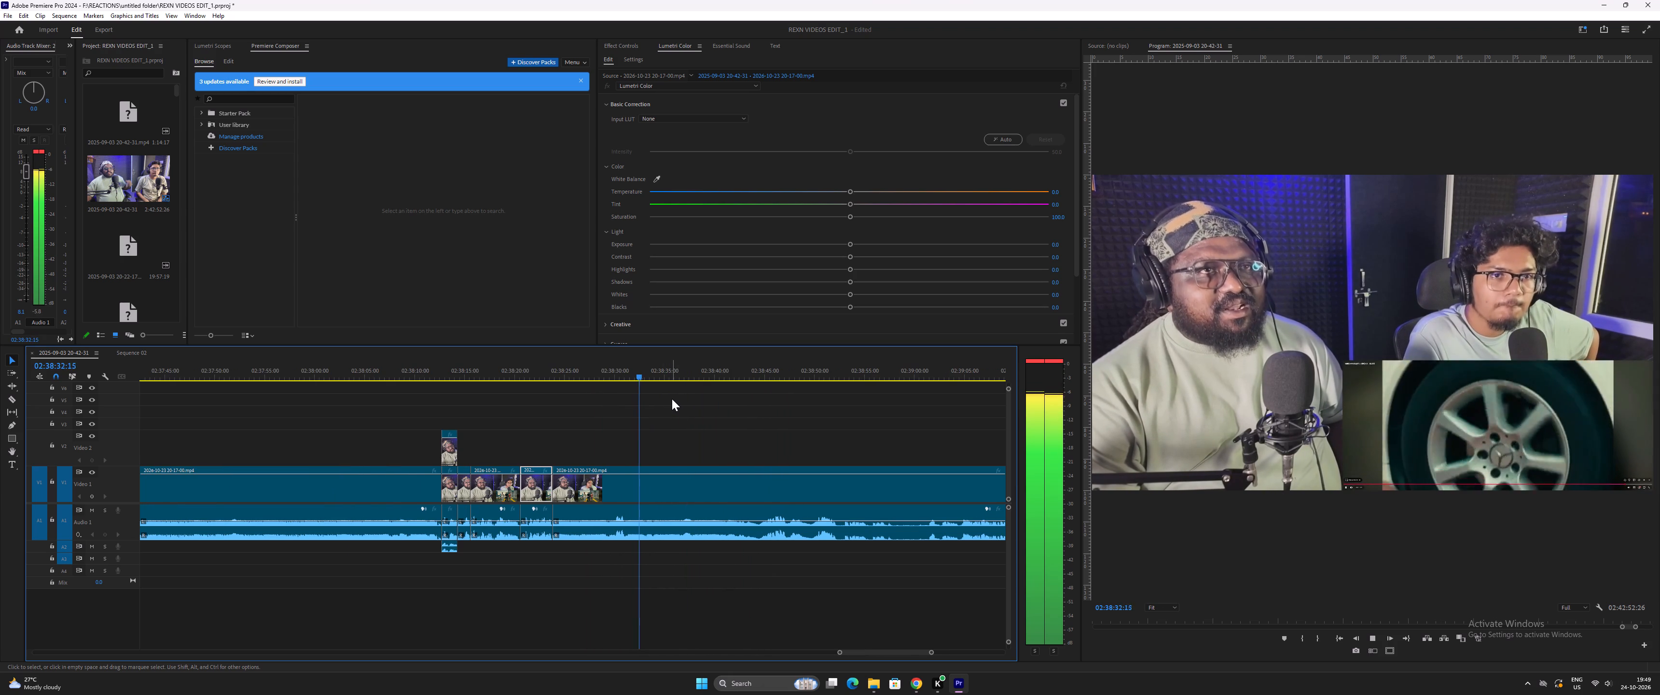
pyautogui.press('-')
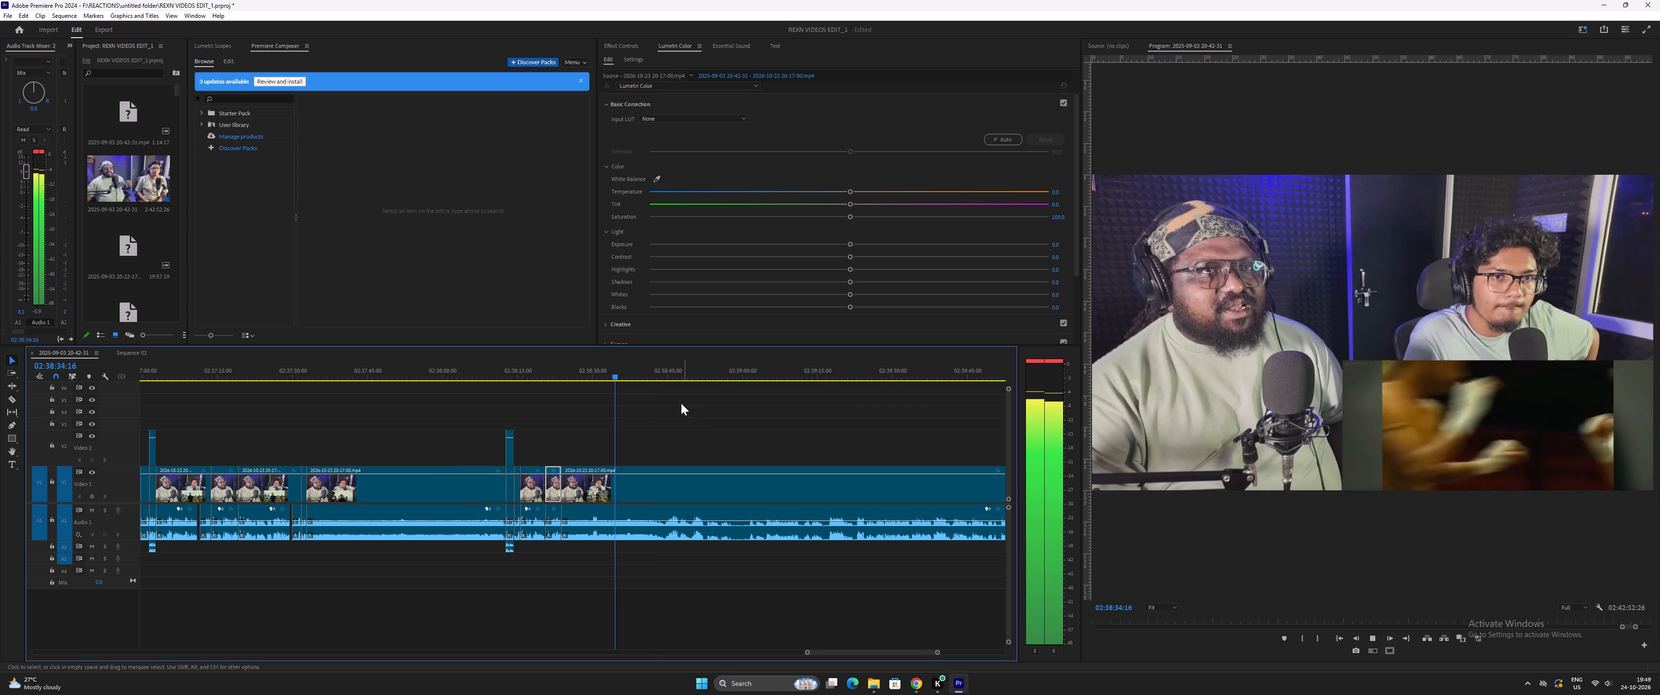
pyautogui.press('=')
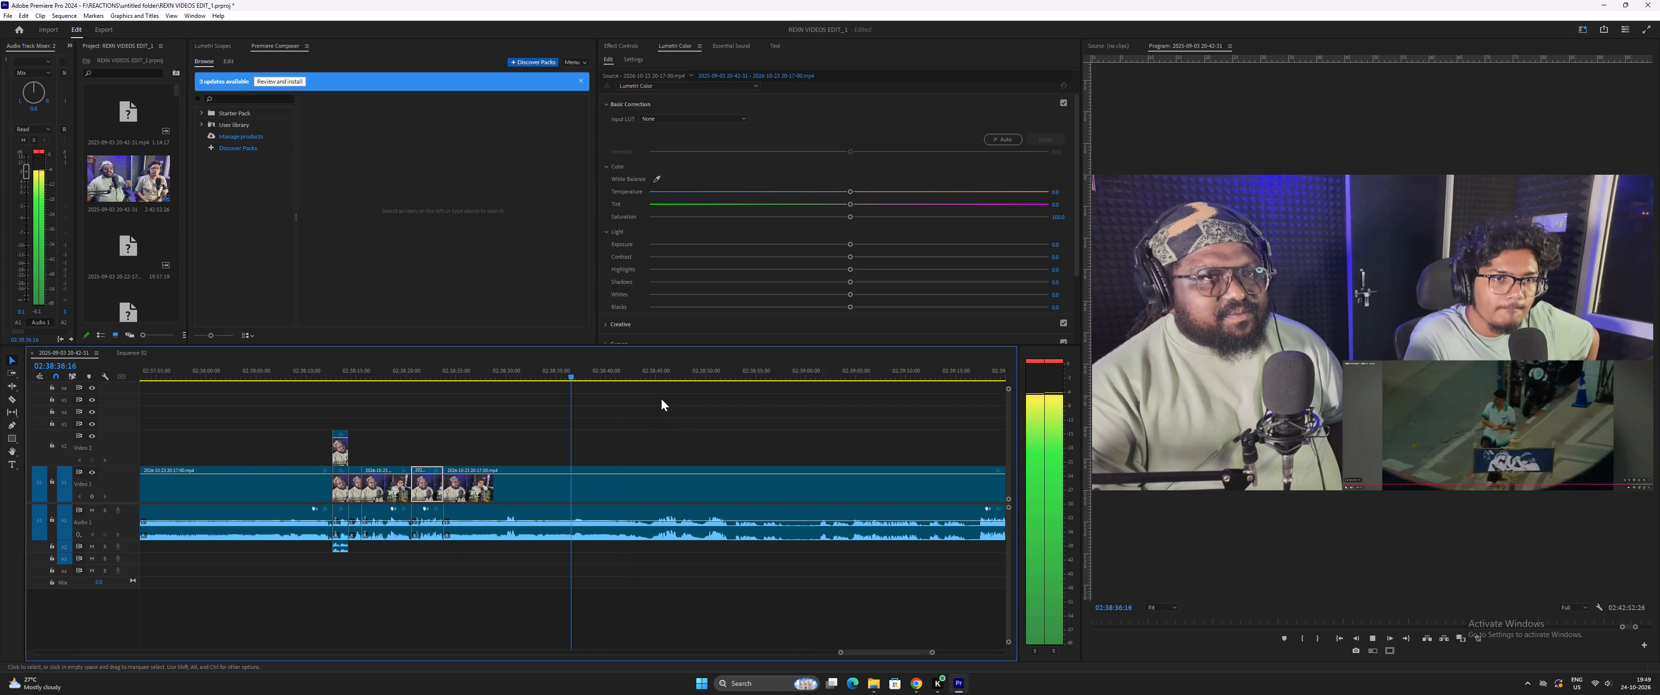
pyautogui.write('==')
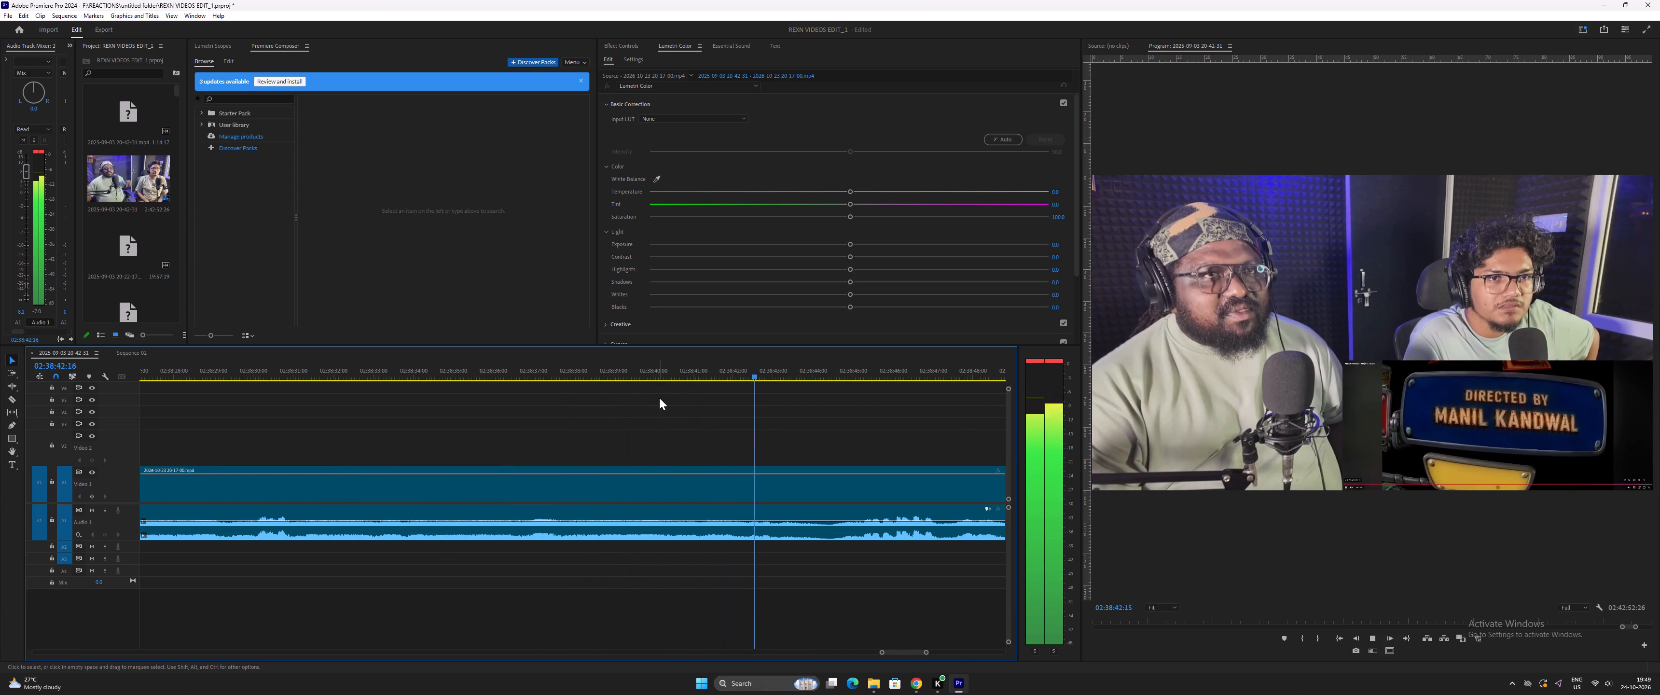
pyautogui.press('-')
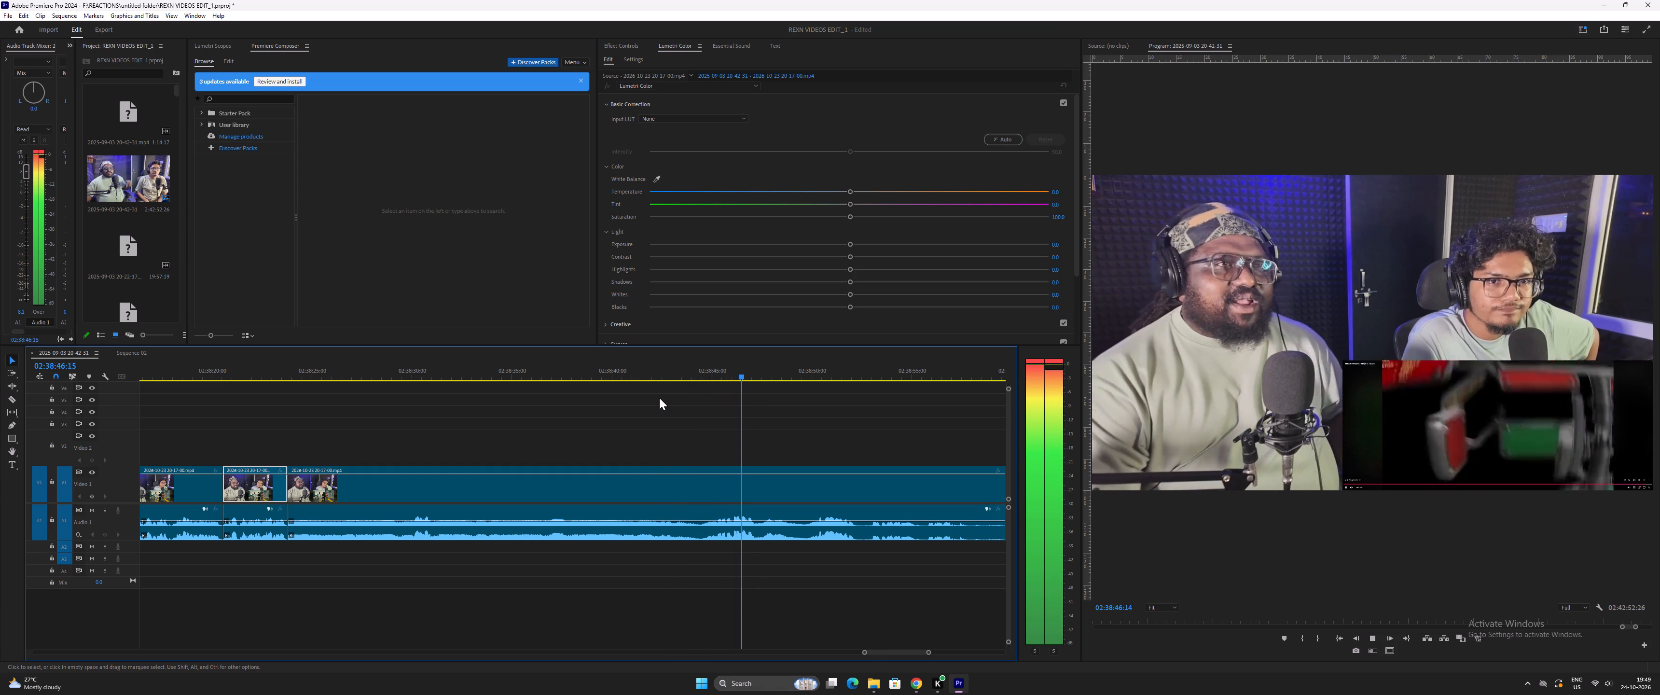
# Find where the spoken comment starts and split the video and audio at about 02:38:44:24.
pyautogui.press('space')
pyautogui.click(700, 371)
pyautogui.press('space')
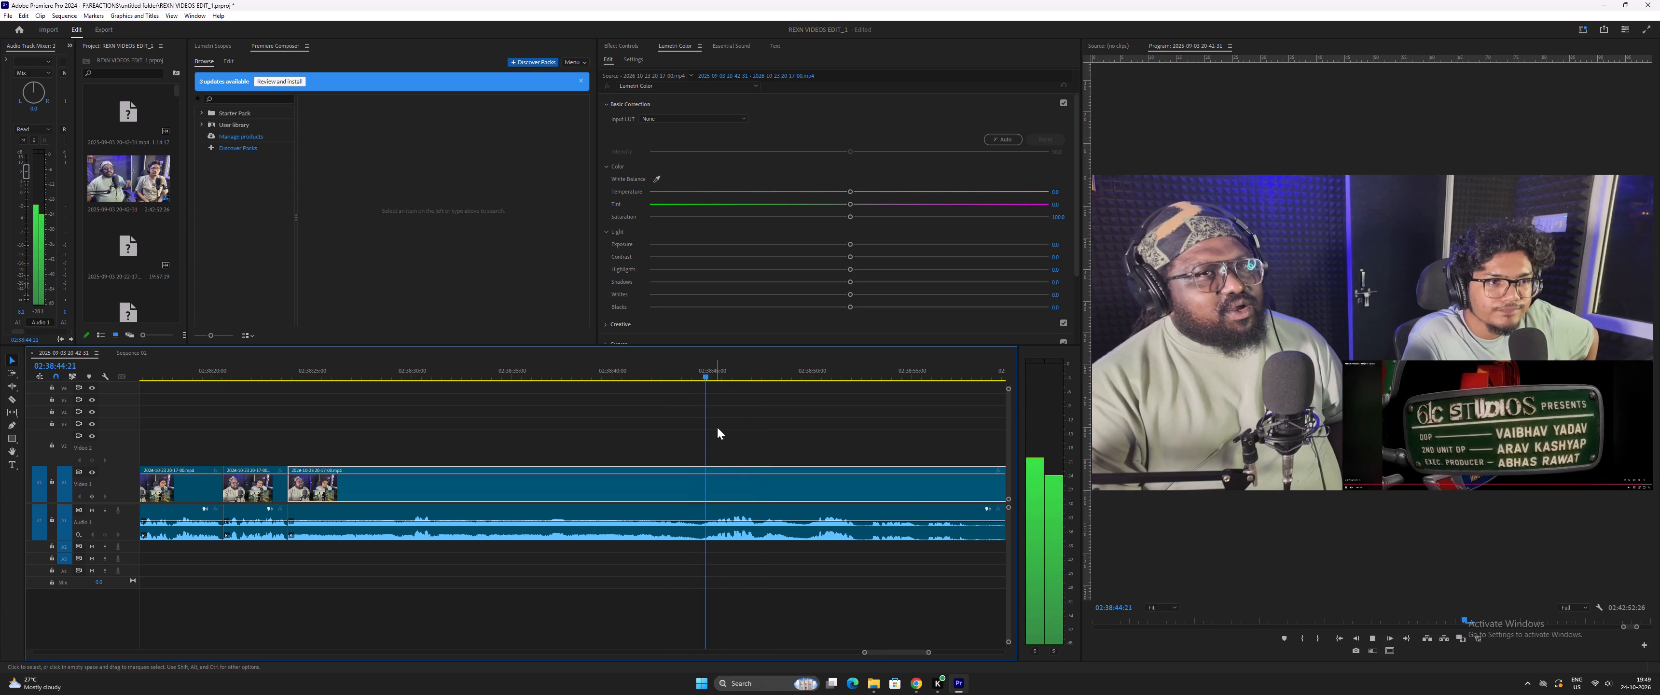
pyautogui.press('space')
pyautogui.moveTo(723, 443); pyautogui.dragTo(767, 552)
pyautogui.hotkey('ctrl', '[')
# Play the comment from the new cut and split the video and audio at its end, 02:38:47:04.
pyautogui.press('space')
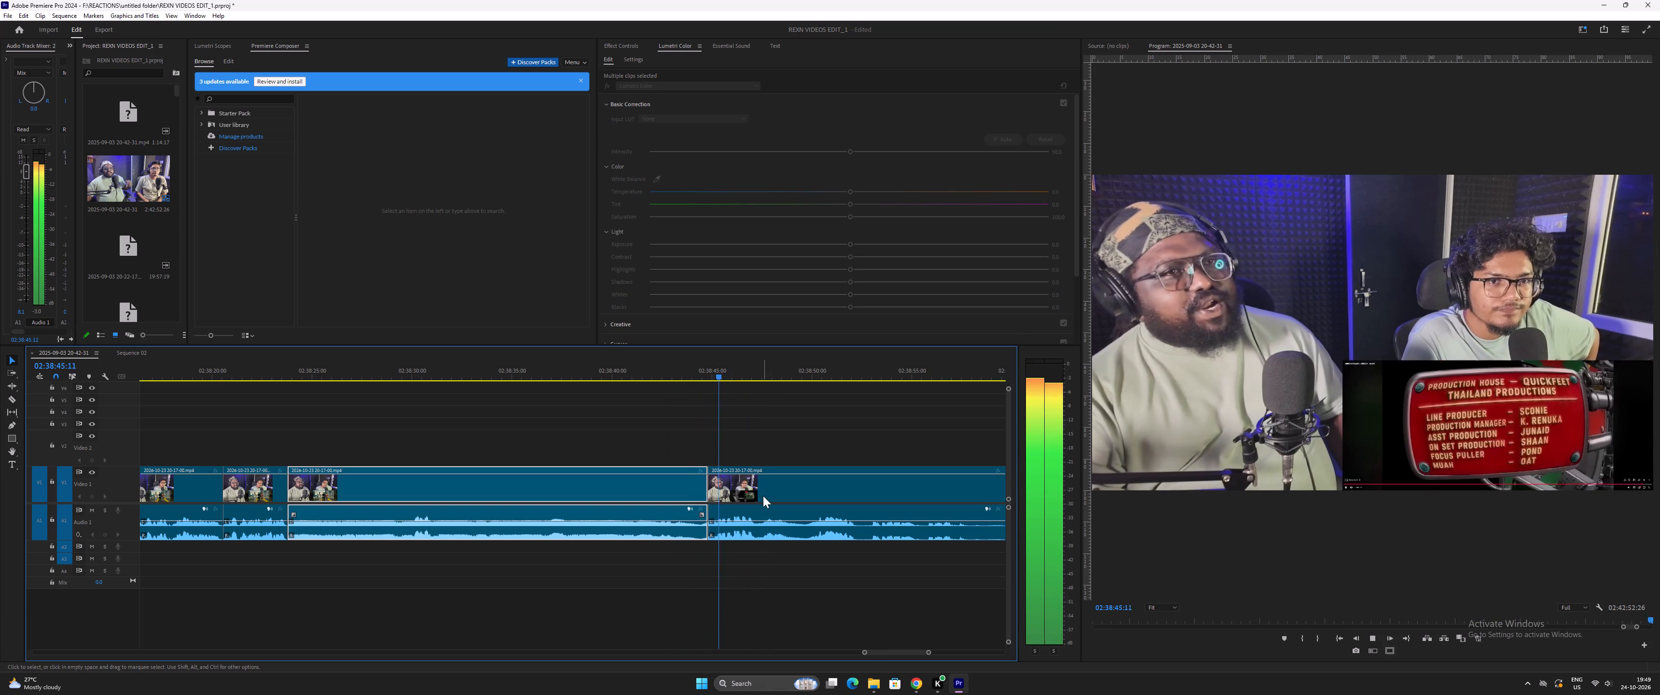
pyautogui.press('space')
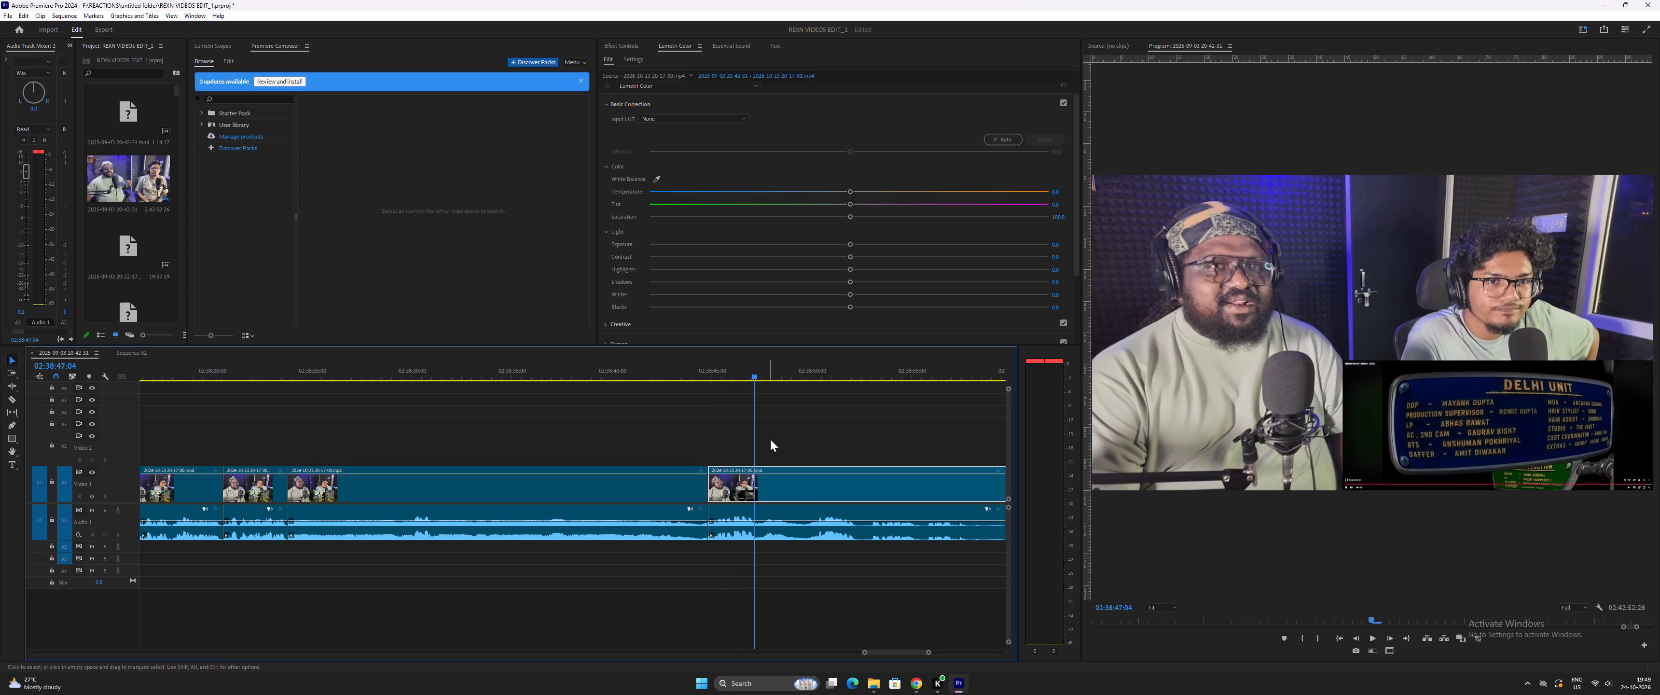
pyautogui.moveTo(771, 439); pyautogui.dragTo(805, 524)
pyautogui.hotkey('ctrl', '[')
# Duplicate the video and audio segment ending at 02:38:47:04 onto the second video and audio tracks.
pyautogui.keyDown('alt'); pyautogui.moveTo(739, 488); pyautogui.dragTo(741, 463); pyautogui.keyUp('alt')
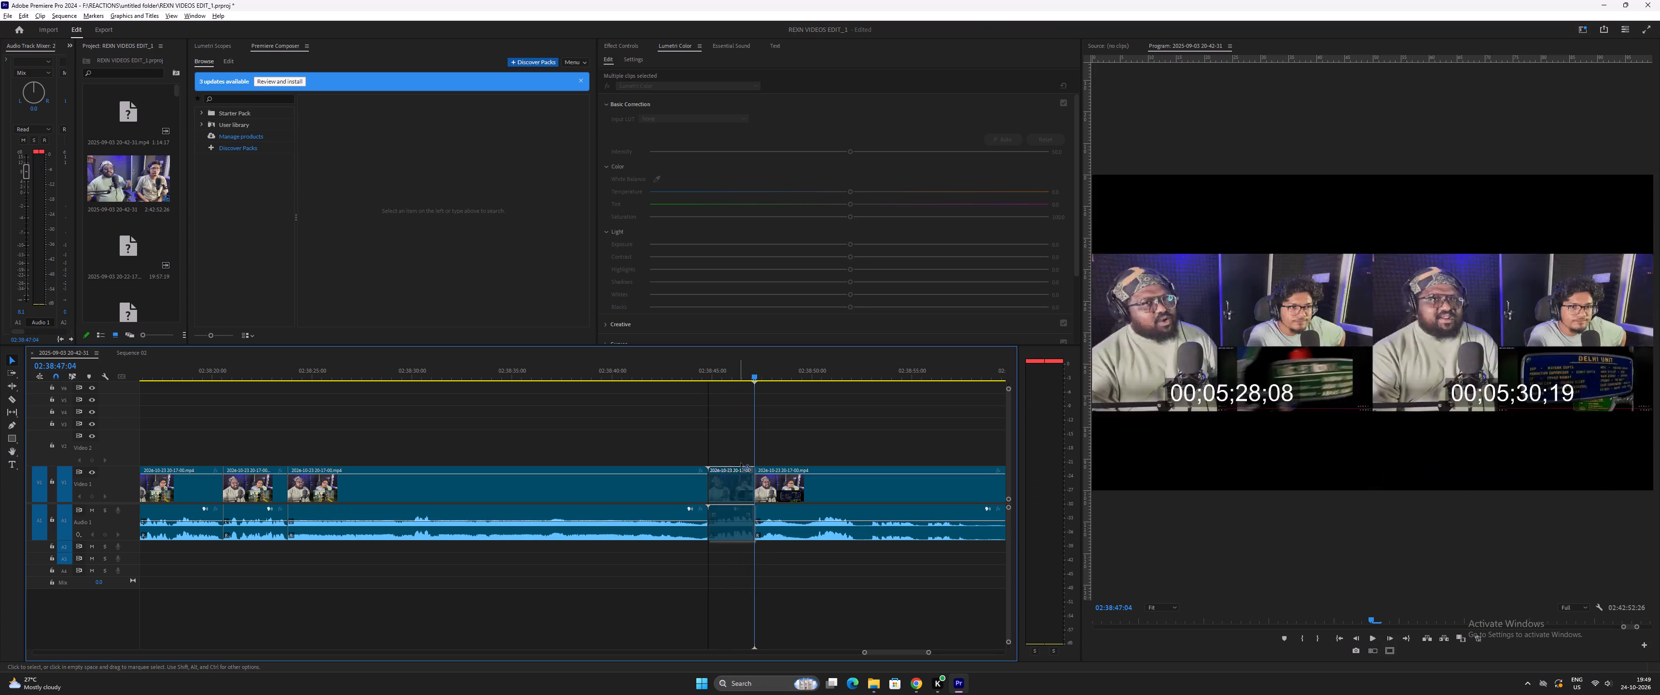
pyautogui.keyDown('alt'); pyautogui.moveTo(741, 463); pyautogui.dragTo(742, 454); pyautogui.keyUp('alt')
pyautogui.keyDown('alt'); pyautogui.moveTo(732, 530); pyautogui.dragTo(734, 544); pyautogui.keyUp('alt')
# Play on from the 02:38:47:04 cut and split the video and audio where the speech ends, at 02:38:52:04.
pyautogui.press('space')
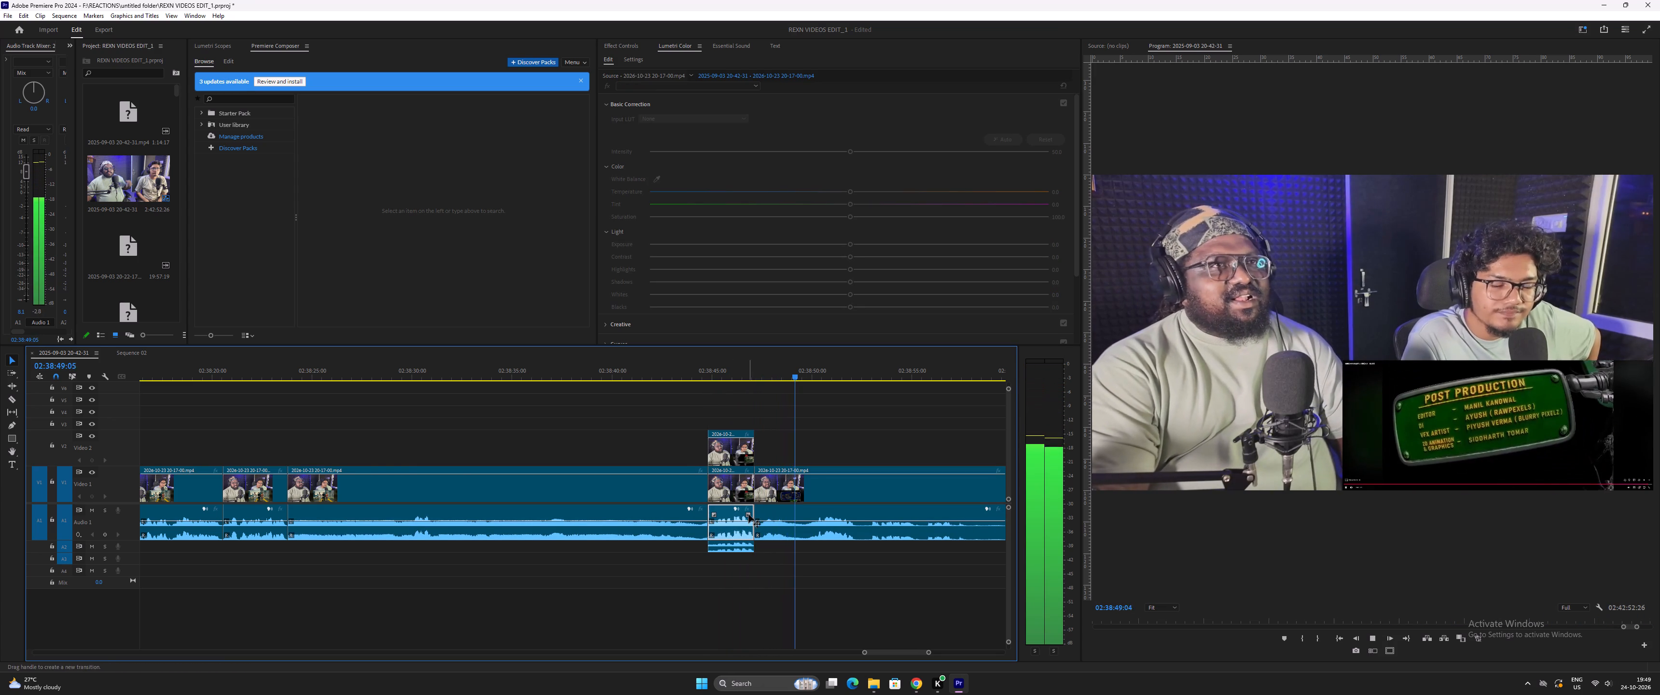
pyautogui.press('=')
pyautogui.press('=')
pyautogui.press('-')
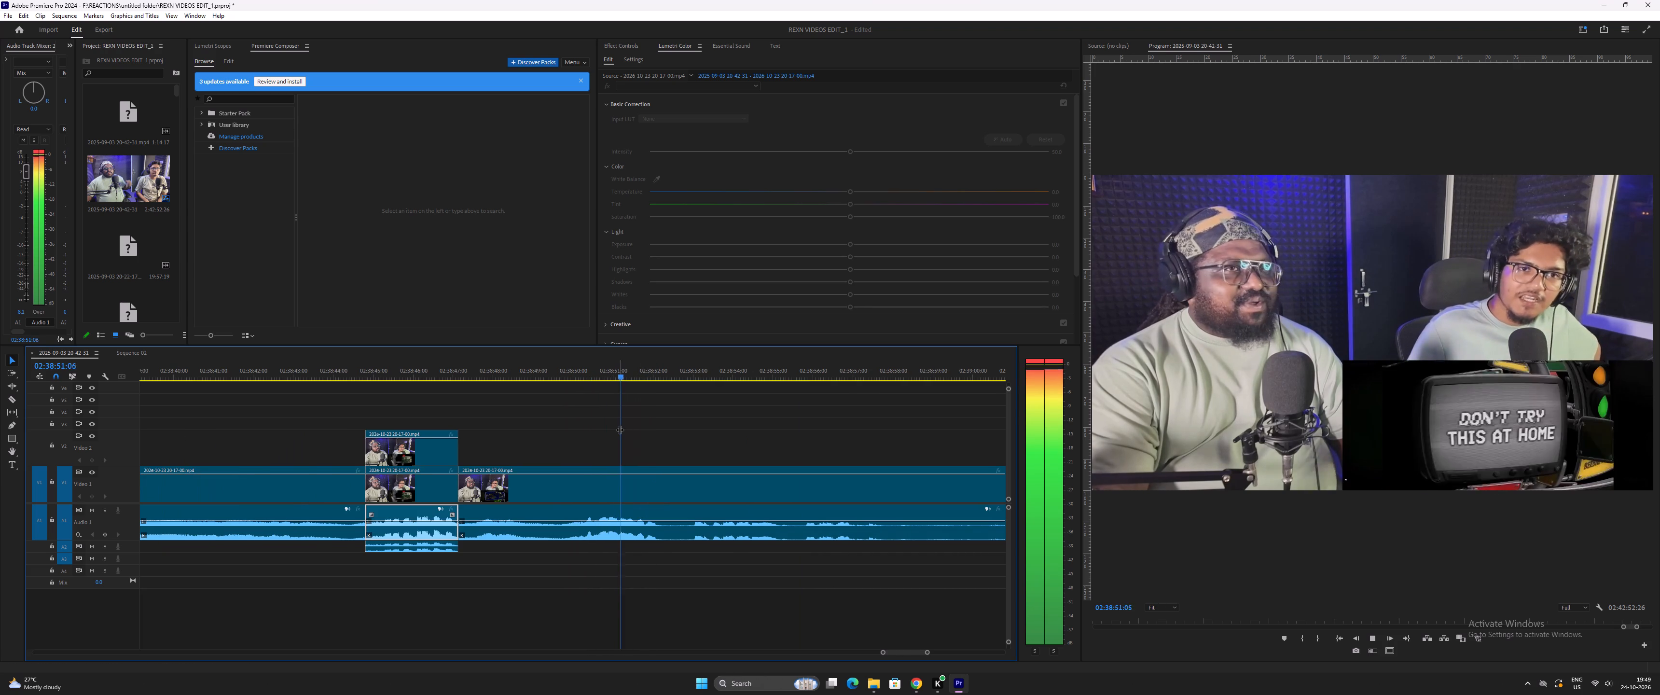
pyautogui.press('-')
pyautogui.press('space')
pyautogui.click(549, 376)
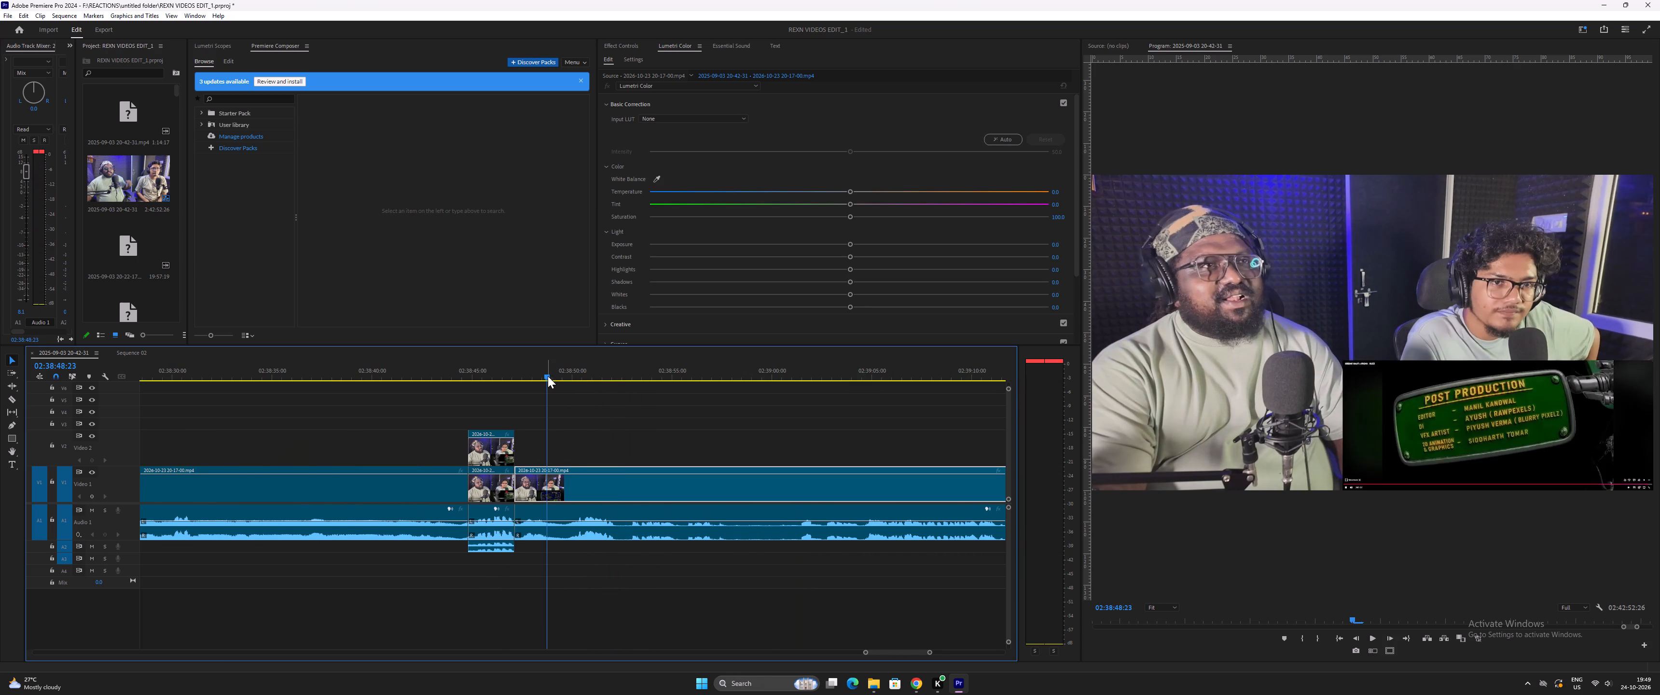
pyautogui.press('space')
pyautogui.write('=')
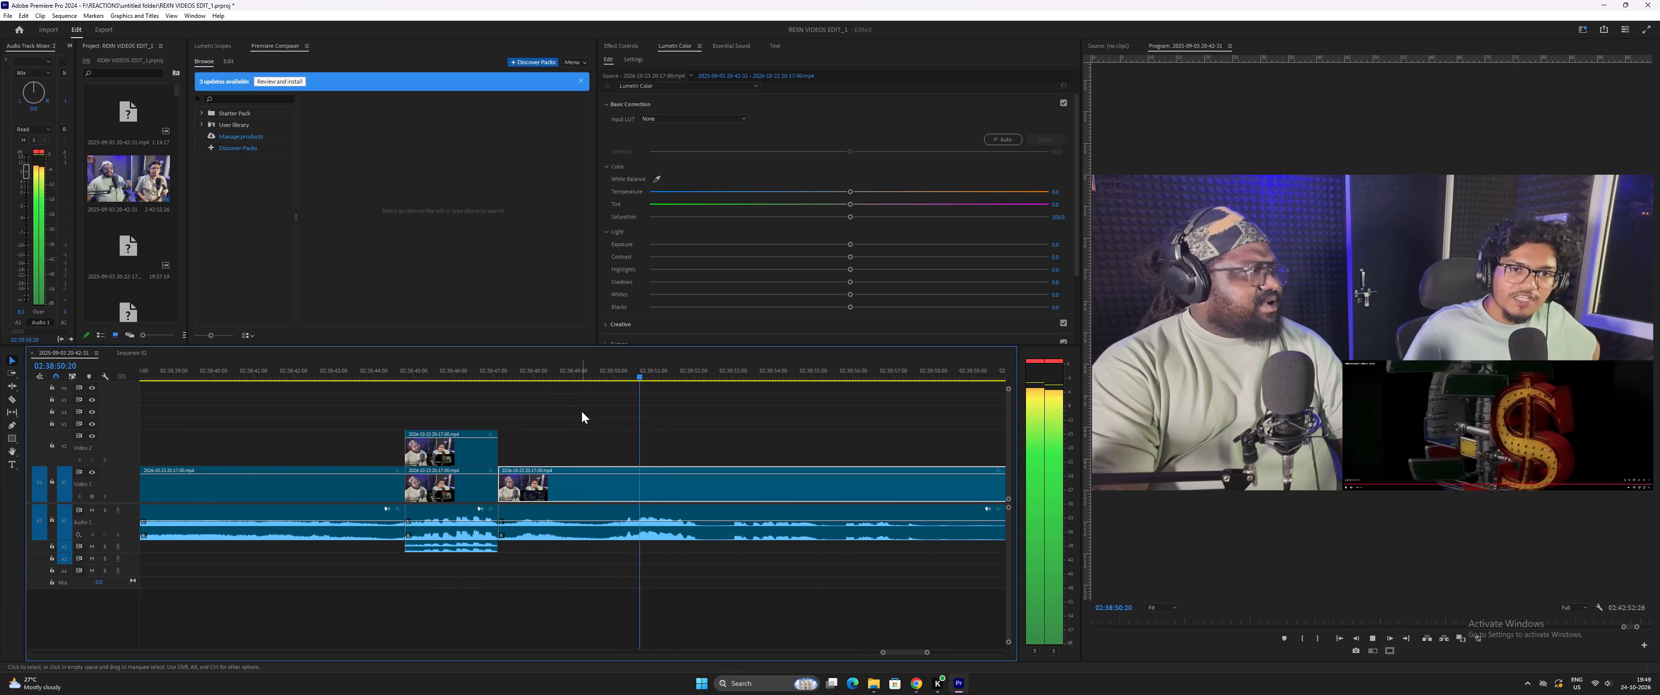
pyautogui.press('space')
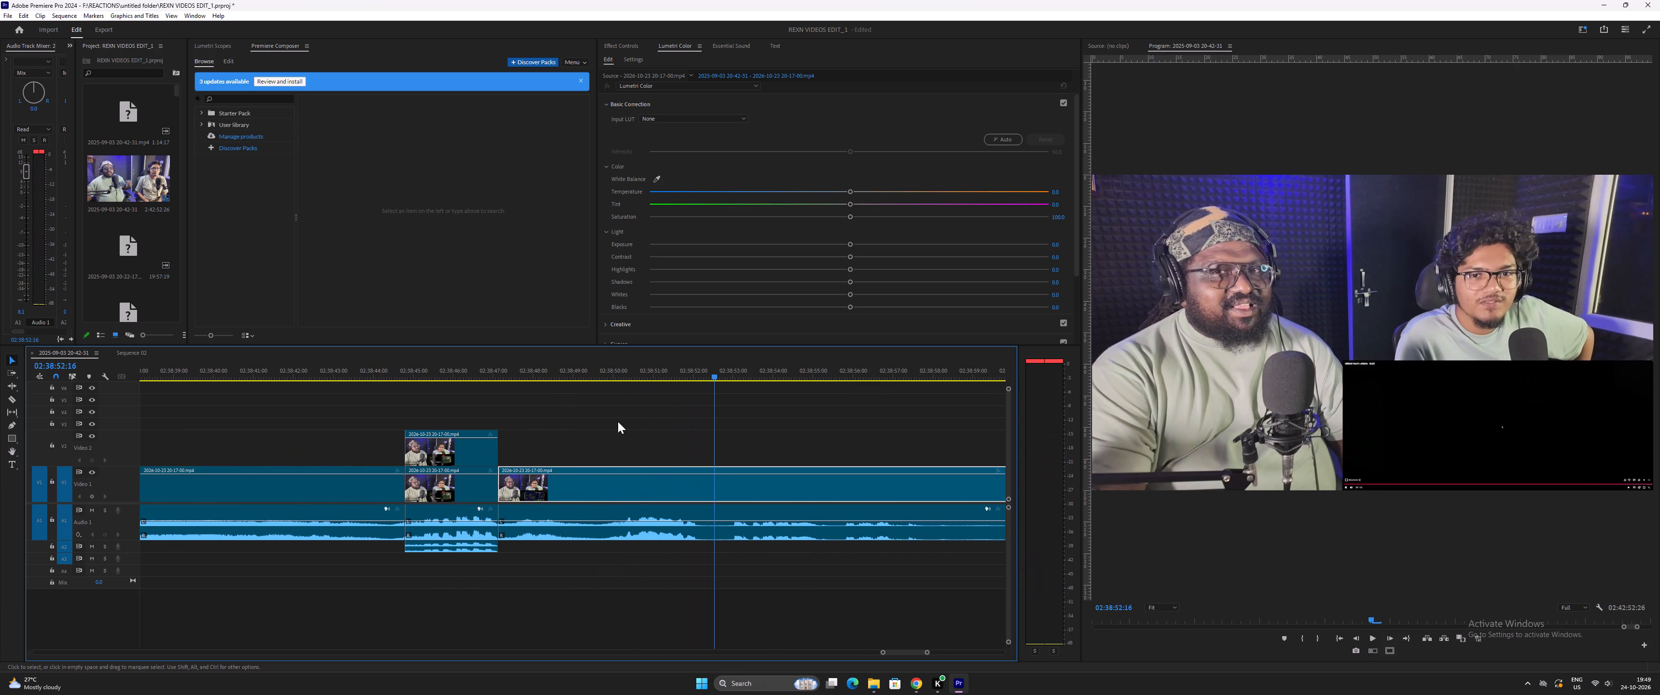
pyautogui.moveTo(690, 369); pyautogui.dragTo(700, 378)
pyautogui.moveTo(707, 418); pyautogui.dragTo(720, 435)
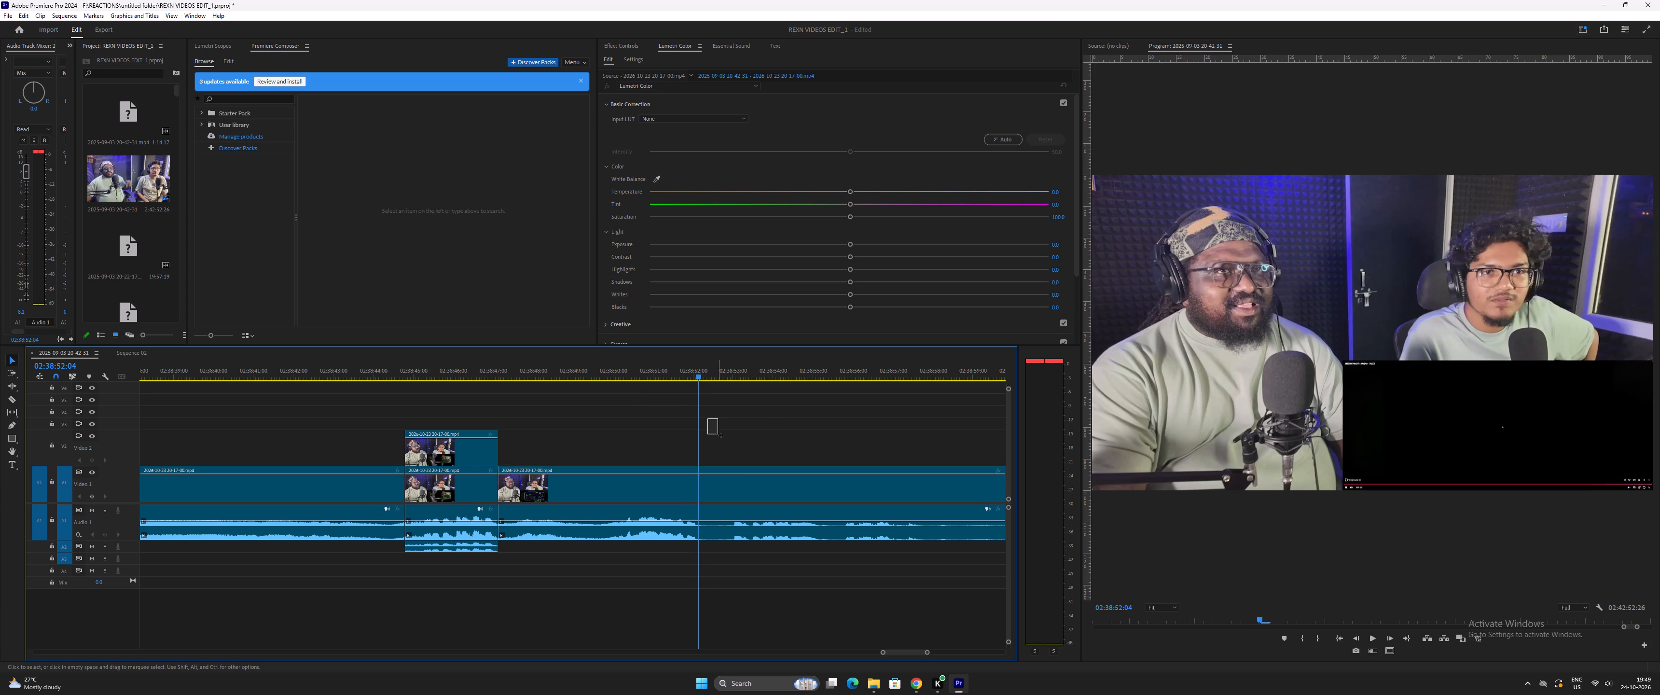
pyautogui.moveTo(720, 435); pyautogui.dragTo(770, 551)
pyautogui.hotkey('ctrl', '[')
# Remove the video and audio from the 02:38:52:04 cut up to about 02:39:01 and close the gap.
pyautogui.press('space')
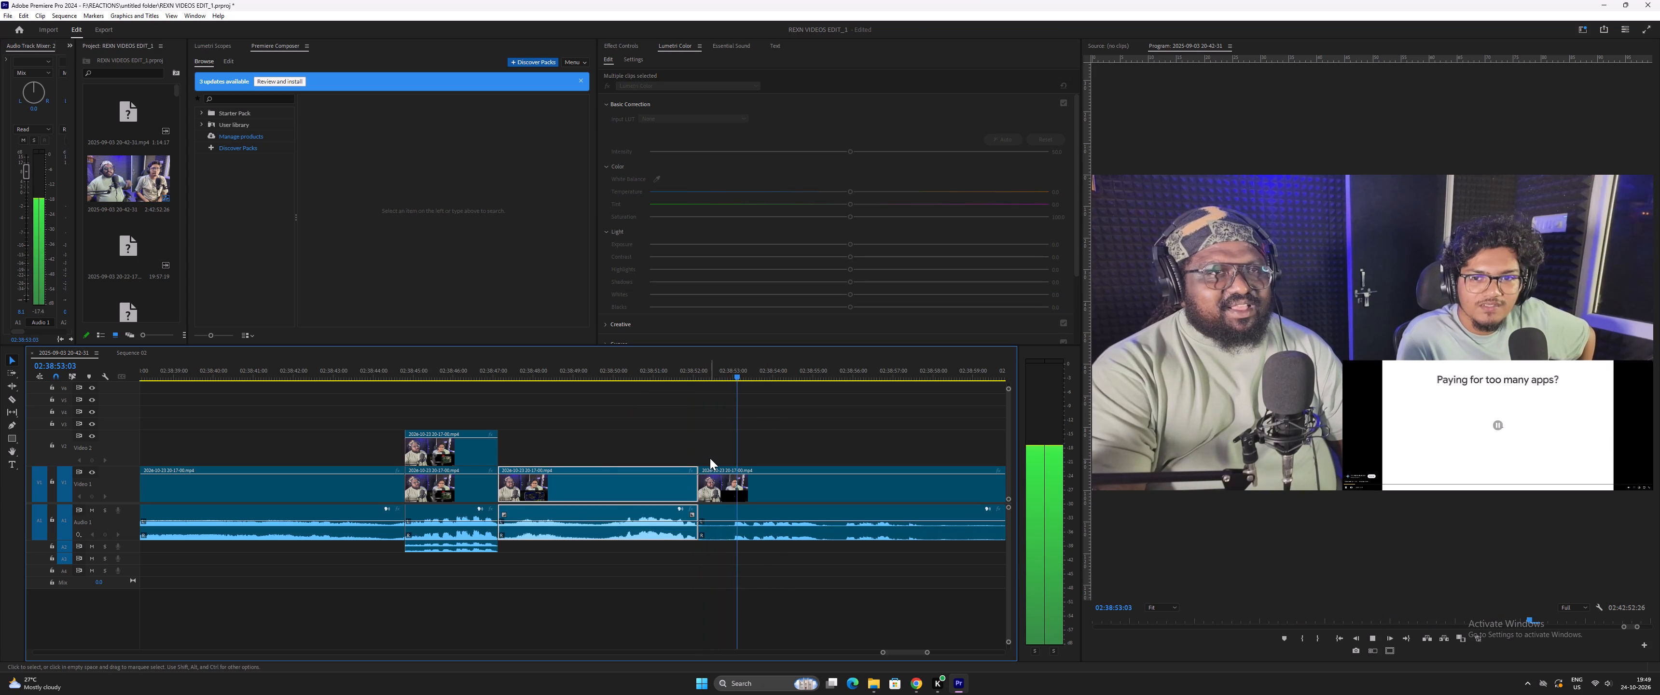
pyautogui.press('-')
pyautogui.press('-')
pyautogui.press('-')
pyautogui.press('=')
pyautogui.press('=')
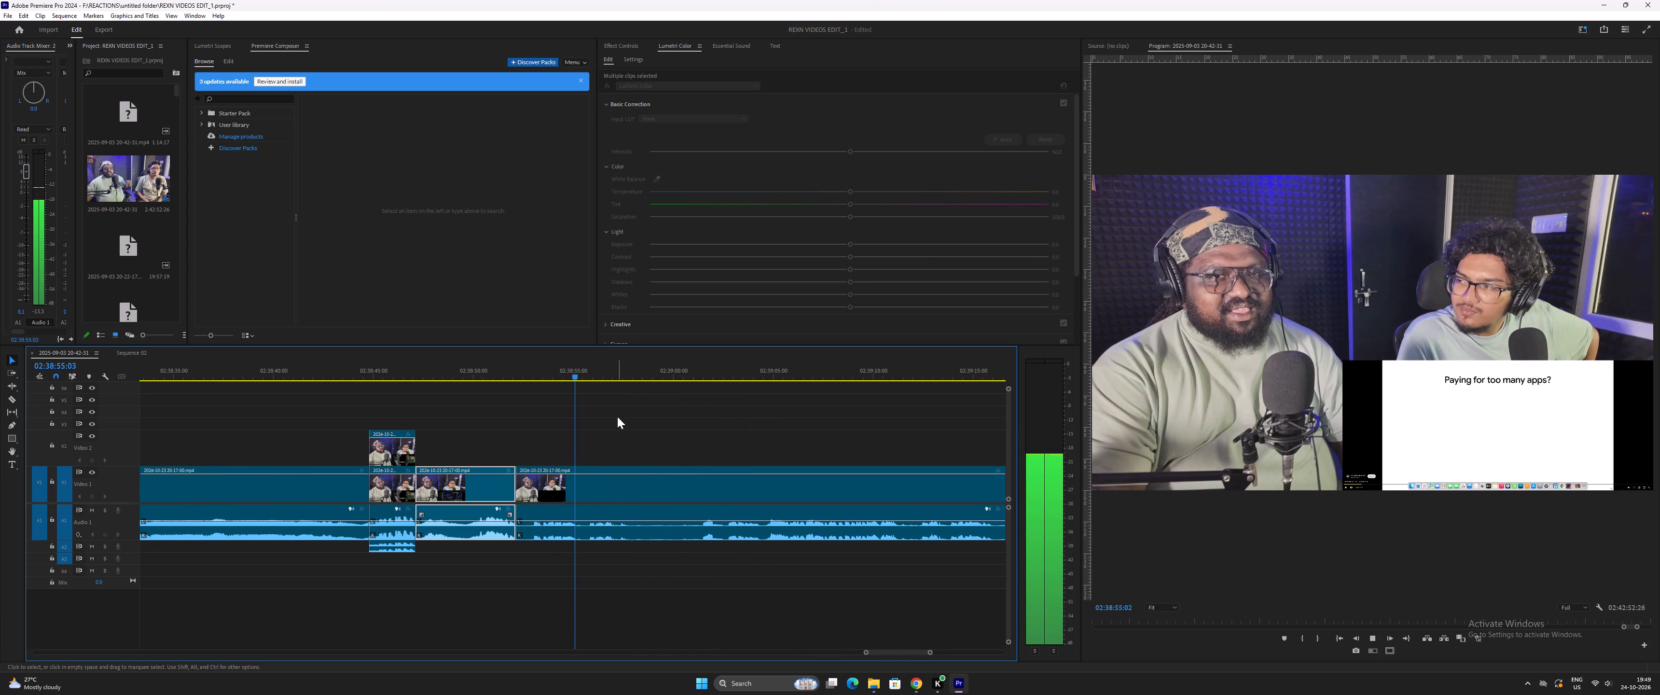
pyautogui.moveTo(648, 378); pyautogui.dragTo(679, 388)
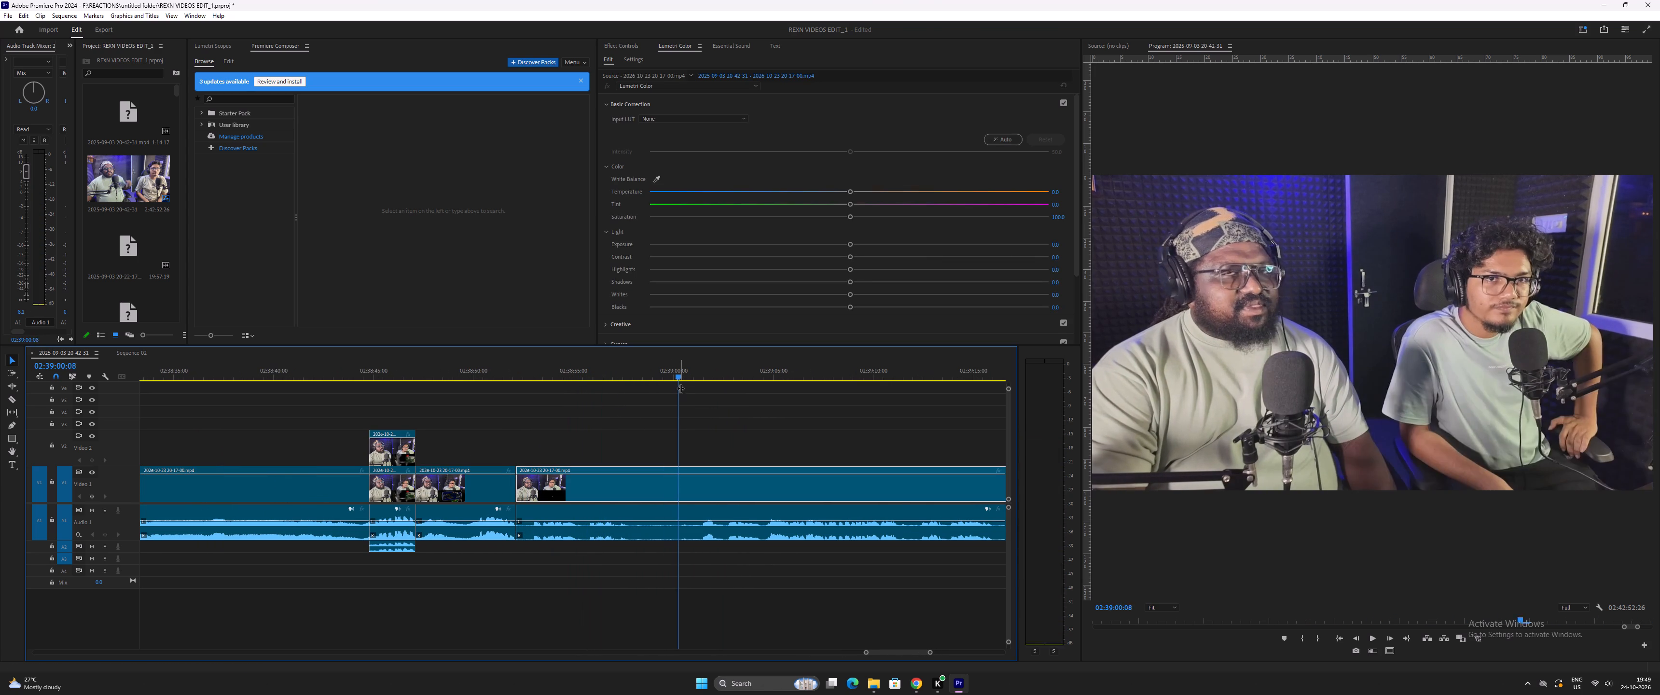
pyautogui.press('space')
pyautogui.press('space')
pyautogui.hotkey('ctrl', '-')
# Play on past the new join and split the video and audio at the next pause, about 02:39:02:10.
pyautogui.press('space')
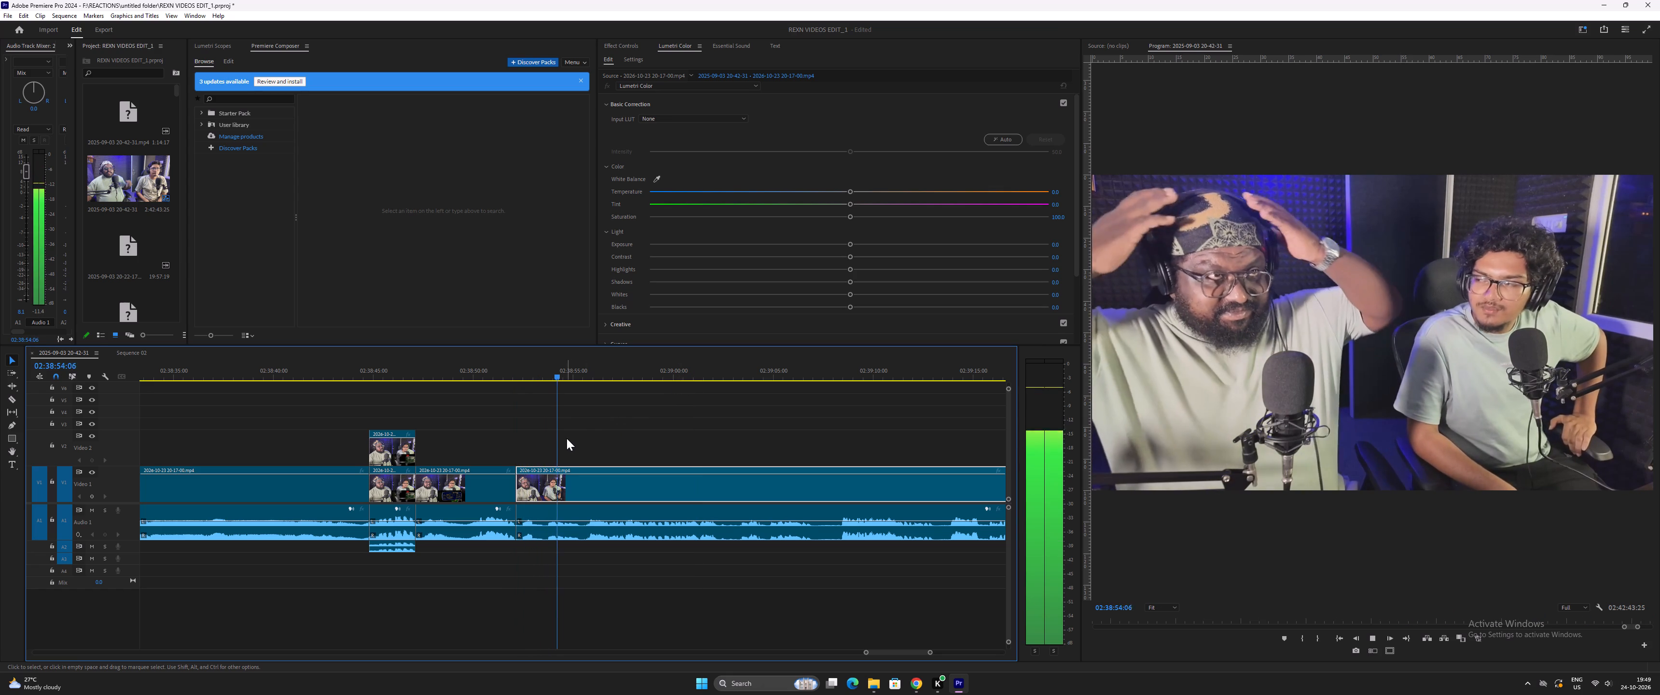
pyautogui.press('=')
pyautogui.press('=')
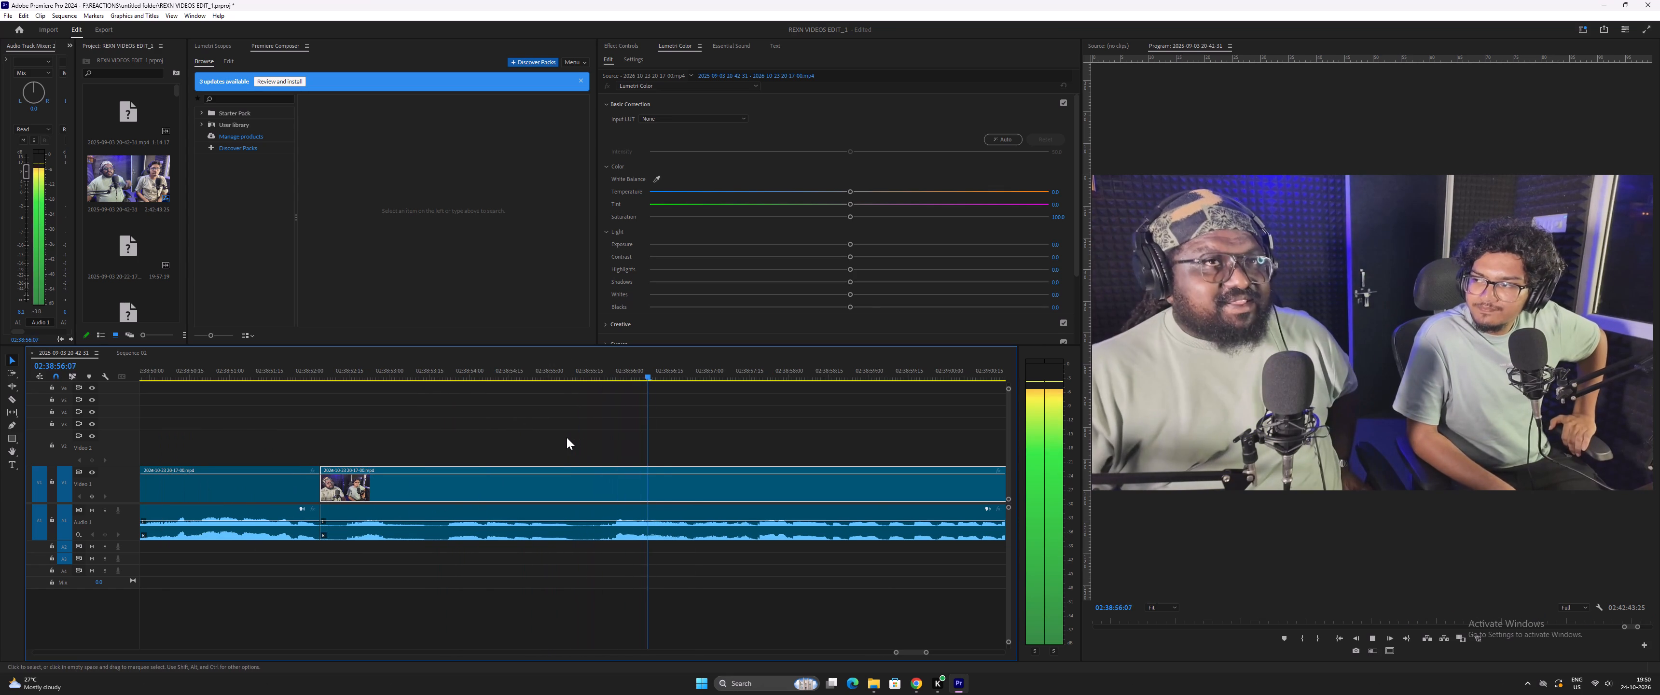
pyautogui.press('-')
pyautogui.press('-')
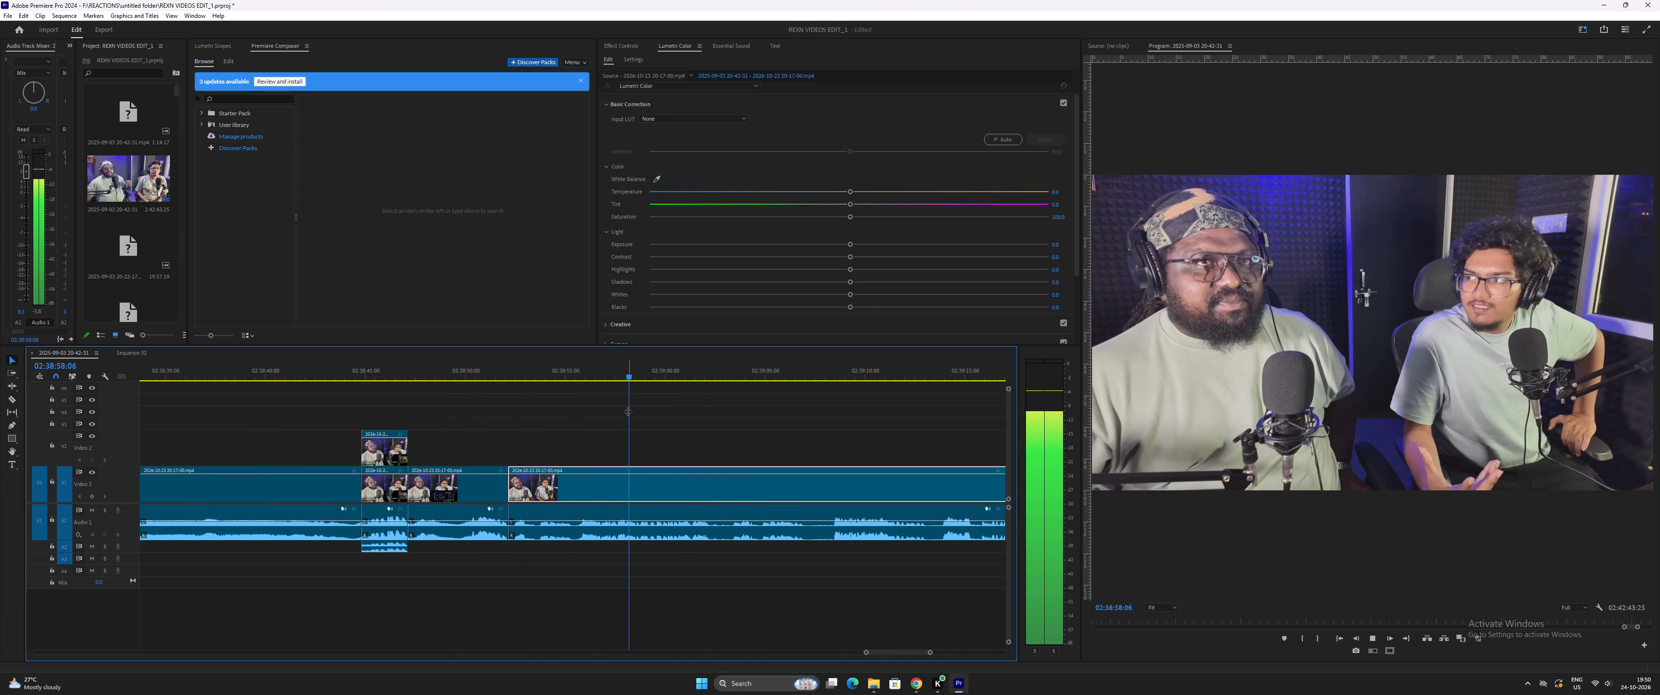
pyautogui.press('-')
pyautogui.write('==')
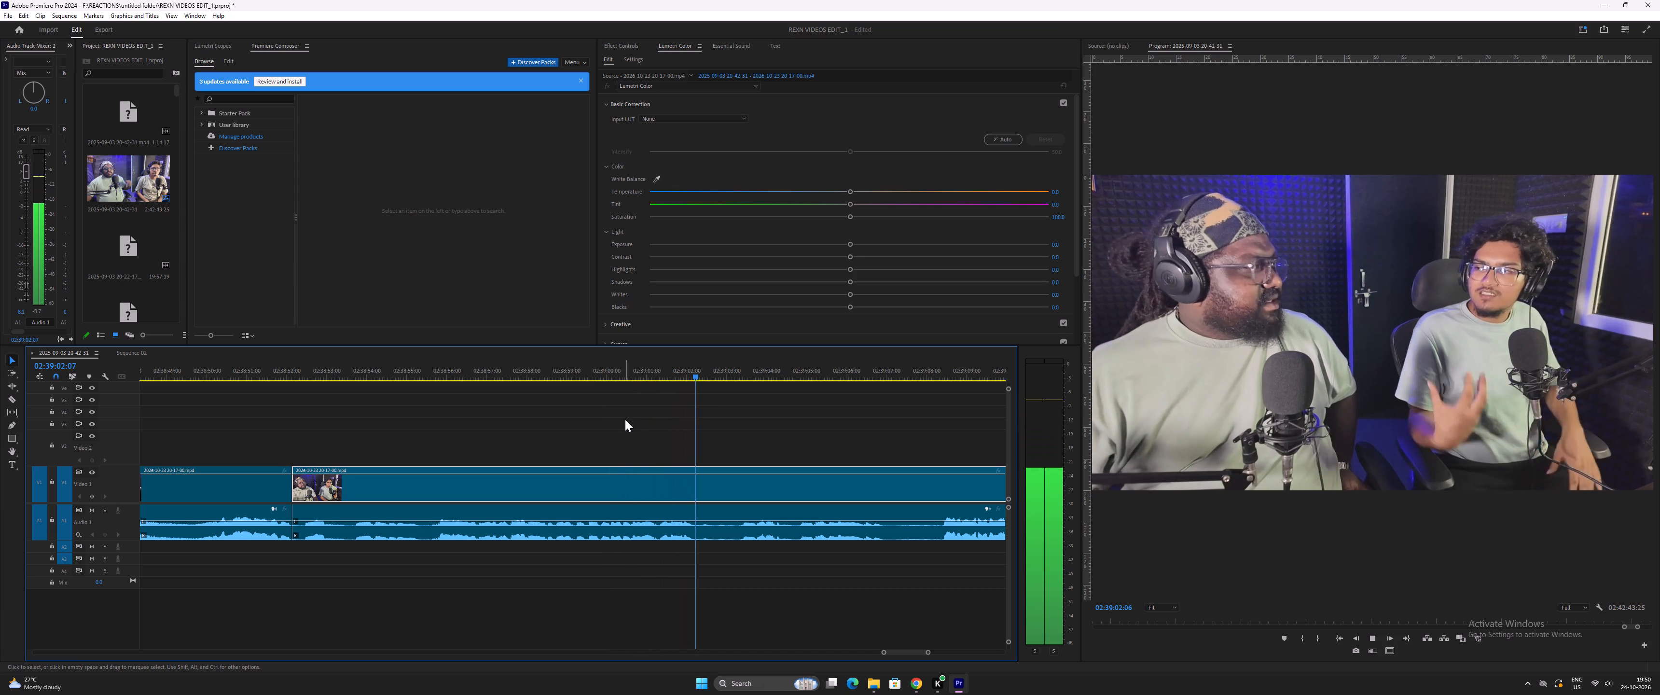
pyautogui.press('space')
pyautogui.click(693, 368)
pyautogui.press('space')
pyautogui.press('space')
pyautogui.moveTo(693, 368); pyautogui.dragTo(693, 370)
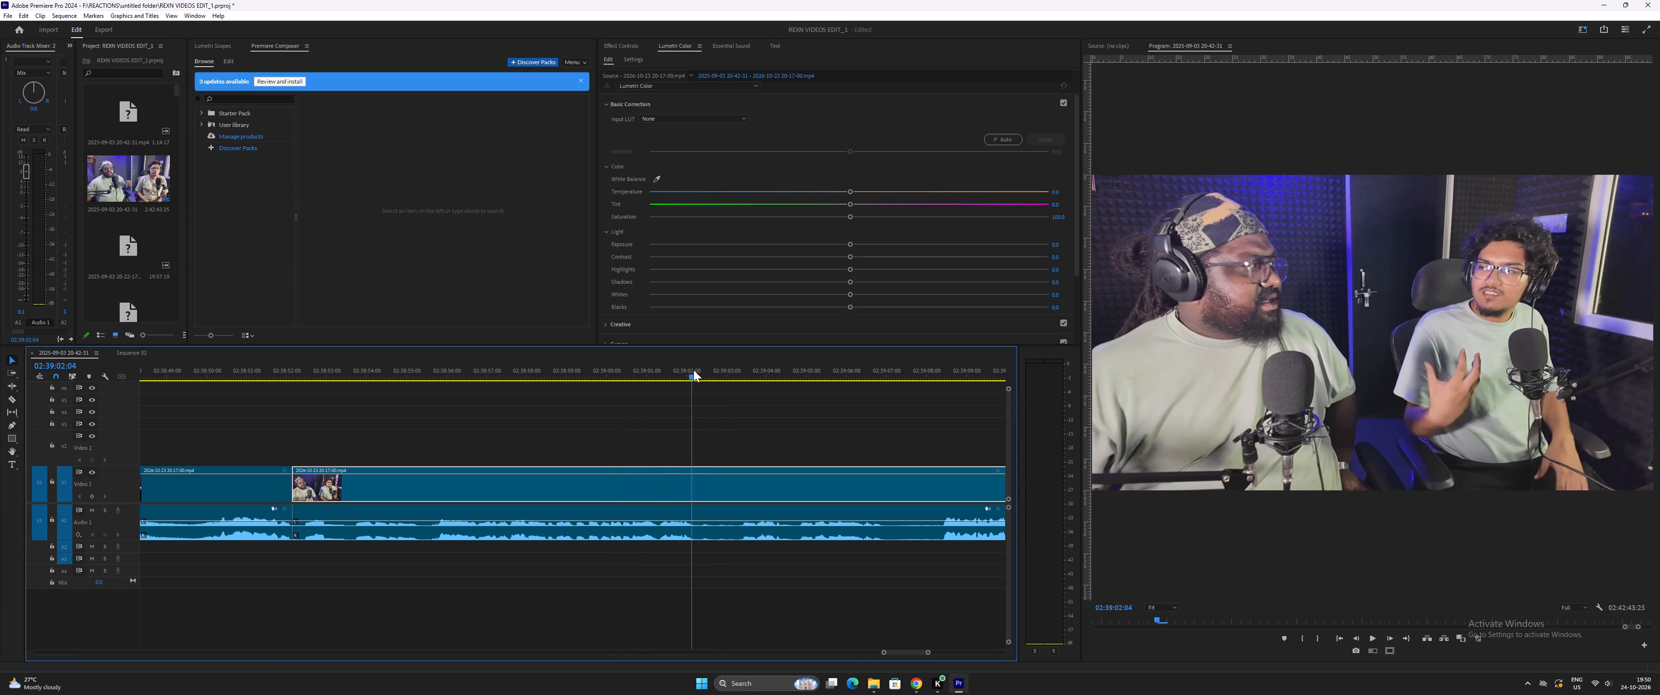
pyautogui.moveTo(693, 370); pyautogui.dragTo(702, 375)
pyautogui.moveTo(731, 439); pyautogui.dragTo(789, 576)
pyautogui.hotkey('ctrl', '[')
# Remove the pause of about 25 frames right after the 02:39:02:10 cut and close the gap.
pyautogui.press('space')
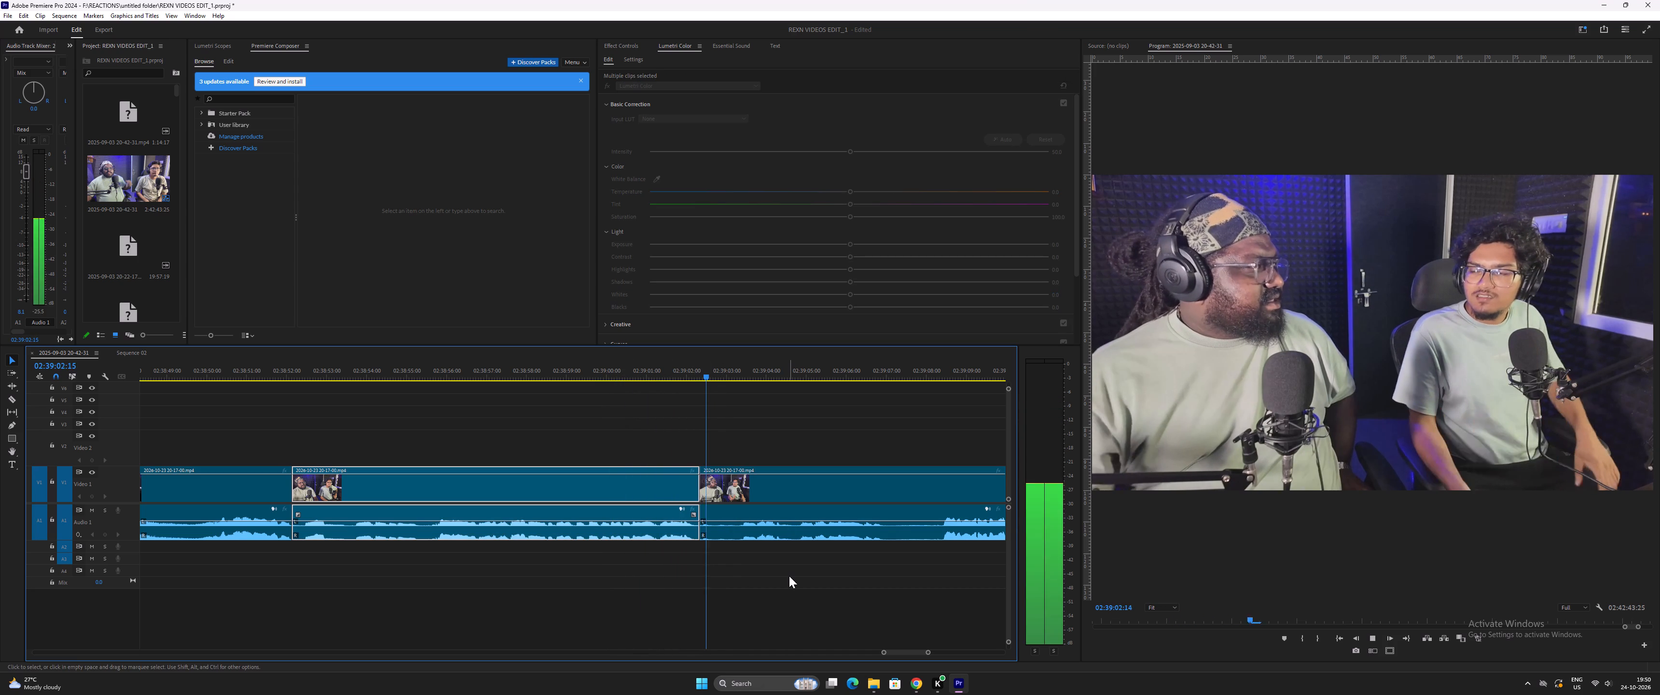
pyautogui.press('space')
pyautogui.hotkey('ctrl', '-')
# Play on and split the video and audio where the speech stops, at 02:39:06:04.
pyautogui.press('space')
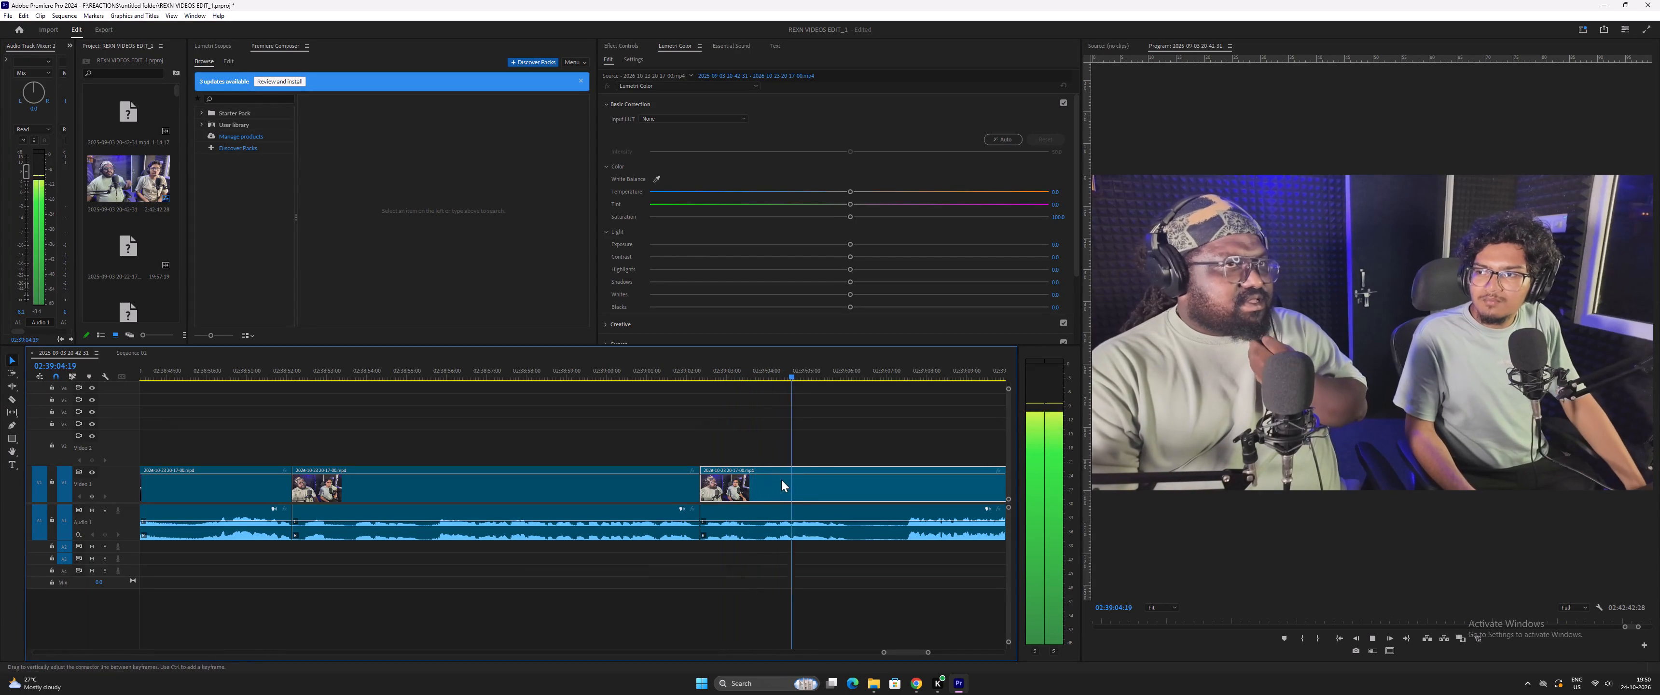
pyautogui.press('space')
pyautogui.moveTo(877, 438); pyautogui.dragTo(909, 502)
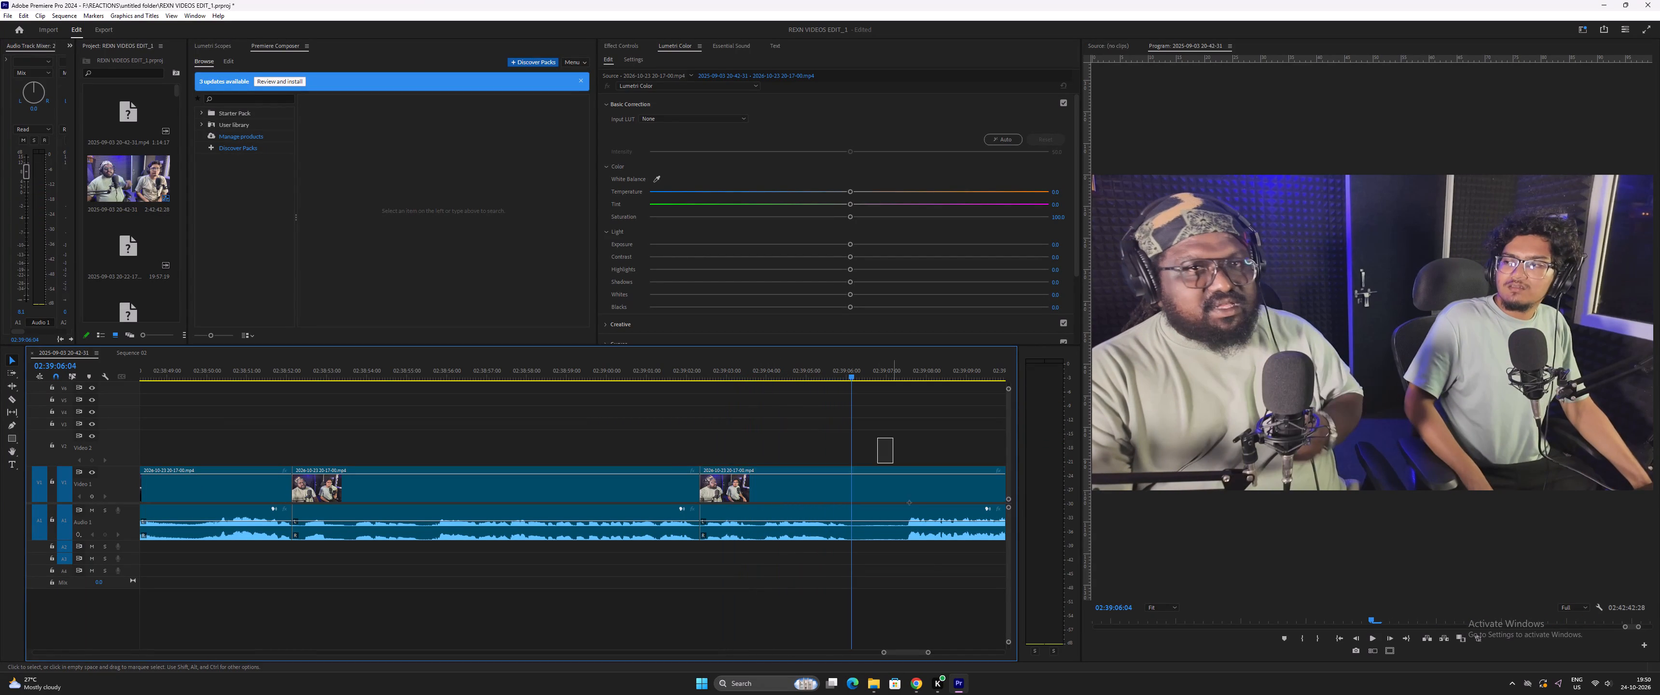
pyautogui.moveTo(909, 502); pyautogui.dragTo(927, 557)
pyautogui.hotkey('ctrl', '[')
# Remove the pause from the 02:39:06:04 cut up to about 02:39:07:12 and close the gap.
pyautogui.press('space')
pyautogui.press('space')
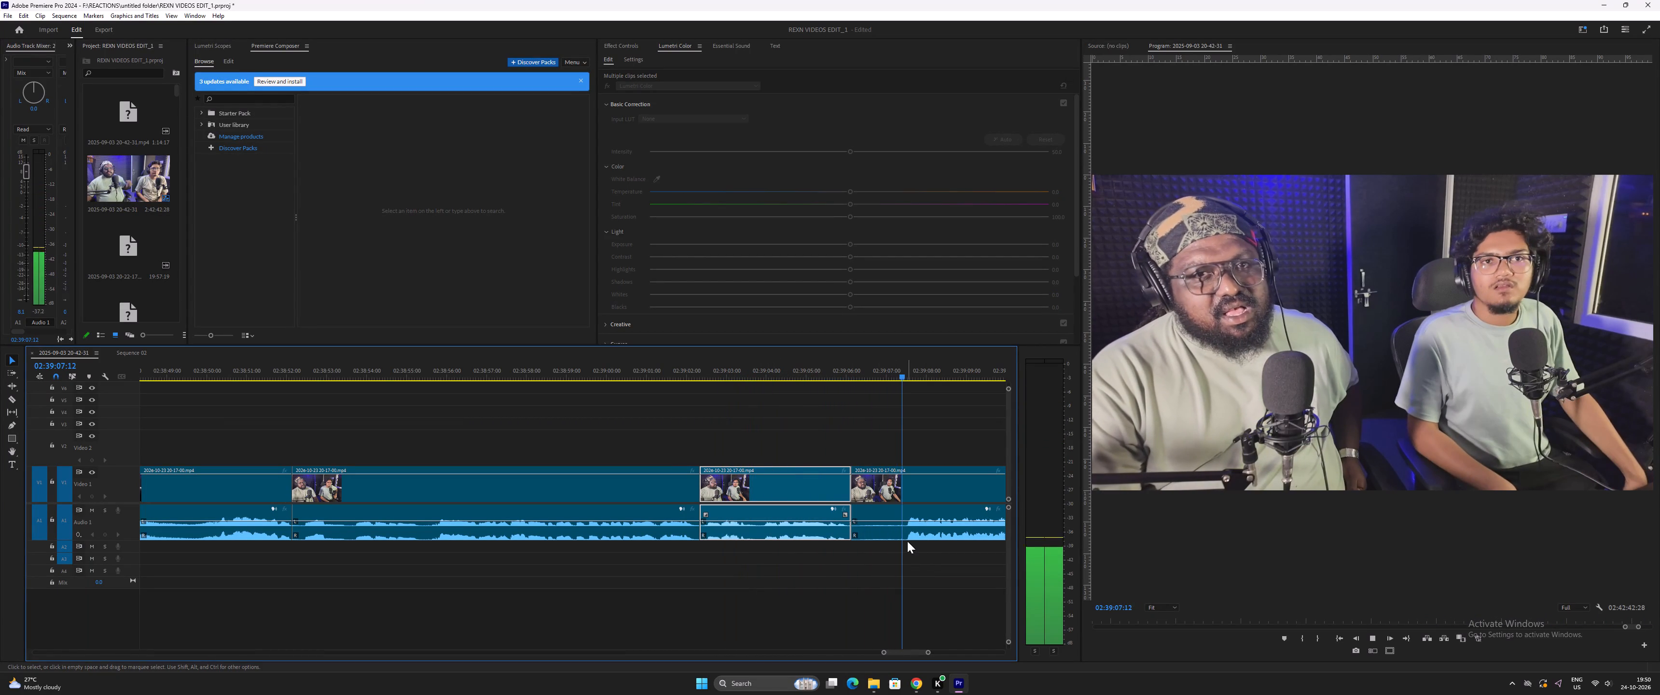
pyautogui.hotkey('ctrl', '-')
# Replay from shortly before the 02:39:06:04 join and split the video and audio at the next pause, 02:39:10:26.
pyautogui.click(826, 368)
pyautogui.press('space')
pyautogui.press('space')
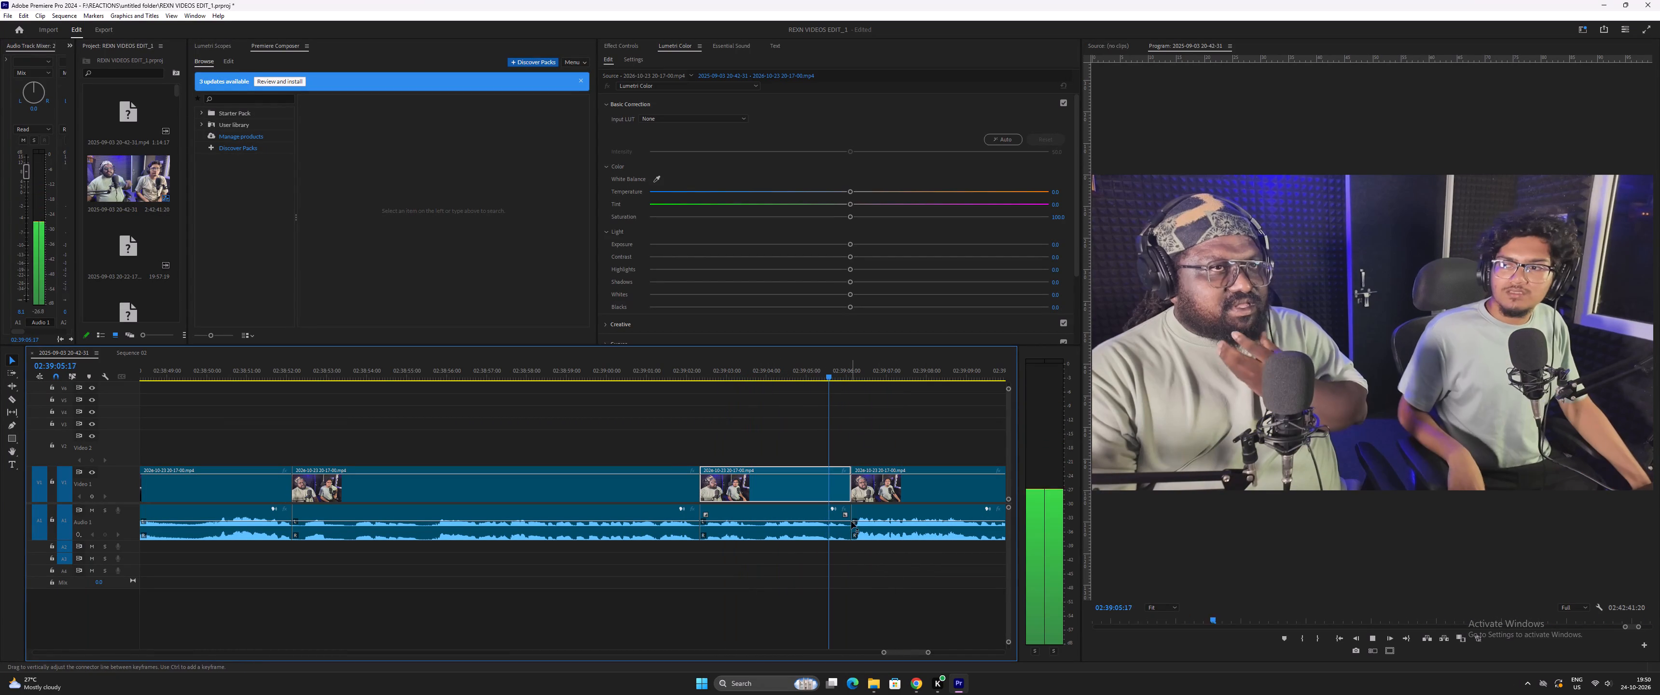
pyautogui.press('-')
pyautogui.press('-')
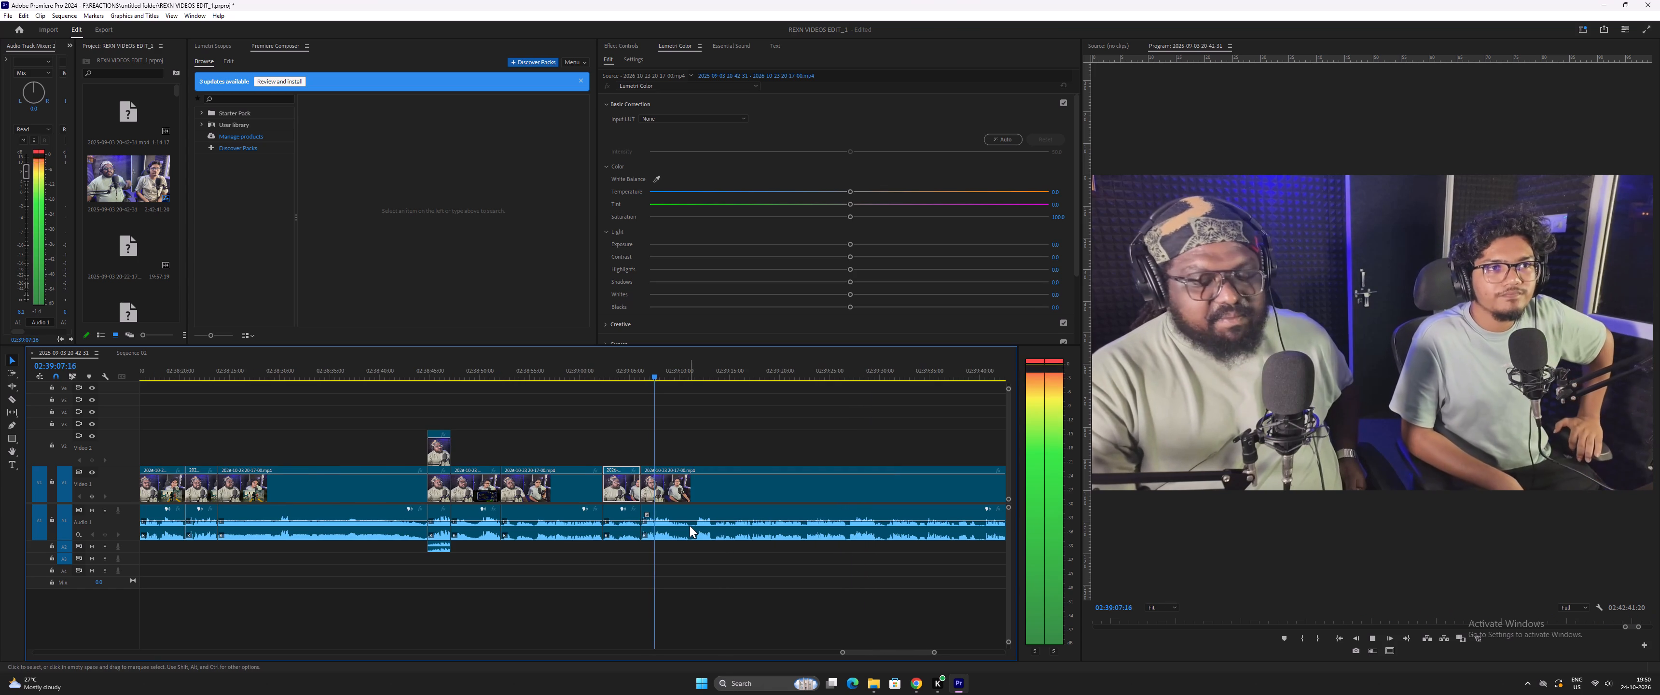
pyautogui.press('=')
pyautogui.press('=')
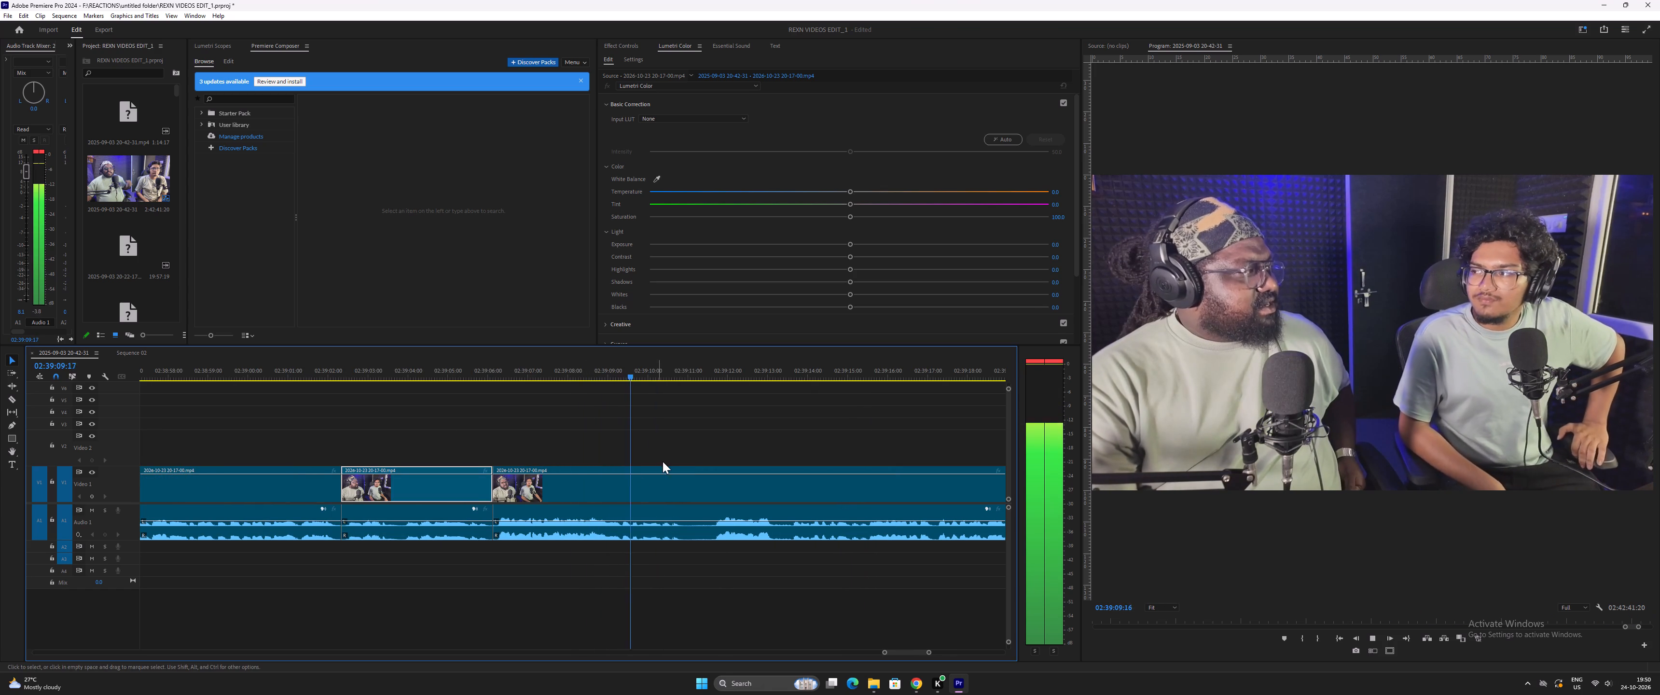
pyautogui.press('space')
pyautogui.moveTo(707, 433); pyautogui.dragTo(770, 574)
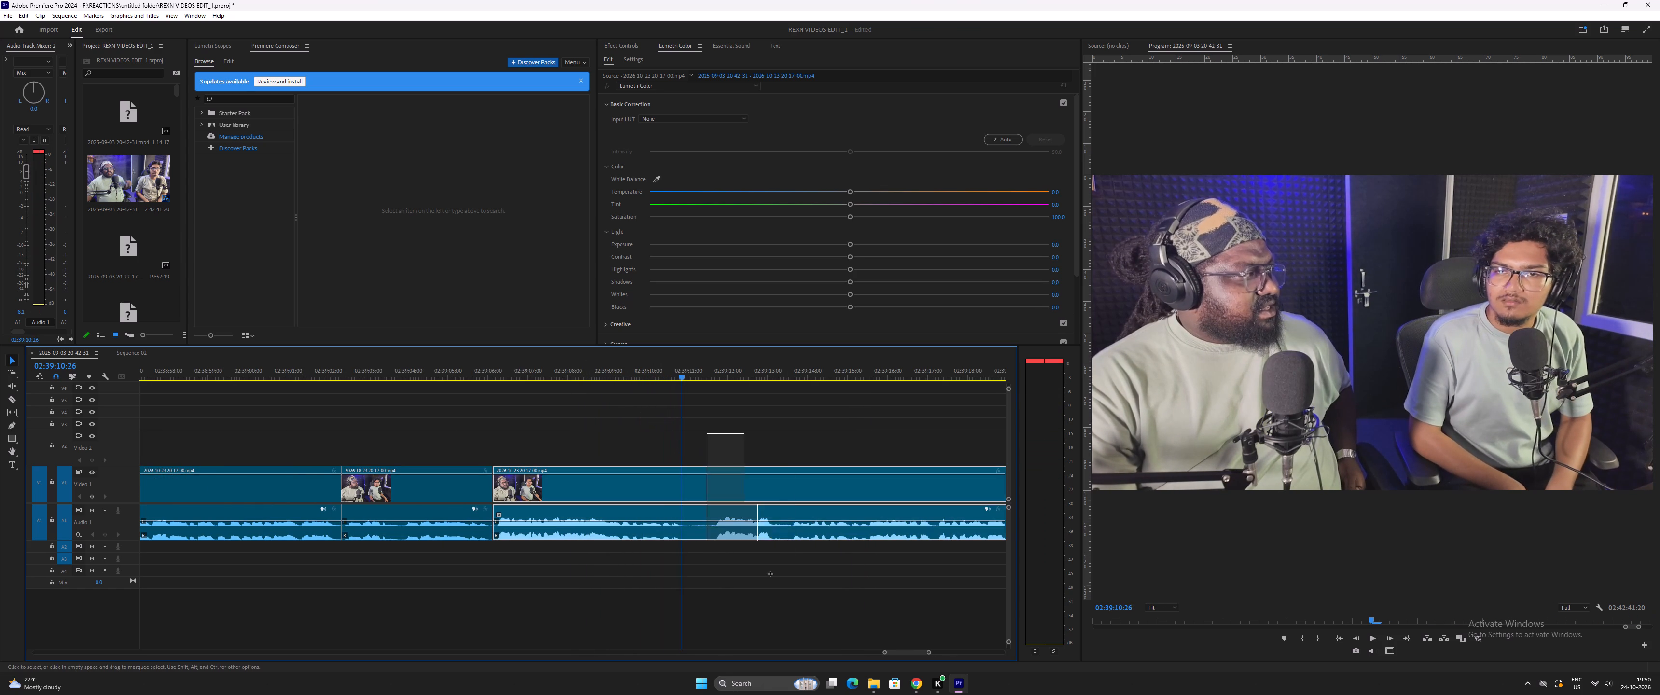
pyautogui.moveTo(770, 574); pyautogui.dragTo(784, 601)
pyautogui.hotkey('ctrl', '[')
# Remove the pause from the 02:39:10:26 cut up to 02:39:11:19 and close the gap.
pyautogui.press('space')
pyautogui.press('space')
pyautogui.press('space')
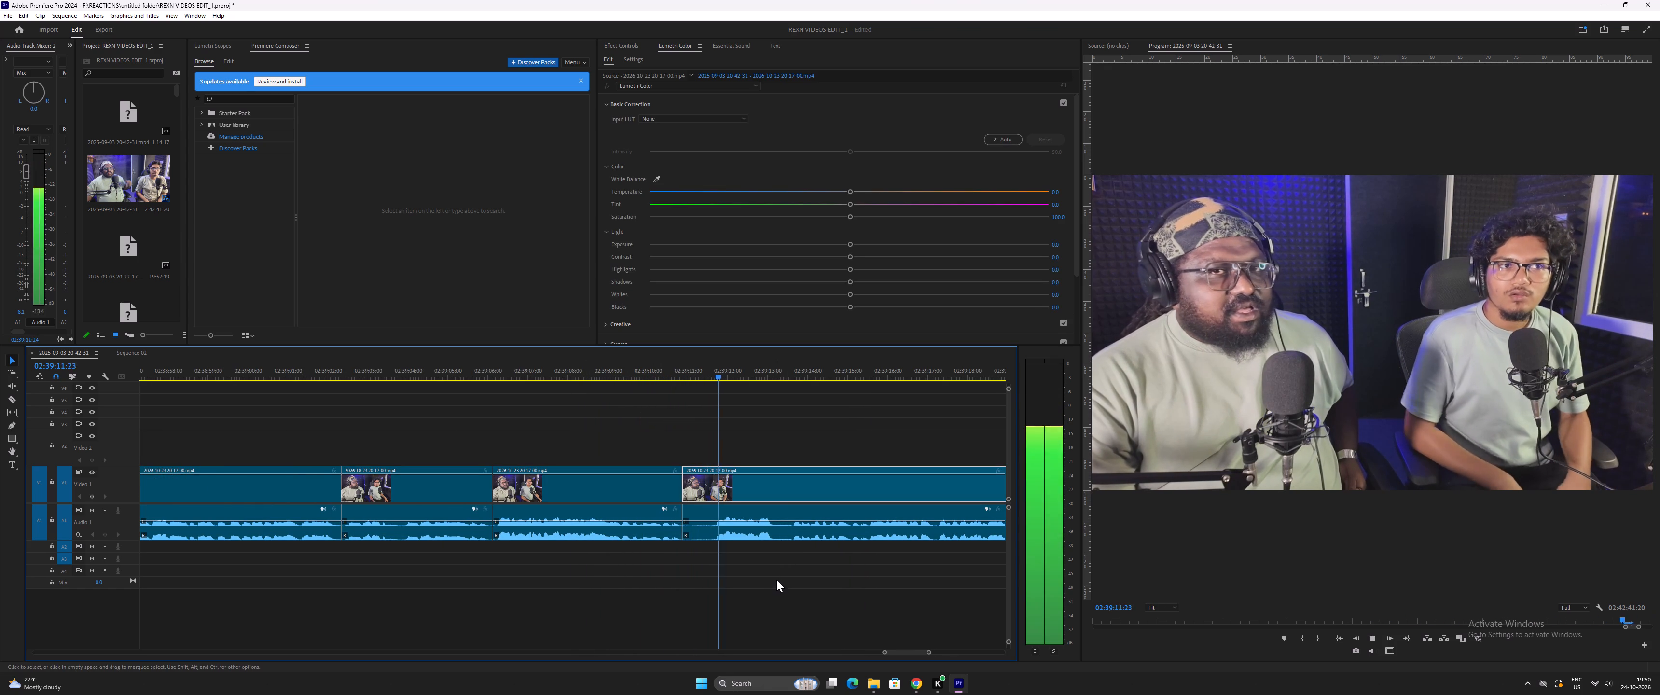
pyautogui.press('space')
pyautogui.click(718, 373)
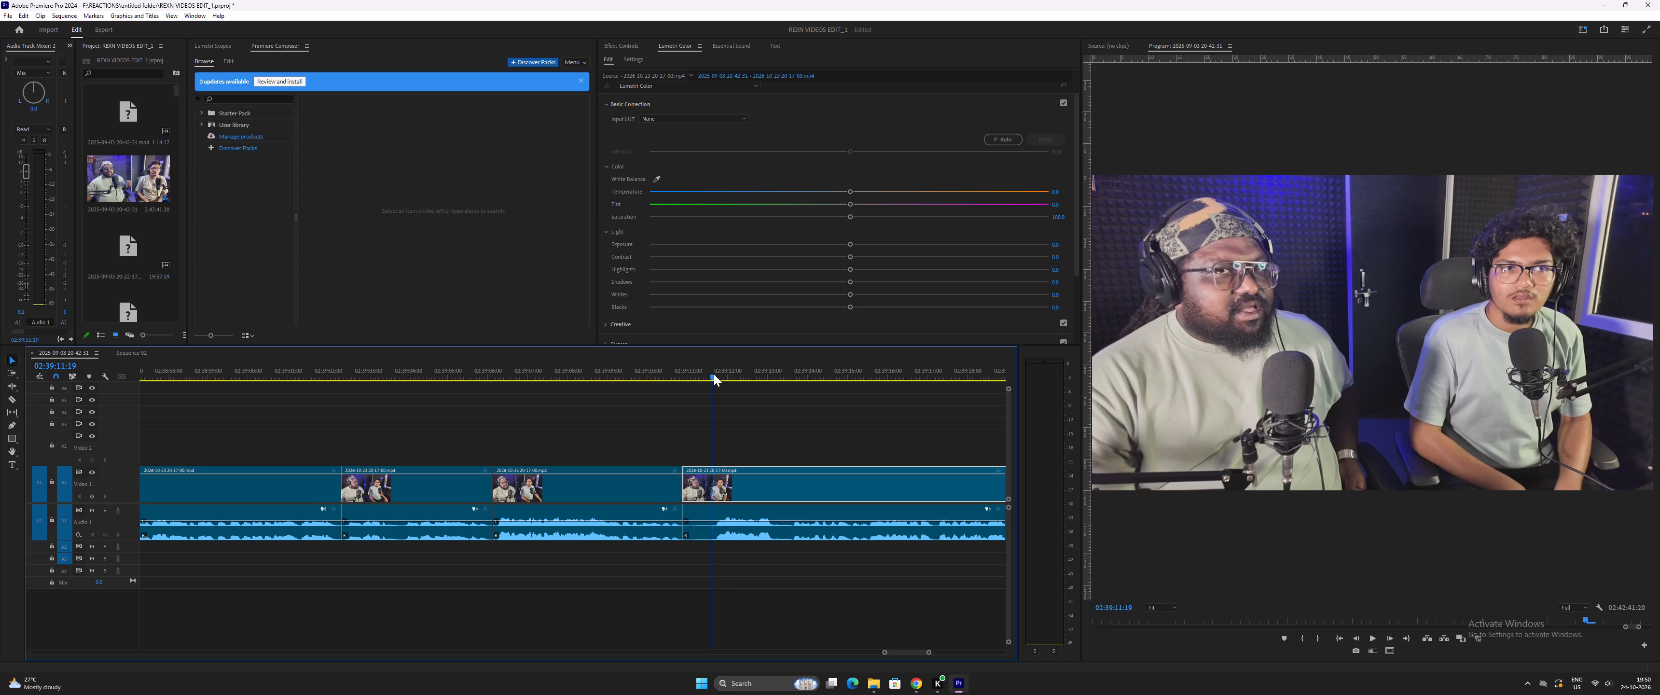
pyautogui.hotkey('ctrl', '-')
# Play the reaction from just before the 02:39:10:26 join to about 02:39:21, listening for the next pause.
pyautogui.click(646, 372)
pyautogui.press('space')
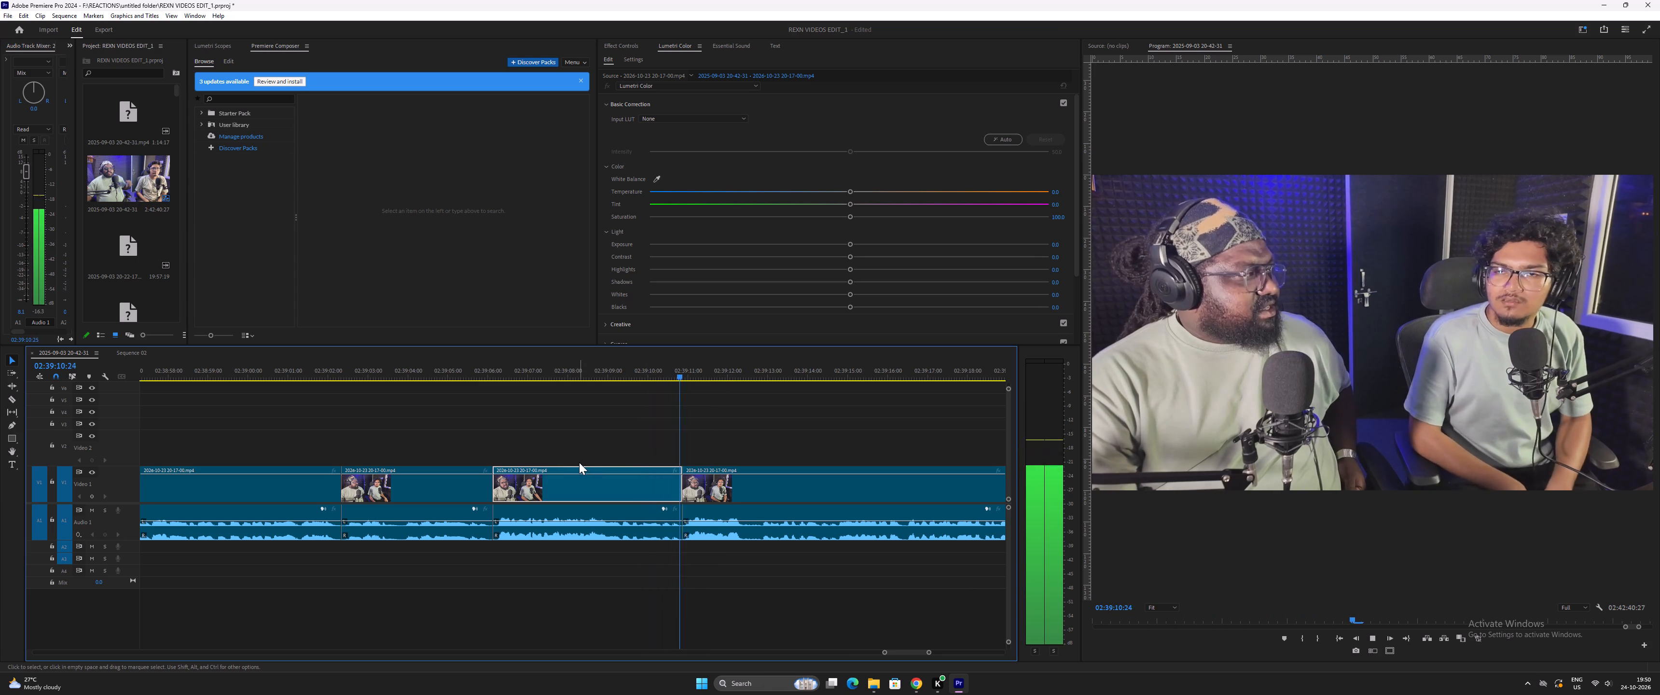
pyautogui.press('=')
pyautogui.press('=')
pyautogui.press('space')
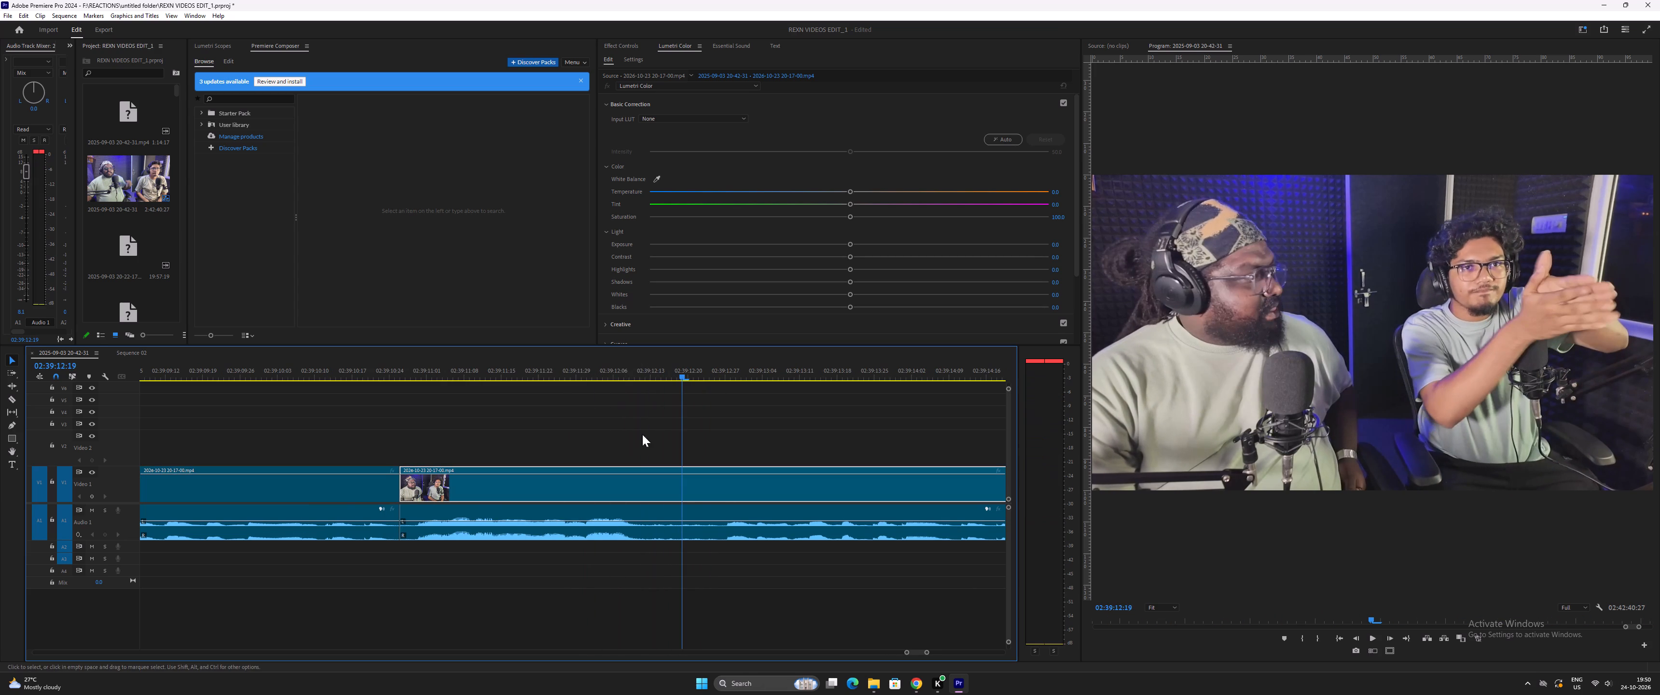
pyautogui.press('space')
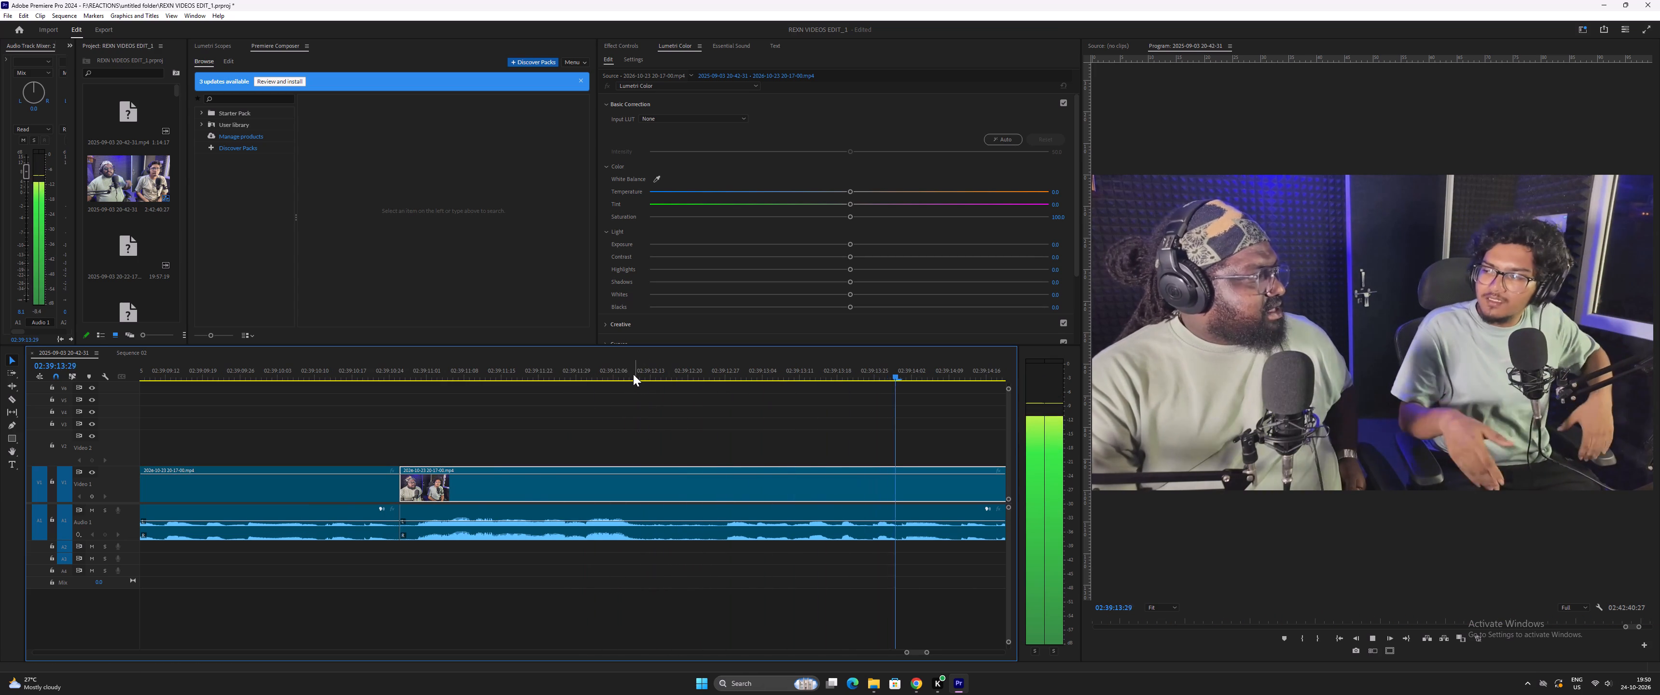
pyautogui.press('-')
pyautogui.press('-')
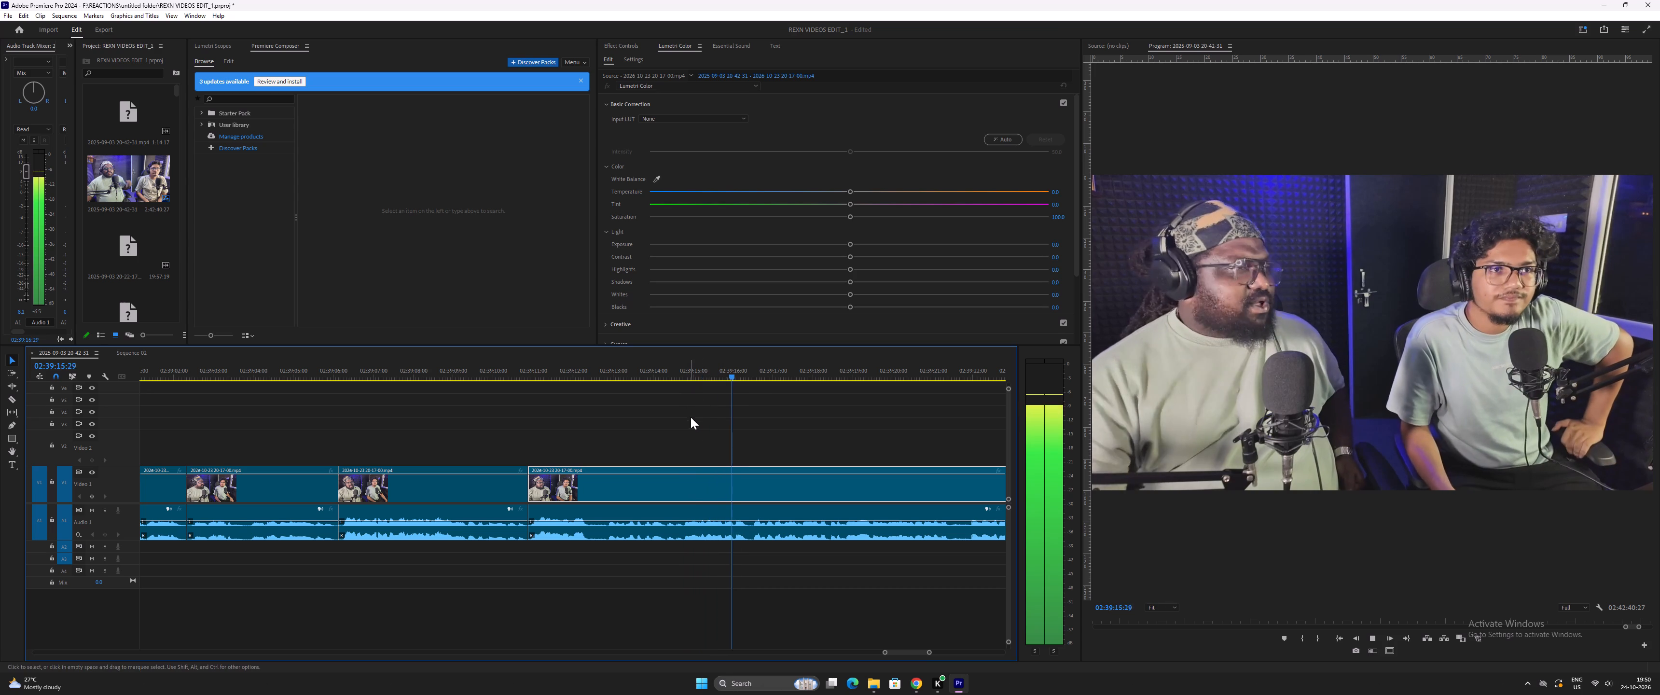
pyautogui.press('-')
pyautogui.press('-')
pyautogui.press('-')
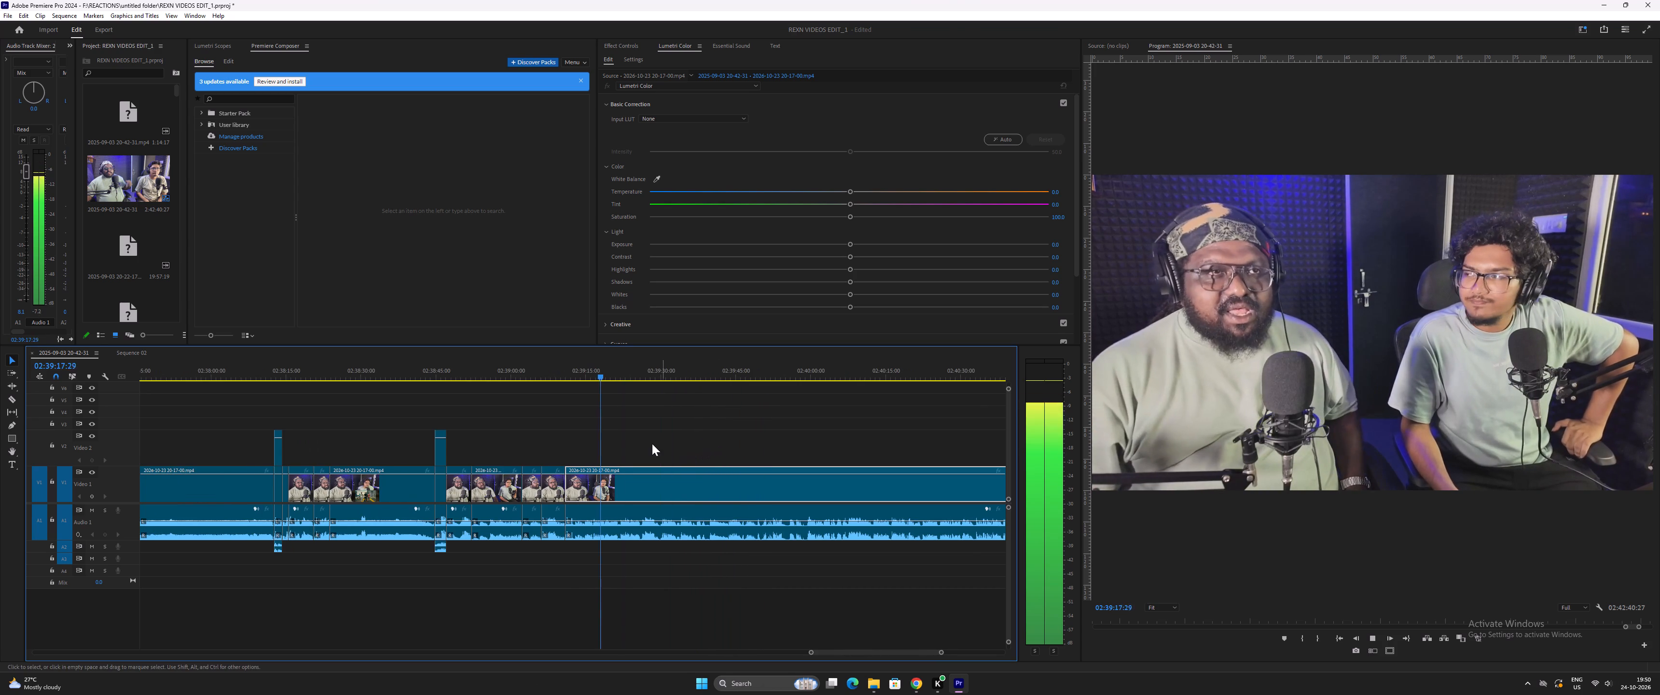
pyautogui.press('=')
pyautogui.press('=')
pyautogui.press('=')
pyautogui.press('=')
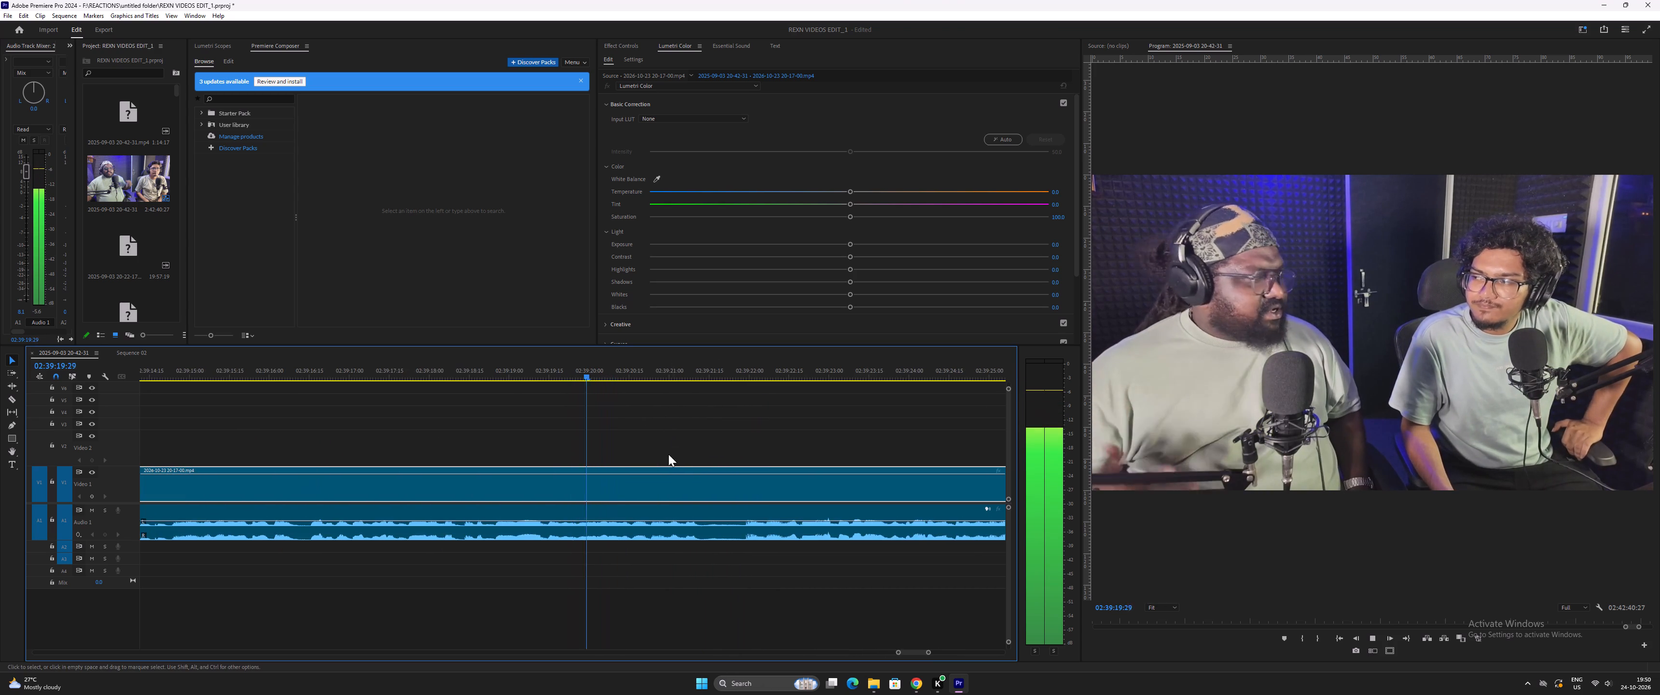
pyautogui.press('=')
# Split the video and audio at the start of the pause, 02:39:21:14.
pyautogui.press('space')
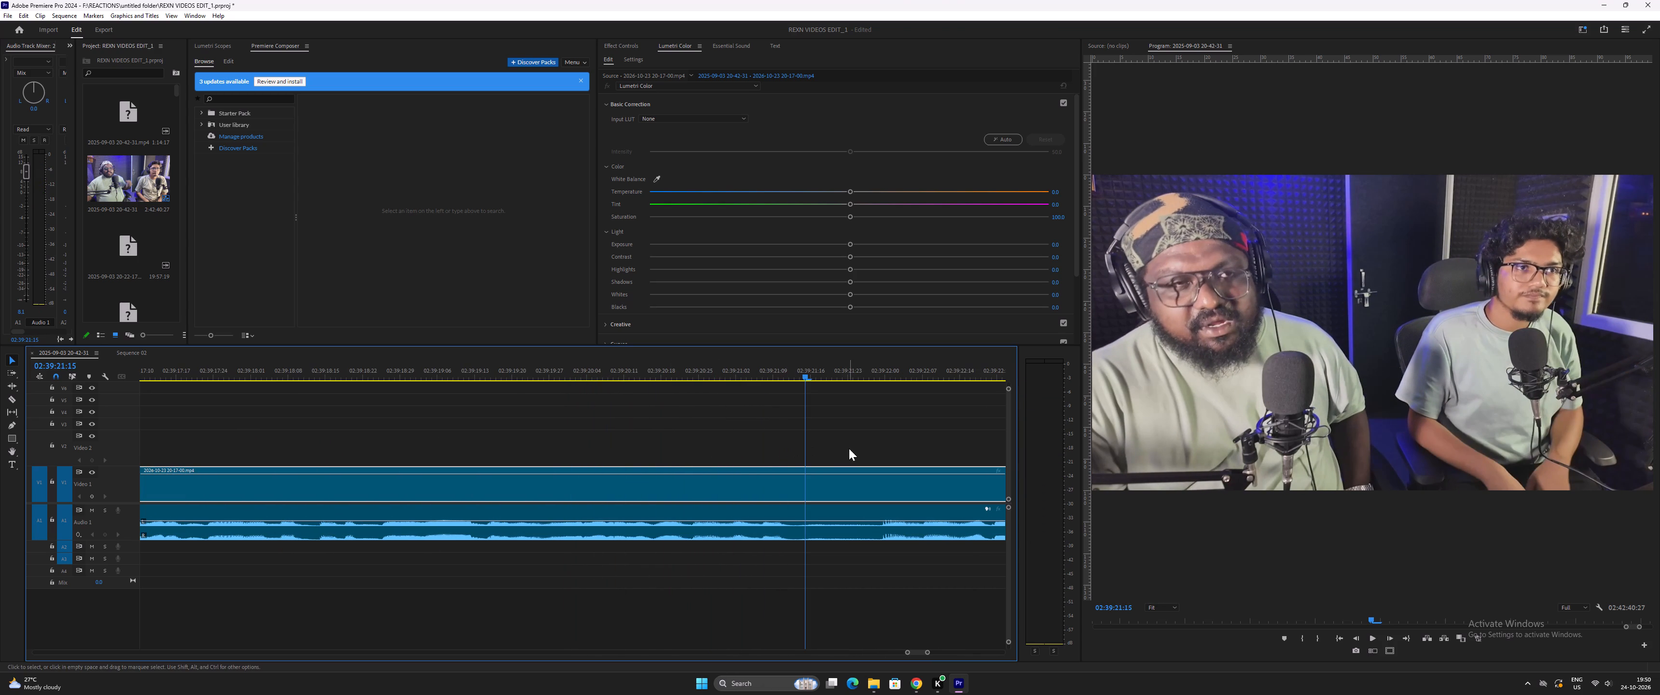
pyautogui.moveTo(806, 375); pyautogui.dragTo(799, 375)
pyautogui.moveTo(828, 429); pyautogui.dragTo(867, 570)
pyautogui.hotkey('ctrl', '[')
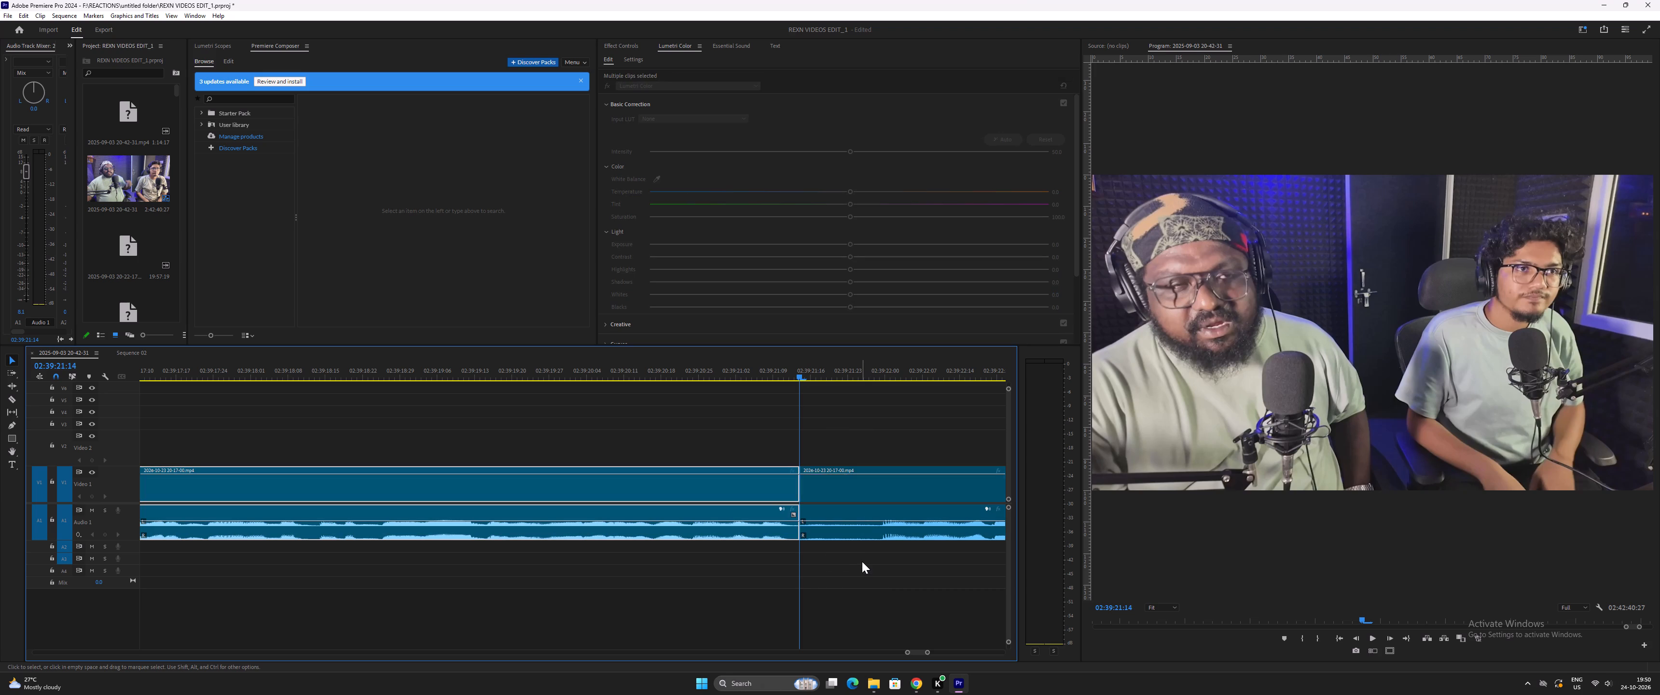
# Remove the pause from the 02:39:21:14 cut up to about 02:39:21:29 and close the gap.
pyautogui.press('space')
pyautogui.press('space')
pyautogui.moveTo(884, 374); pyautogui.dragTo(882, 374)
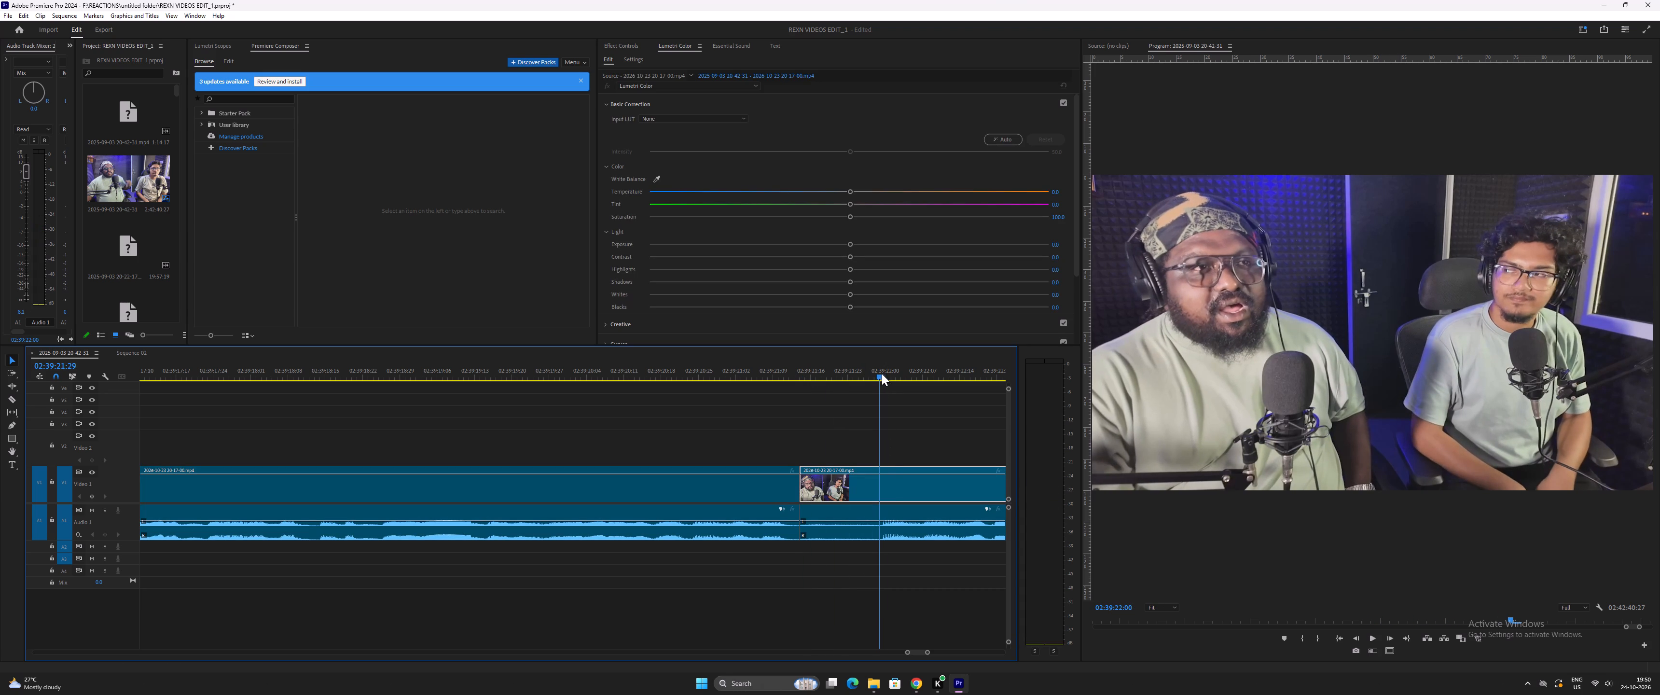
pyautogui.moveTo(882, 374); pyautogui.dragTo(877, 373)
pyautogui.hotkey('ctrl', '-')
# Find the next pause after the 02:39:21:14 join and split the video and audio at its start, 02:39:25:10.
pyautogui.click(754, 371)
pyautogui.press('space')
pyautogui.press('-')
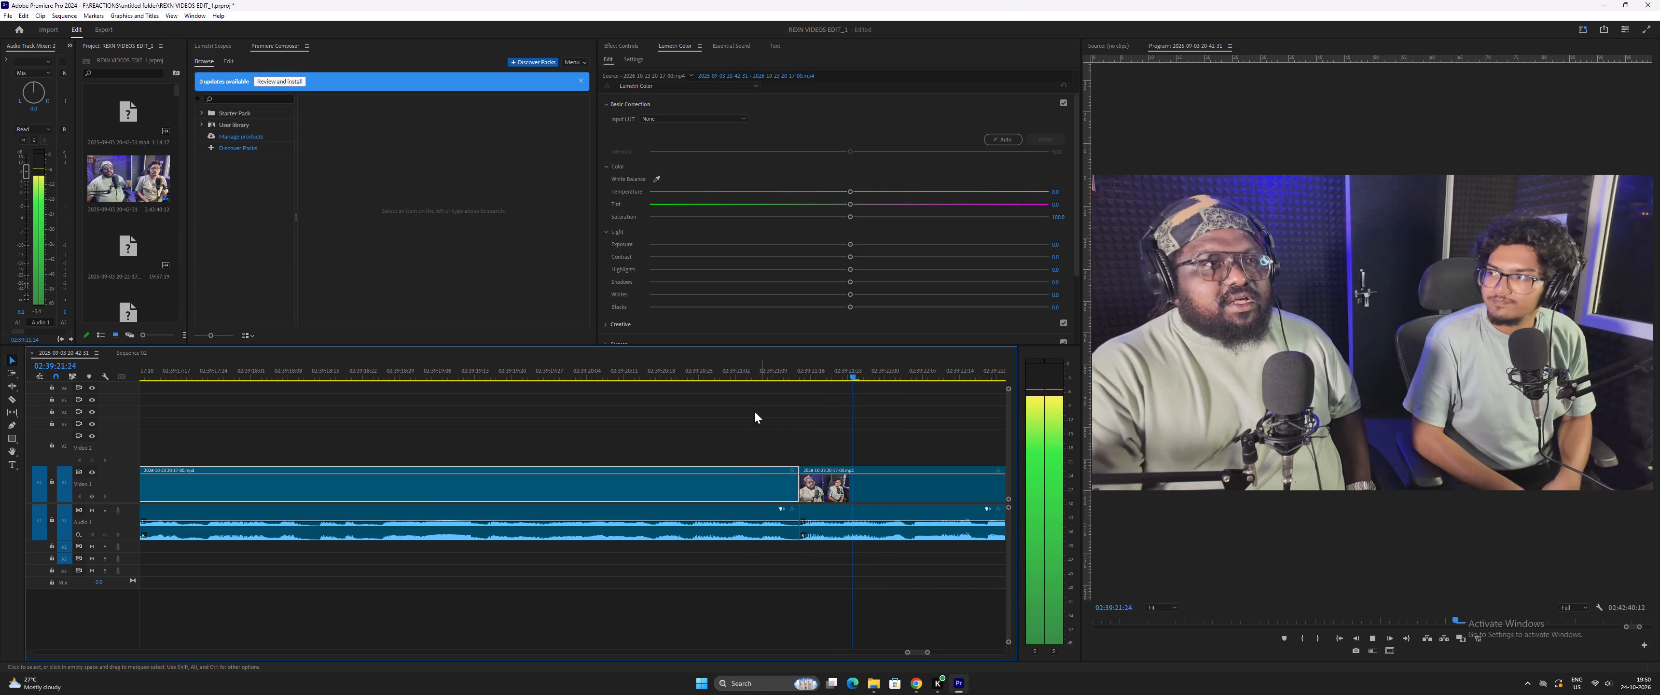
pyautogui.write('--')
pyautogui.press('=')
pyautogui.press('=')
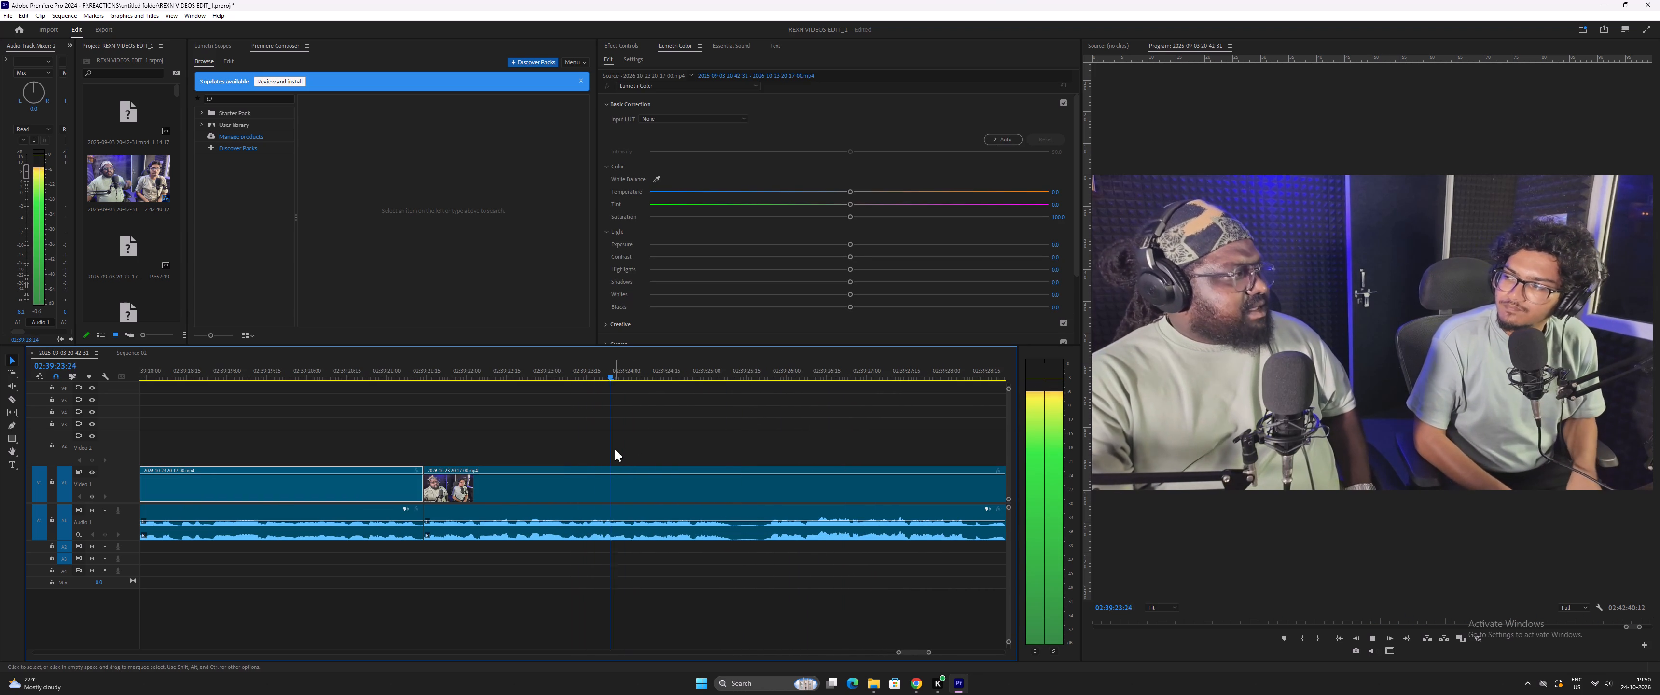
pyautogui.press('space')
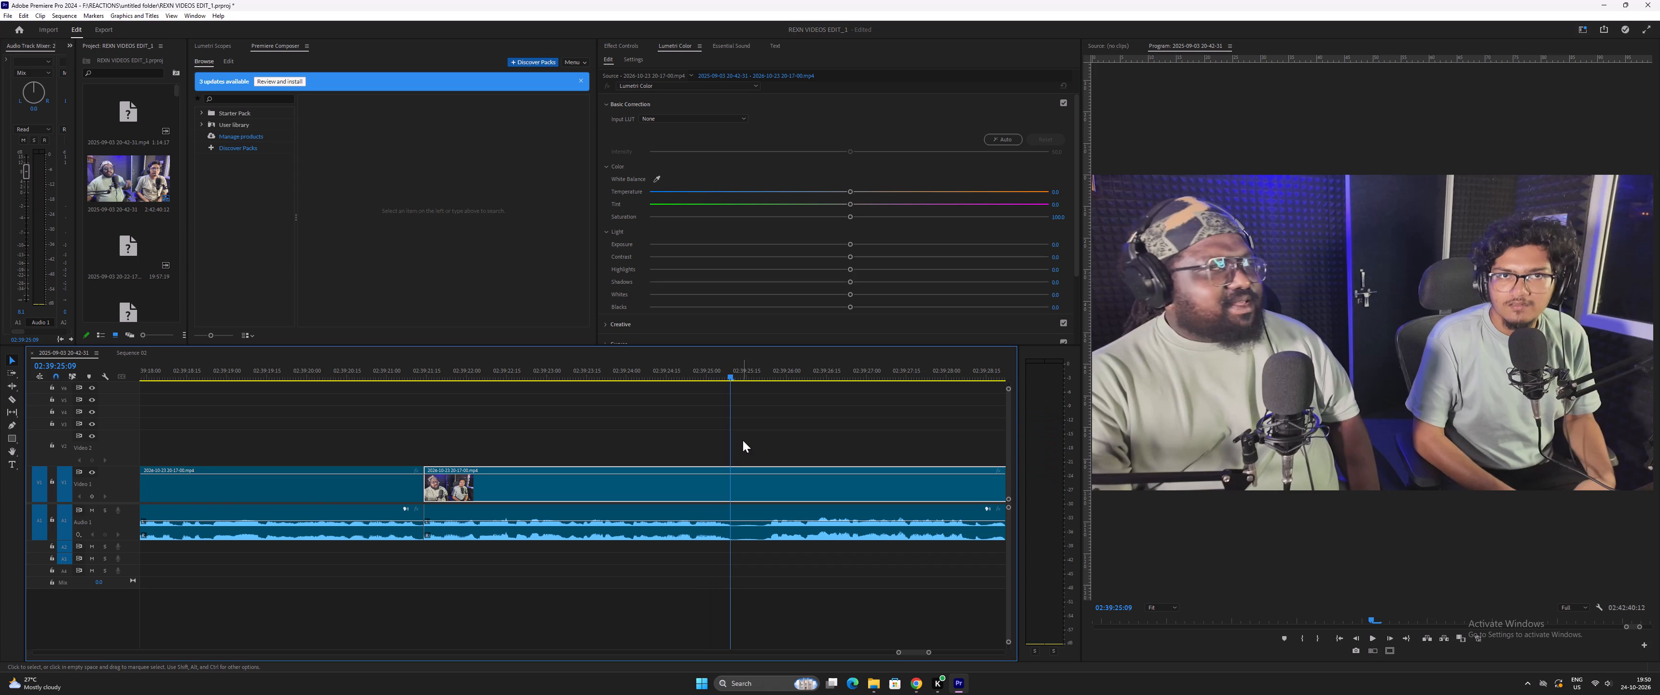
pyautogui.click(734, 376)
pyautogui.moveTo(751, 441); pyautogui.dragTo(784, 529)
pyautogui.hotkey('ctrl', '[')
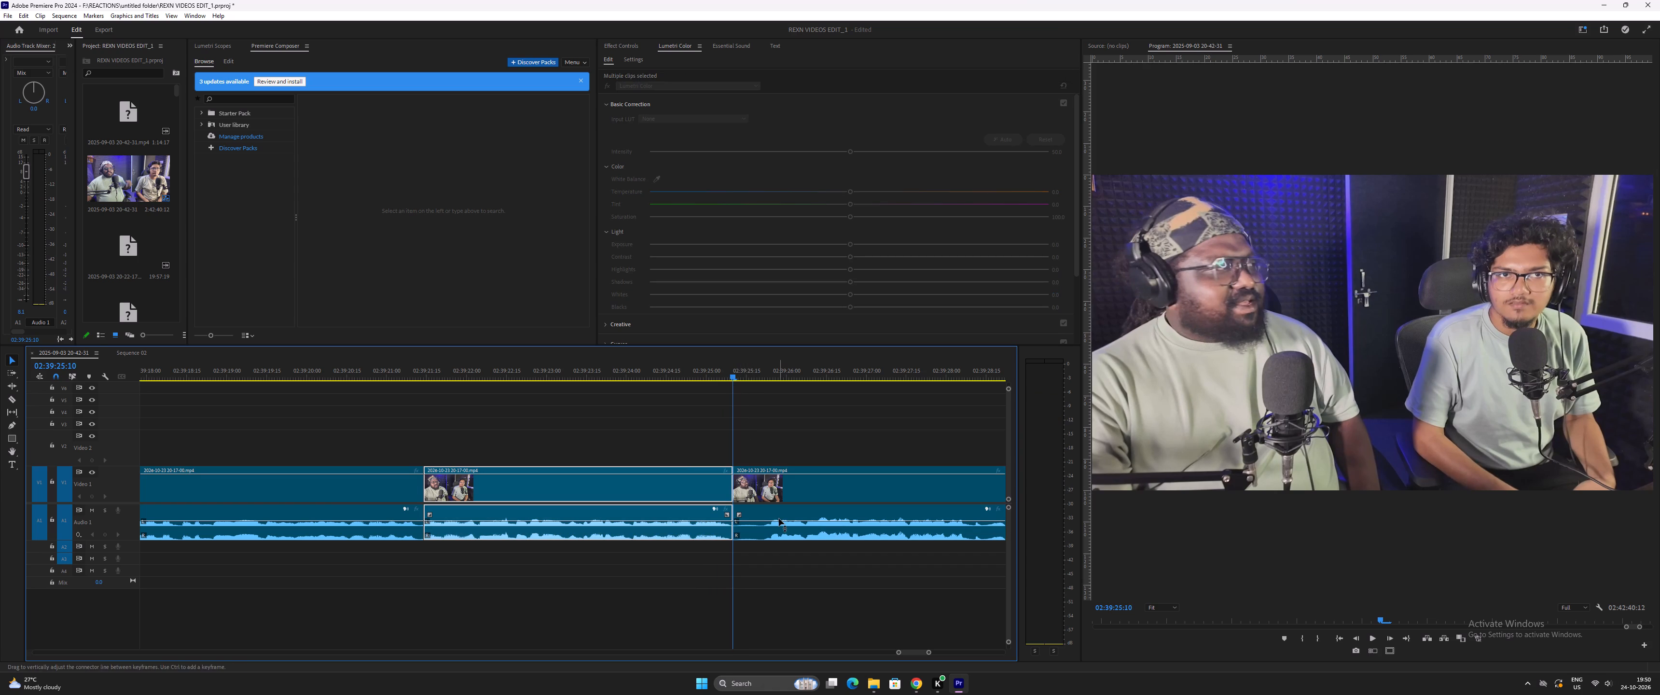
# Remove the pause from the 02:39:25:10 cut up to about 02:39:25:21 and close the gap.
pyautogui.press('space')
pyautogui.press('space')
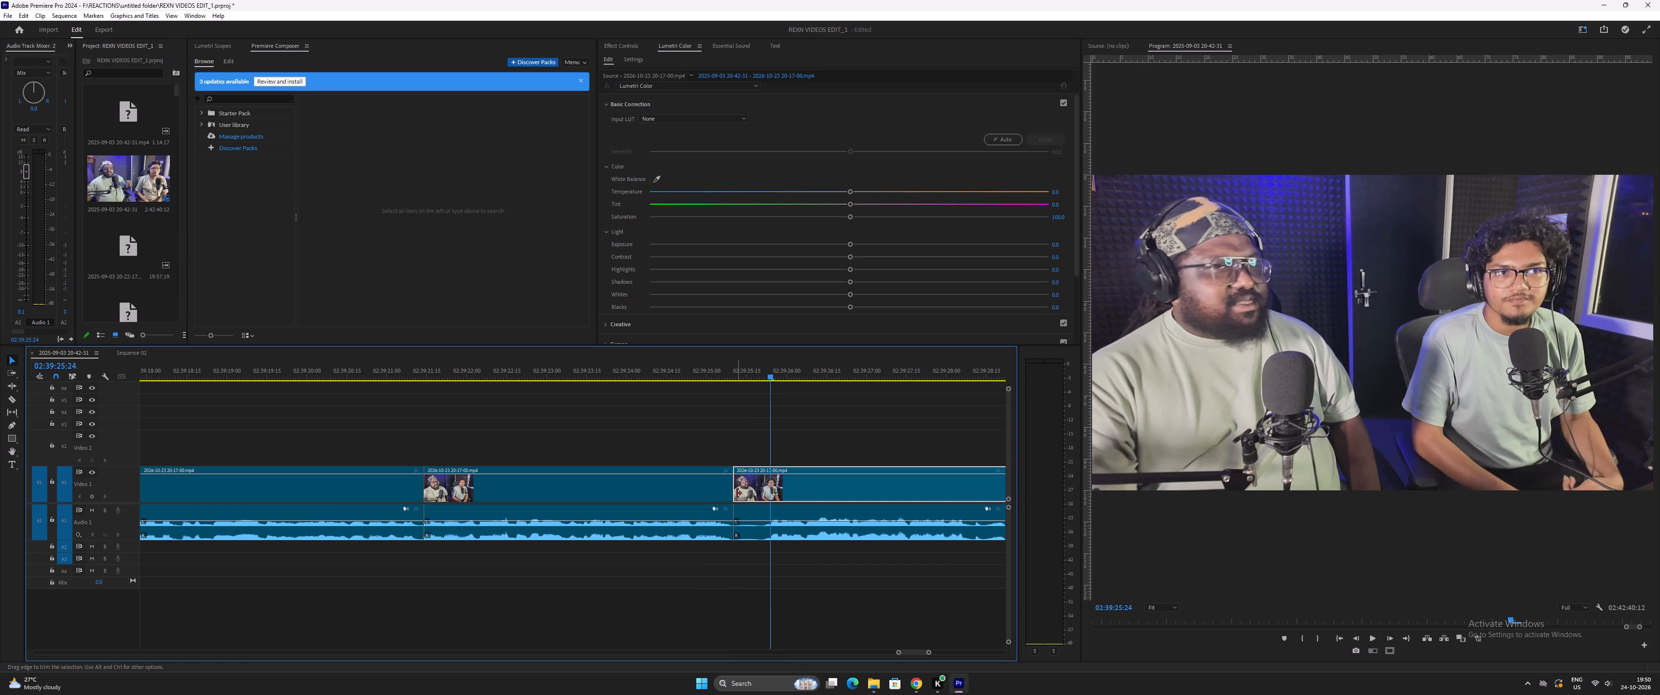
pyautogui.moveTo(751, 439); pyautogui.dragTo(775, 536)
pyautogui.moveTo(736, 486); pyautogui.dragTo(766, 492)
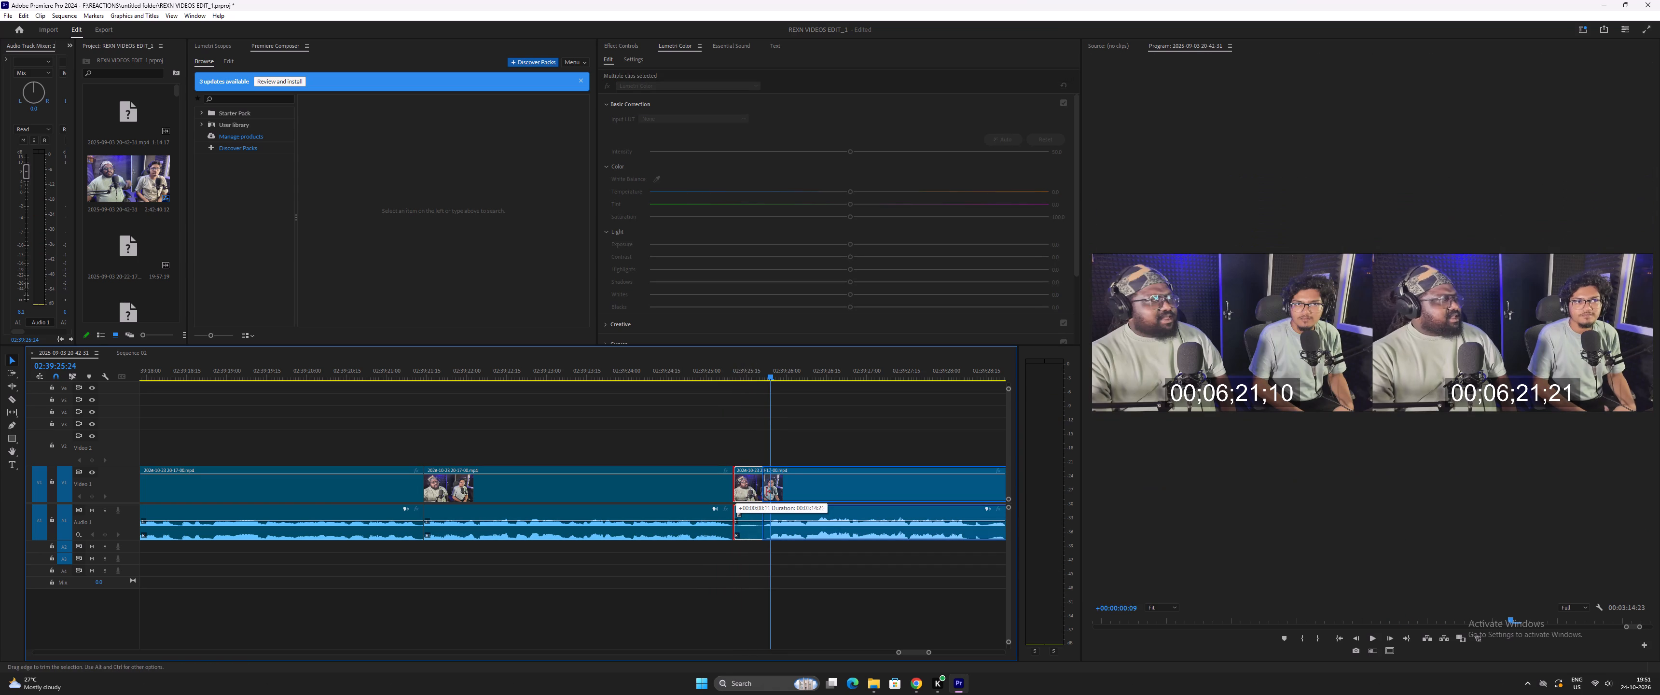
pyautogui.moveTo(766, 492); pyautogui.dragTo(764, 493)
pyautogui.click(747, 494)
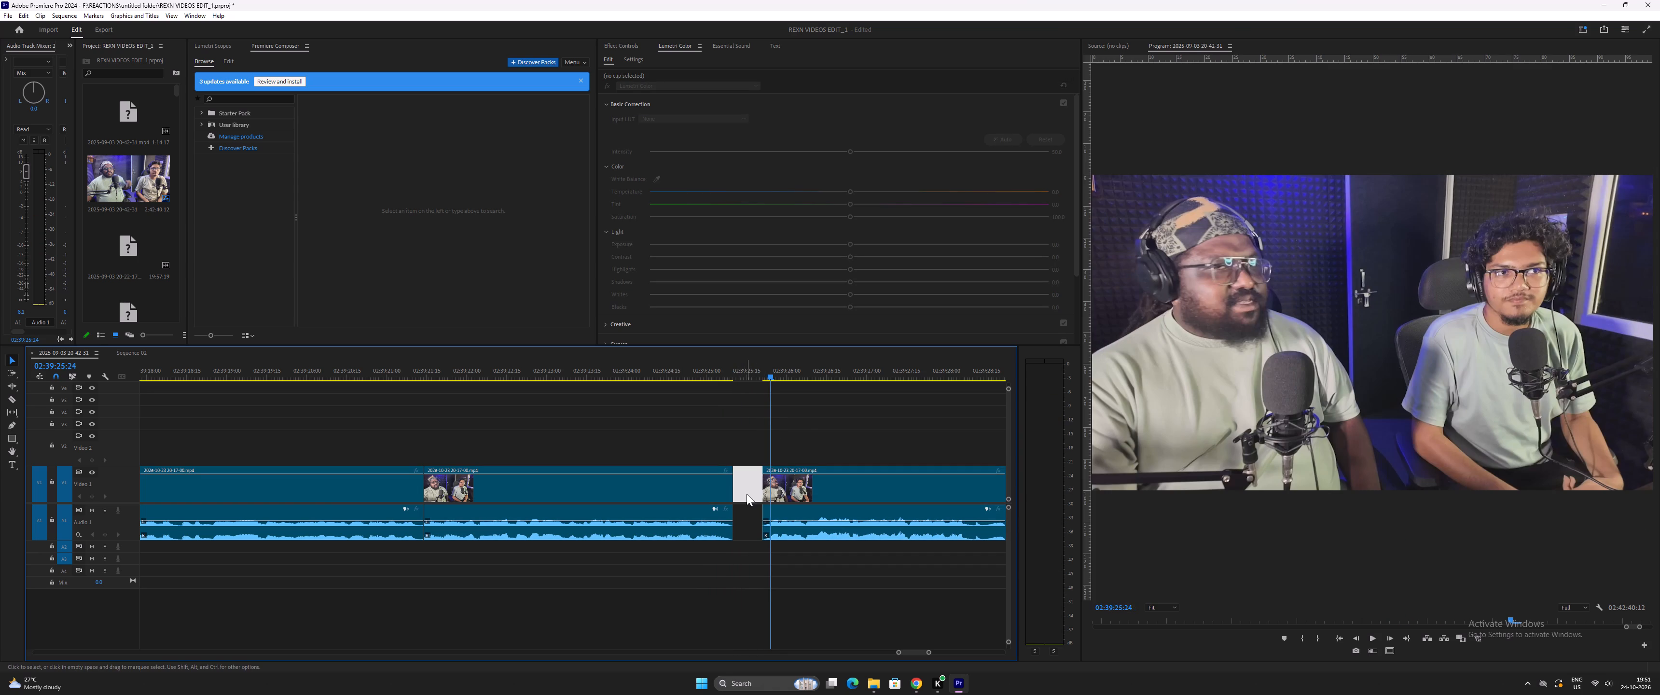
pyautogui.press('Delete')
# Play the reaction from just before the 02:39:25:10 join to about 02:39:29, listening for the next pause.
pyautogui.click(708, 376)
pyautogui.press('space')
pyautogui.press('-')
pyautogui.press('-')
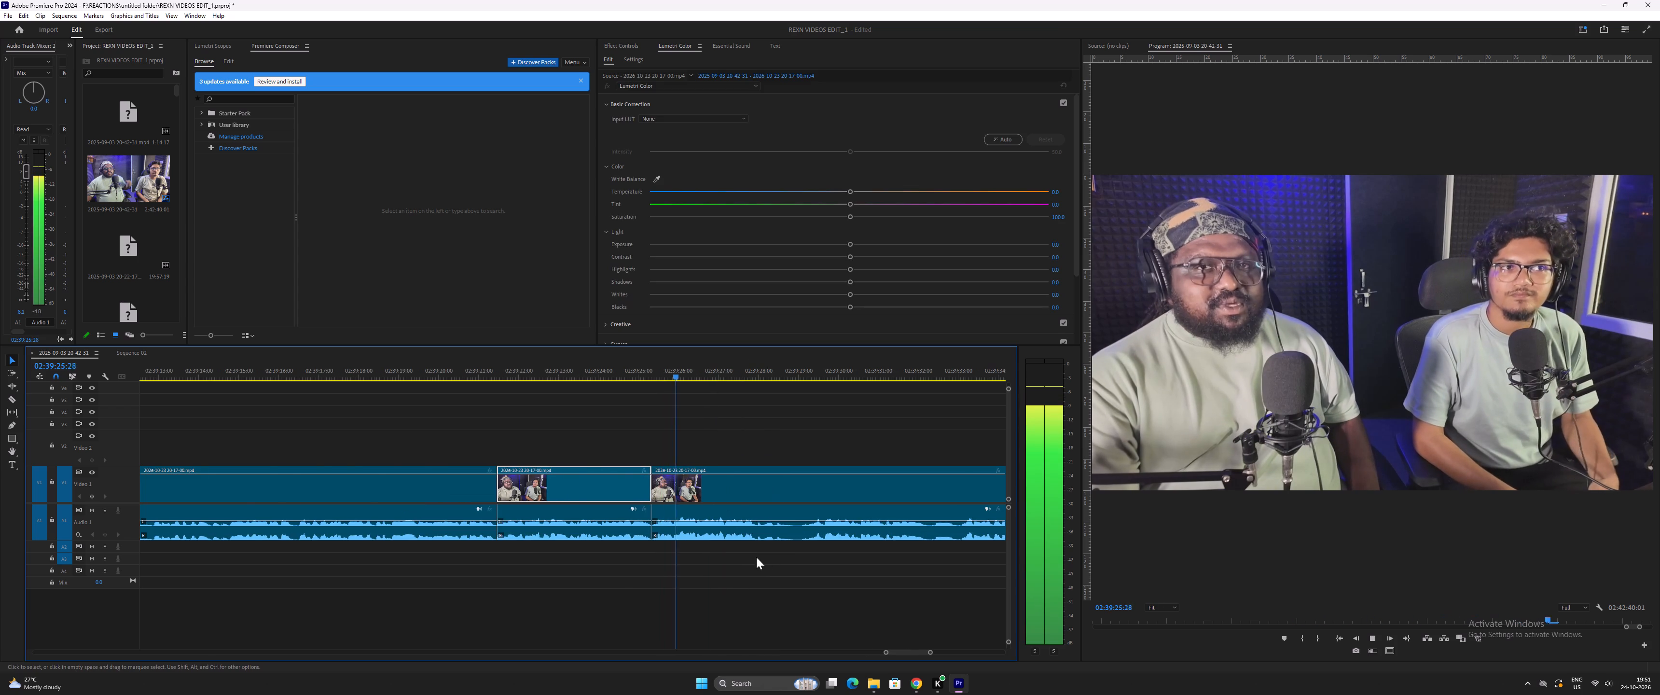
pyautogui.press('-')
pyautogui.press('=')
pyautogui.press('=')
pyautogui.press('=')
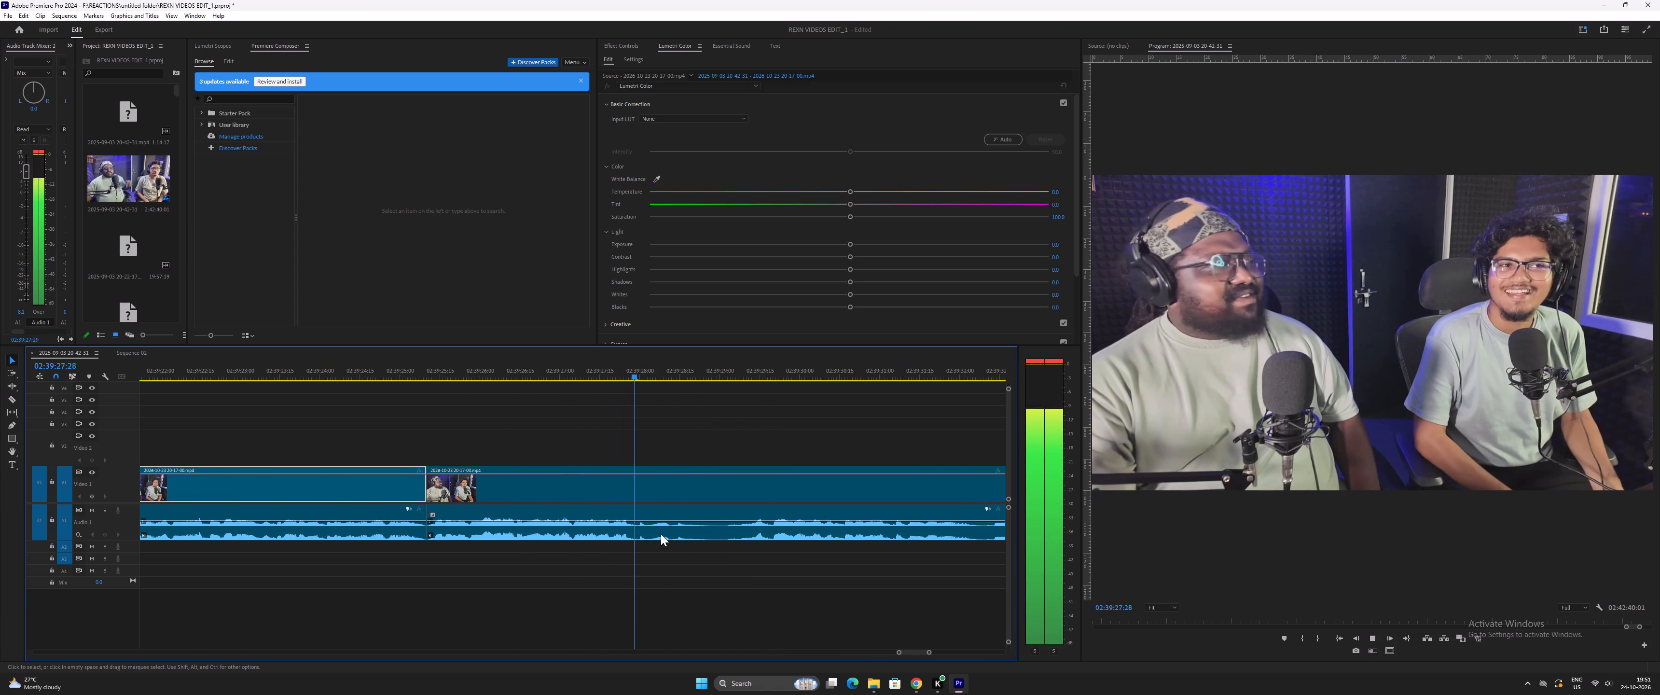
pyautogui.press('space')
pyautogui.press('space')
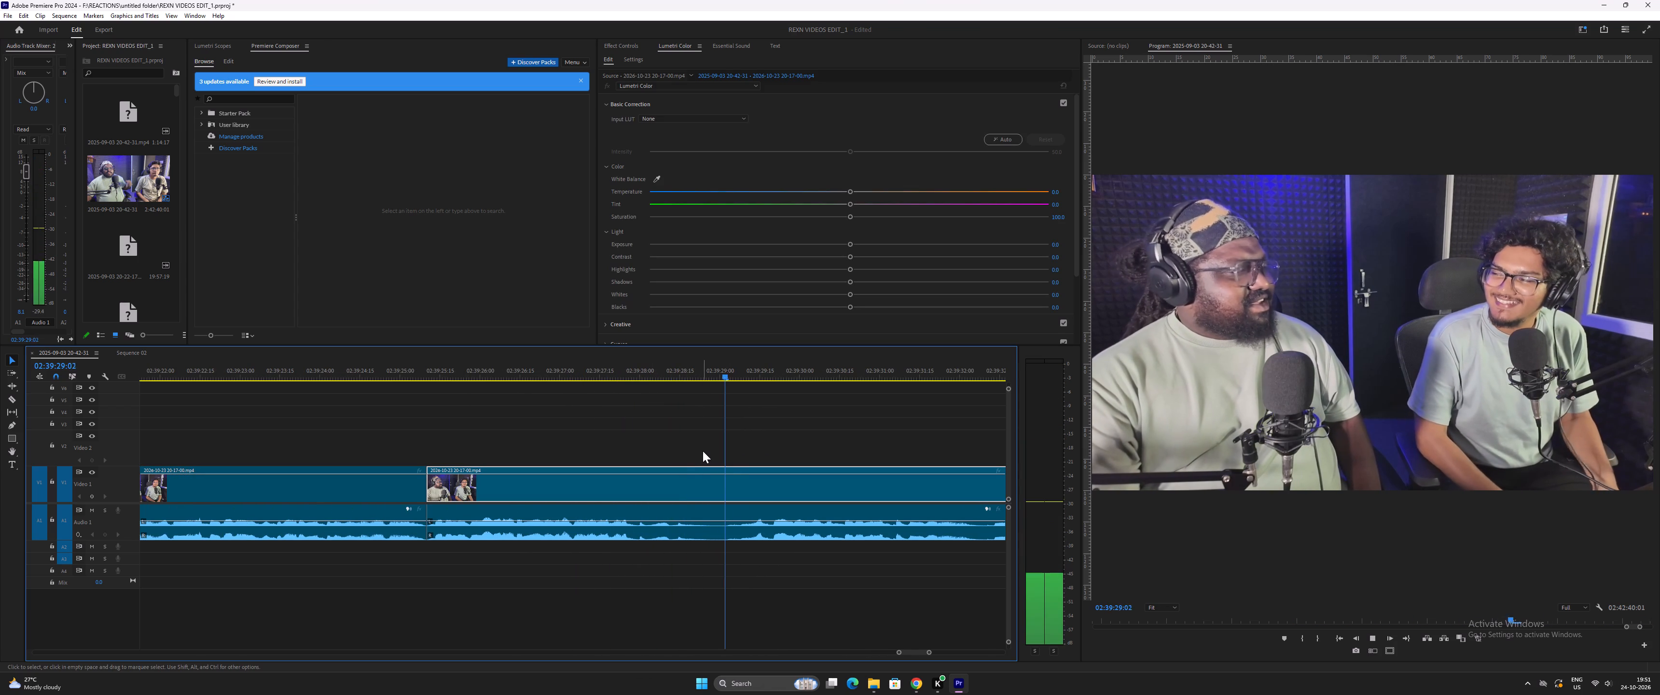
pyautogui.press('space')
# Split the video and audio at the start of the pause, about 02:39:28:17.
pyautogui.moveTo(660, 372); pyautogui.dragTo(613, 381)
pyautogui.press('space')
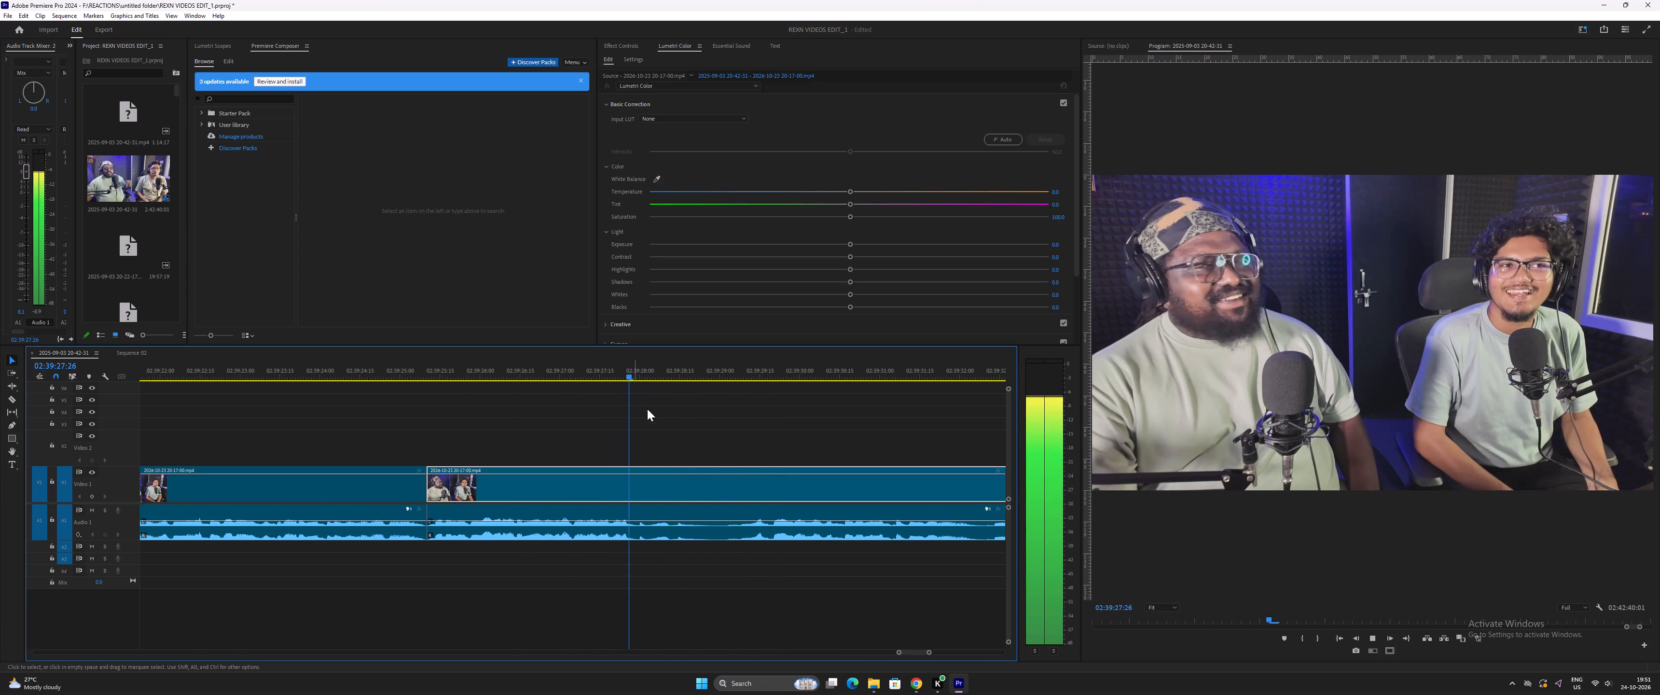
pyautogui.press('space')
pyautogui.moveTo(684, 374); pyautogui.dragTo(689, 375)
pyautogui.moveTo(706, 428); pyautogui.dragTo(762, 571)
pyautogui.hotkey('ctrl', '[')
# Remove the pause from the 02:39:28:17 cut up to about 02:39:29:05 and close the gap.
pyautogui.press('space')
pyautogui.press('space')
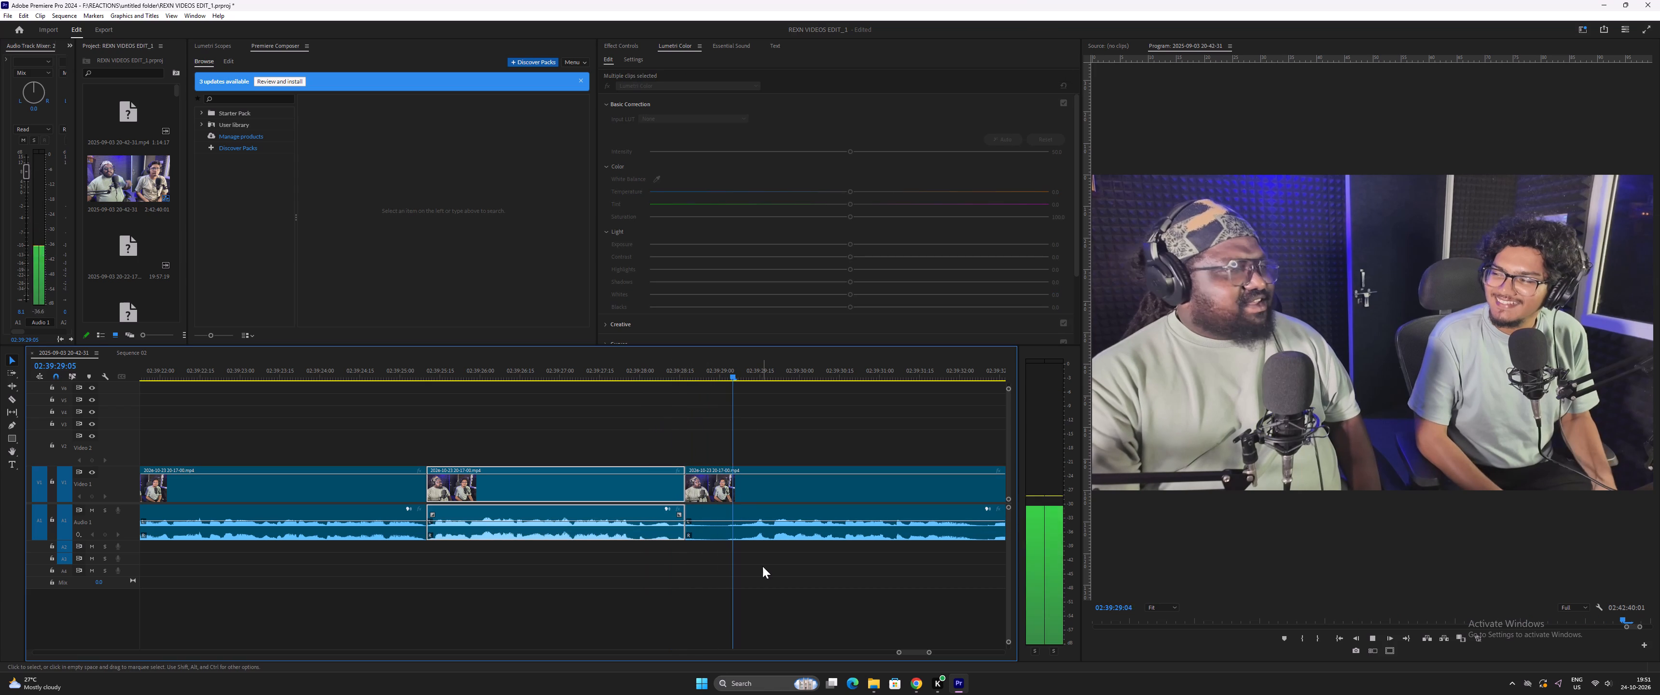
pyautogui.hotkey('ctrl', '-')
# Play the reaction from just before the 02:39:28:17 join to about 02:39:32:13, listening for the next pause.
pyautogui.click(668, 371)
pyautogui.press('space')
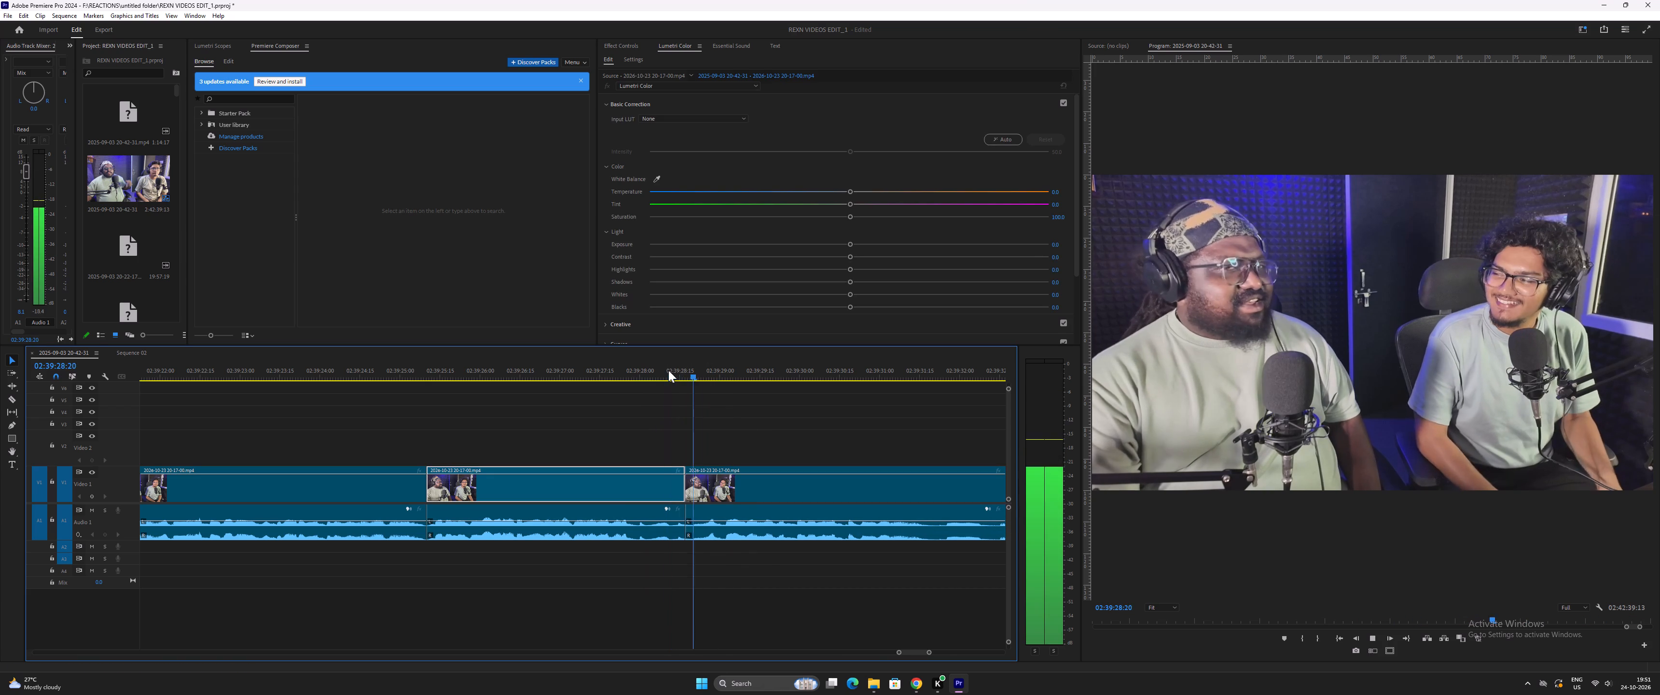
pyautogui.press('-')
pyautogui.press('-')
pyautogui.press('-')
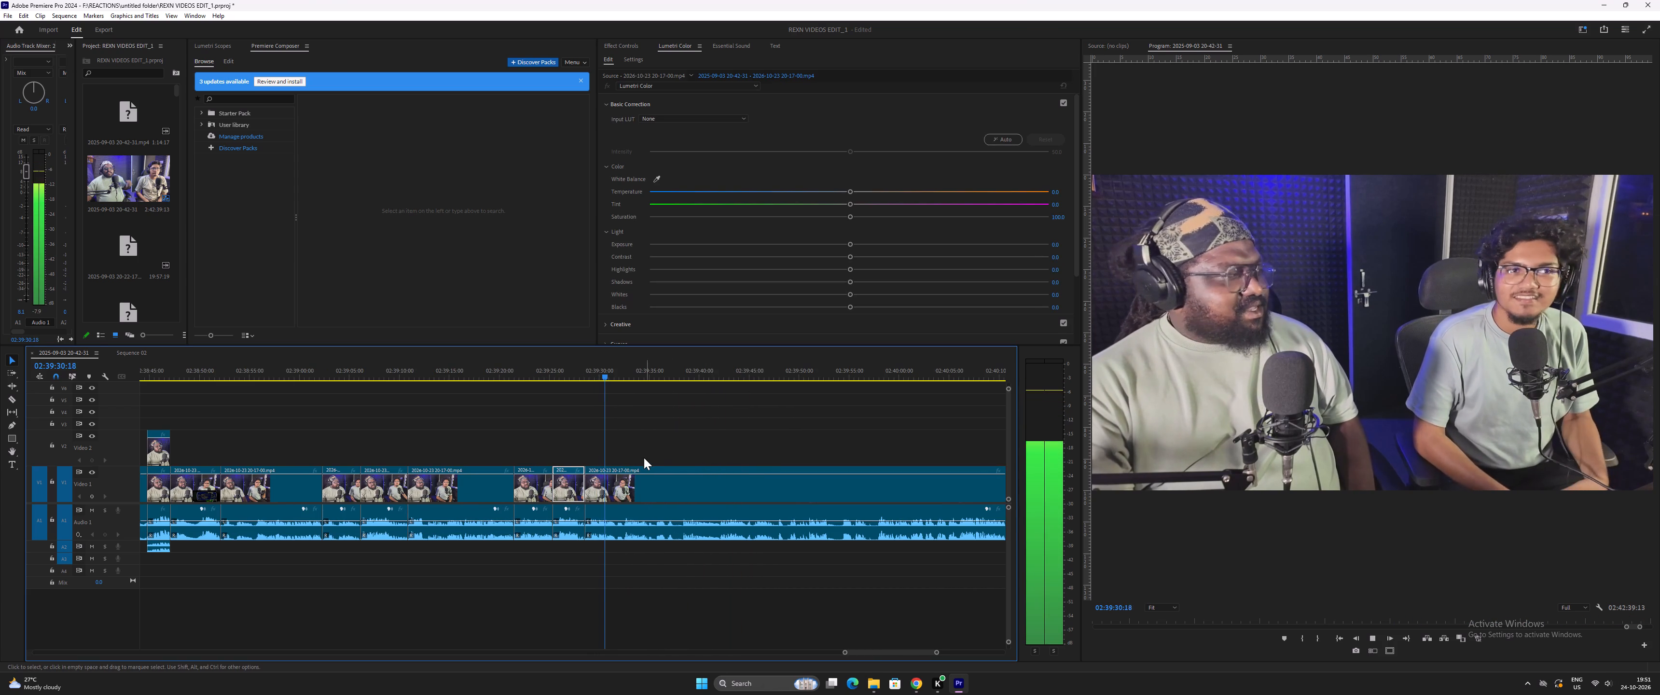
pyautogui.write('==')
pyautogui.press('space')
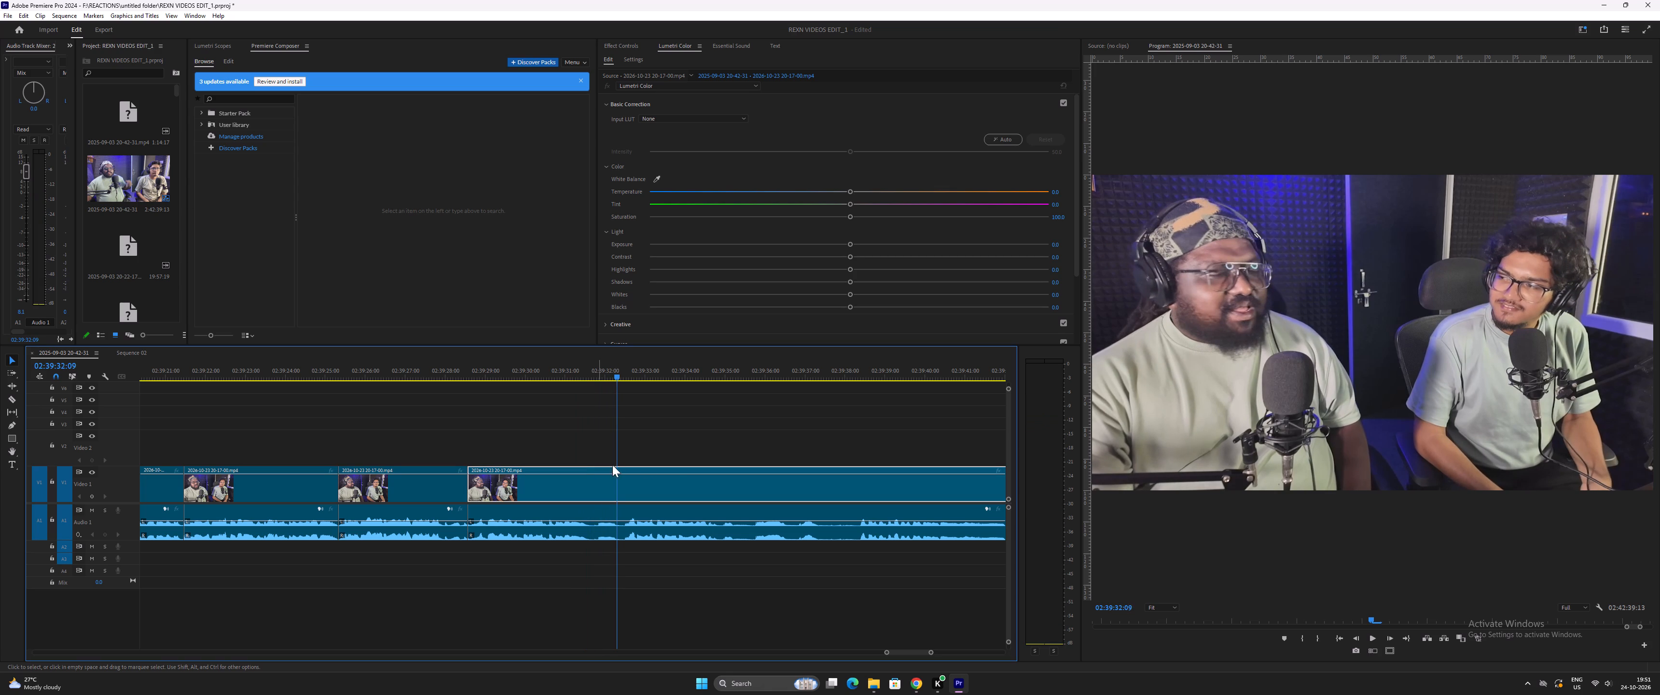
pyautogui.click(559, 375)
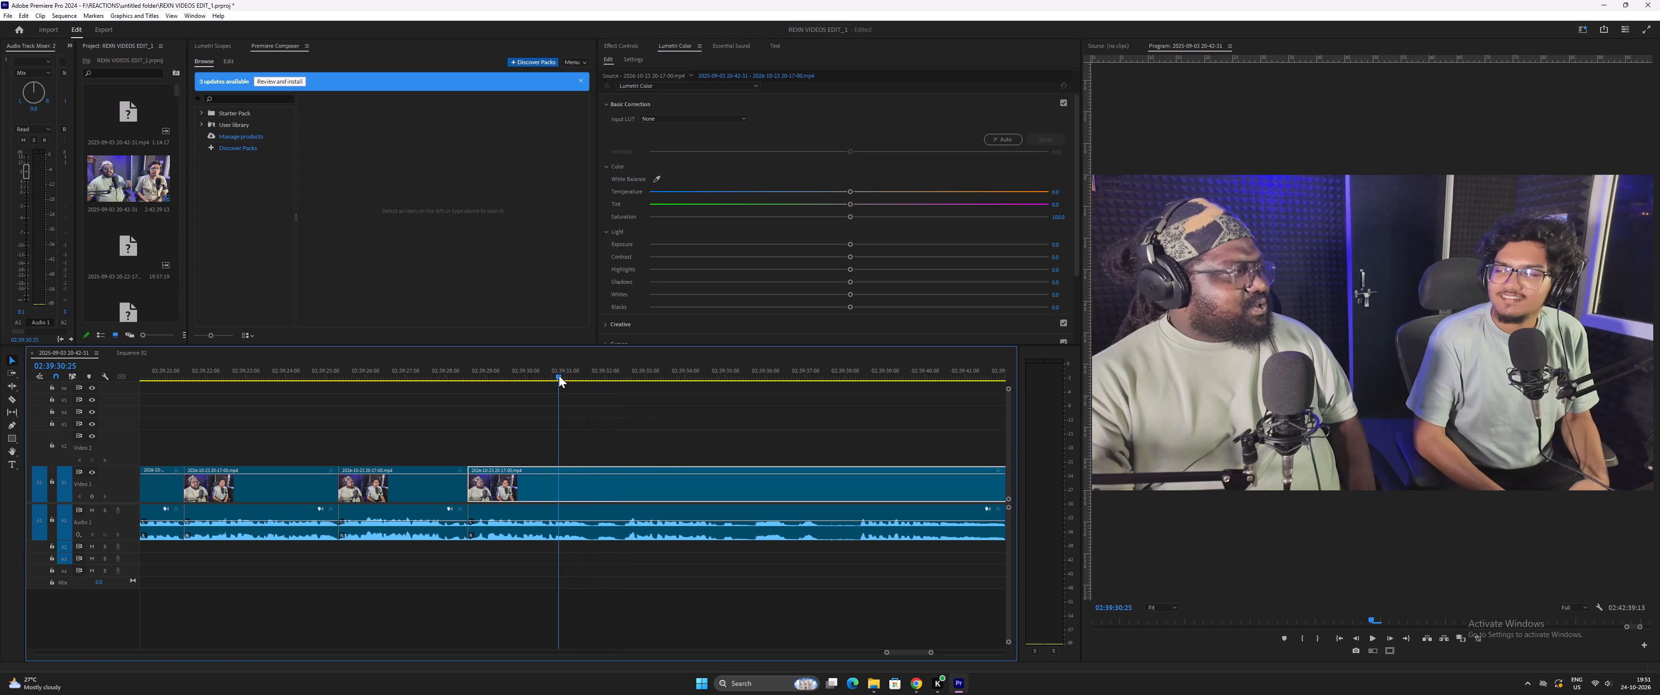
pyautogui.press('space')
pyautogui.press('space')
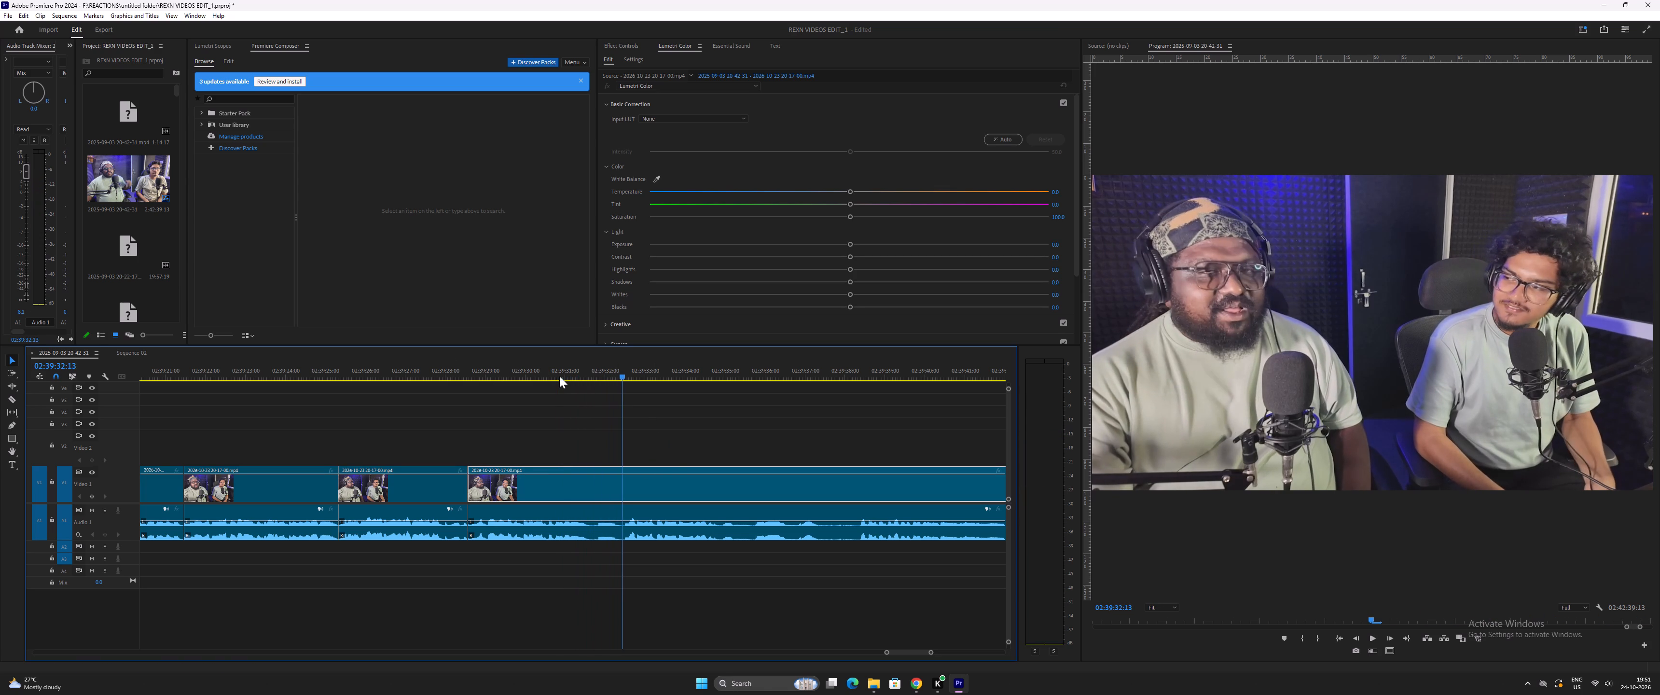
# Replay the audio around 02:39:31 and split the video and audio at the start of the pause, about 02:39:31:21.
pyautogui.click(566, 376)
pyautogui.press('=')
pyautogui.press('=')
pyautogui.press('space')
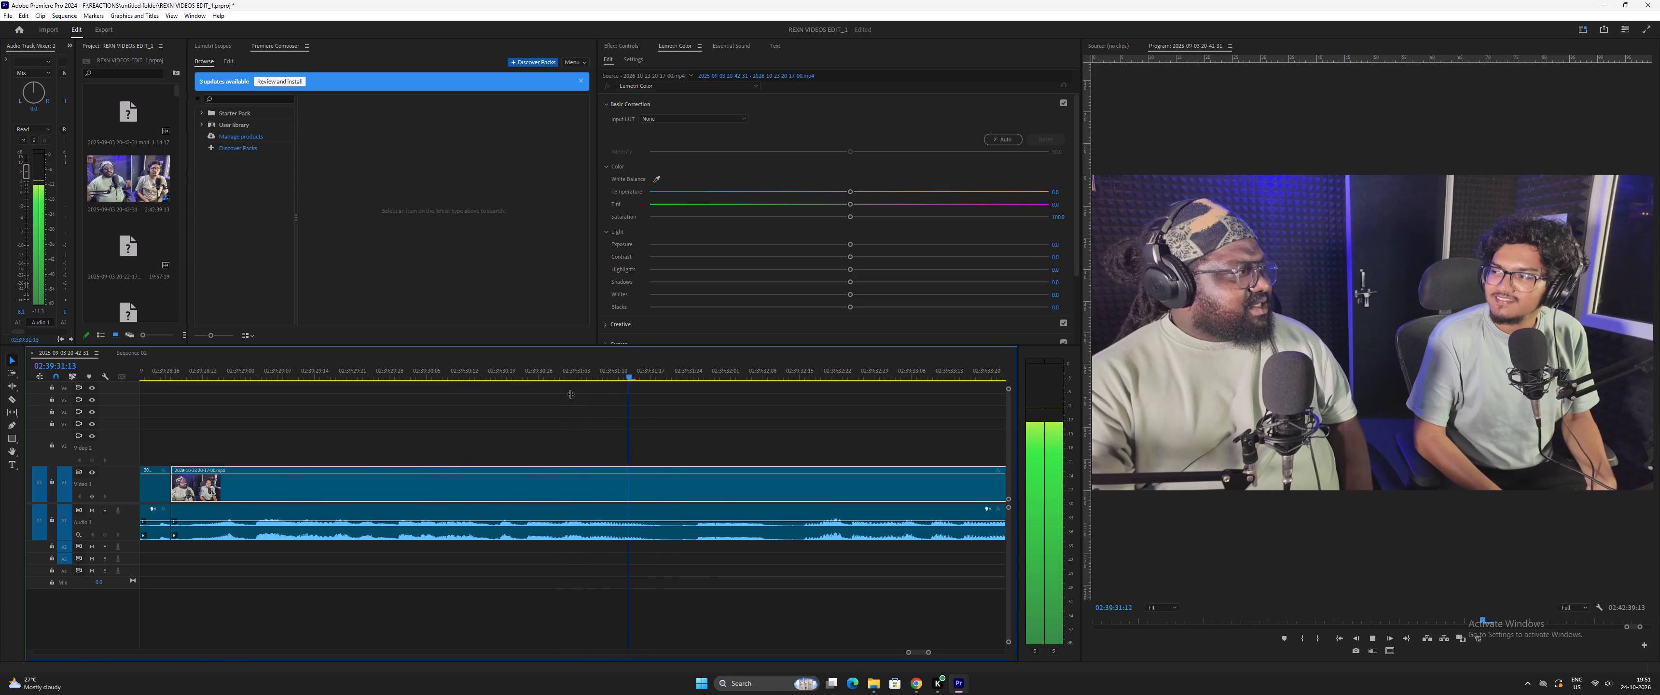
pyautogui.press('-')
pyautogui.press('space')
pyautogui.moveTo(581, 370); pyautogui.dragTo(598, 379)
pyautogui.press('space')
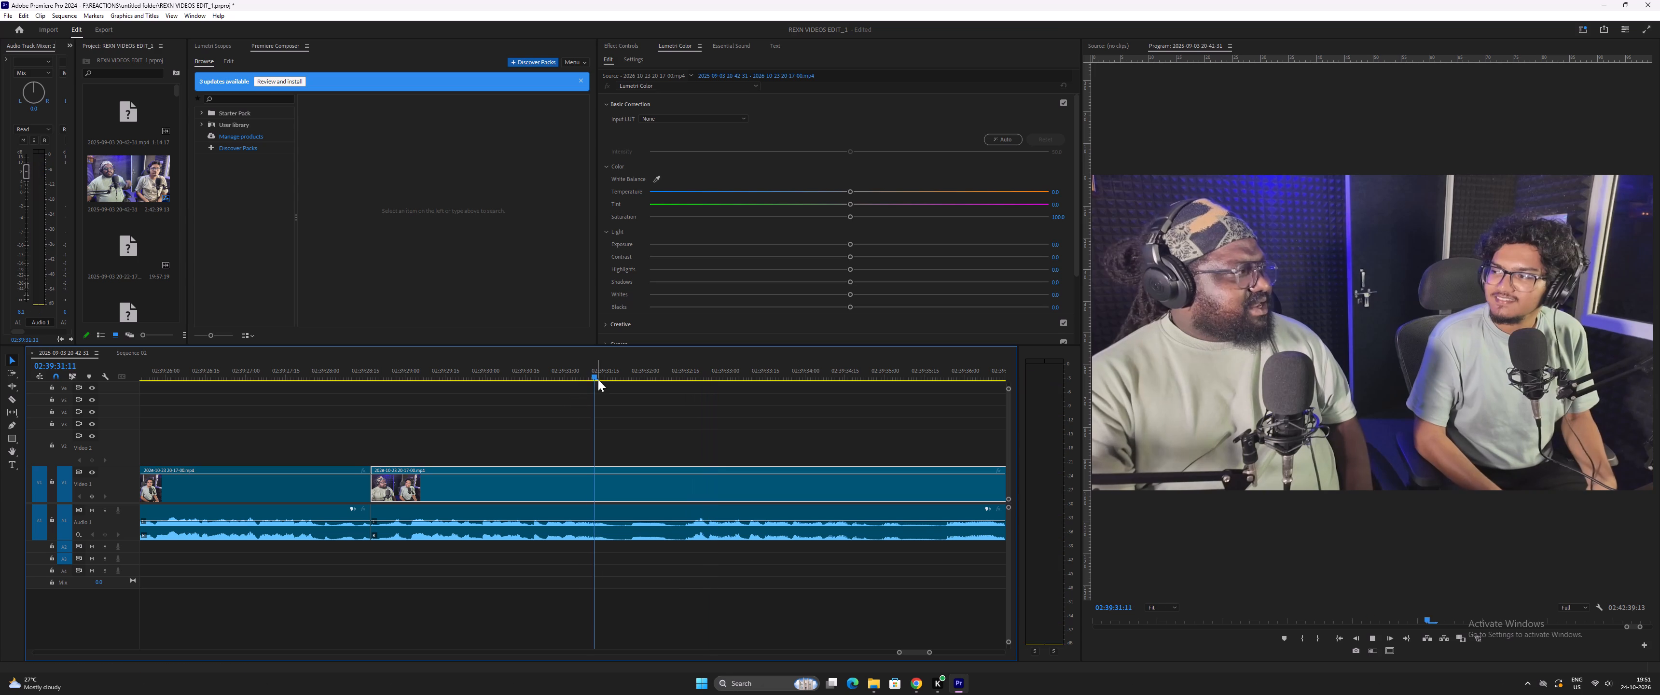
pyautogui.press('space')
pyautogui.moveTo(667, 432); pyautogui.dragTo(722, 571)
pyautogui.hotkey('ctrl', '[')
# Remove the pause from the 02:39:31:21 cut up to about 02:39:32:14 and close the gap.
pyautogui.press('space')
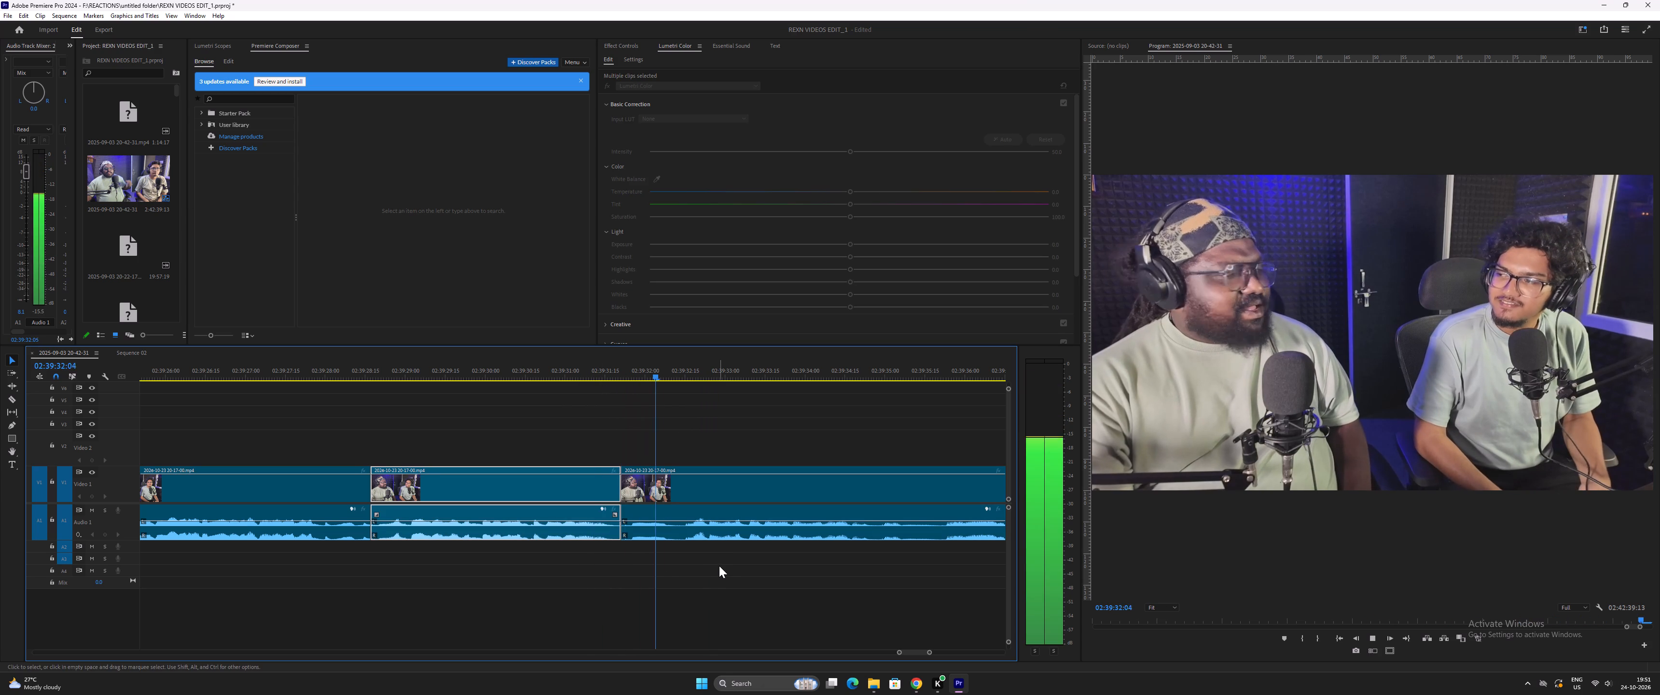
pyautogui.press('space')
pyautogui.hotkey('ctrl', '-')
# Play on from just before the 02:39:31:21 join and split the video and audio where the unwanted section ends, 02:39:37:17.
pyautogui.moveTo(585, 372); pyautogui.dragTo(591, 376)
pyautogui.press('space')
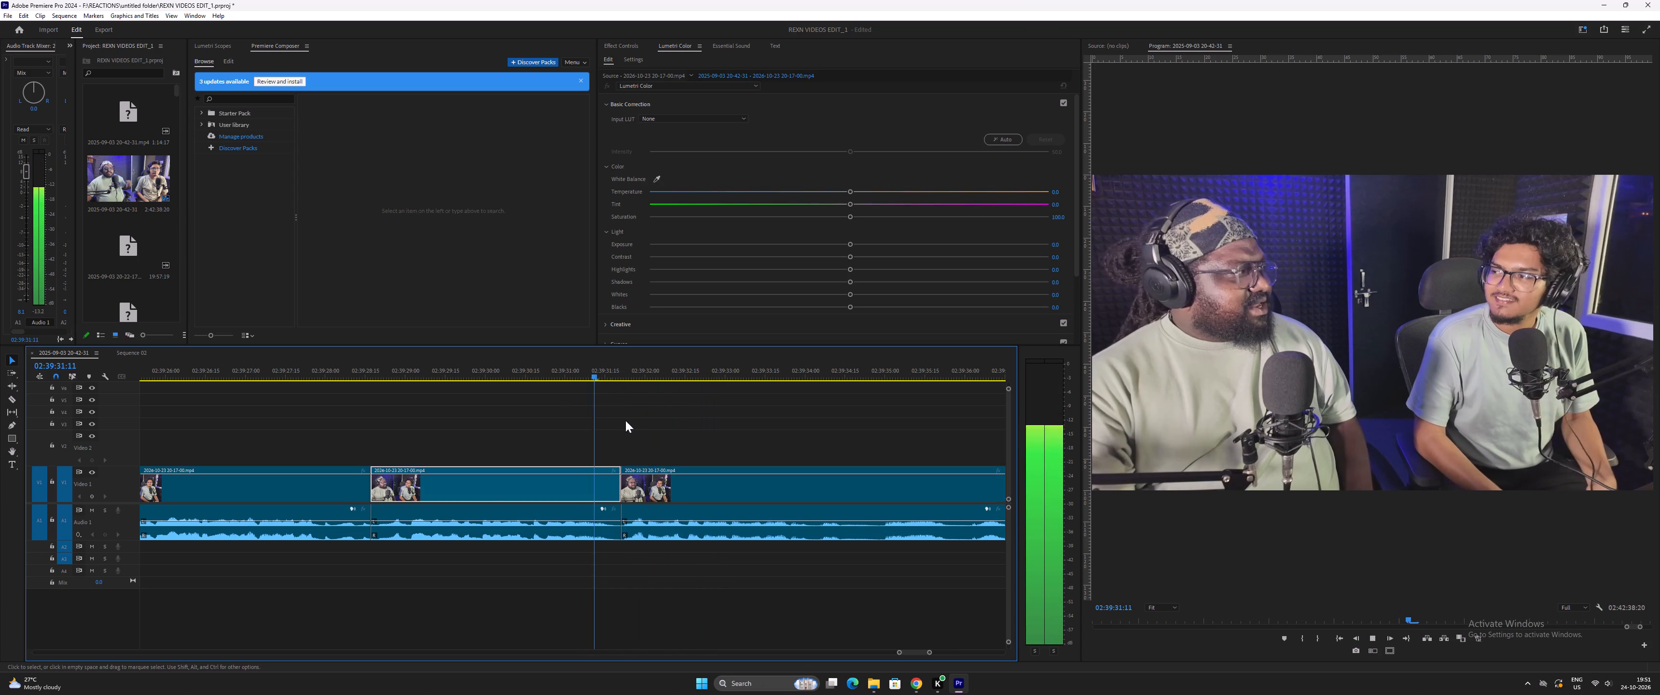
pyautogui.press('-')
pyautogui.press('-')
pyautogui.press('-')
pyautogui.press('=')
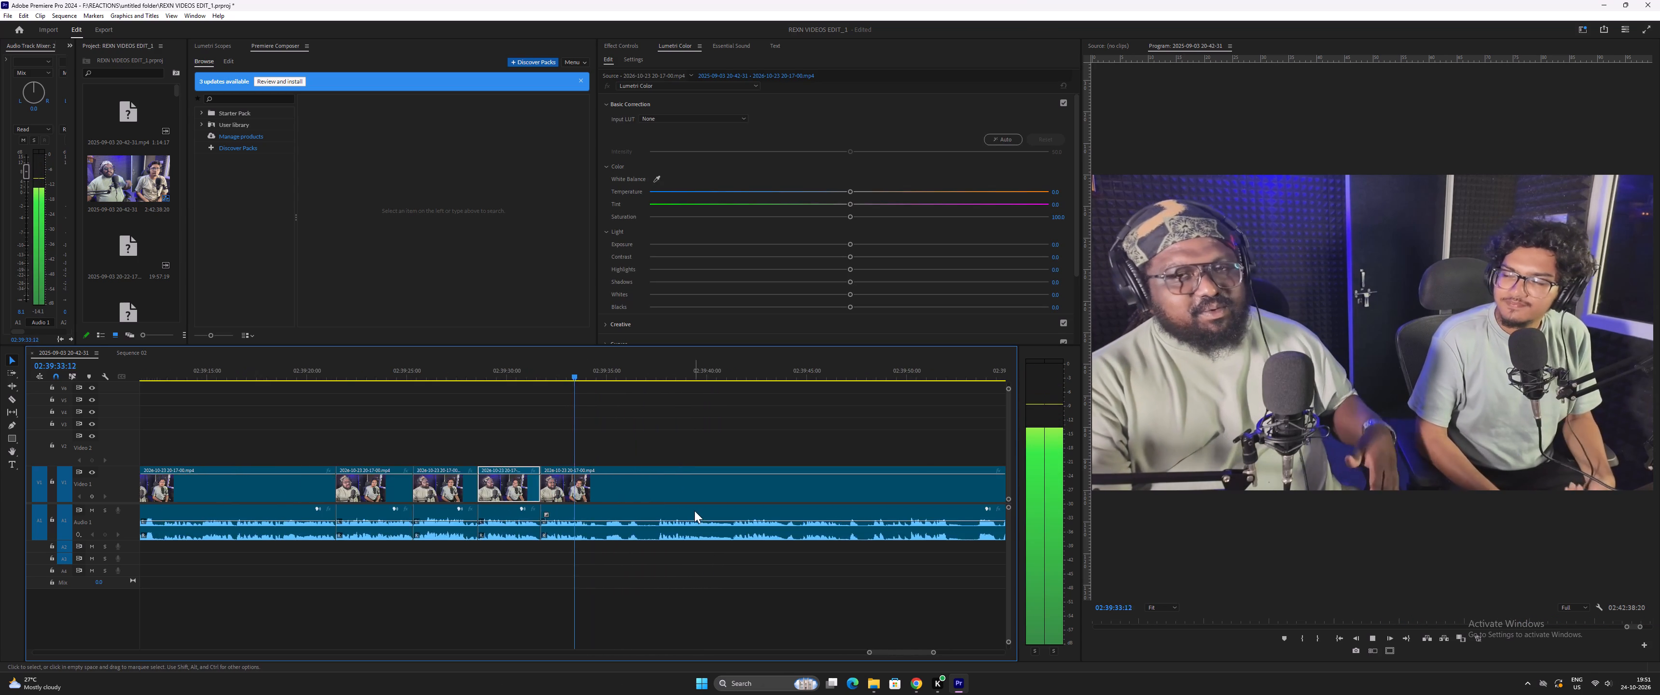
pyautogui.press('=')
pyautogui.press('=')
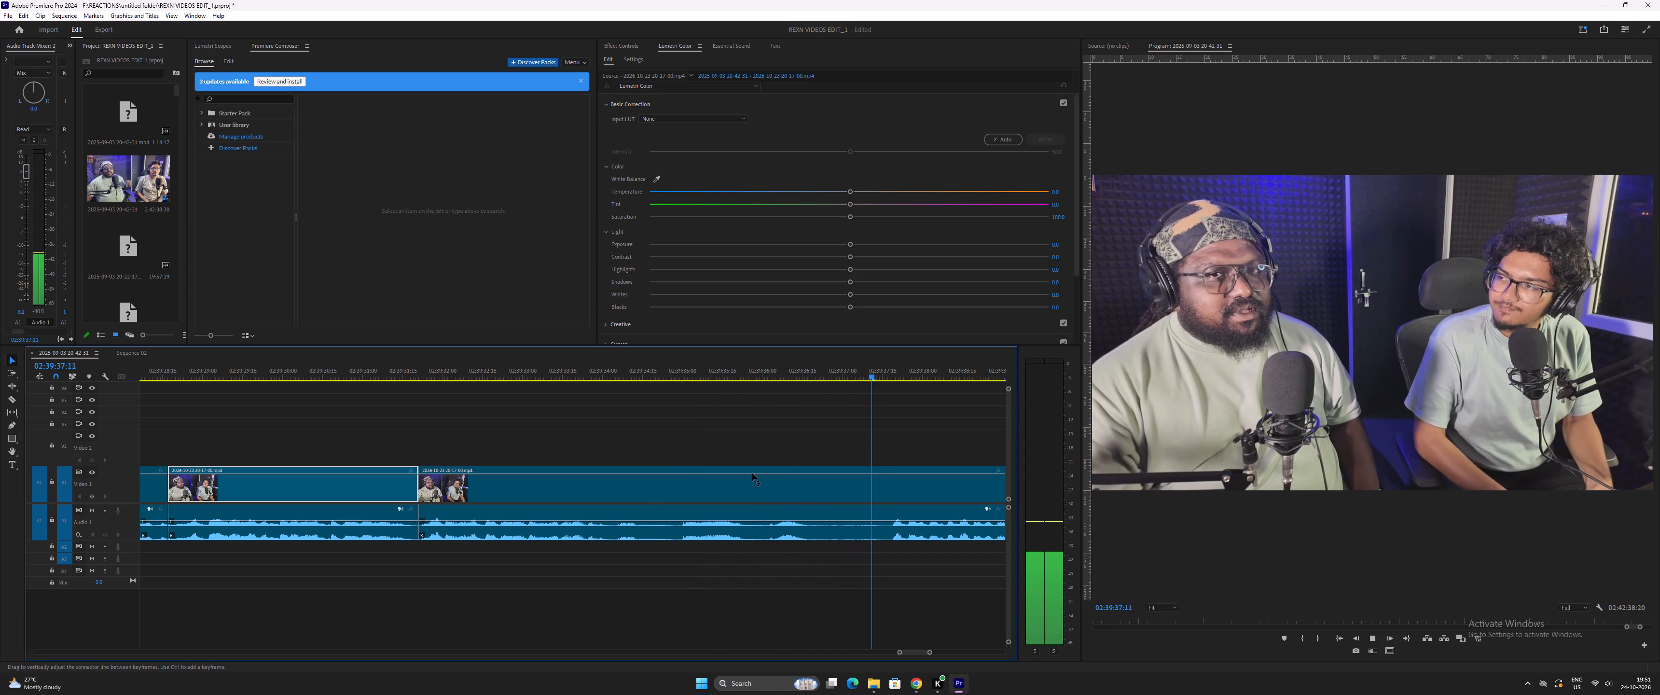
pyautogui.press('space')
pyautogui.click(888, 375)
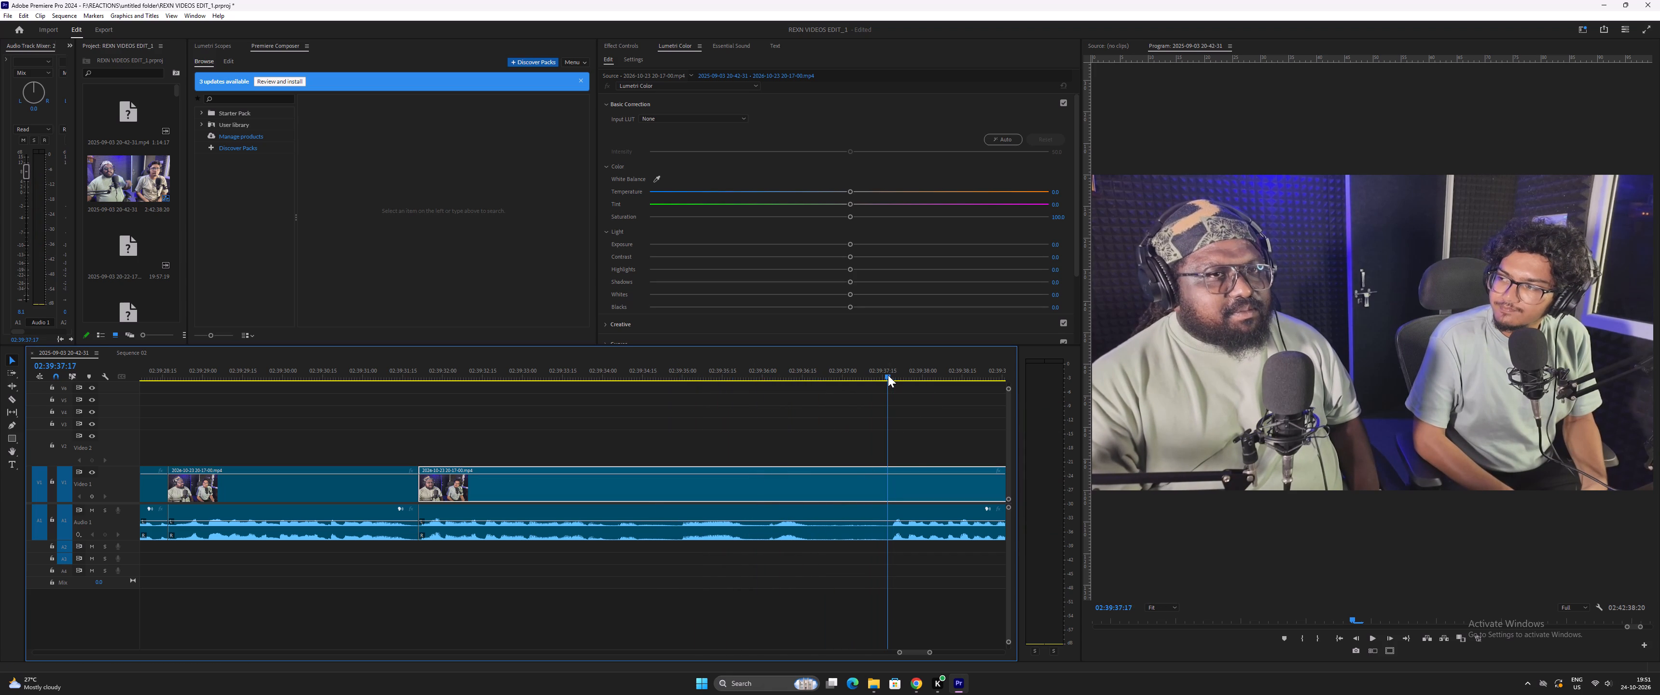
pyautogui.moveTo(914, 444); pyautogui.dragTo(969, 583)
pyautogui.hotkey('ctrl', '[')
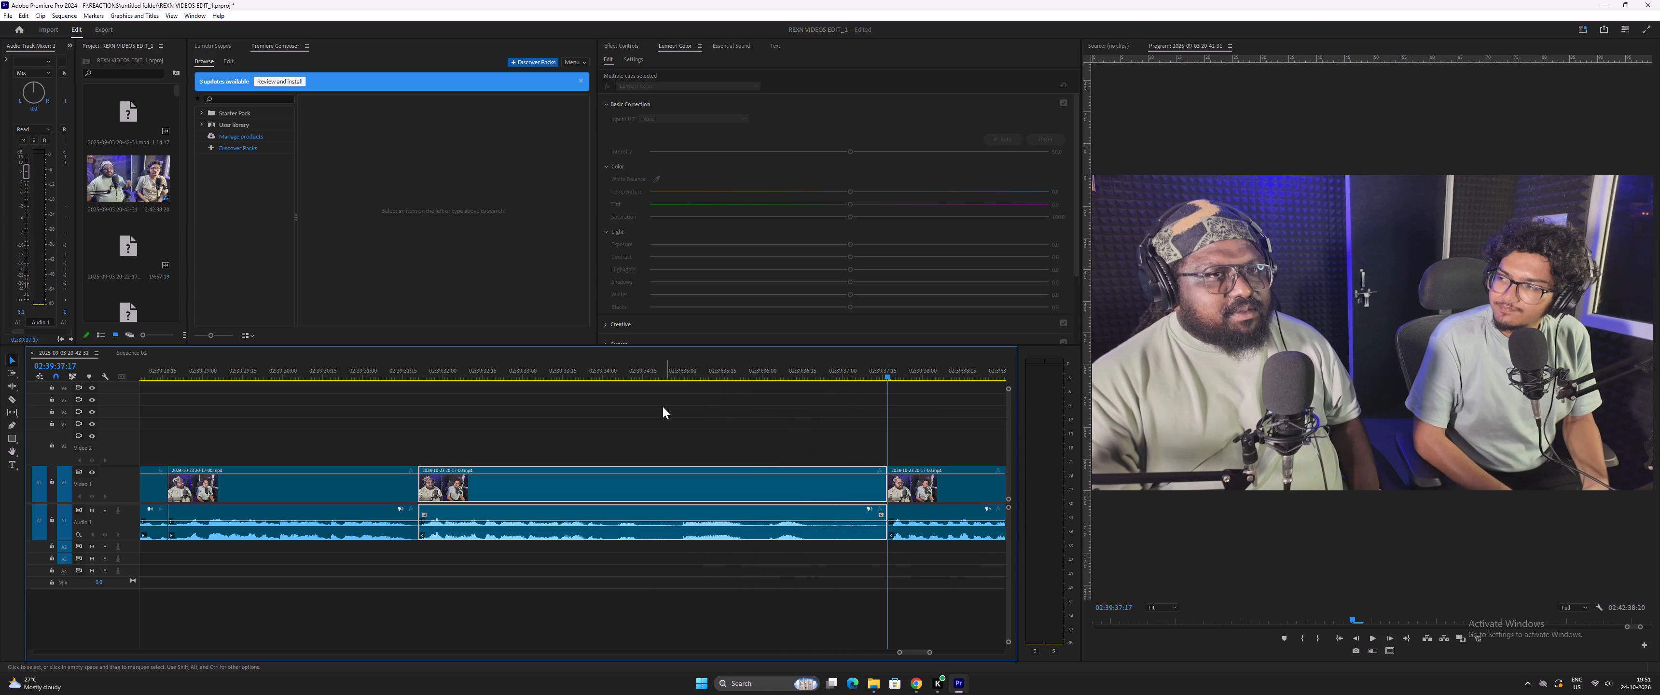
# Locate the start of the unwanted section and remove everything from 02:39:34:06 to the 02:39:37:17 cut, closing the gap.
pyautogui.click(610, 365)
pyautogui.press('space')
pyautogui.press('space')
pyautogui.press('space')
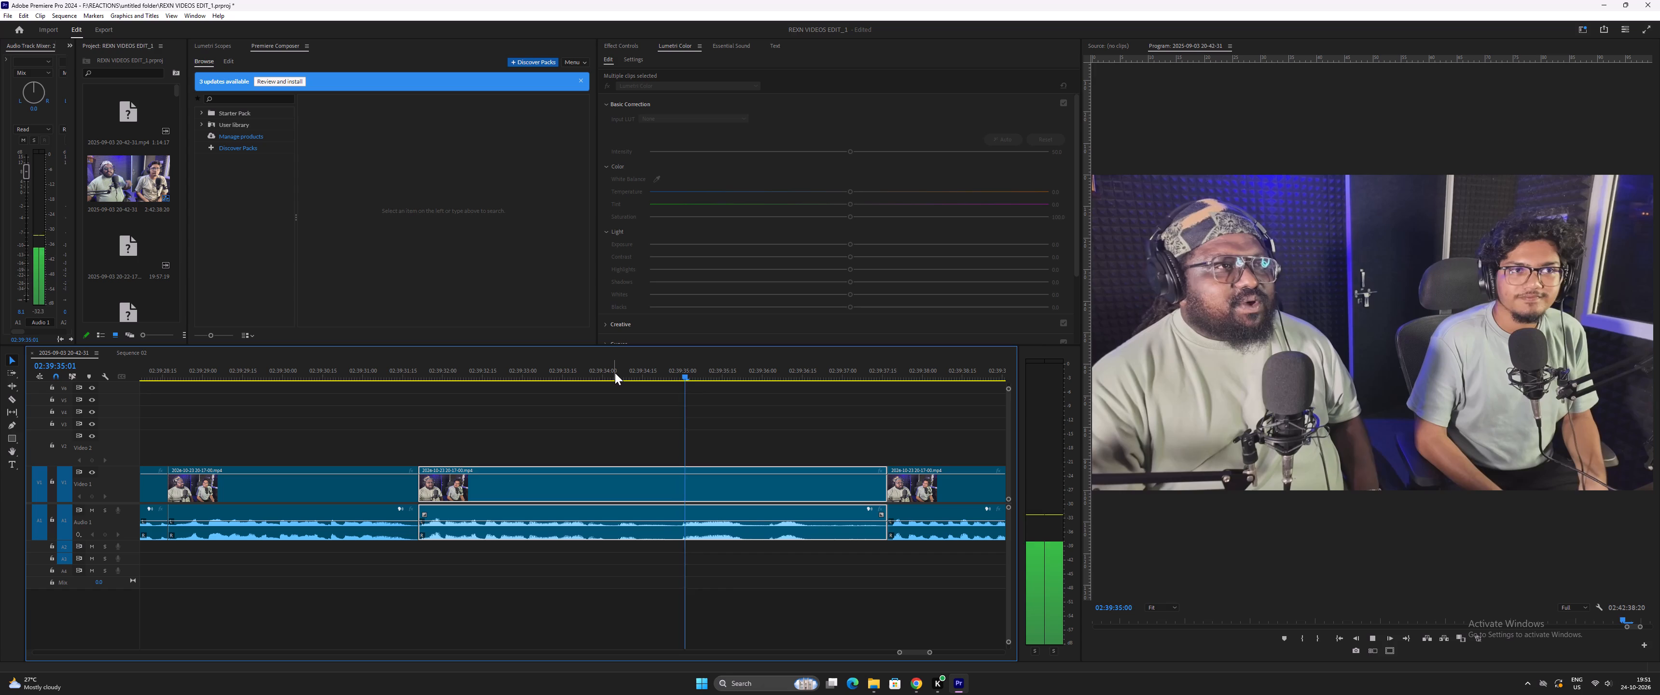
pyautogui.press('space')
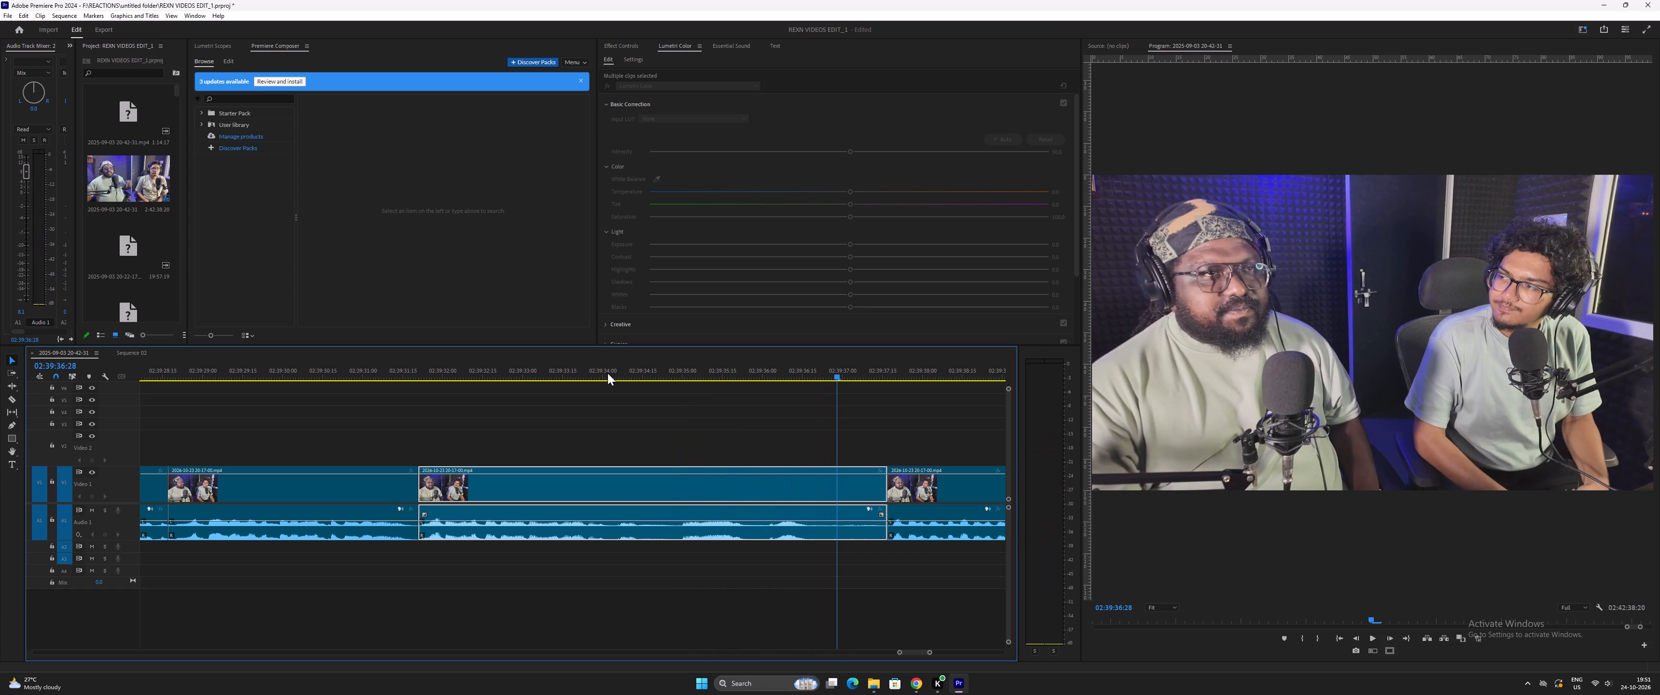
pyautogui.moveTo(569, 367); pyautogui.dragTo(551, 370)
pyautogui.press('space')
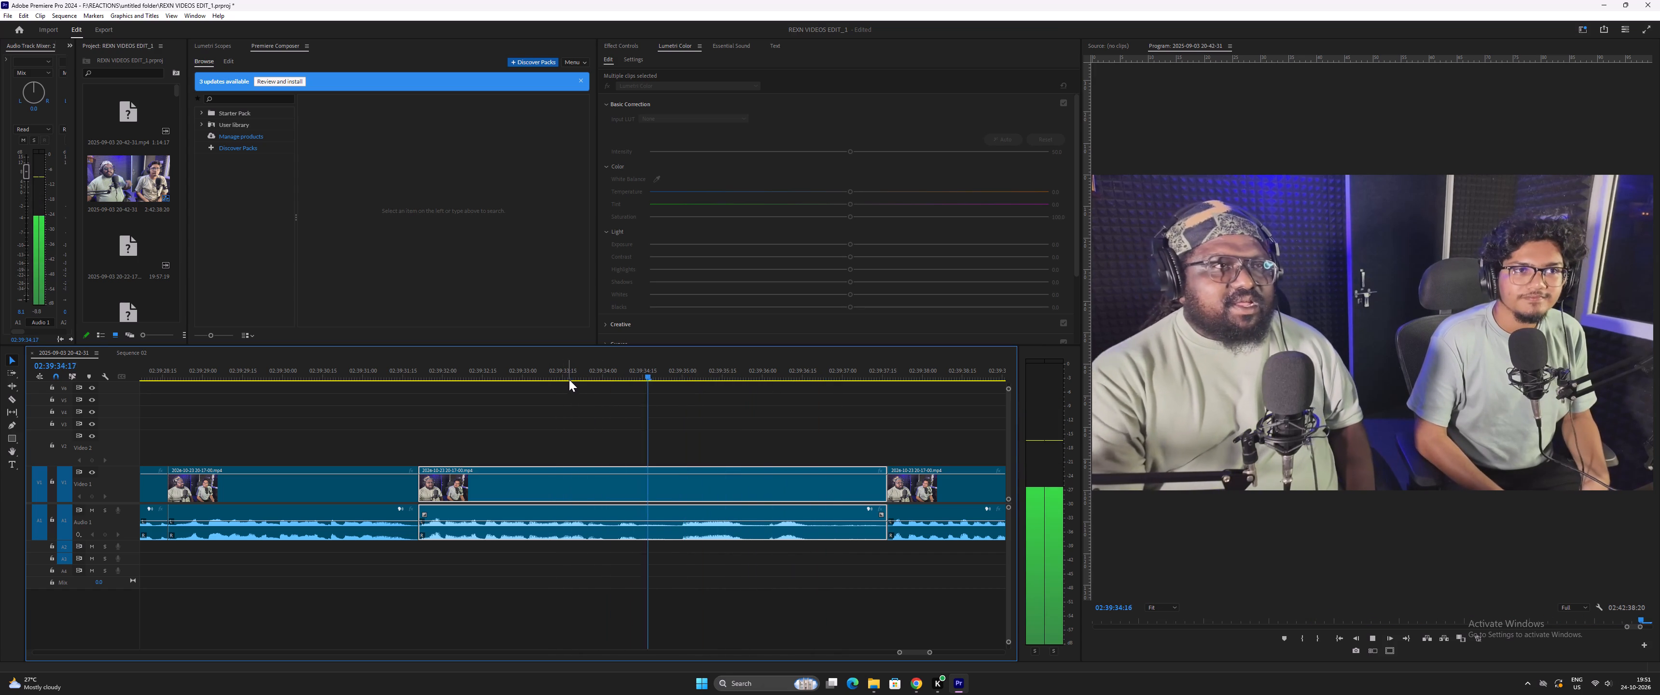
pyautogui.press('space')
pyautogui.click(589, 375)
pyautogui.press('space')
pyautogui.press('space')
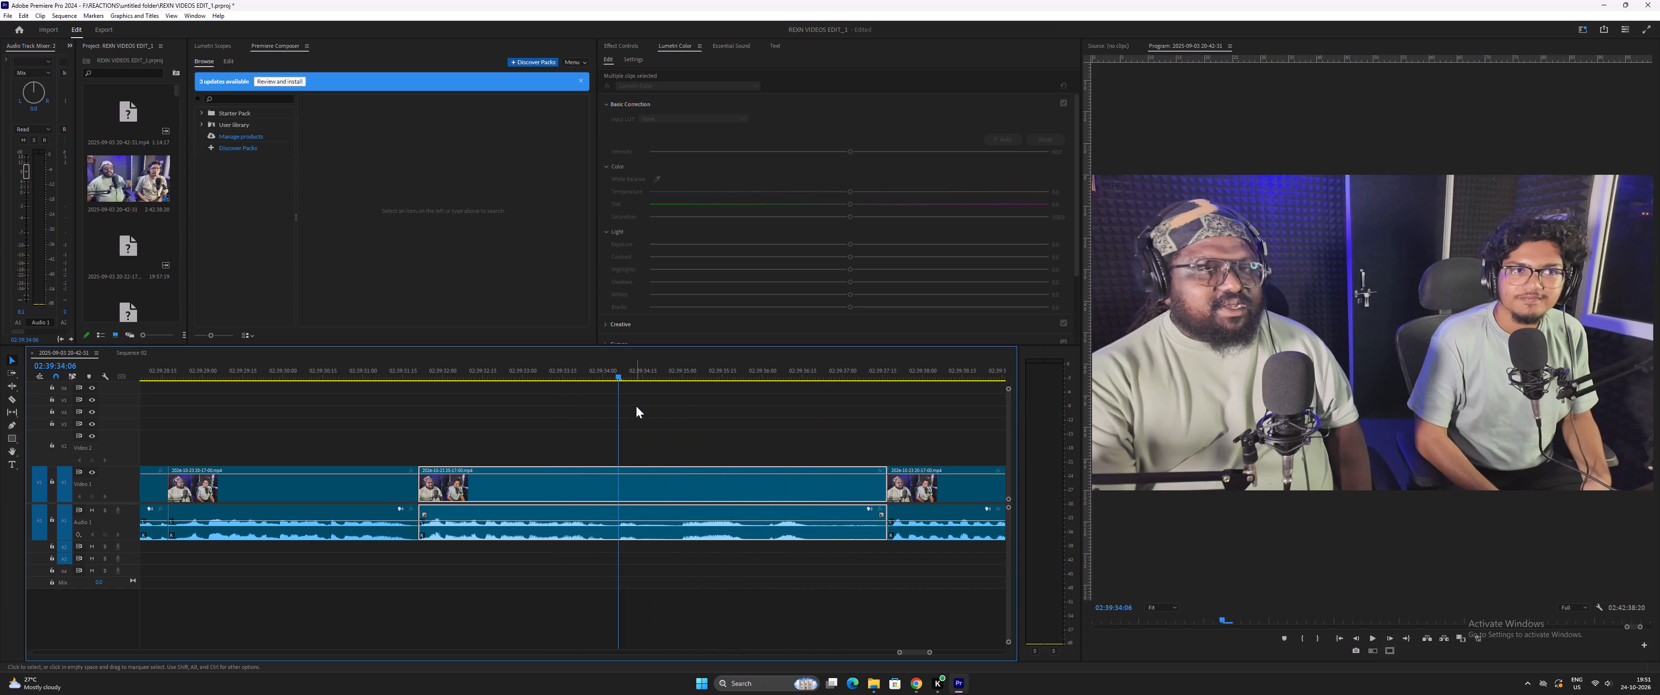
pyautogui.hotkey('ctrl', '=')
# Play the reaction from the 02:39:34:06 join to about 02:39:45, listening for the next part to cut.
pyautogui.press('space')
pyautogui.press('-')
pyautogui.press('-')
pyautogui.press('-')
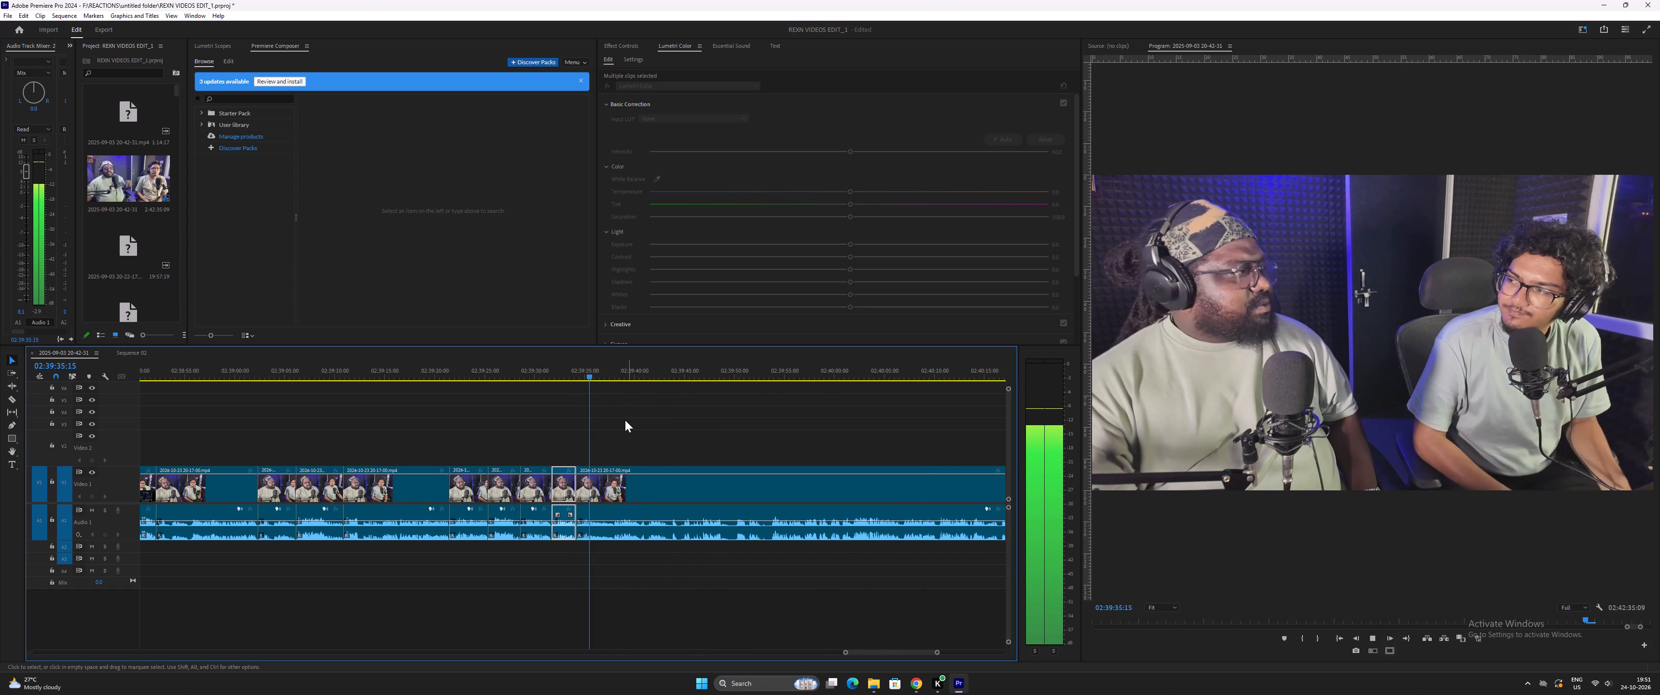
pyautogui.press('=')
pyautogui.press('=')
pyautogui.press('=')
pyautogui.press('-')
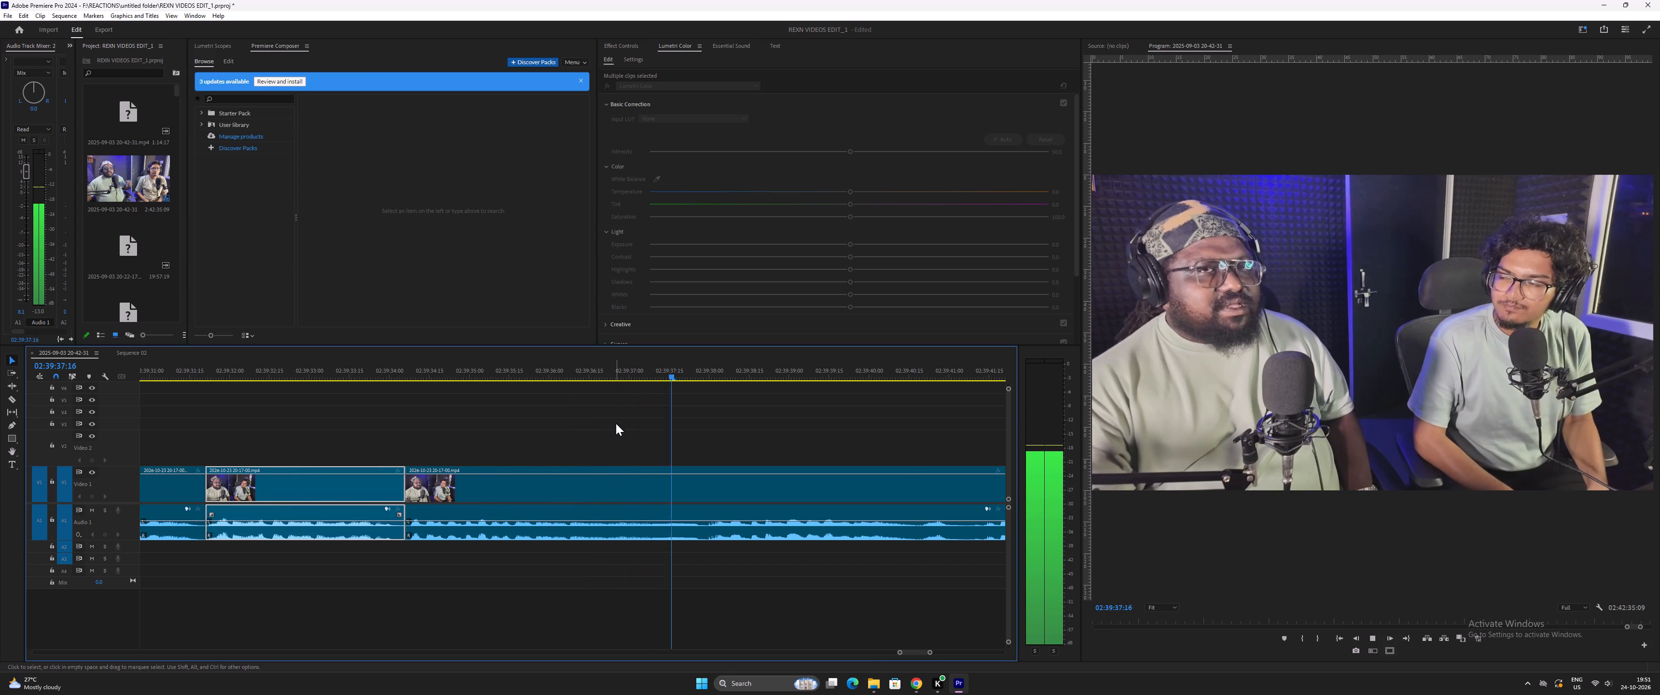
pyautogui.write('---')
pyautogui.press('=')
pyautogui.press('=')
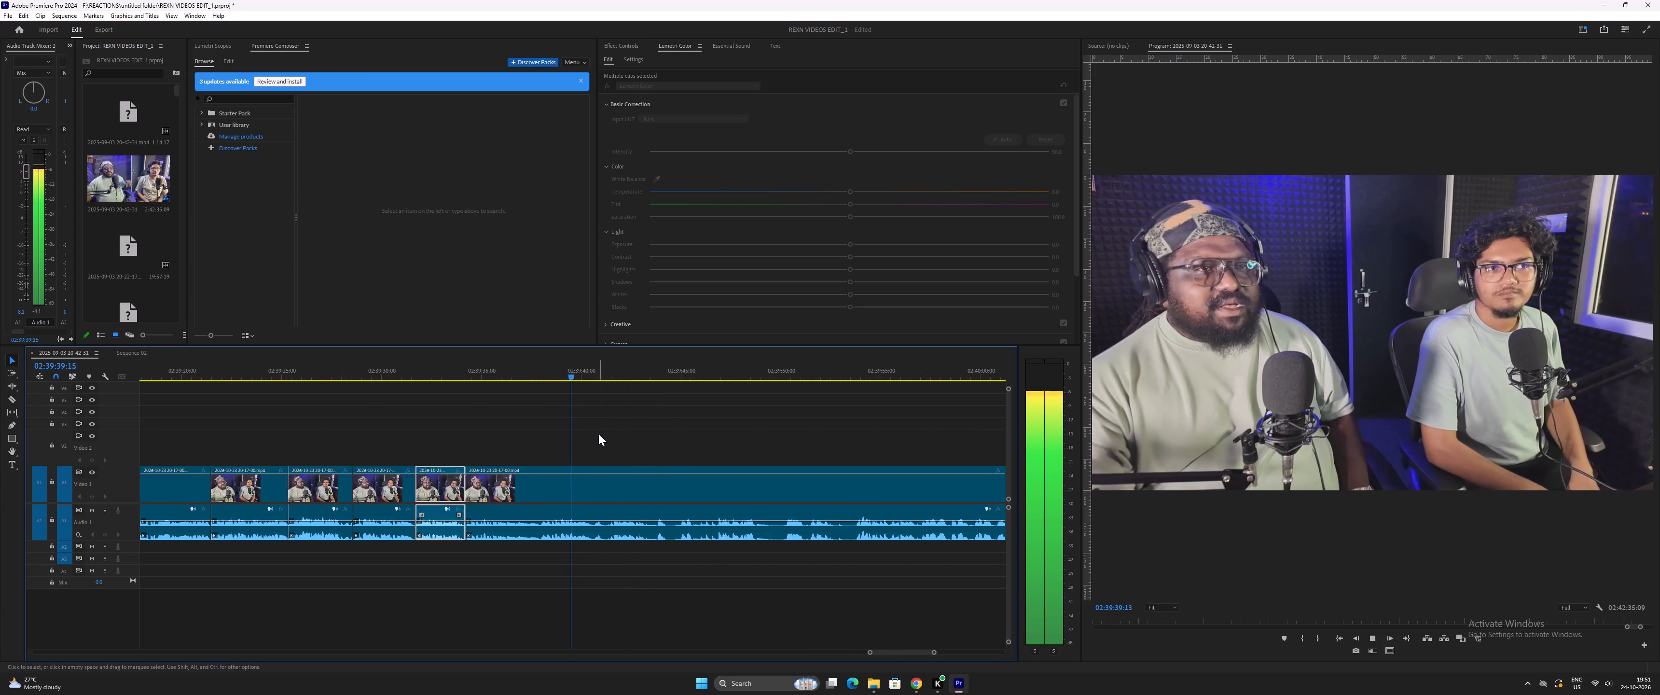
pyautogui.press('=')
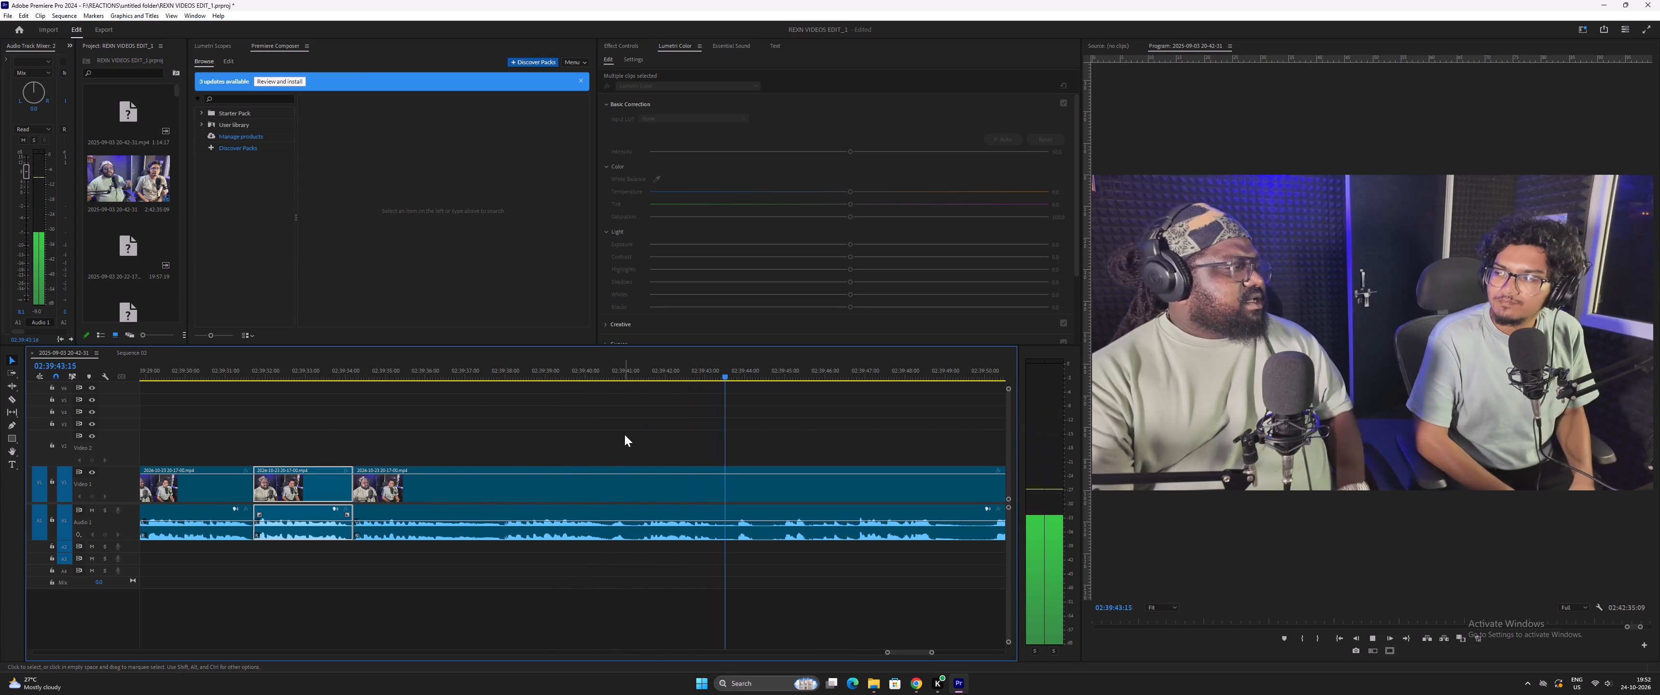
pyautogui.press('-')
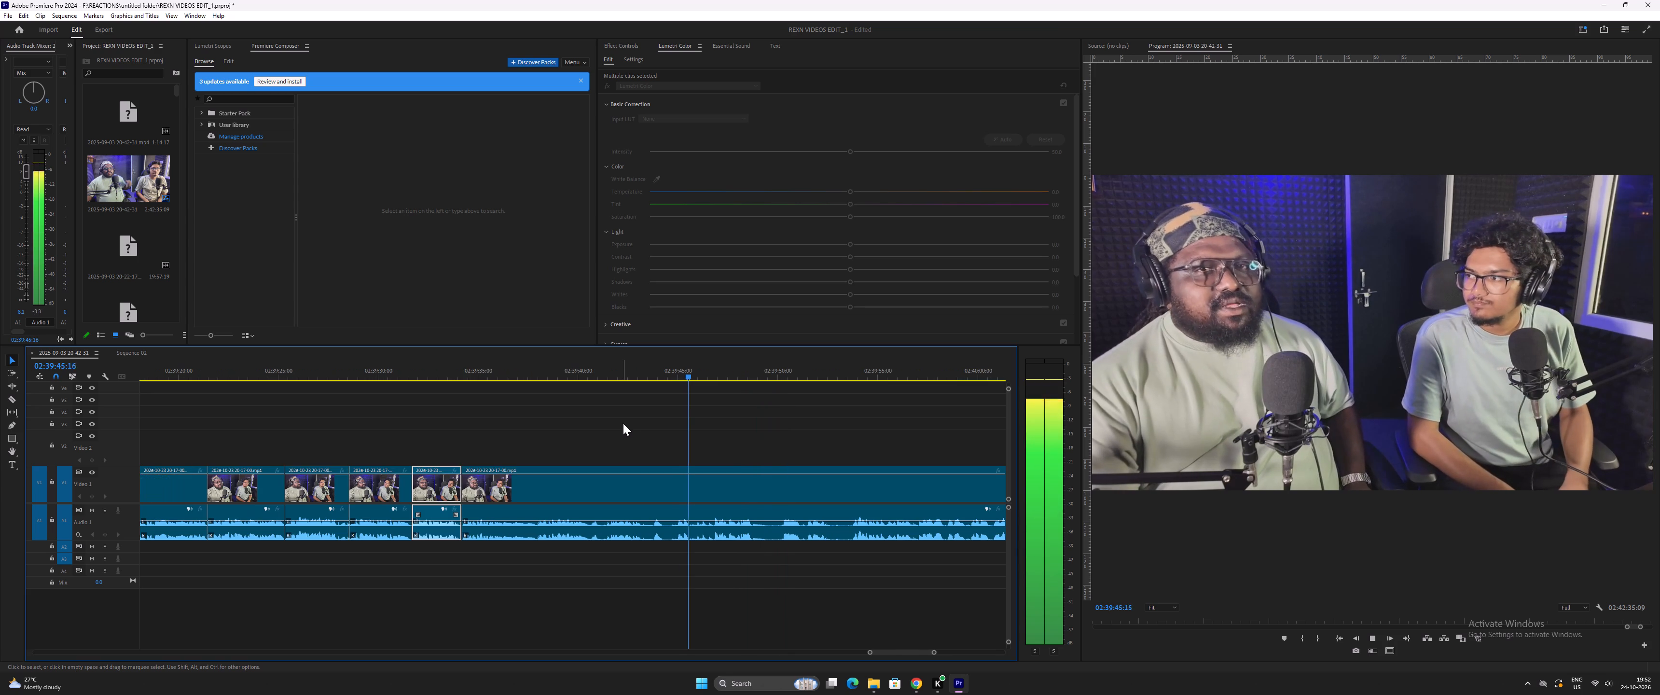
pyautogui.press('space')
# Split the video and audio at about 02:39:43:10 and remove everything up to about 02:39:44:27, closing the gap.
pyautogui.click(635, 371)
pyautogui.press('=')
pyautogui.press('=')
pyautogui.press('space')
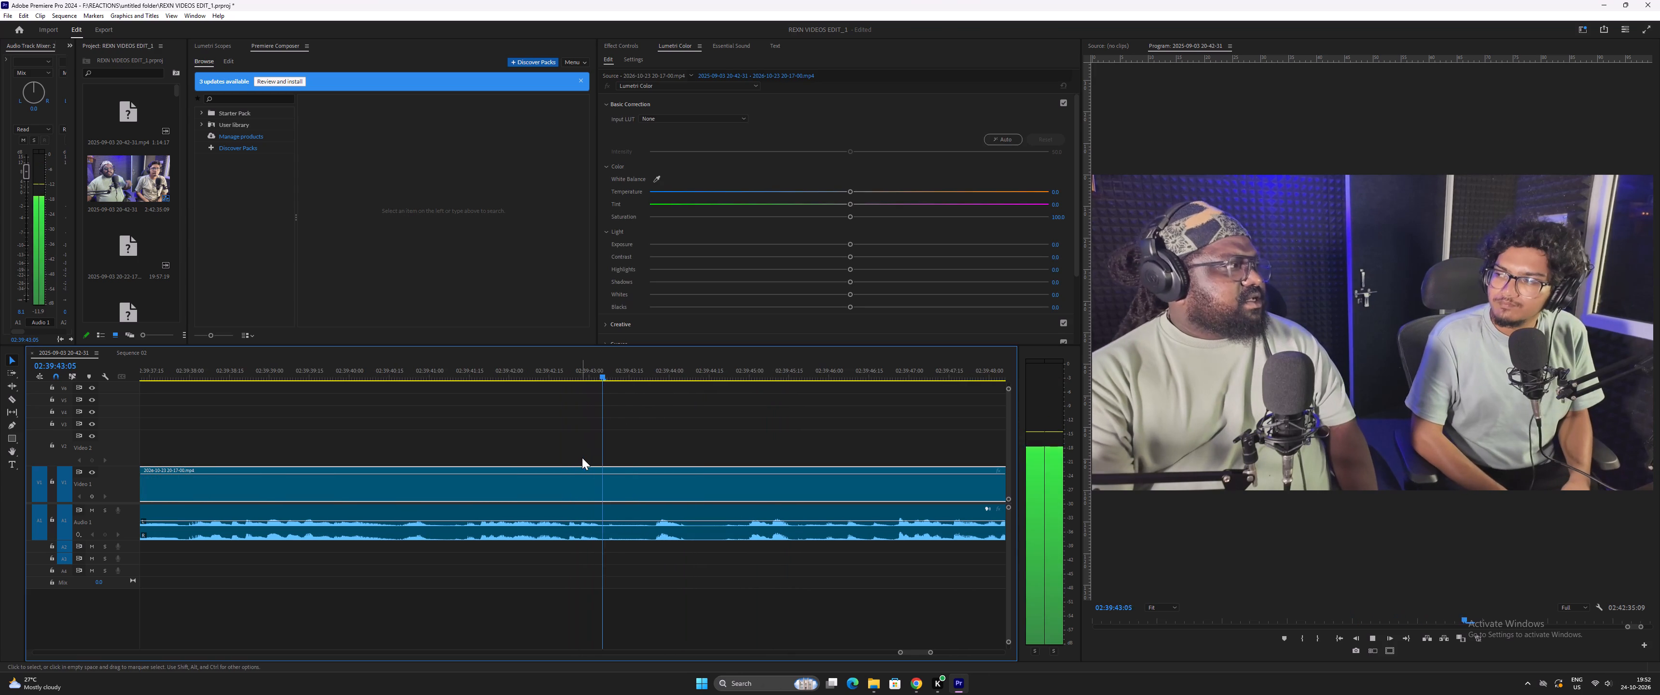
pyautogui.press('space')
pyautogui.moveTo(636, 417); pyautogui.dragTo(702, 584)
pyautogui.hotkey('ctrl', '[')
pyautogui.press('space')
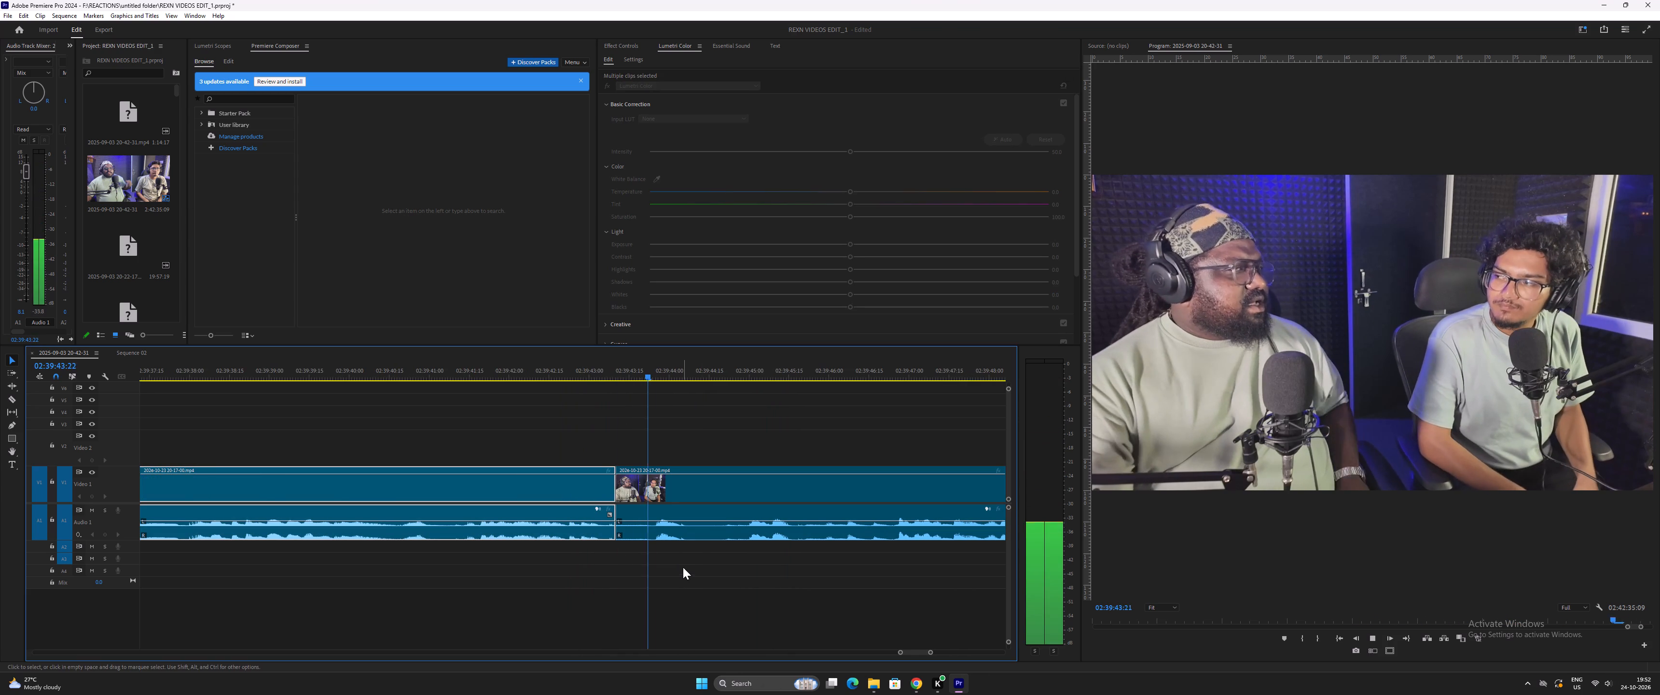
pyautogui.press('space')
pyautogui.hotkey('ctrl', '-')
# Play on, split the video and audio at 02:39:47:06 and remove everything up to about 02:39:48:19, closing the gap.
pyautogui.press('space')
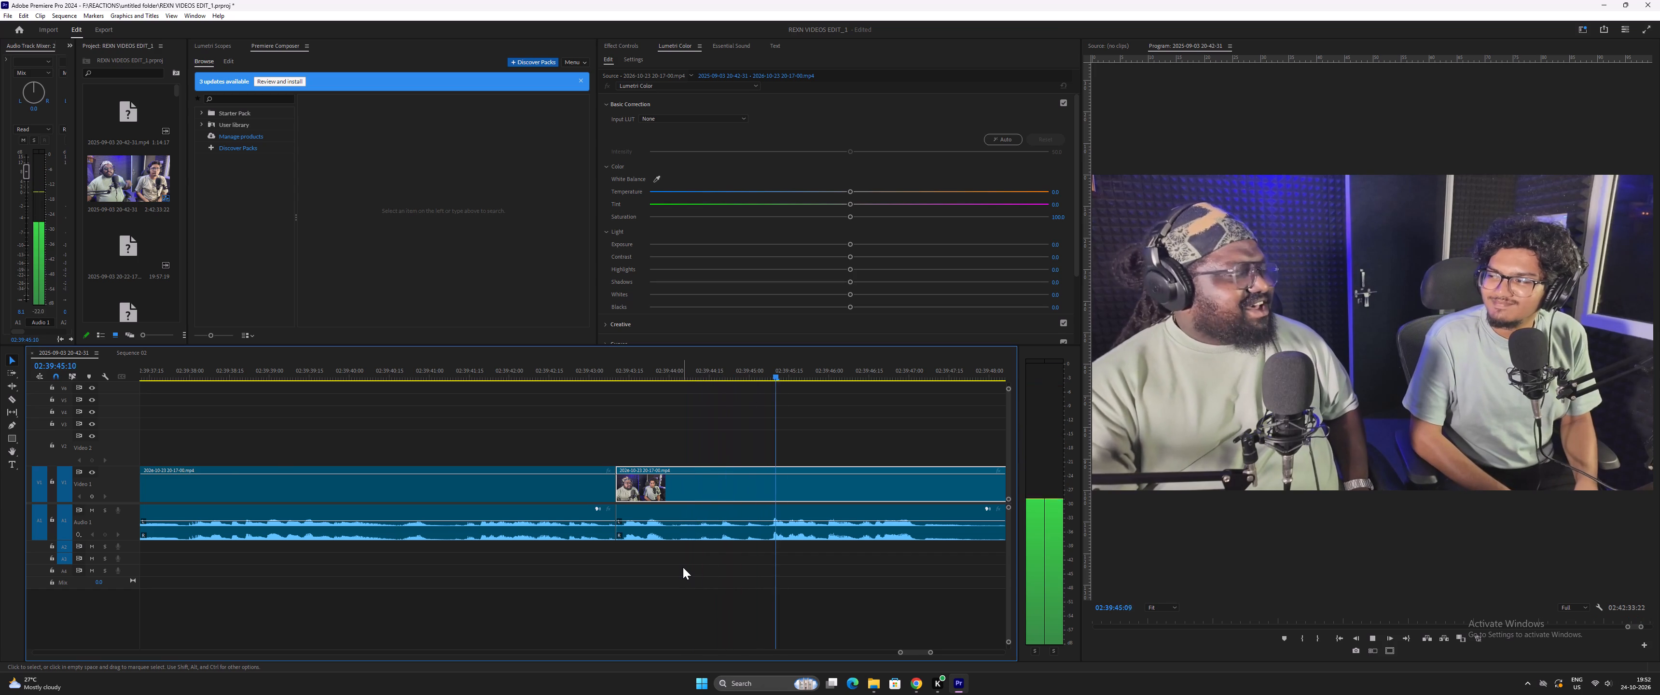
pyautogui.write('--=')
pyautogui.press('space')
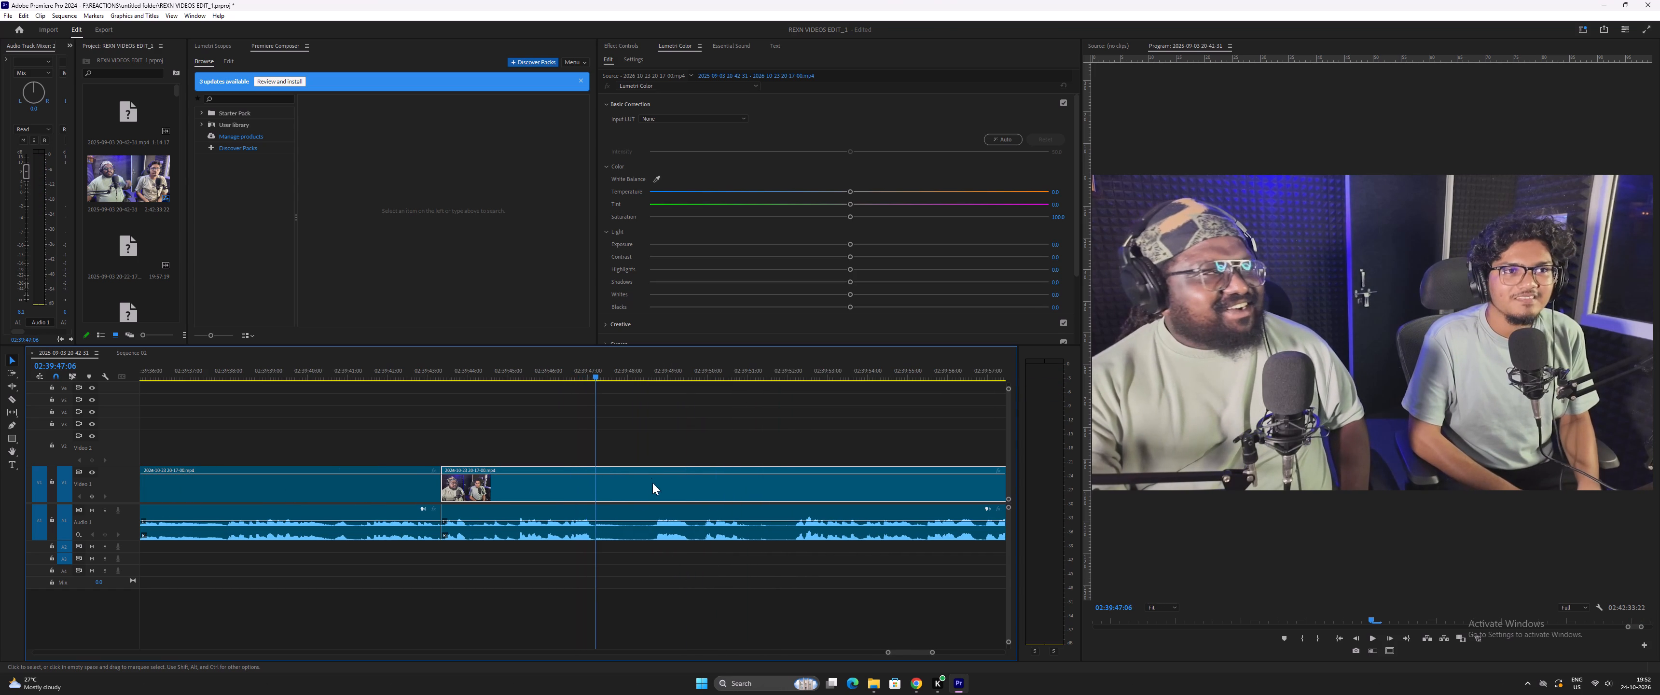
pyautogui.press('=')
pyautogui.press('=')
pyautogui.moveTo(610, 423); pyautogui.dragTo(664, 556)
pyautogui.hotkey('ctrl', '[')
pyautogui.press('space')
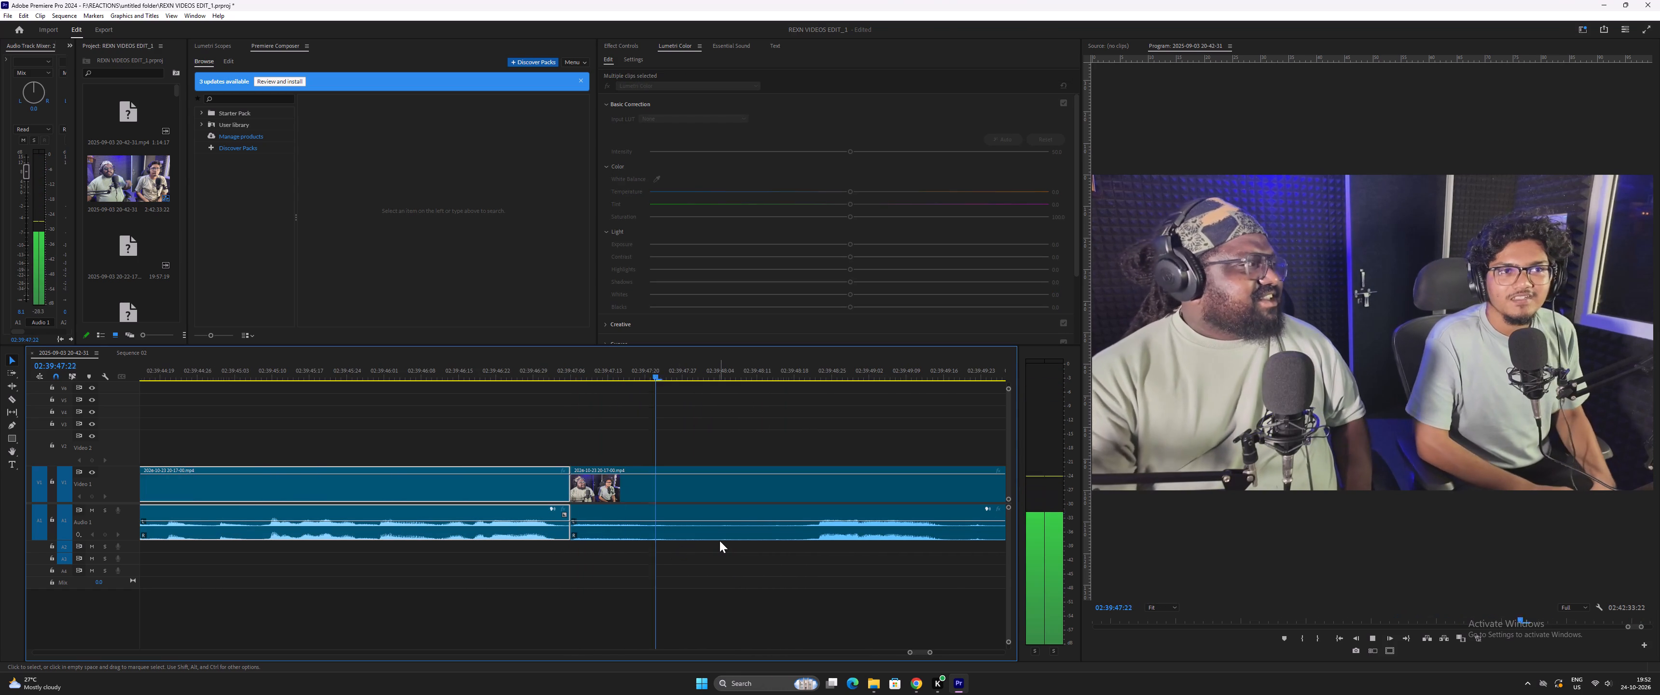
pyautogui.press('-')
pyautogui.press('space')
pyautogui.hotkey('ctrl', '-')
# Play on, split the video and audio at 02:39:49:20 and remove the pause up to about 02:39:50:19, closing the gap.
pyautogui.press('space')
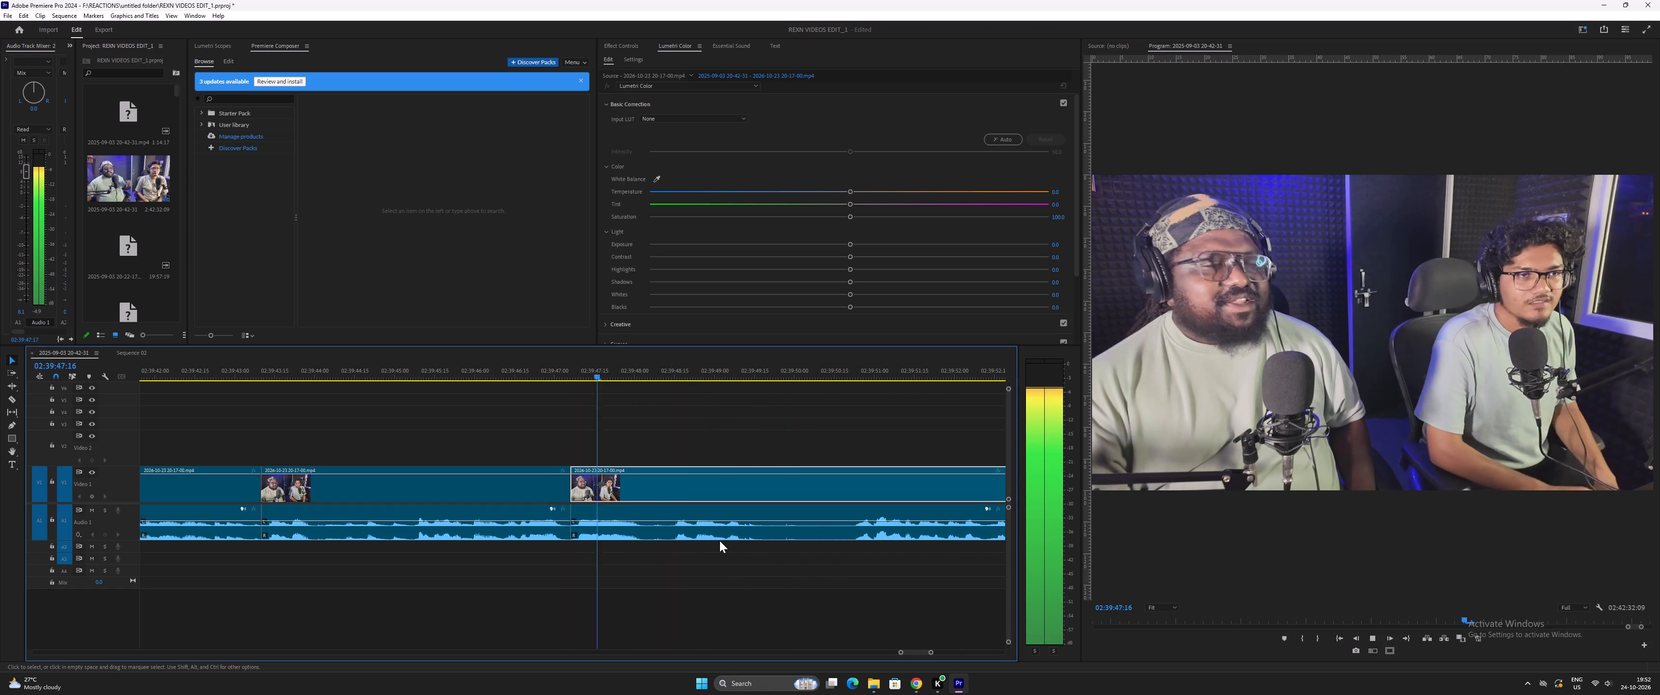
pyautogui.press('-')
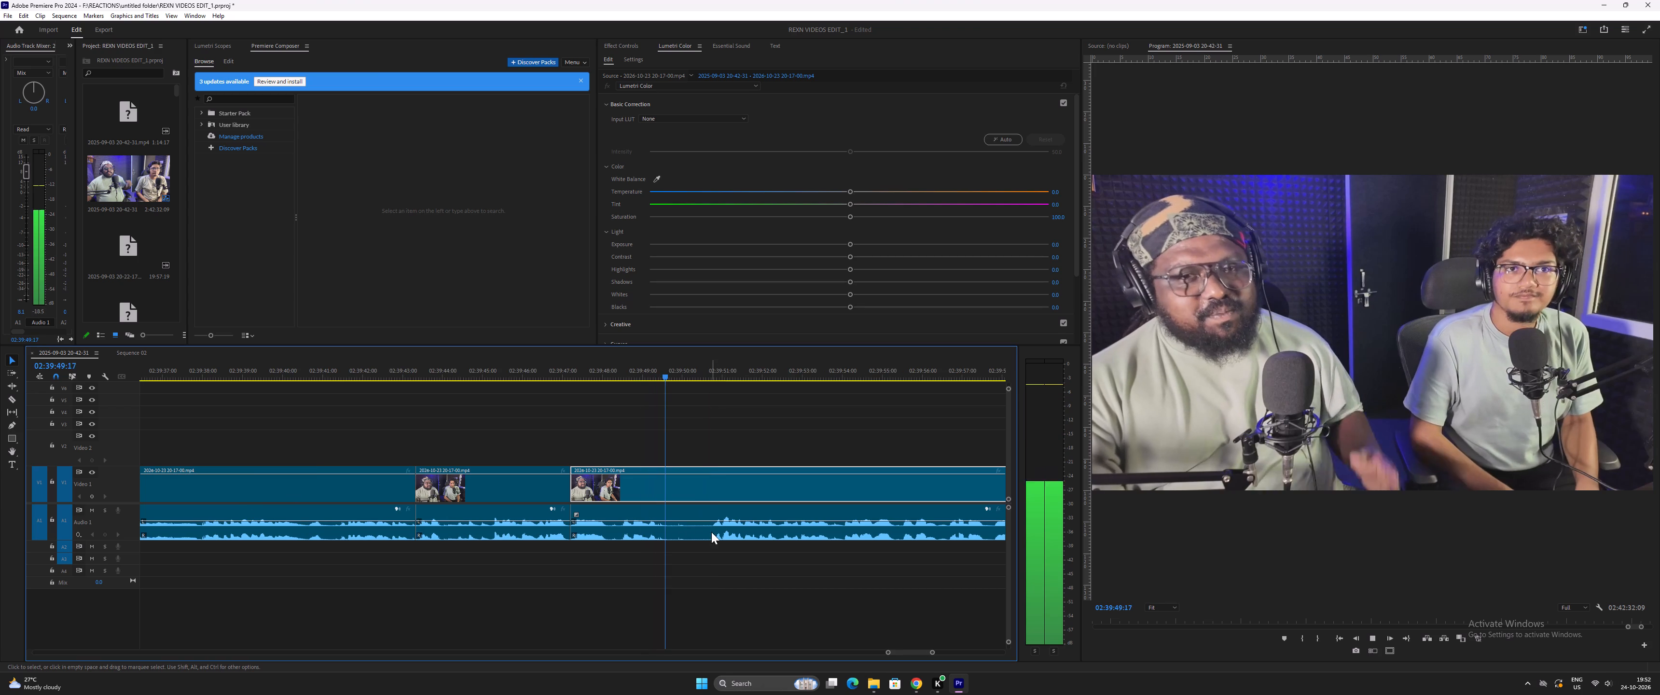
pyautogui.press('space')
pyautogui.moveTo(692, 445); pyautogui.dragTo(739, 568)
pyautogui.hotkey('ctrl', '[')
pyautogui.press('space')
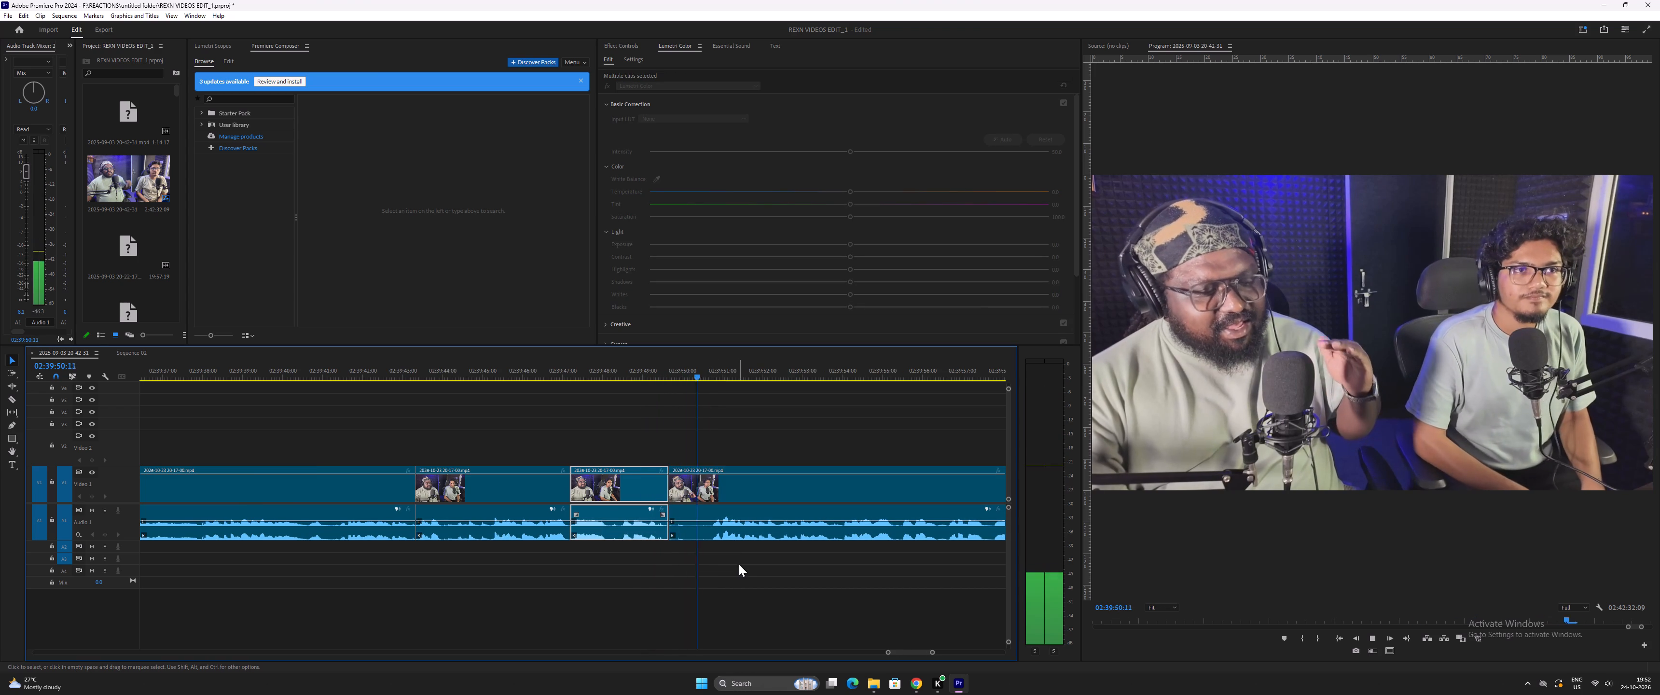
pyautogui.press('space')
pyautogui.hotkey('ctrl', '-')
# Play the reaction from the 02:39:49:20 join to about 02:40:02:20, listening for the next part to edit.
pyautogui.press('space')
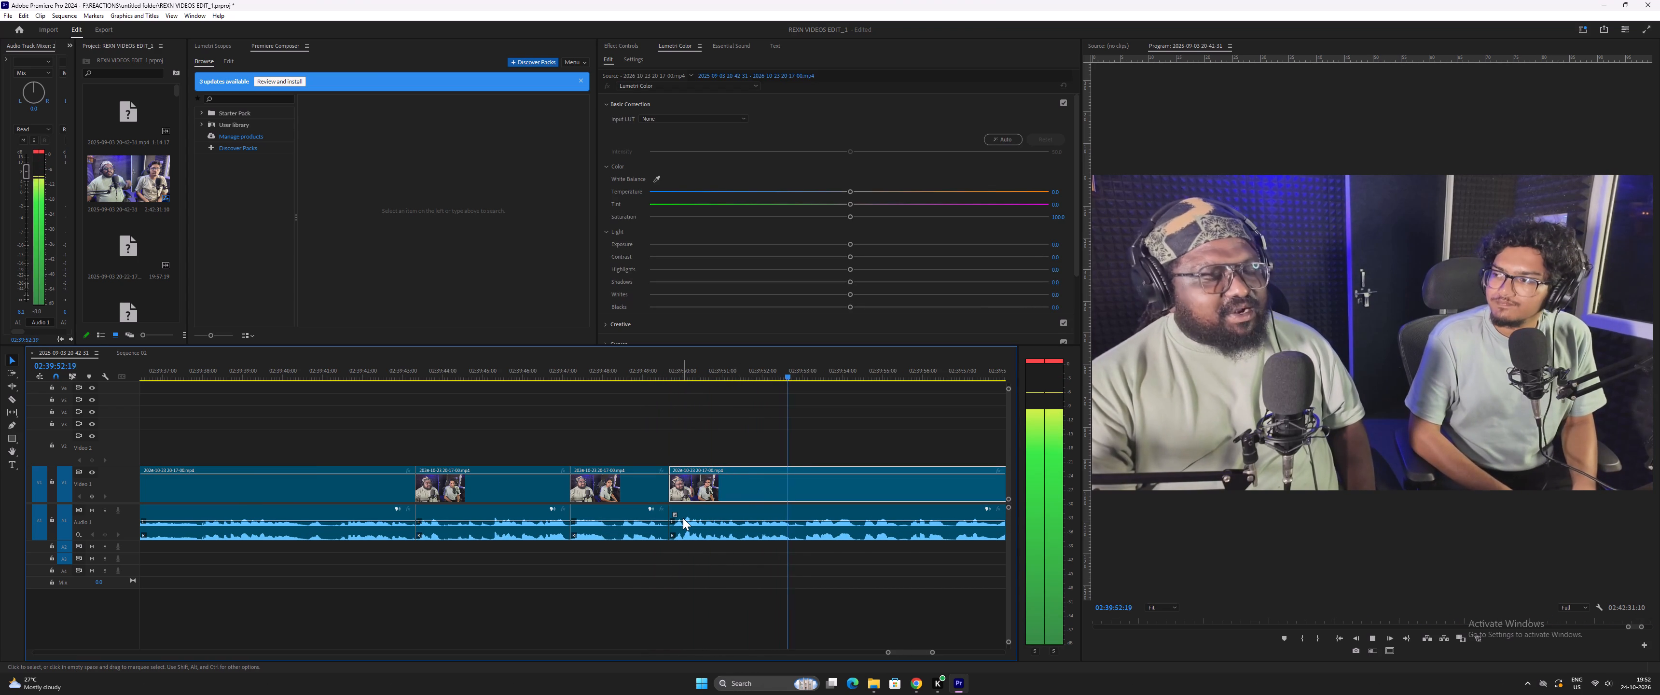
pyautogui.press('-')
pyautogui.press('-')
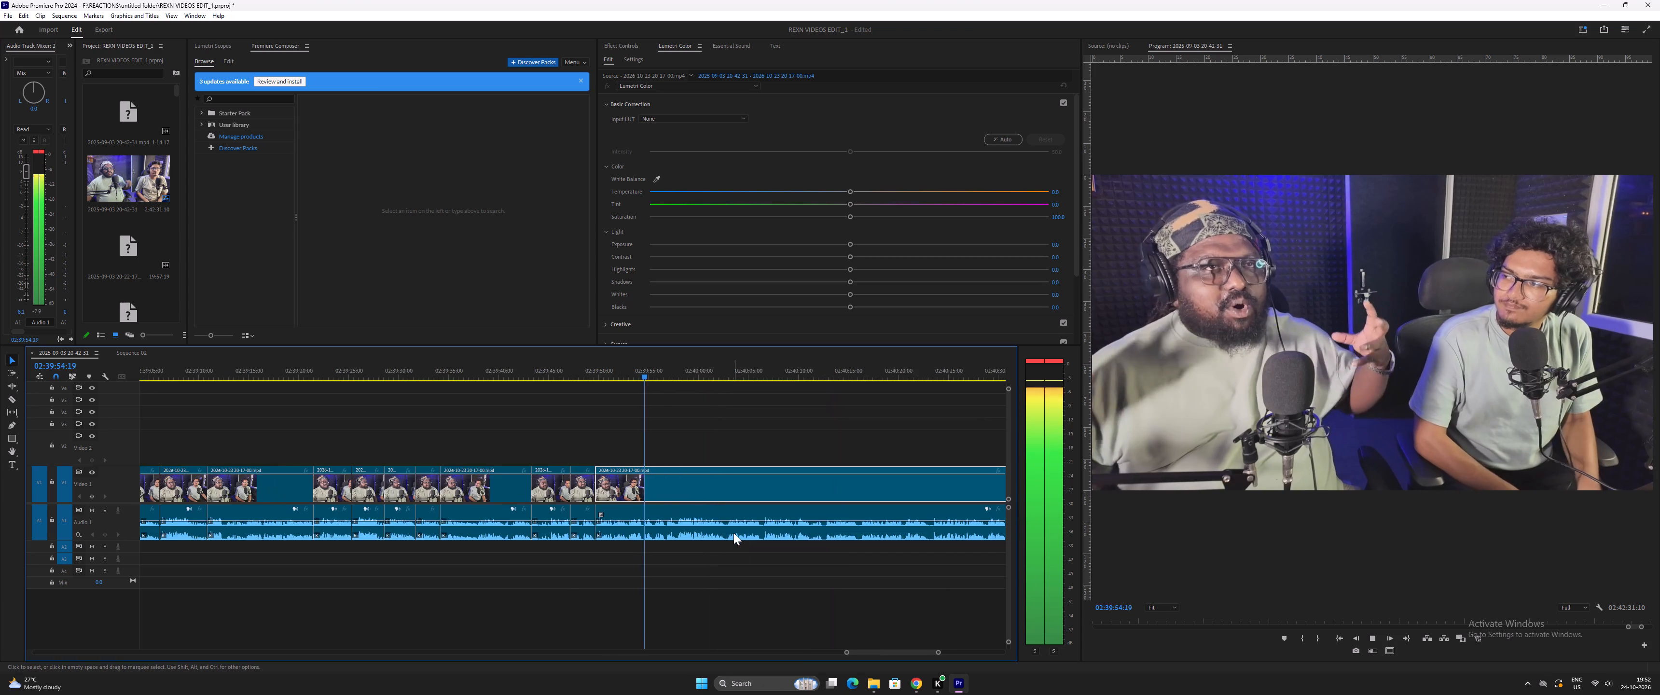
pyautogui.press('-')
pyautogui.press('=')
pyautogui.press('-')
pyautogui.write('---')
pyautogui.press('-')
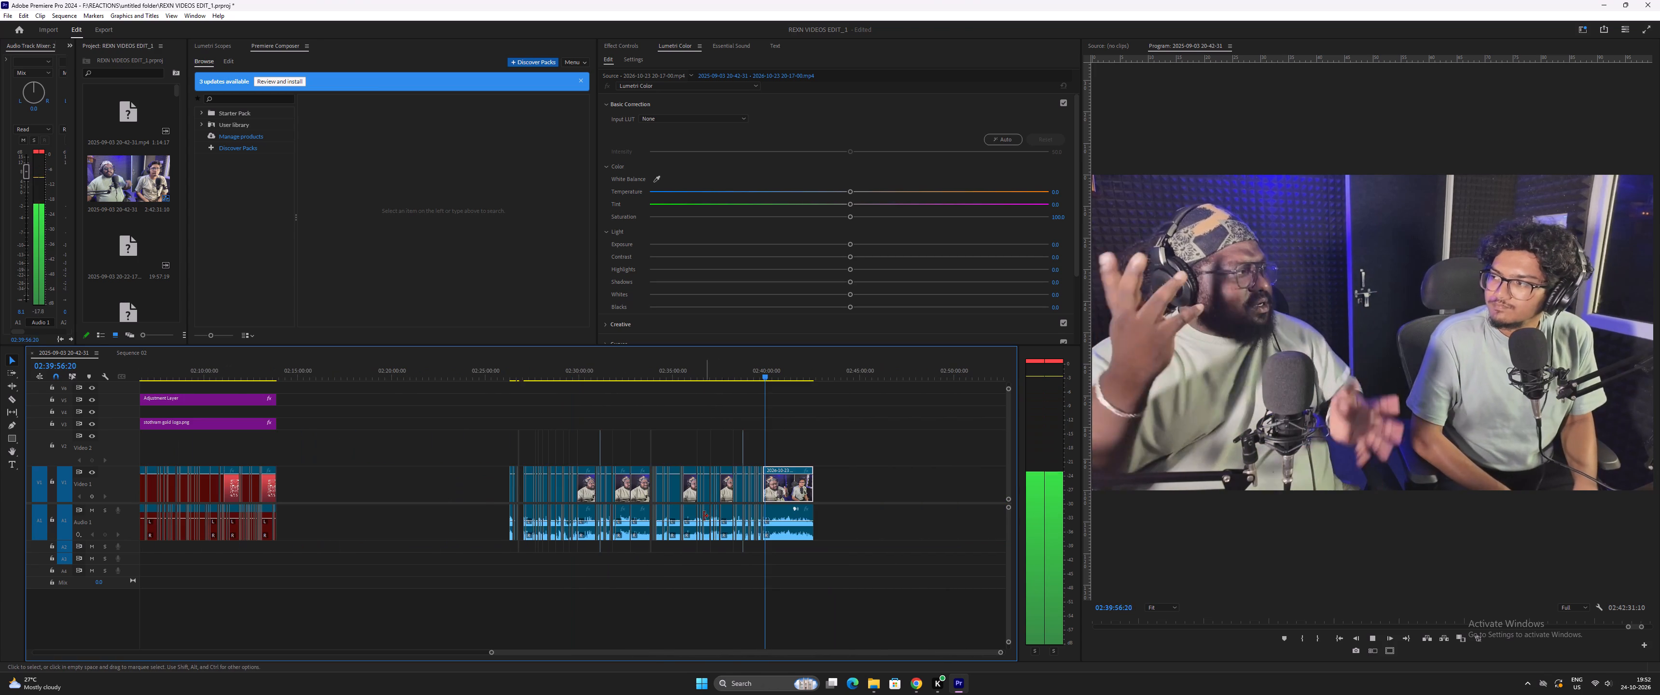
pyautogui.press('=')
pyautogui.press('=')
pyautogui.press('=')
pyautogui.press('=')
pyautogui.press('=')
pyautogui.press('=')
pyautogui.press('=')
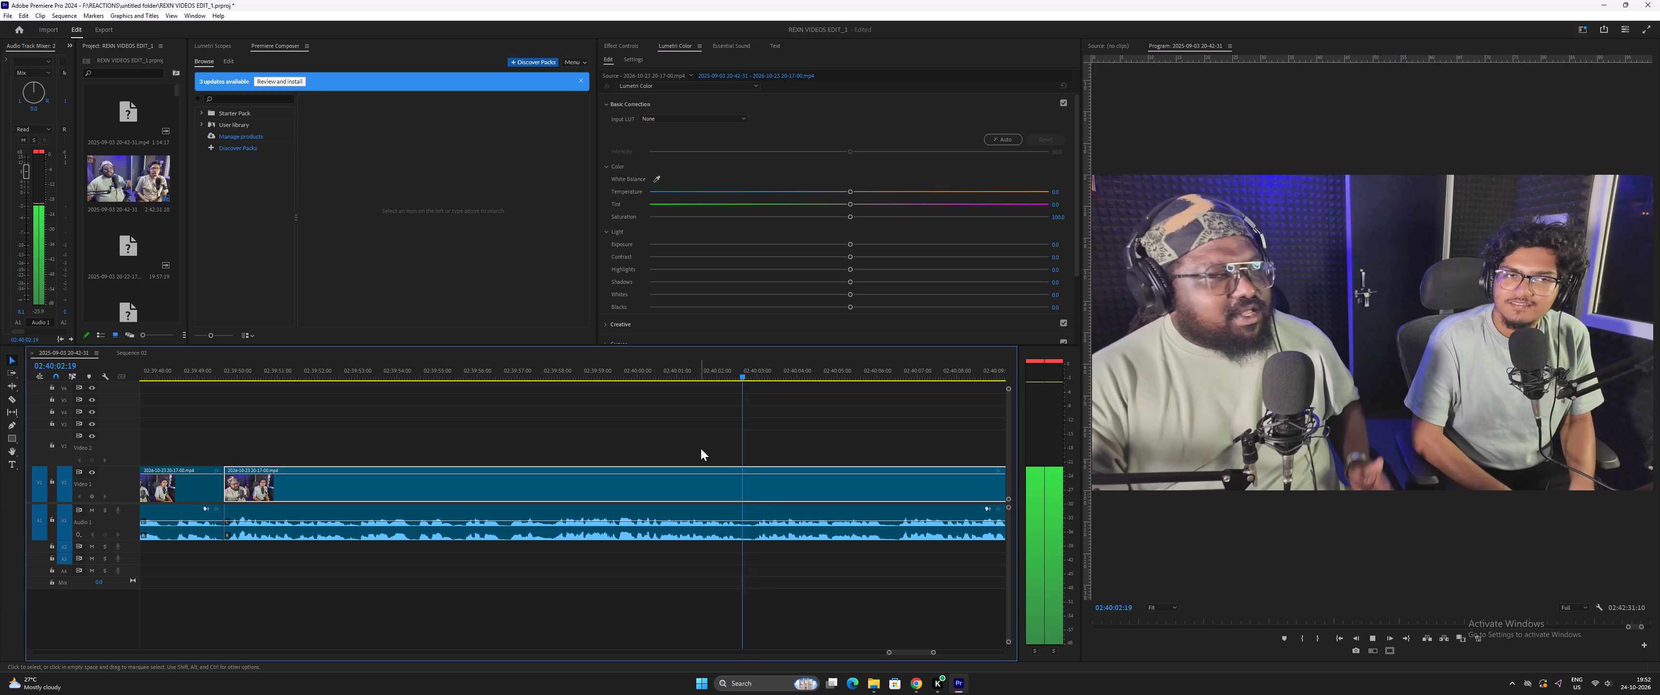
pyautogui.press('space')
# Split only the audio at 02:40:02:14 and trim the following piece's start to about 02:40:02:26, leaving a silent gap under the video.
pyautogui.click(730, 369)
pyautogui.press('=')
pyautogui.press('space')
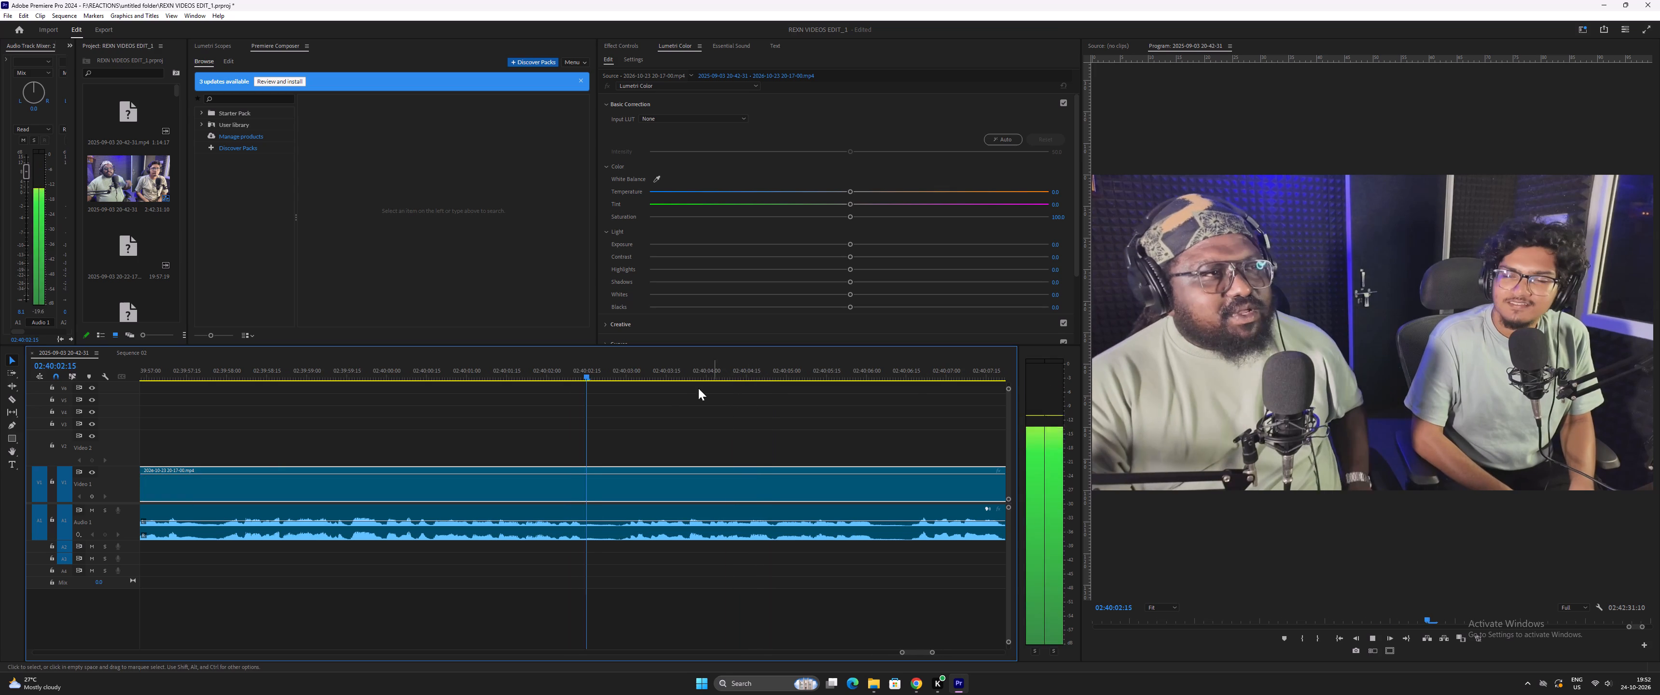
pyautogui.press('space')
pyautogui.moveTo(559, 373); pyautogui.dragTo(586, 383)
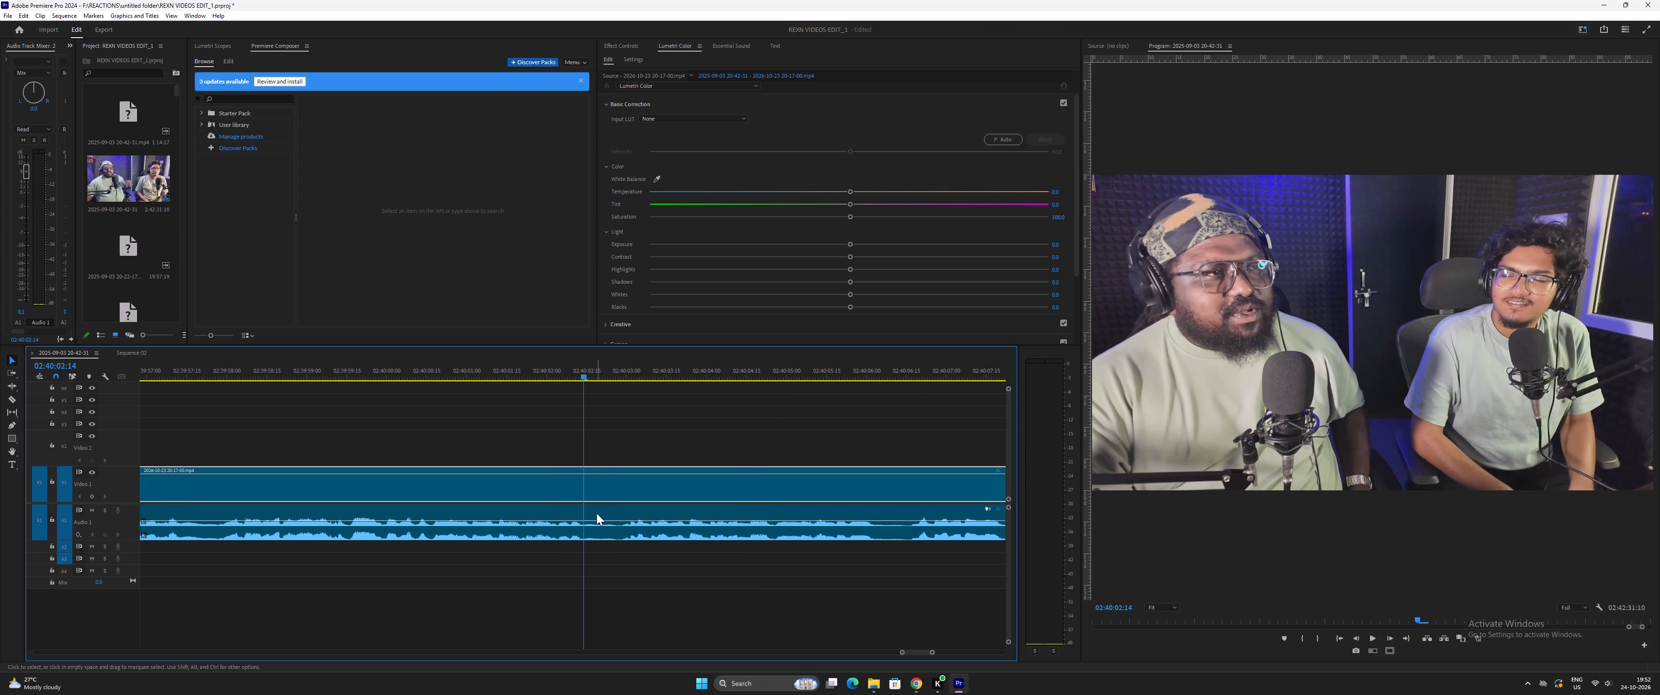
pyautogui.click(597, 514)
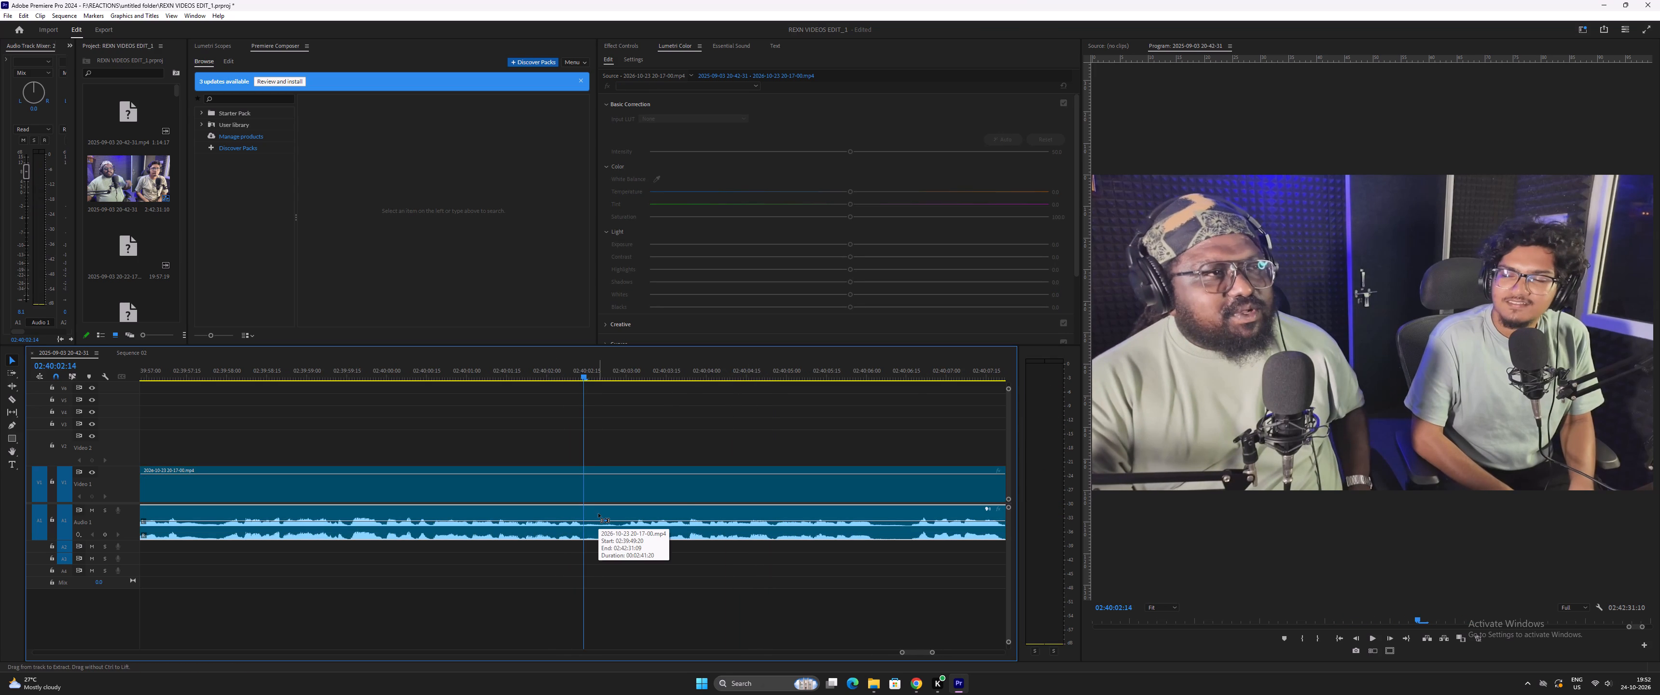
pyautogui.hotkey('ctrl', '[')
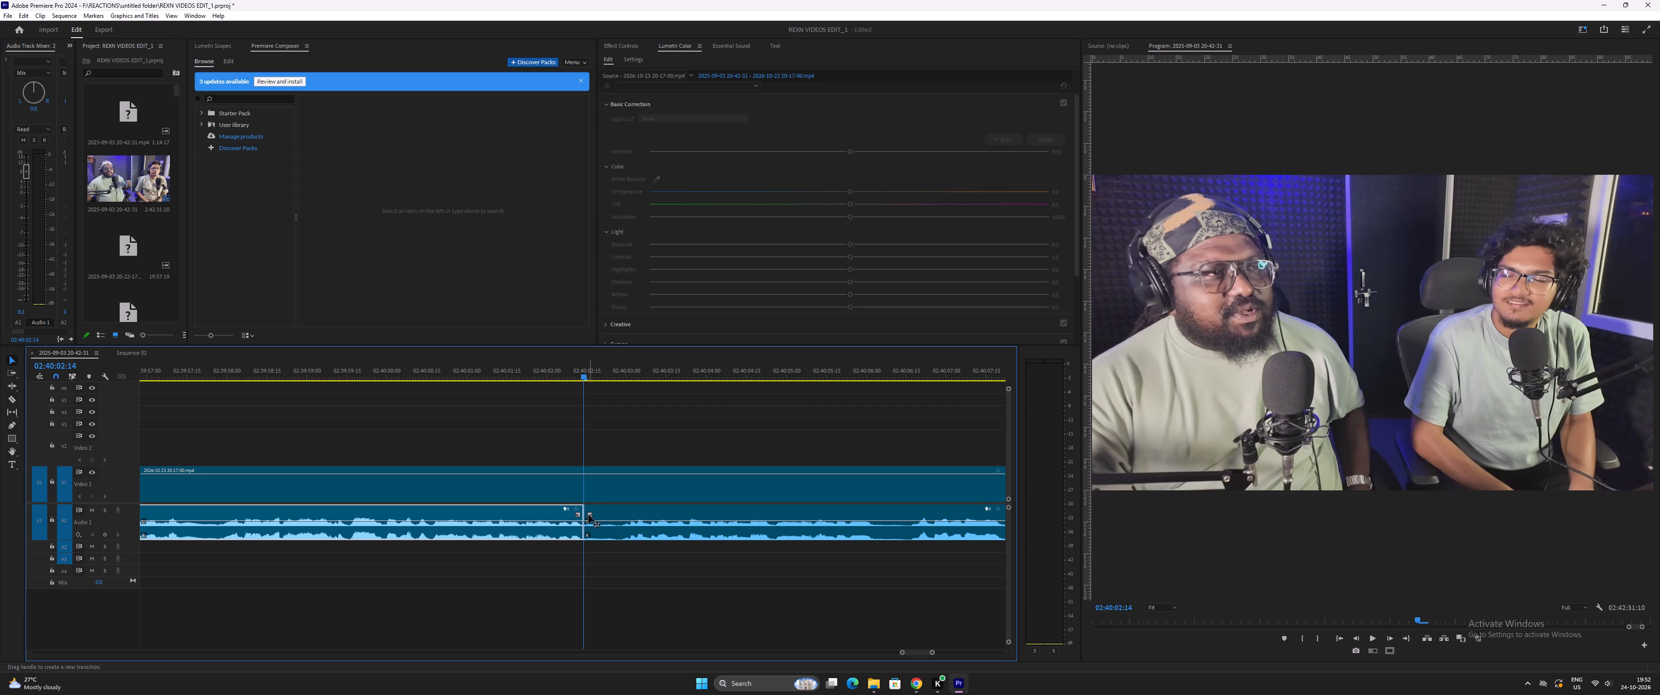
pyautogui.moveTo(587, 510); pyautogui.dragTo(613, 510)
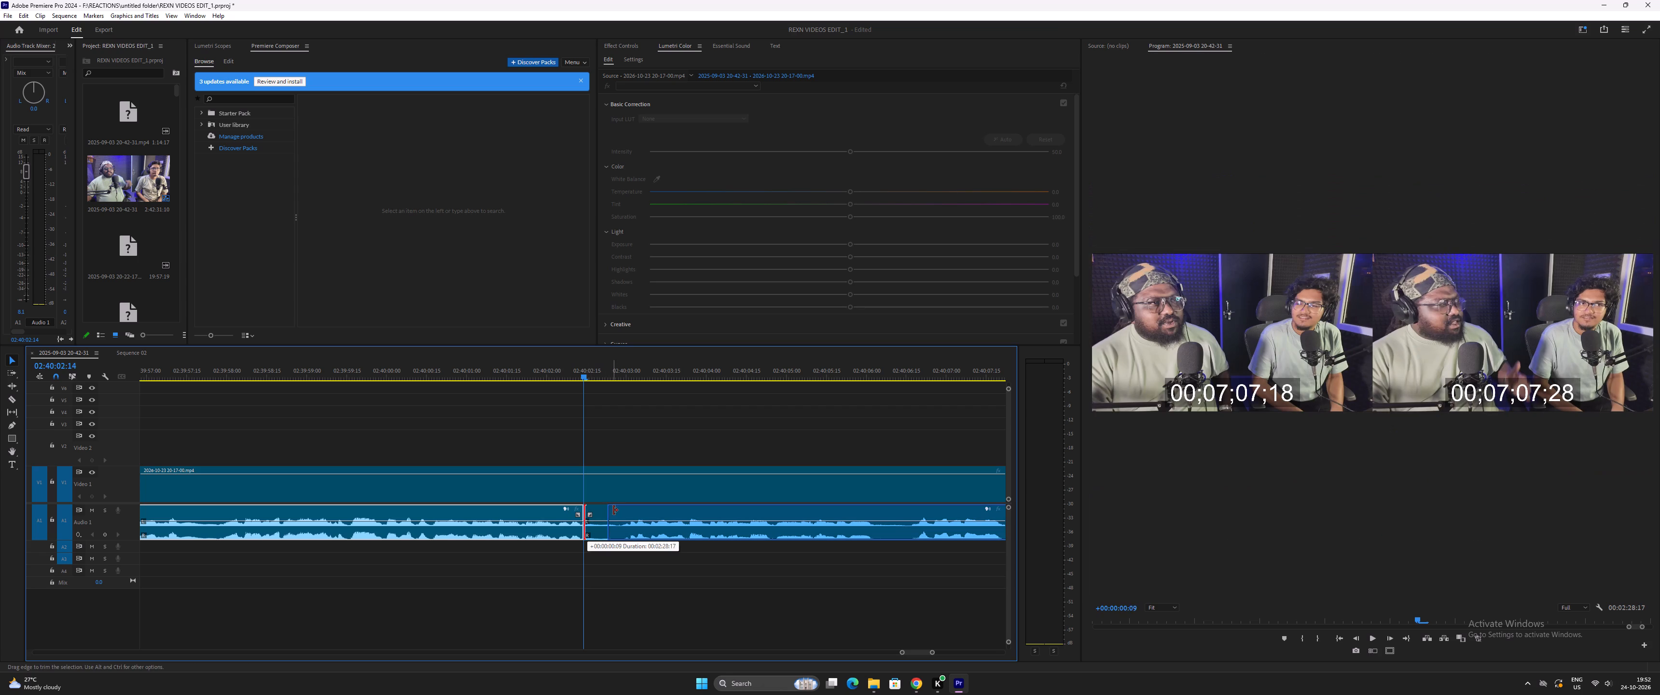
pyautogui.moveTo(613, 510); pyautogui.dragTo(619, 510)
# Play on, split the video and audio at 02:40:06:03 and remove the pause up to 02:40:06:17, closing the gap.
pyautogui.press('space')
pyautogui.press('-')
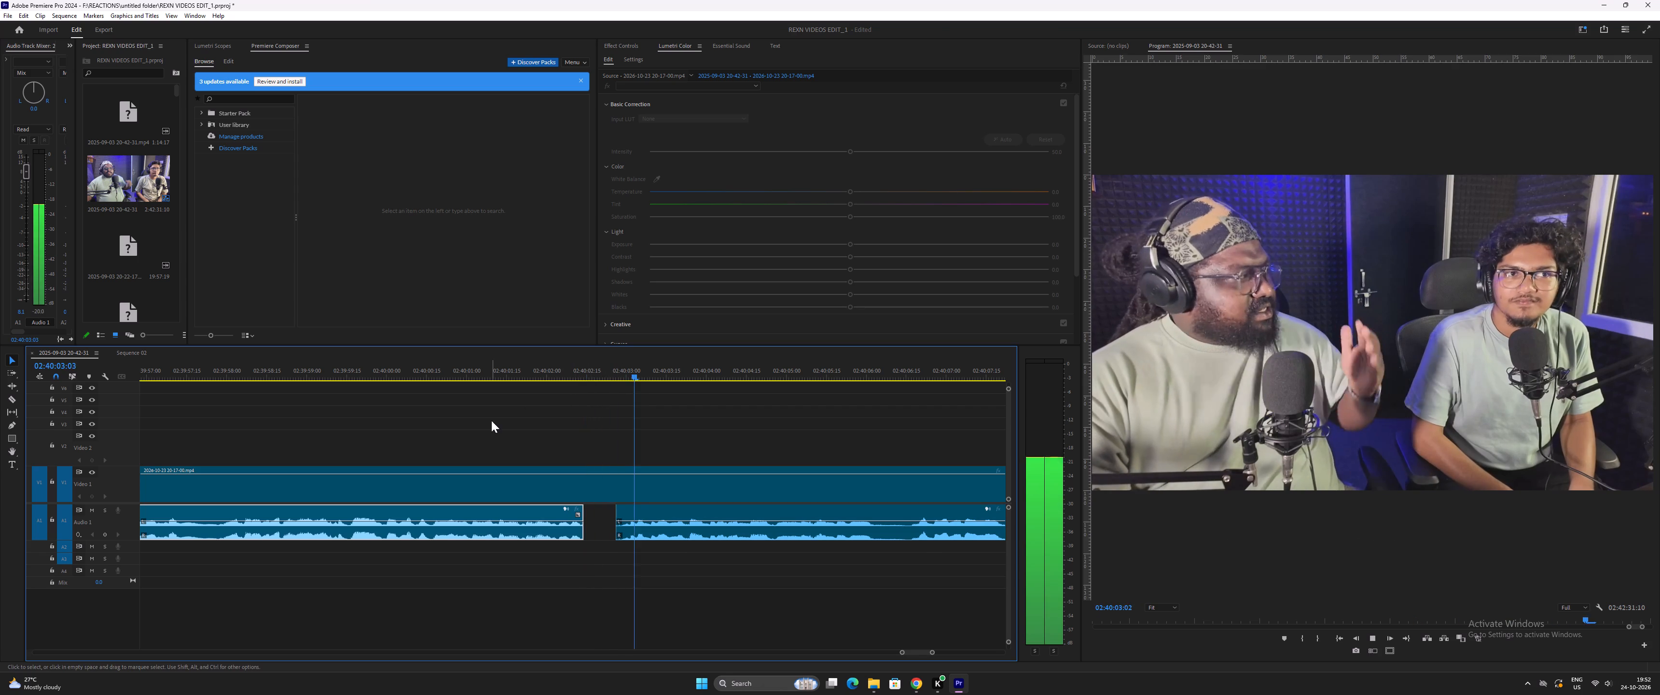
pyautogui.press('-')
pyautogui.press('=')
pyautogui.press('=')
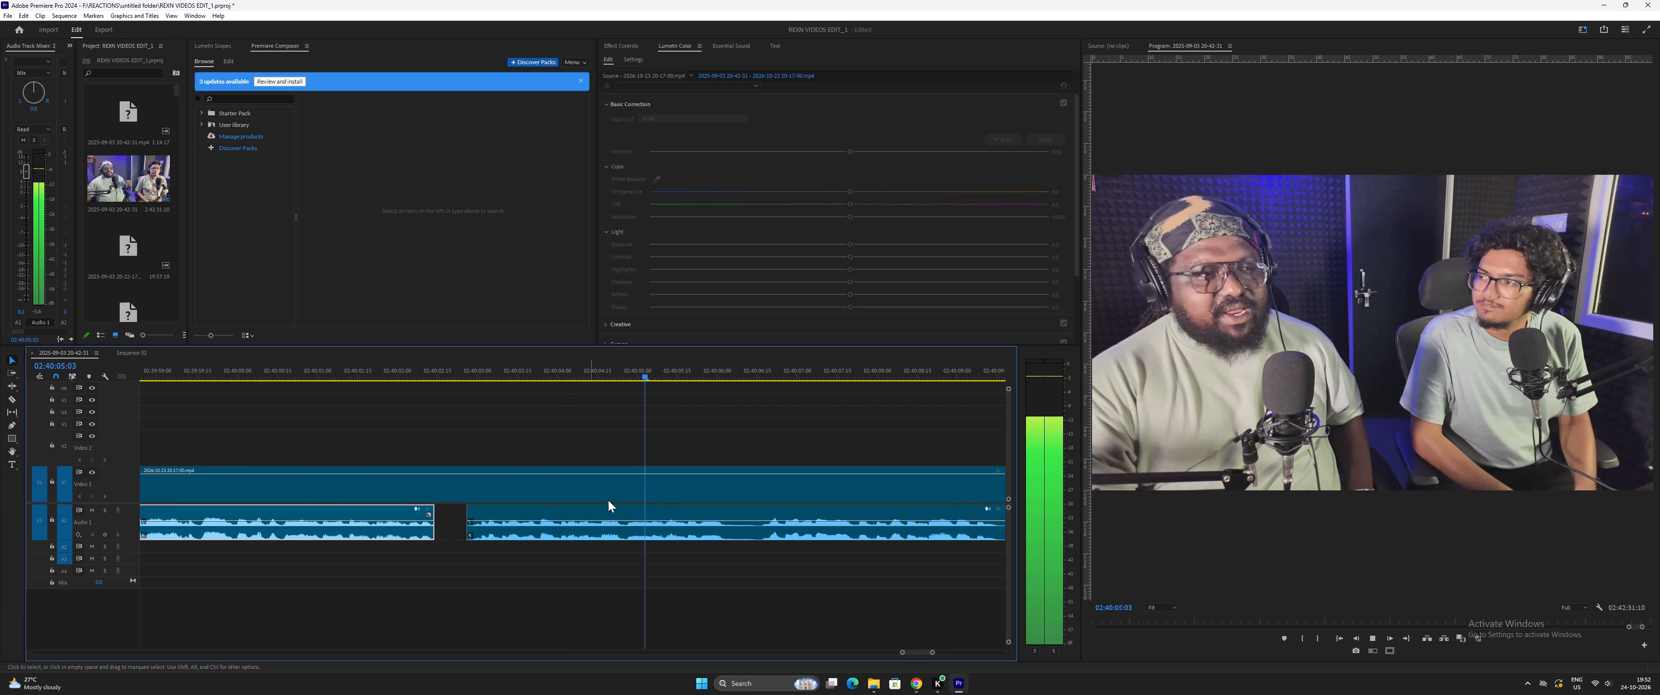
pyautogui.press('space')
pyautogui.moveTo(738, 422); pyautogui.dragTo(780, 544)
pyautogui.hotkey('ctrl', '[')
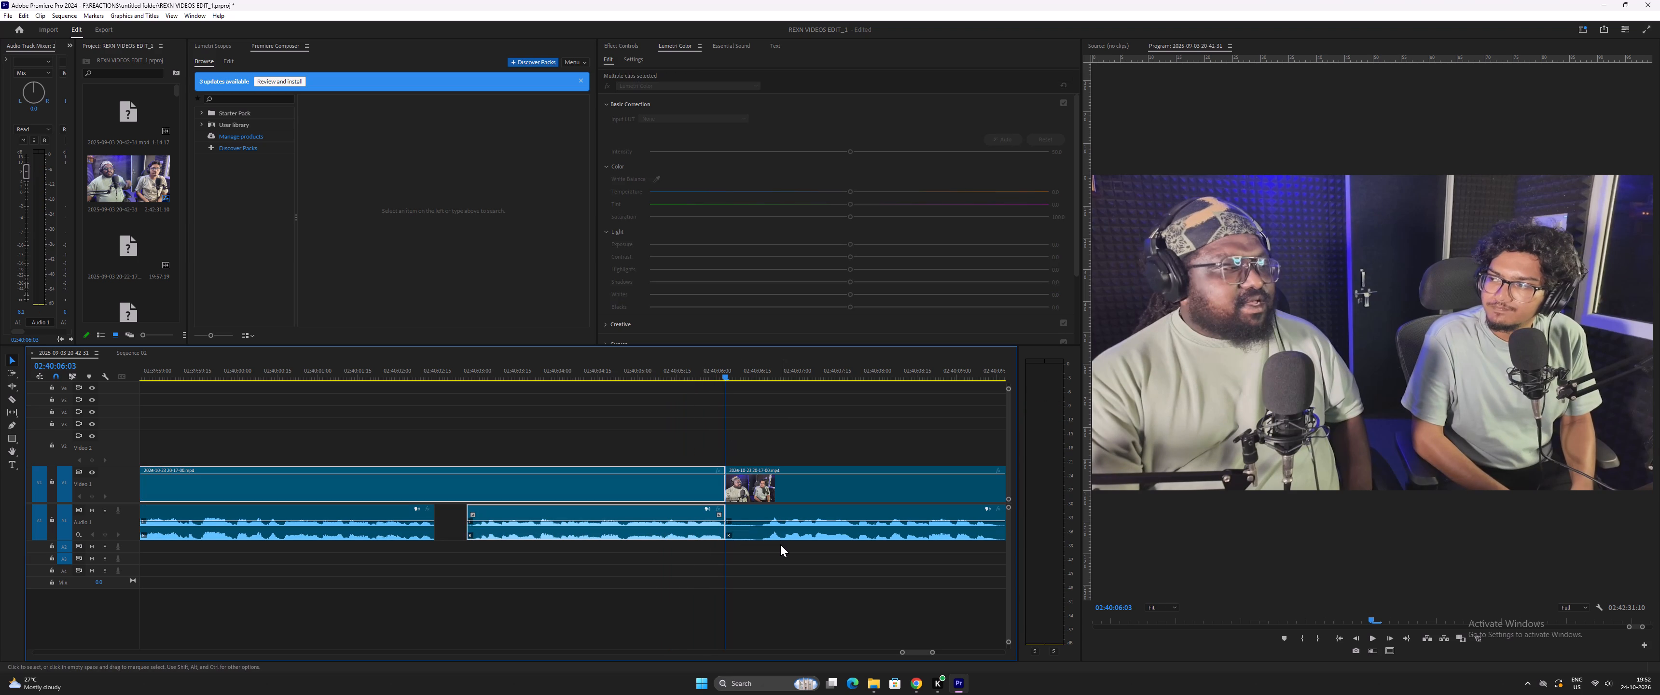
pyautogui.press('space')
pyautogui.press('space')
pyautogui.click(763, 368)
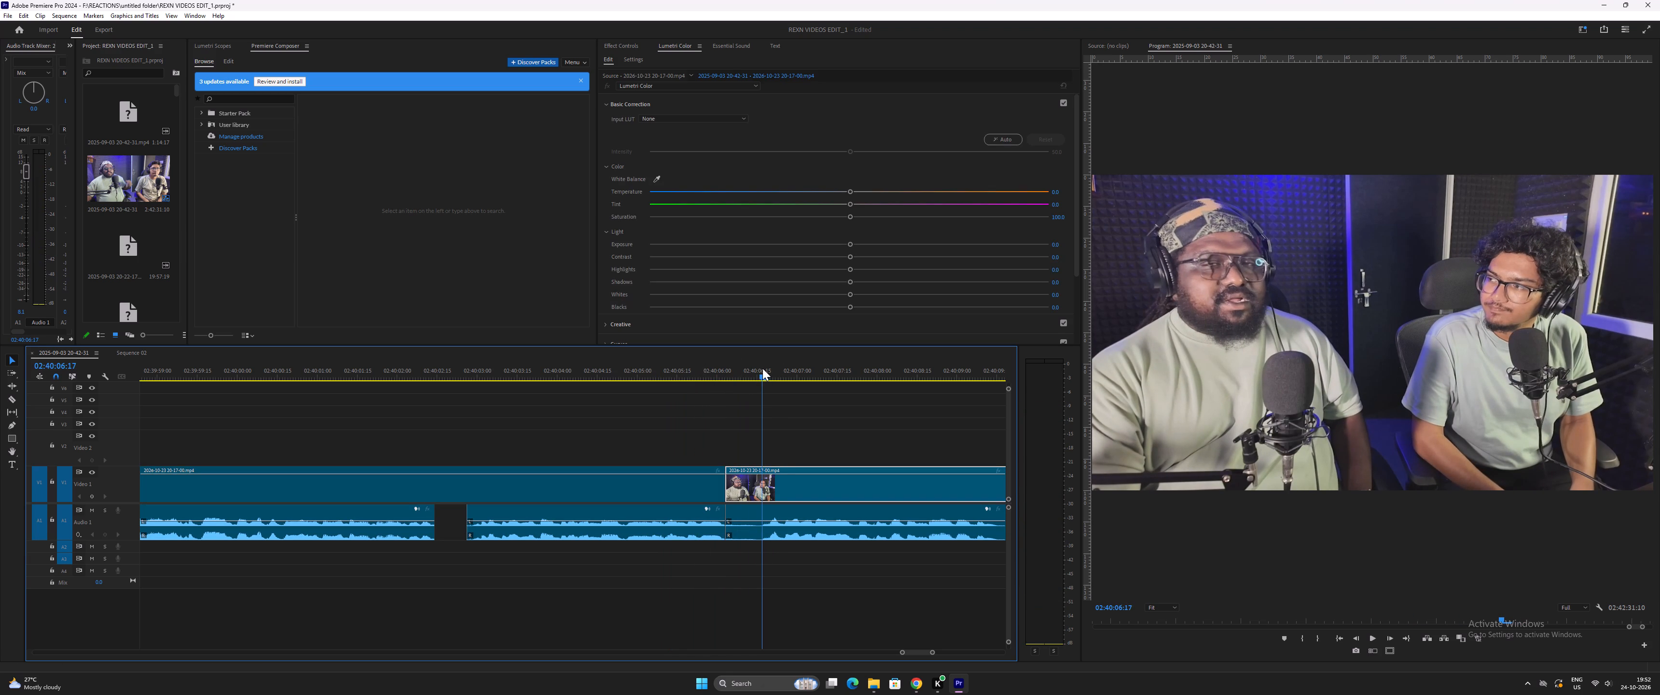
pyautogui.hotkey('ctrl', '-')
# Play from just before the 02:40:06:03 join to about 02:40:10:24, listening for the next unwanted sound.
pyautogui.moveTo(682, 367); pyautogui.dragTo(695, 373)
pyautogui.press('space')
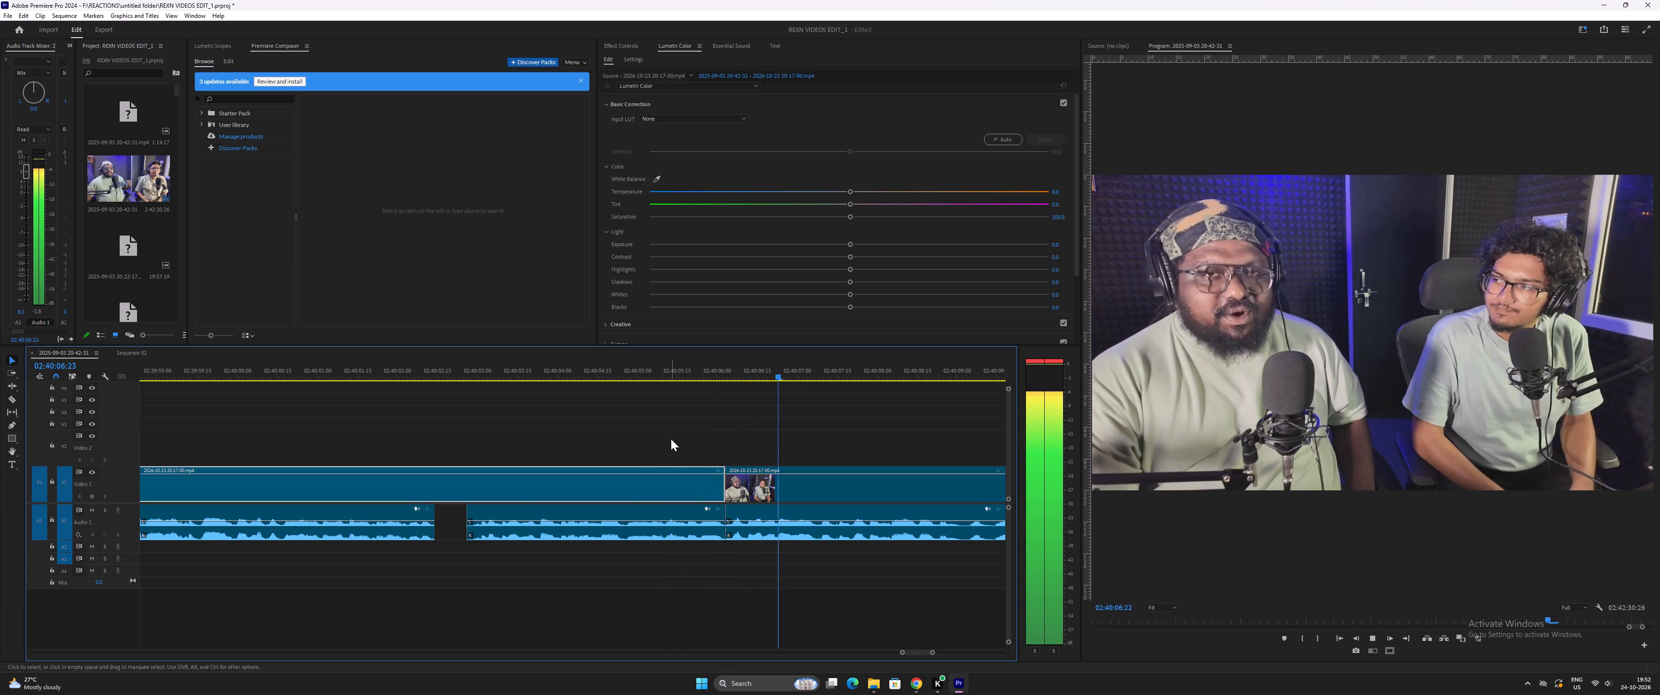
pyautogui.press('-')
pyautogui.press('-')
pyautogui.press('-')
pyautogui.press('=')
pyautogui.press('=')
pyautogui.press('=')
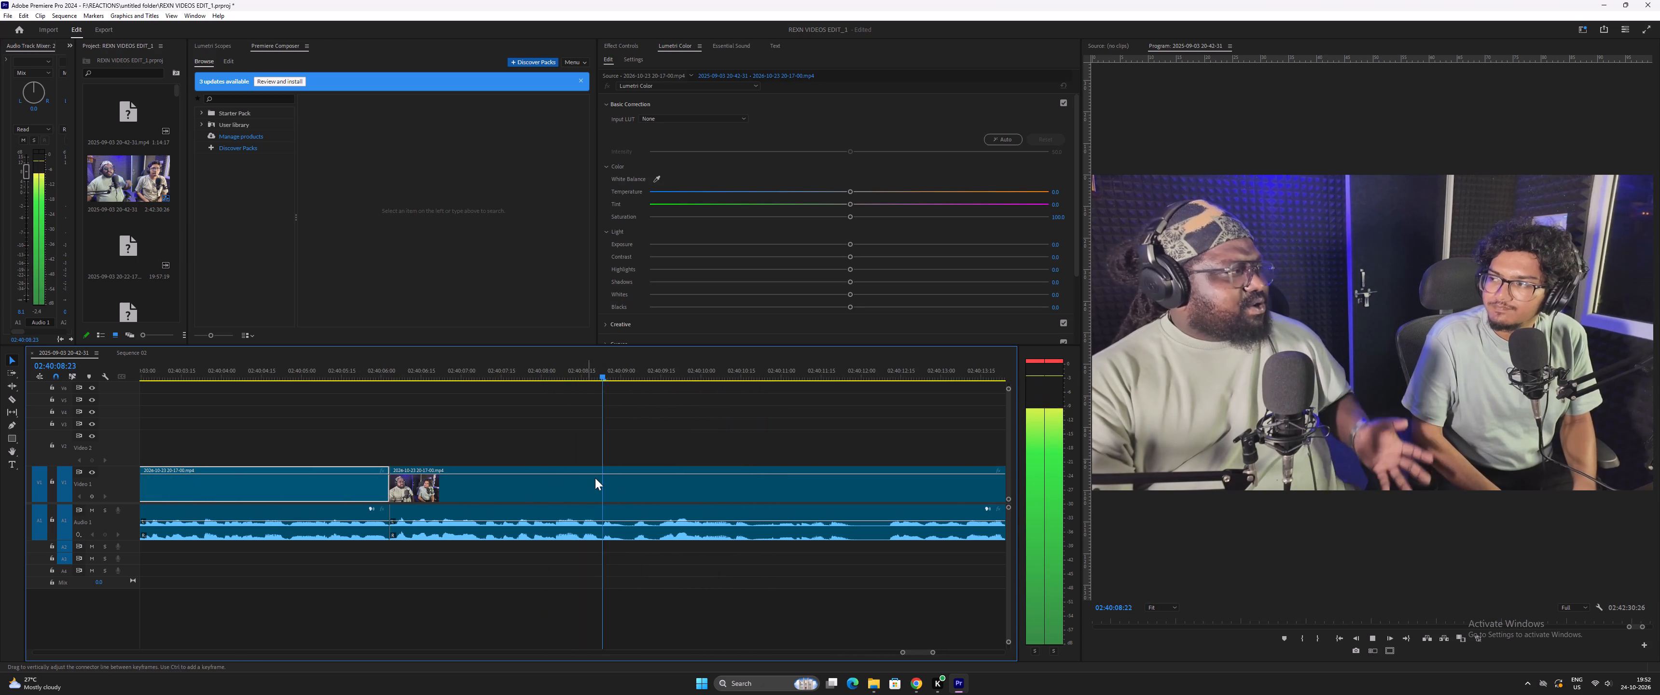
pyautogui.press('-')
pyautogui.press('=')
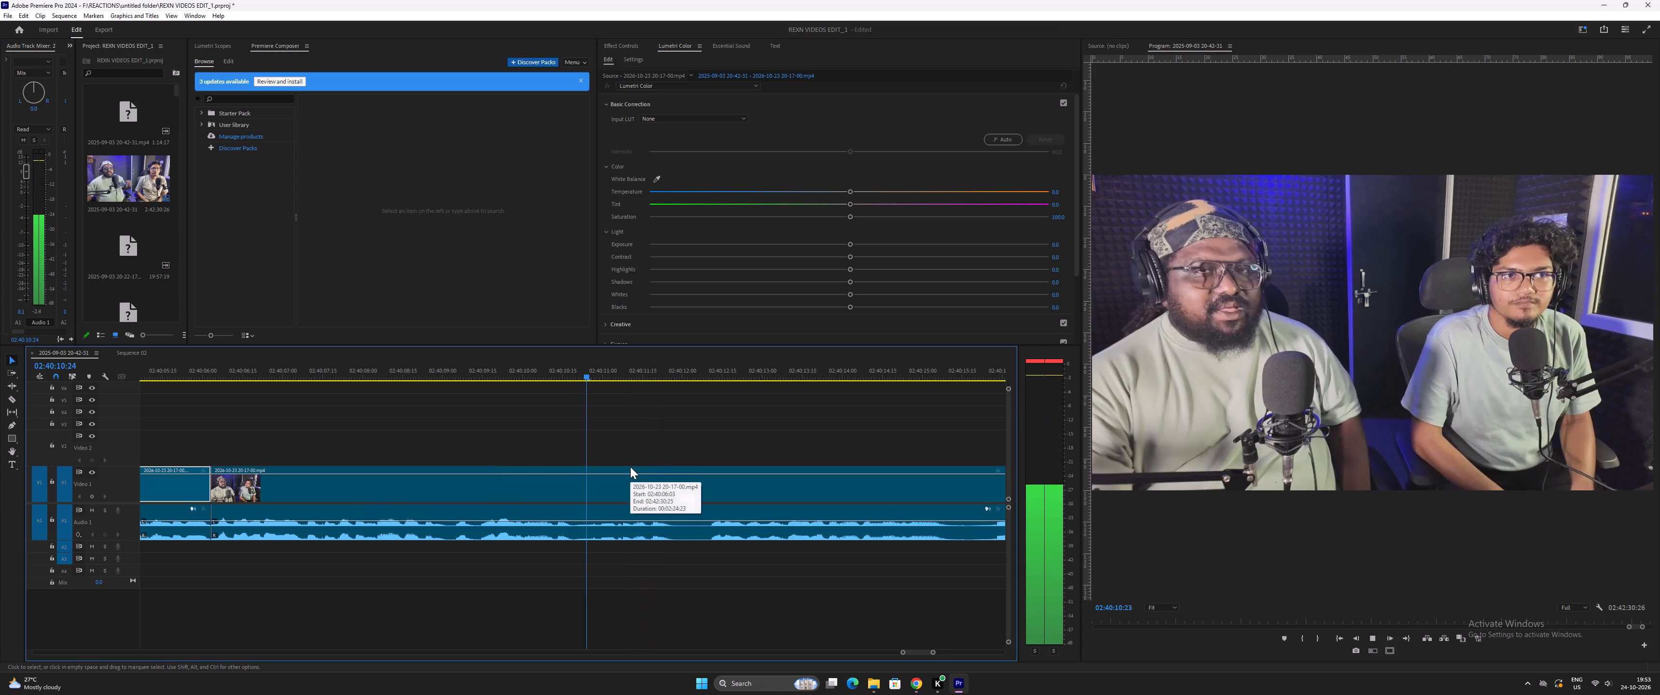
pyautogui.press('space')
# Split the video and audio at 02:40:10:20 and trim the following audio's start to about 02:40:10:27, leaving a silent gap.
pyautogui.click(564, 367)
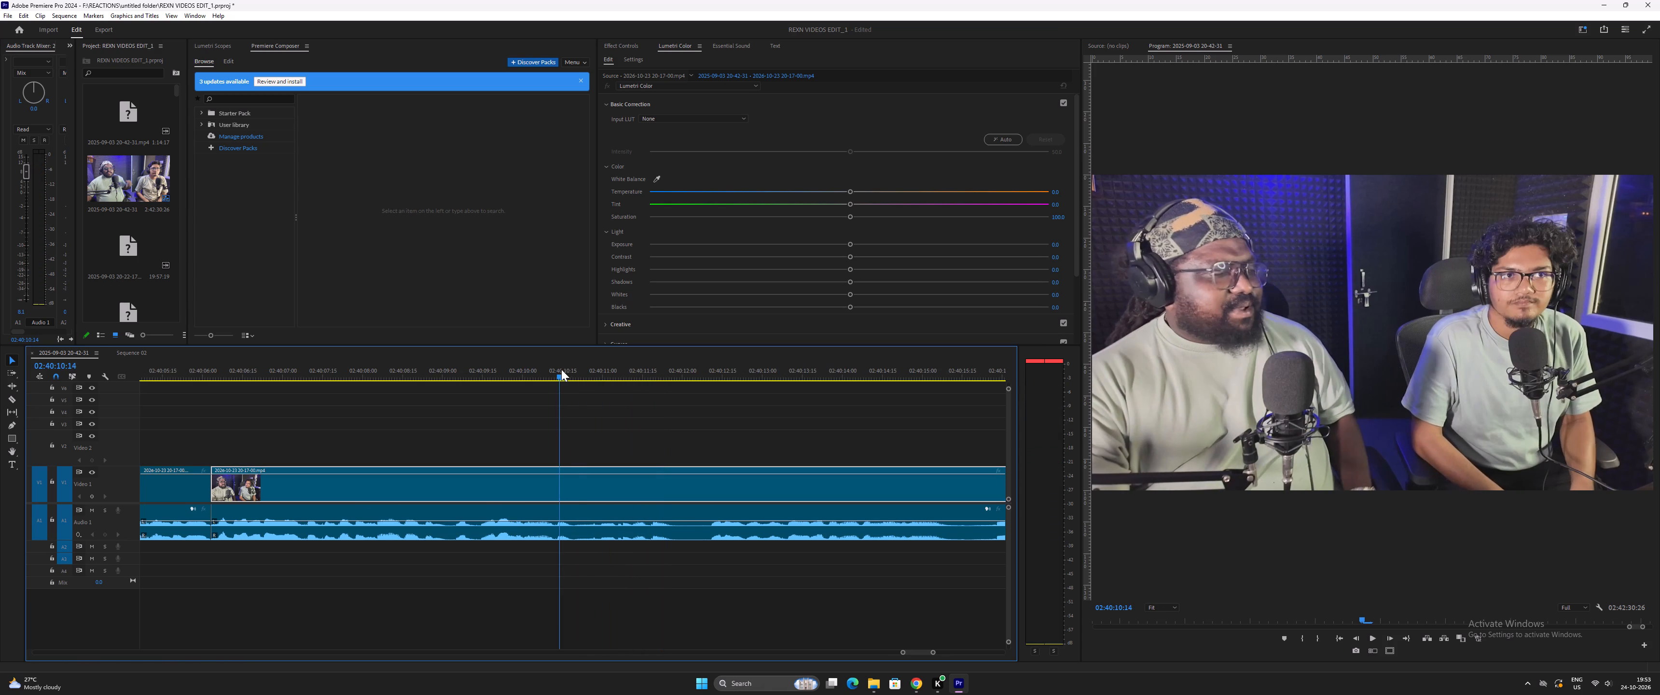
pyautogui.press('space')
pyautogui.press('space')
pyautogui.click(580, 375)
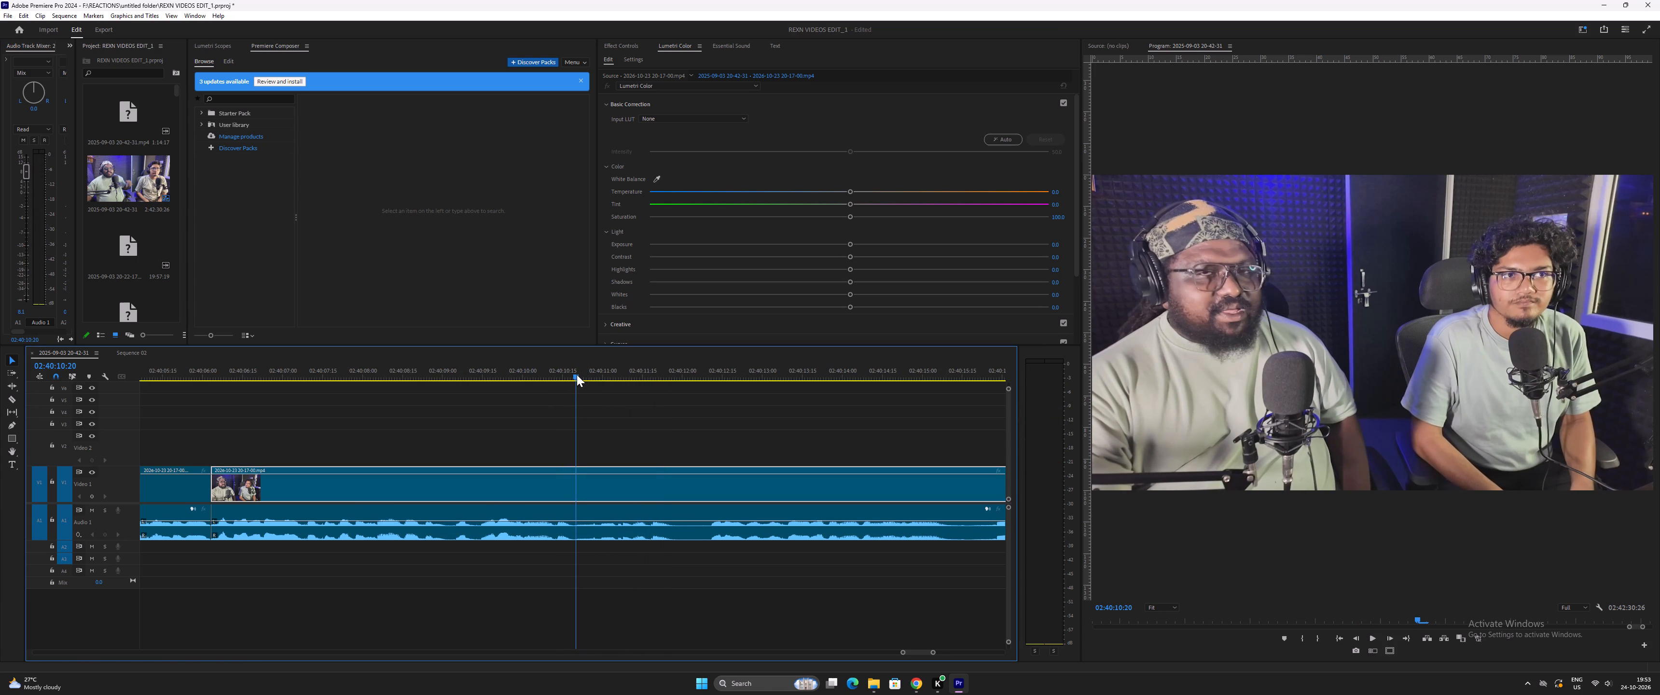
pyautogui.moveTo(604, 426); pyautogui.dragTo(640, 542)
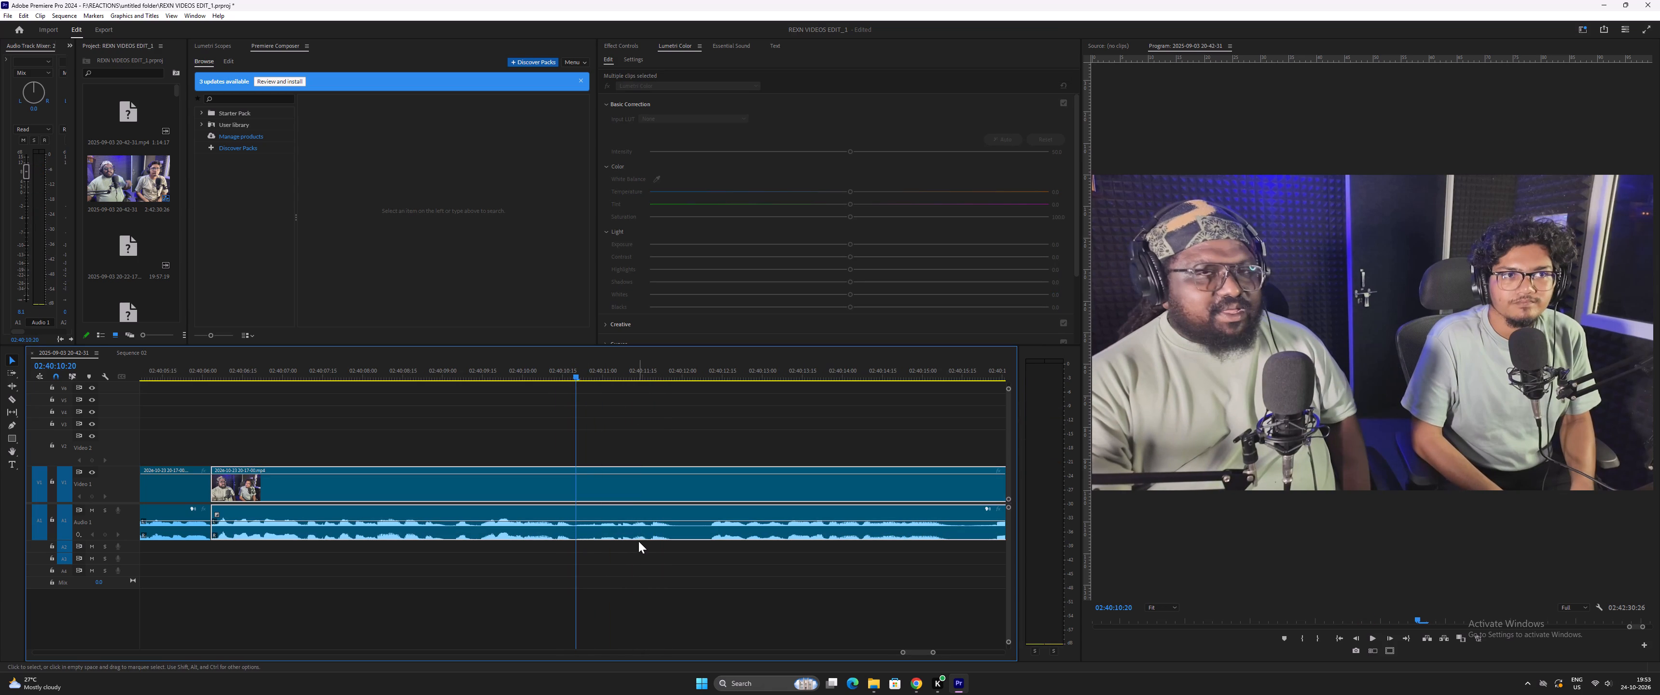
pyautogui.hotkey('ctrl', '[')
pyautogui.press('space')
pyautogui.press('space')
pyautogui.moveTo(578, 511); pyautogui.dragTo(589, 512)
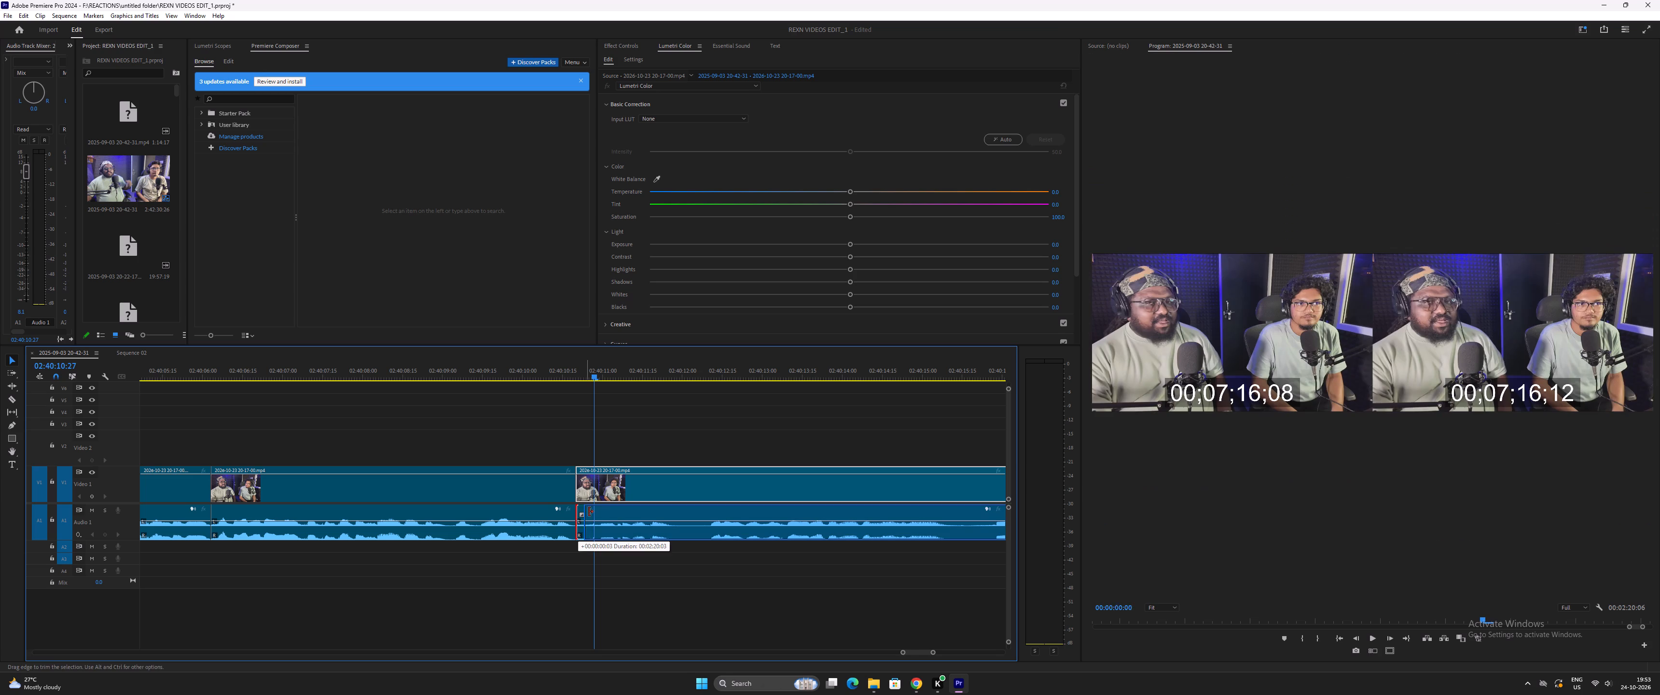
pyautogui.moveTo(589, 512); pyautogui.dragTo(600, 515)
# Play on, split the video and audio at 02:40:11:28 and remove the pause up to 02:40:12:07, closing the gap.
pyautogui.press('space')
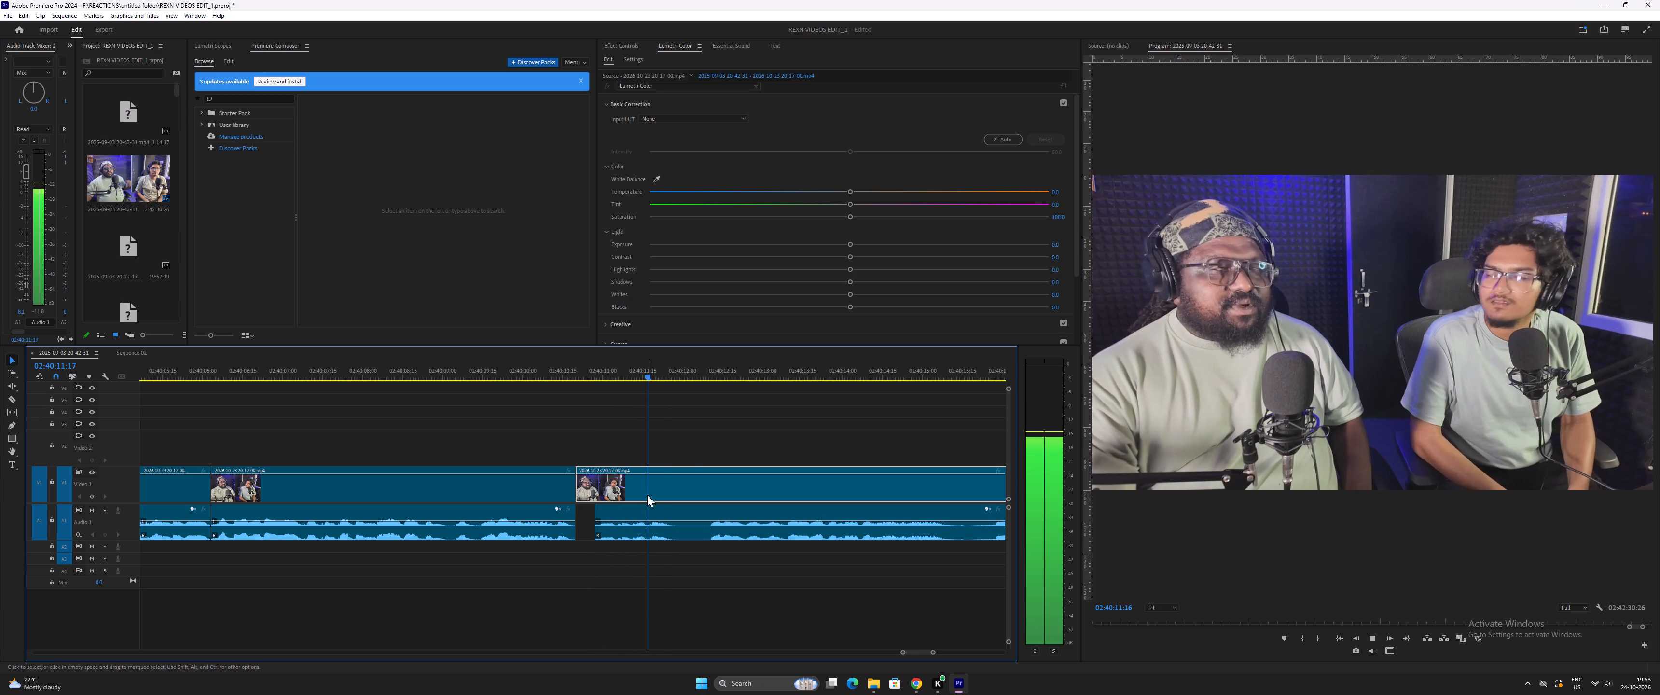
pyautogui.press('space')
pyautogui.moveTo(666, 374); pyautogui.dragTo(677, 386)
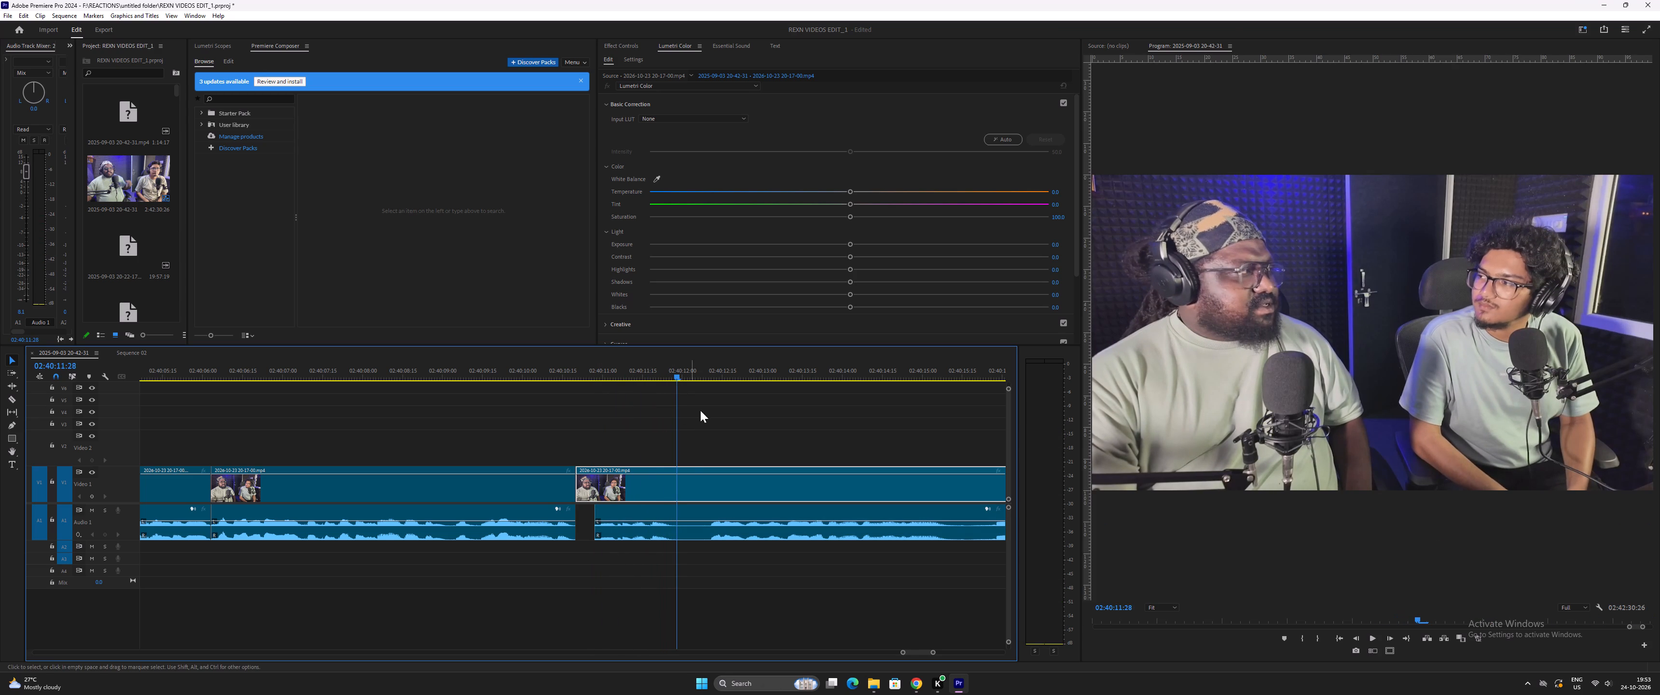
pyautogui.moveTo(719, 422); pyautogui.dragTo(793, 622)
pyautogui.hotkey('ctrl', '[')
pyautogui.press('space')
pyautogui.press('space')
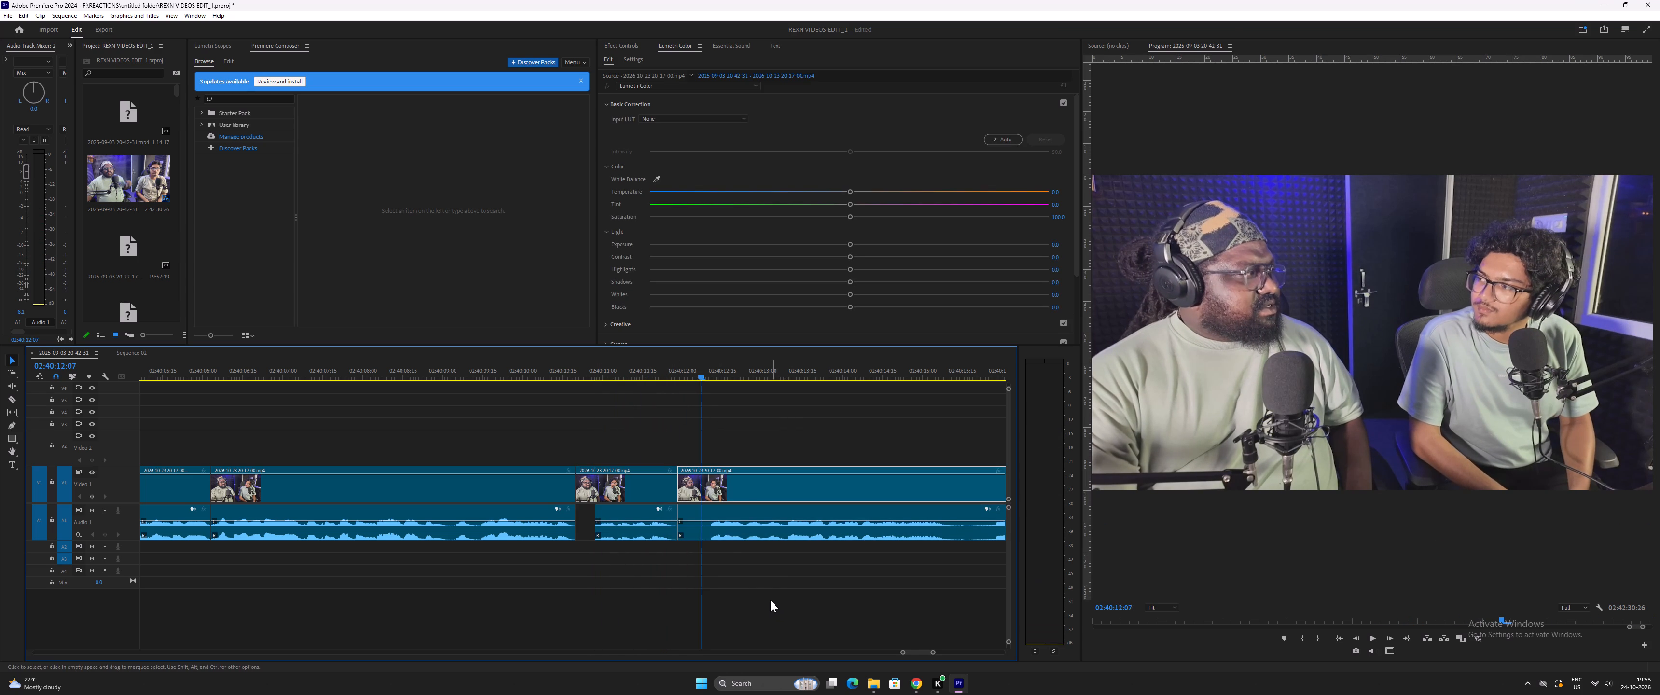
pyautogui.hotkey('ctrl', '-')
# Play from about 02:40:12 to 02:40:18:09, checking the passage after the 02:40:11:28 join.
pyautogui.moveTo(654, 376); pyautogui.dragTo(664, 377)
pyautogui.press('space')
pyautogui.press('-')
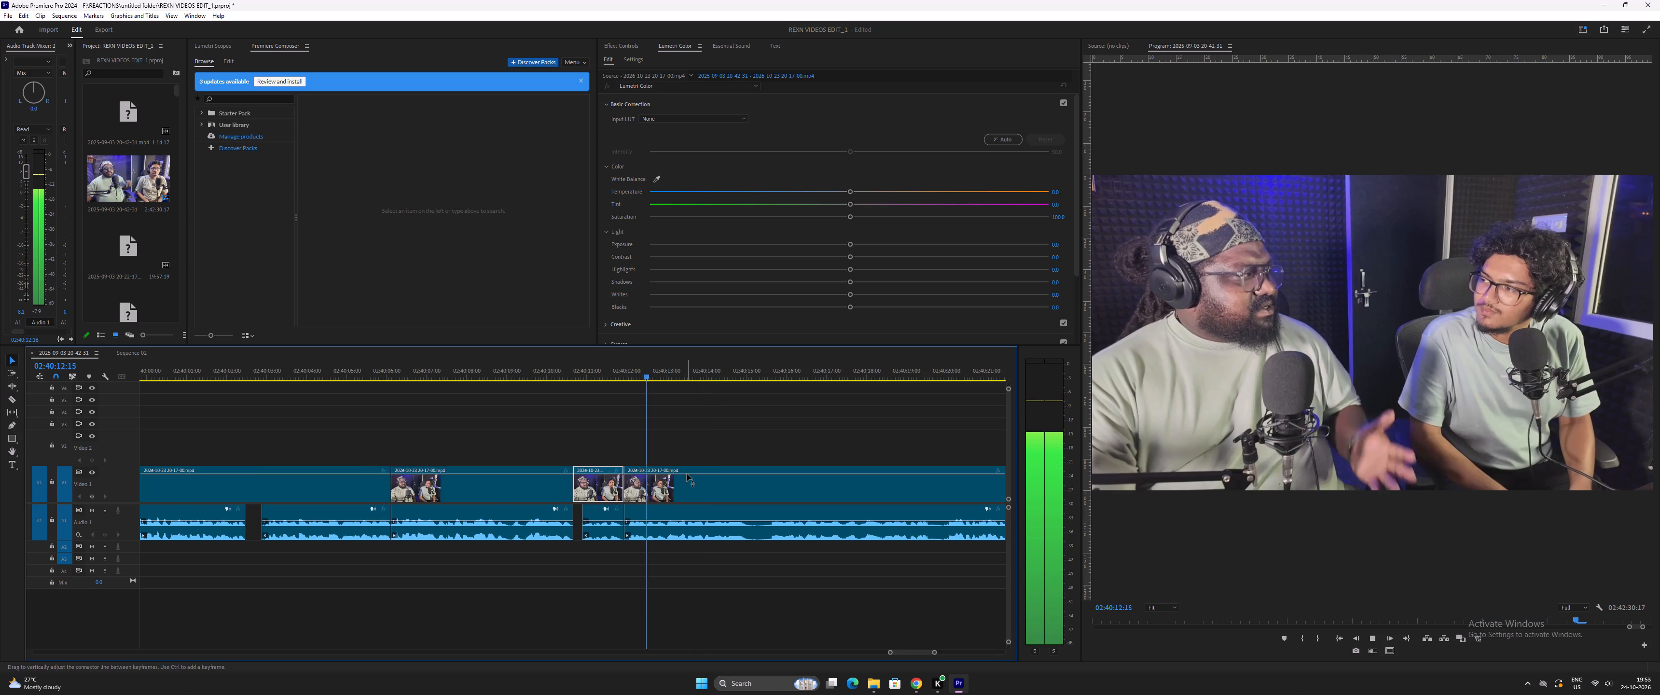
pyautogui.press('-')
pyautogui.press('=')
pyautogui.press('=')
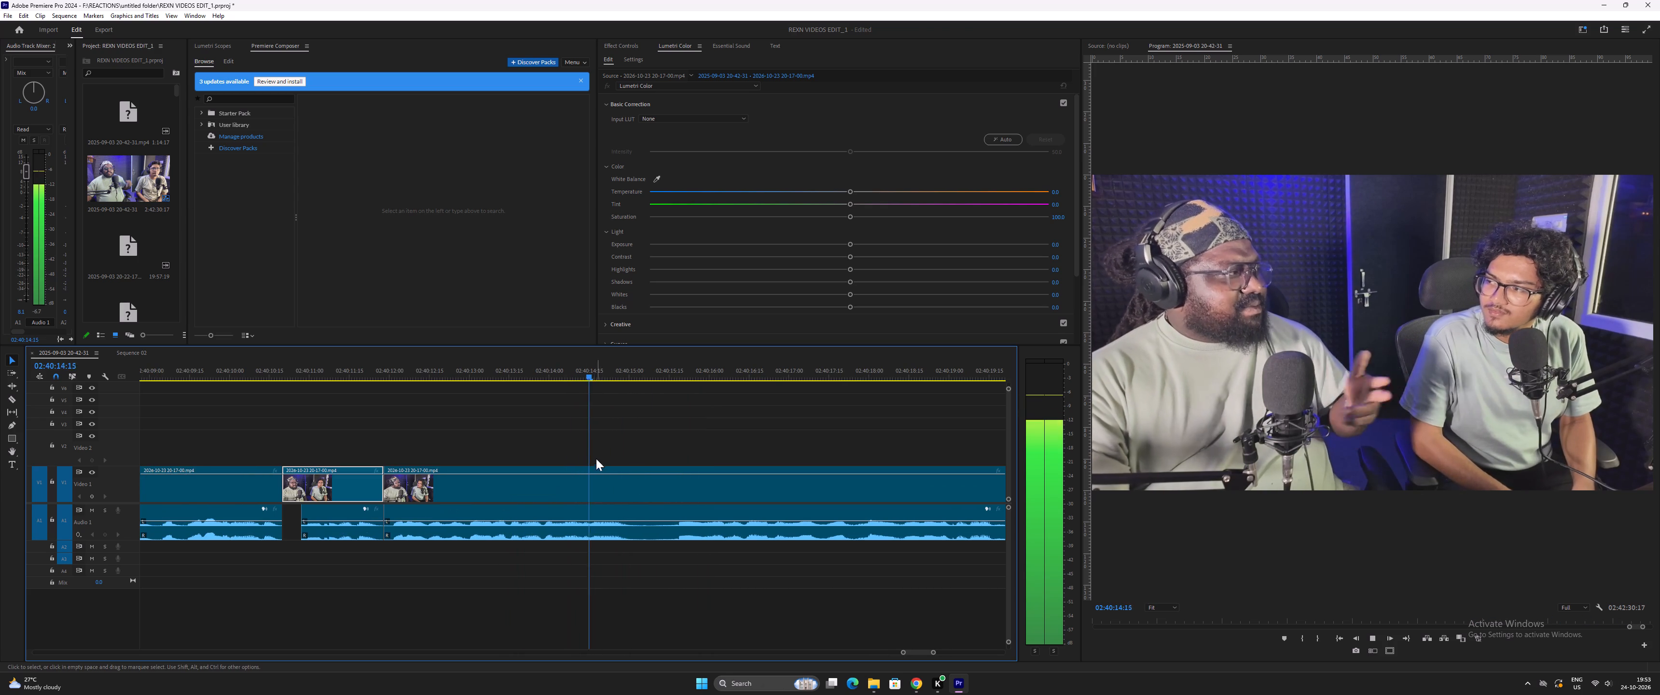
pyautogui.write('--')
pyautogui.press('space')
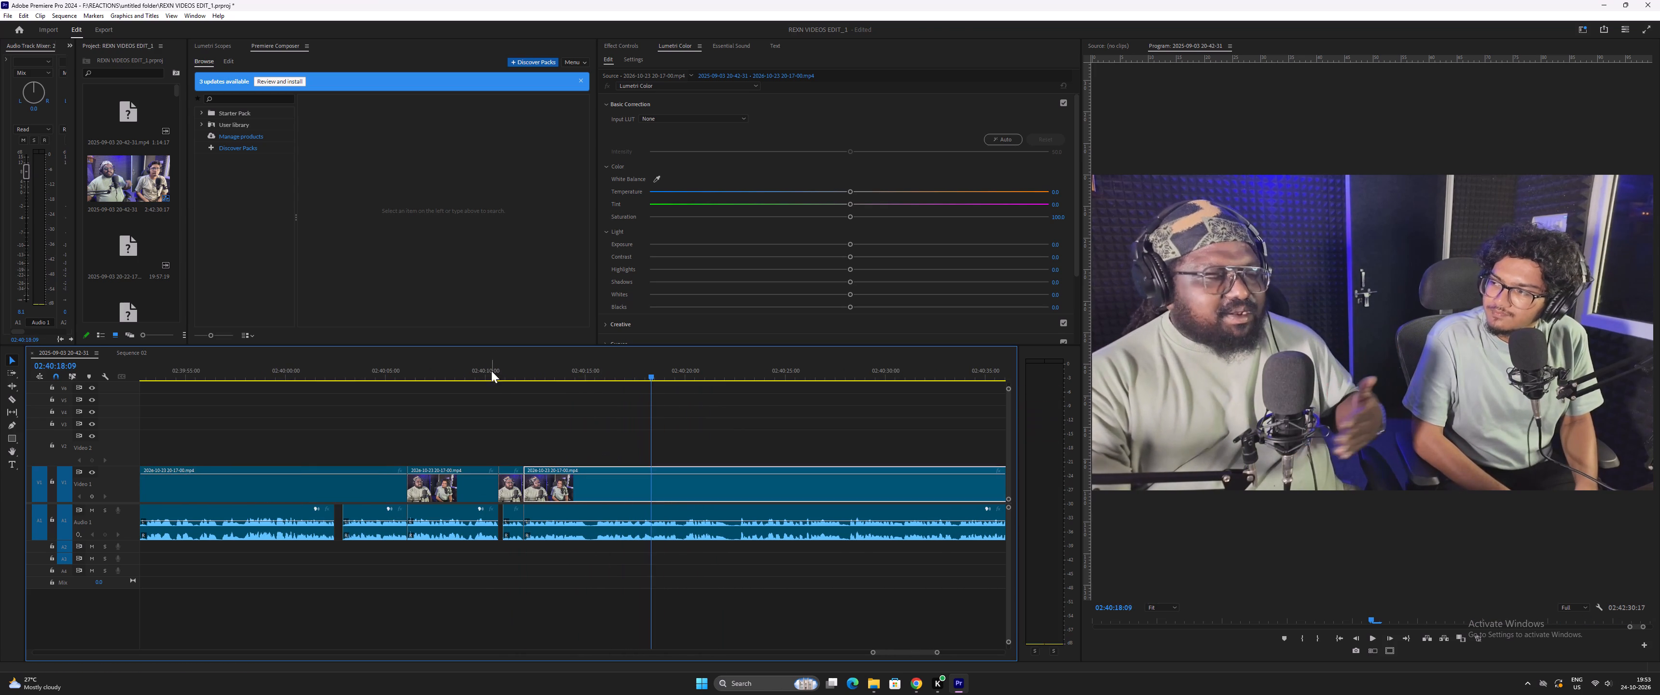
# Replay the passage around 02:40:10 and delete the short video and audio clips between 02:40:10:20 and 02:40:11:28, leaving a gap.
pyautogui.click(487, 364)
pyautogui.press('space')
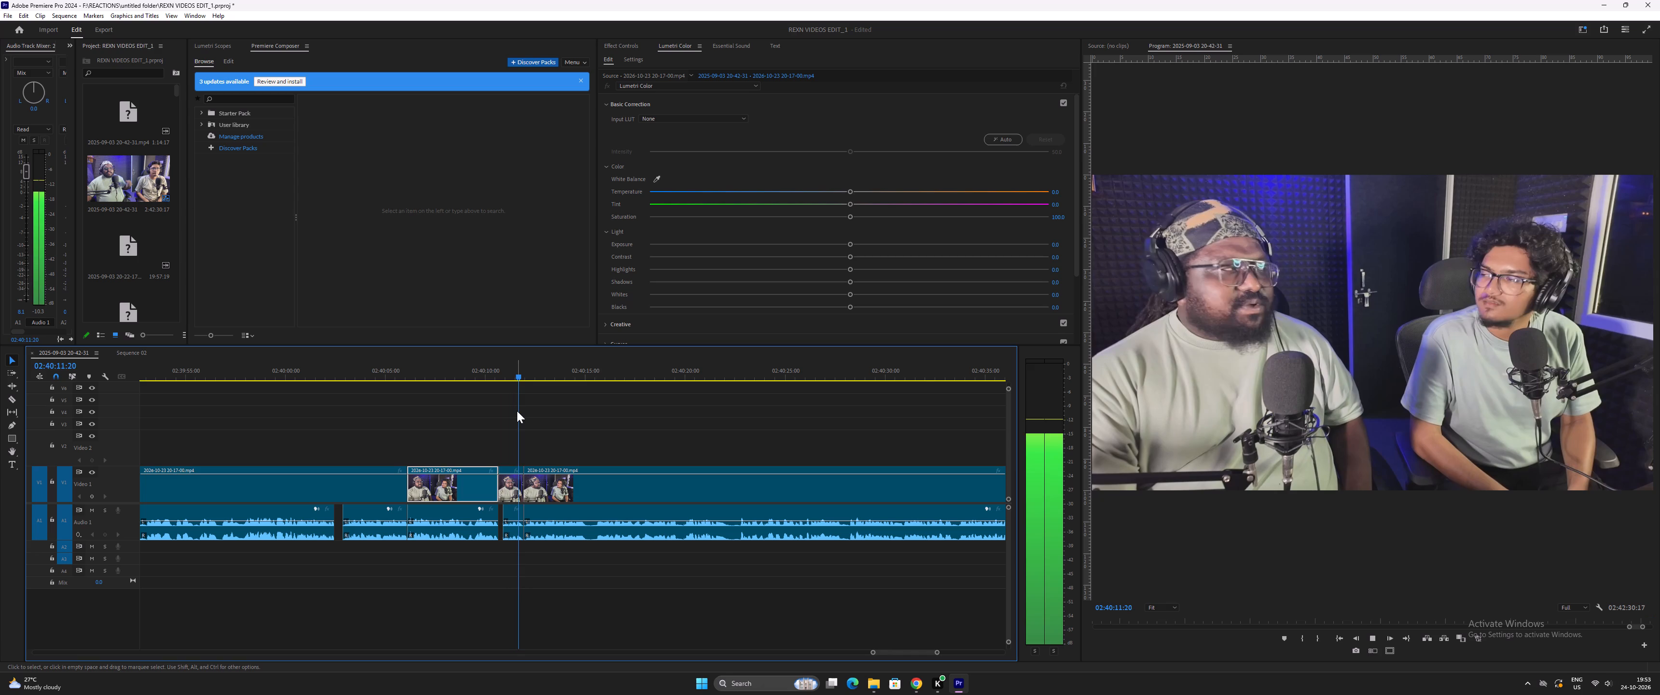
pyautogui.press('space')
pyautogui.click(467, 364)
pyautogui.press('space')
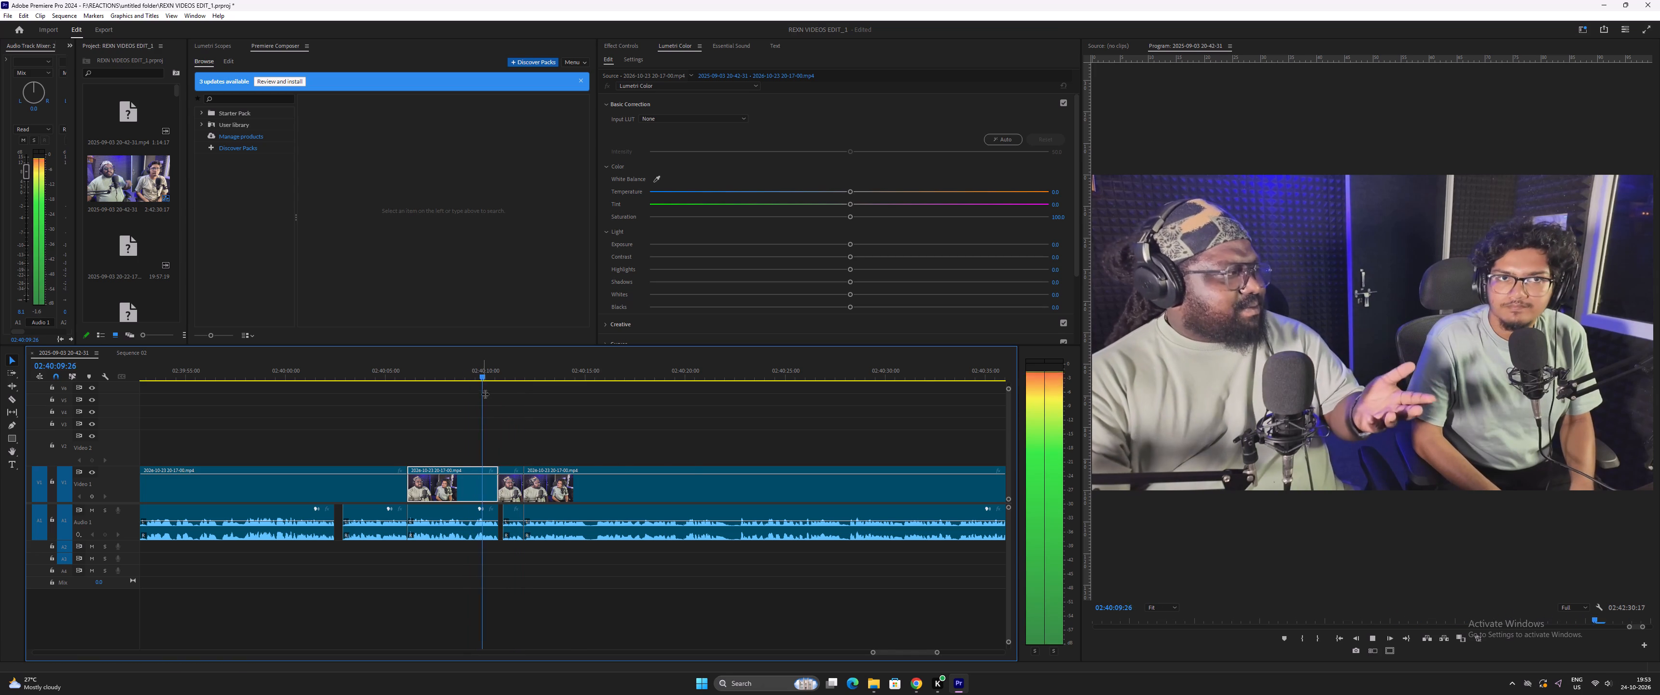
pyautogui.press('=')
pyautogui.press('=')
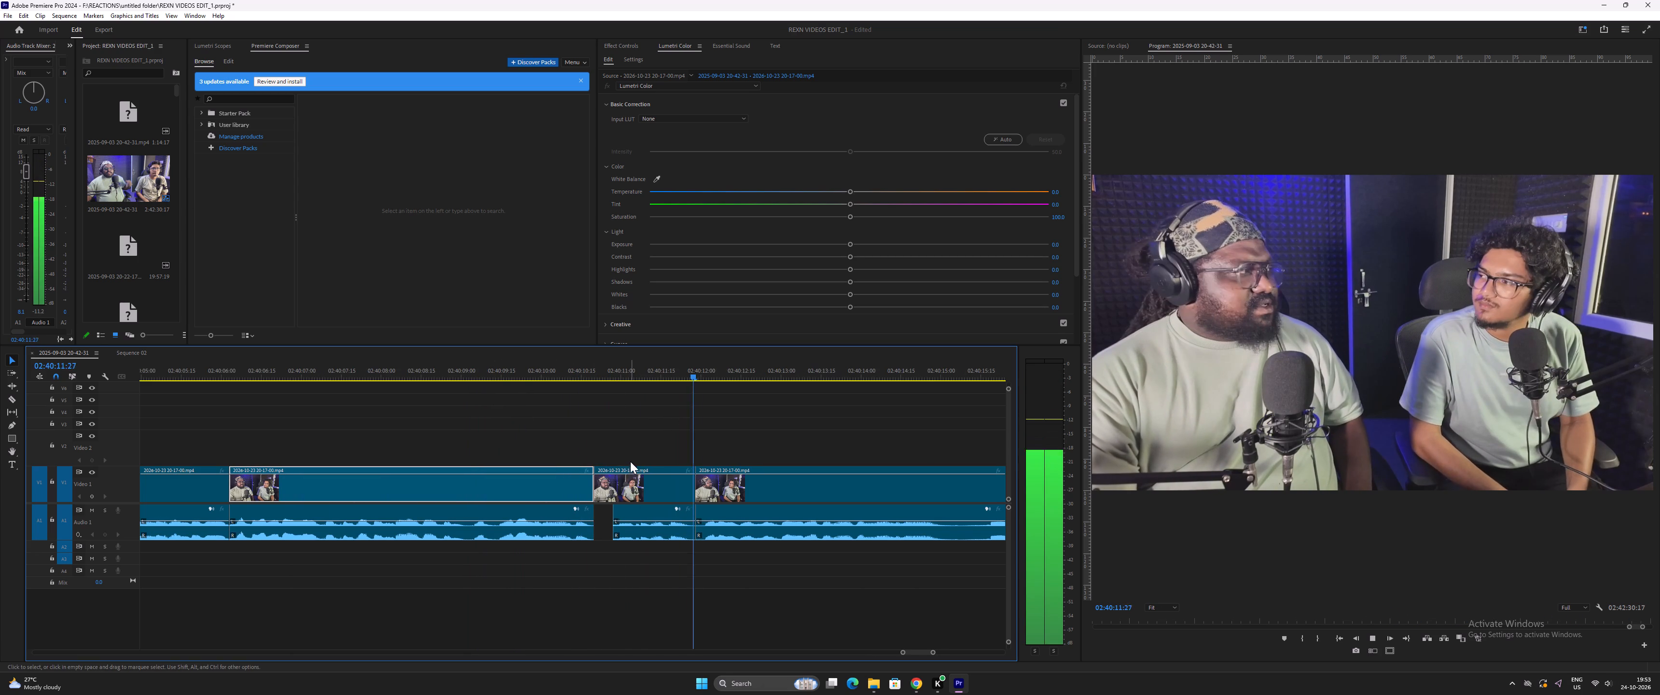
pyautogui.press('space')
pyautogui.moveTo(623, 440); pyautogui.dragTo(663, 531)
pyautogui.press('Delete')
# Play on to find the resume point at 02:40:38:10 and remove everything from the 02:40:11:28 cut up to it, closing up the footage.
pyautogui.press('space')
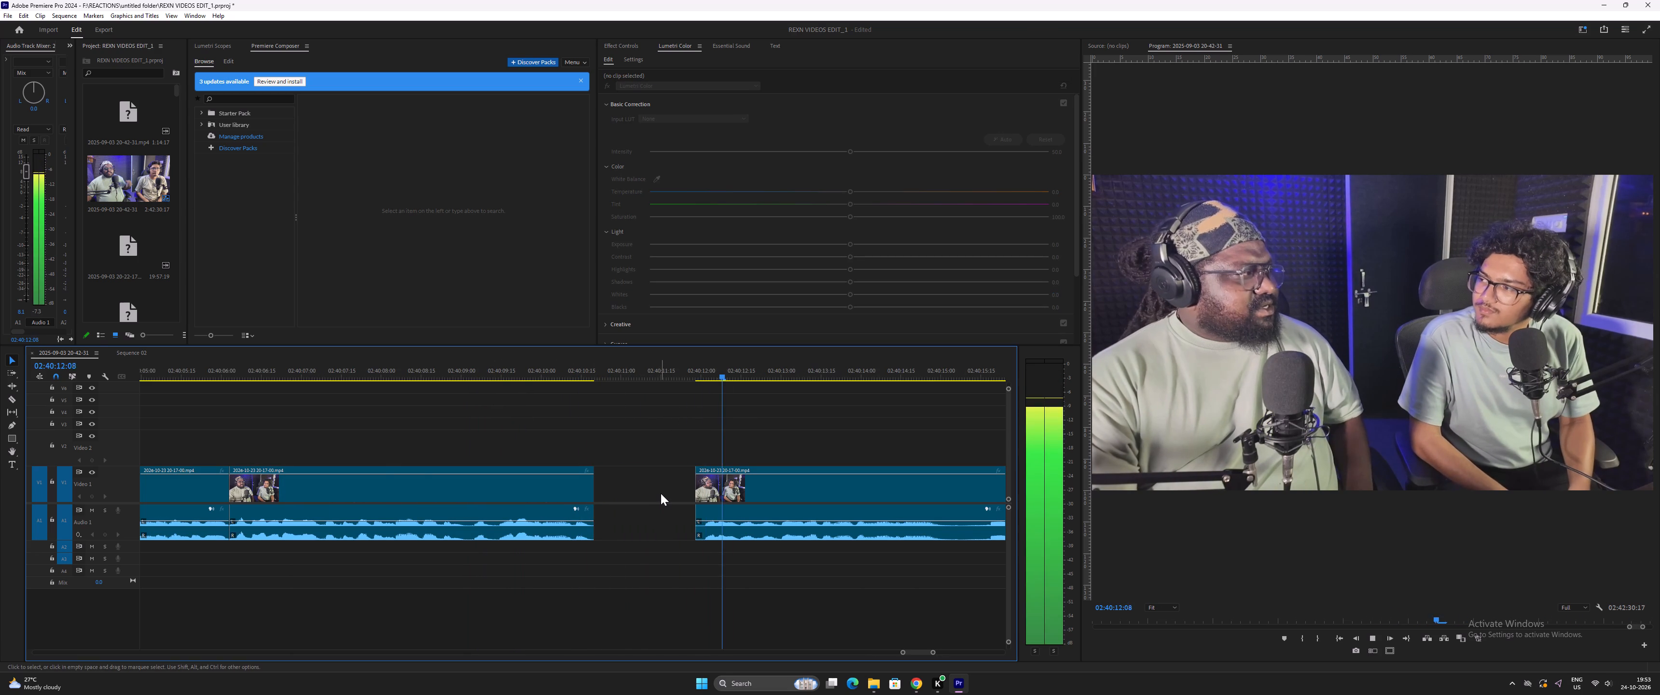
pyautogui.write('--')
pyautogui.moveTo(679, 377); pyautogui.dragTo(733, 391)
pyautogui.press('space')
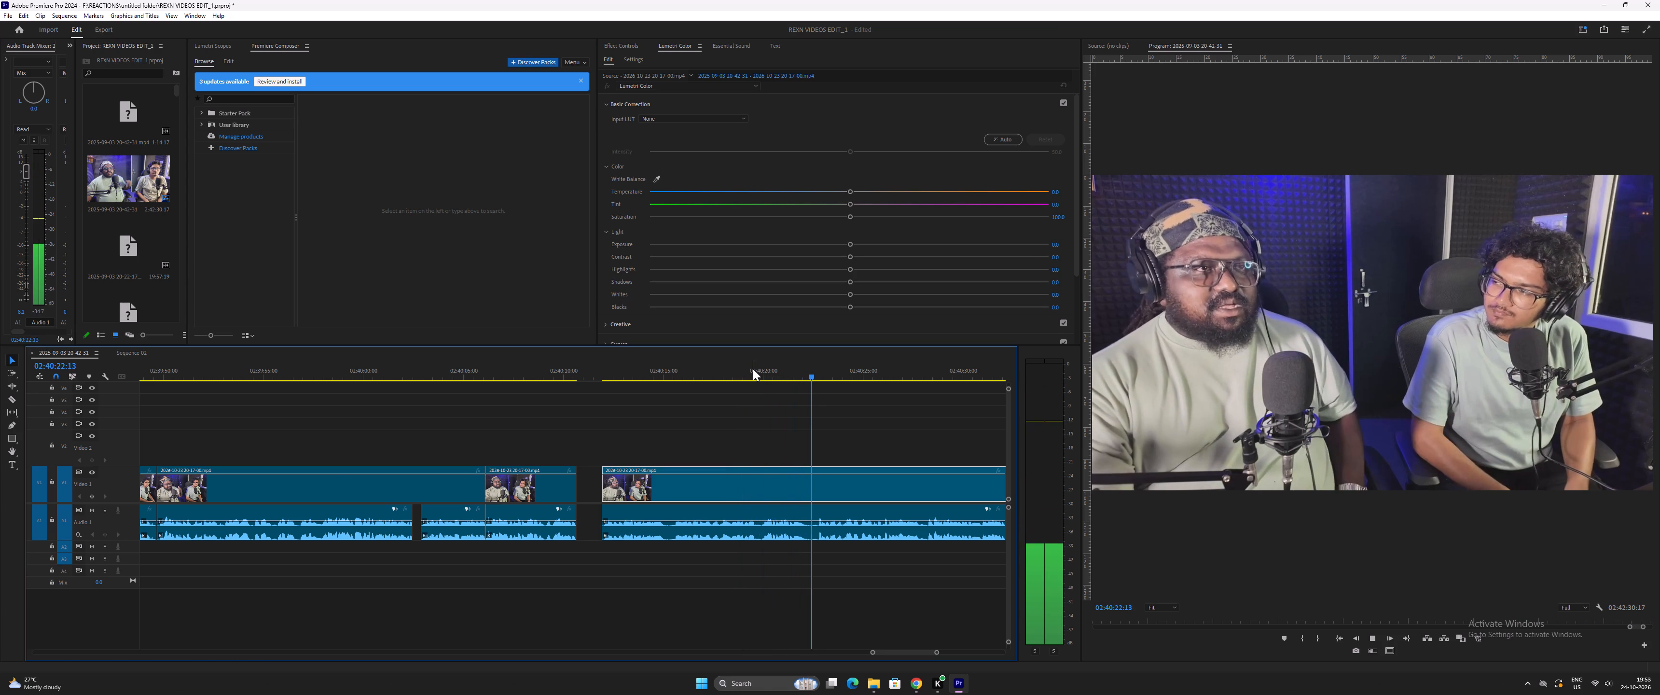
pyautogui.press('-')
pyautogui.press('=')
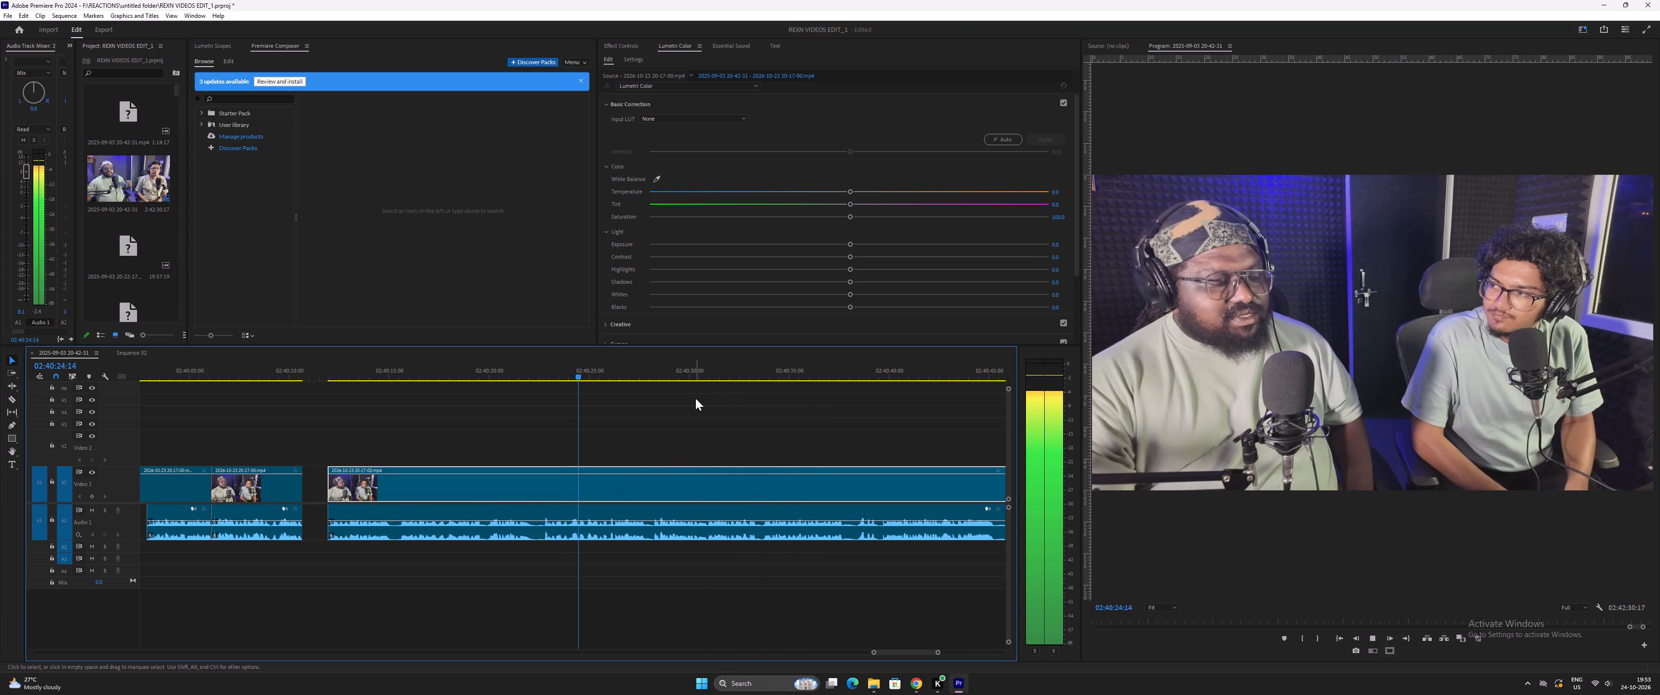
pyautogui.press('=')
pyautogui.press('-')
pyautogui.press('-')
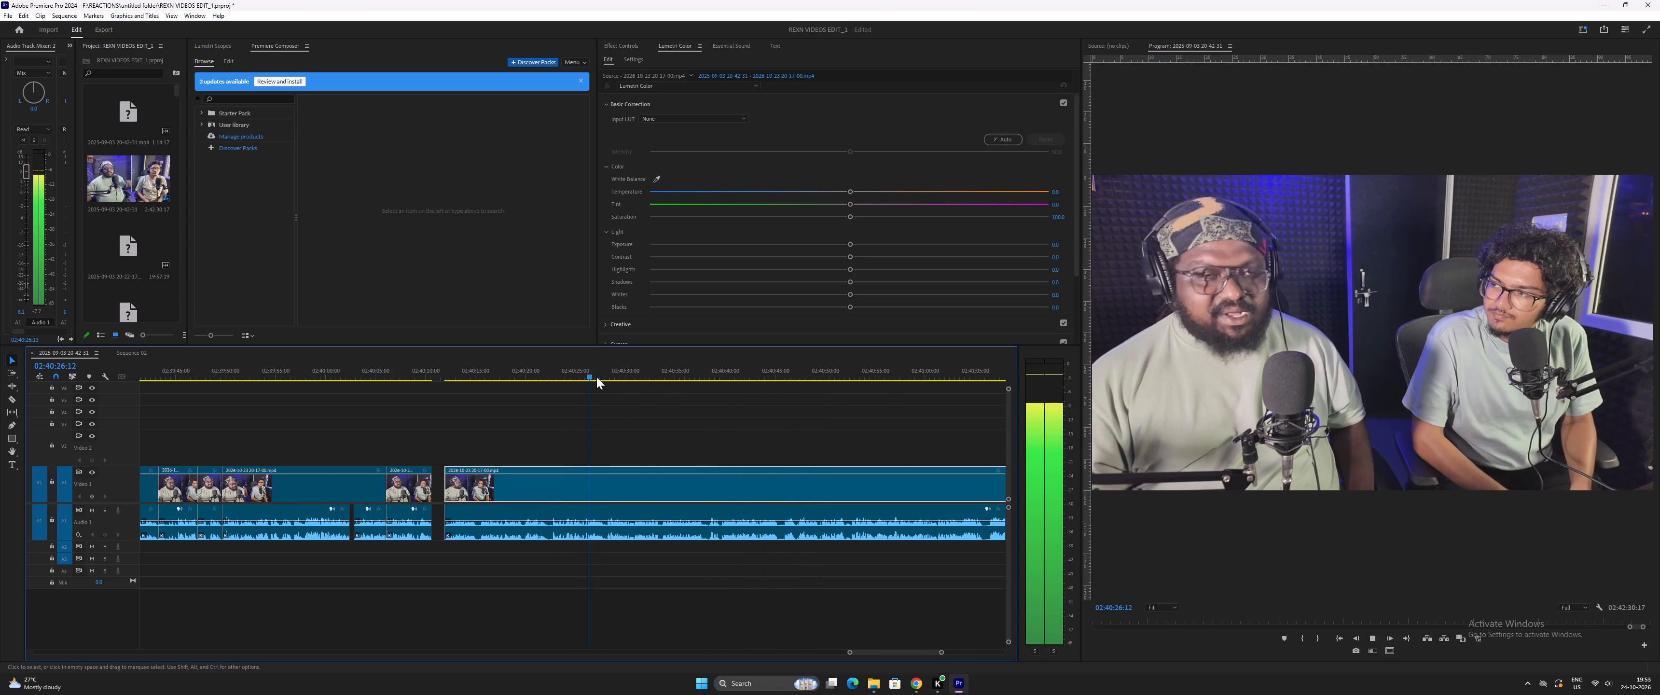
pyautogui.click(601, 371)
pyautogui.press('space')
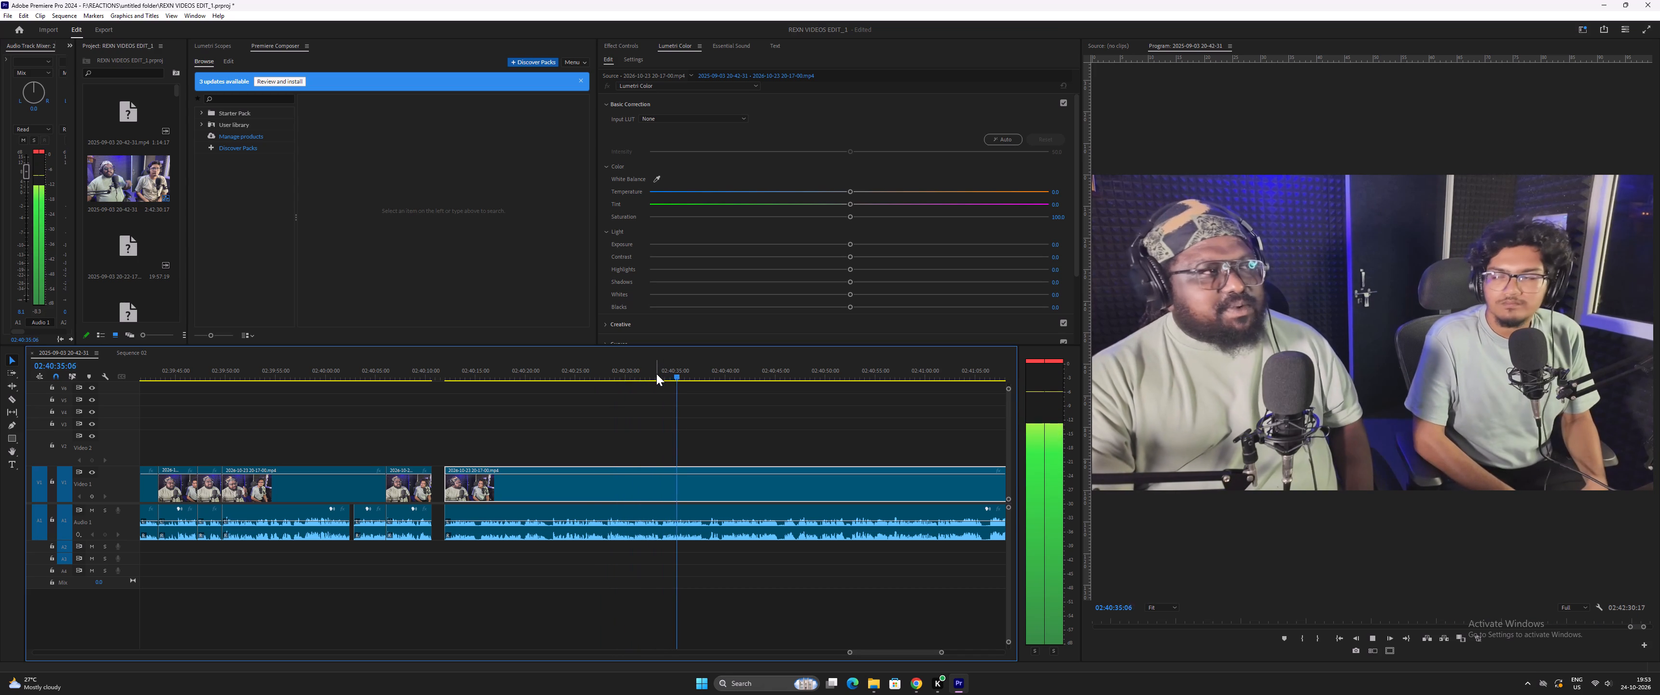
pyautogui.press('space')
pyautogui.press('space')
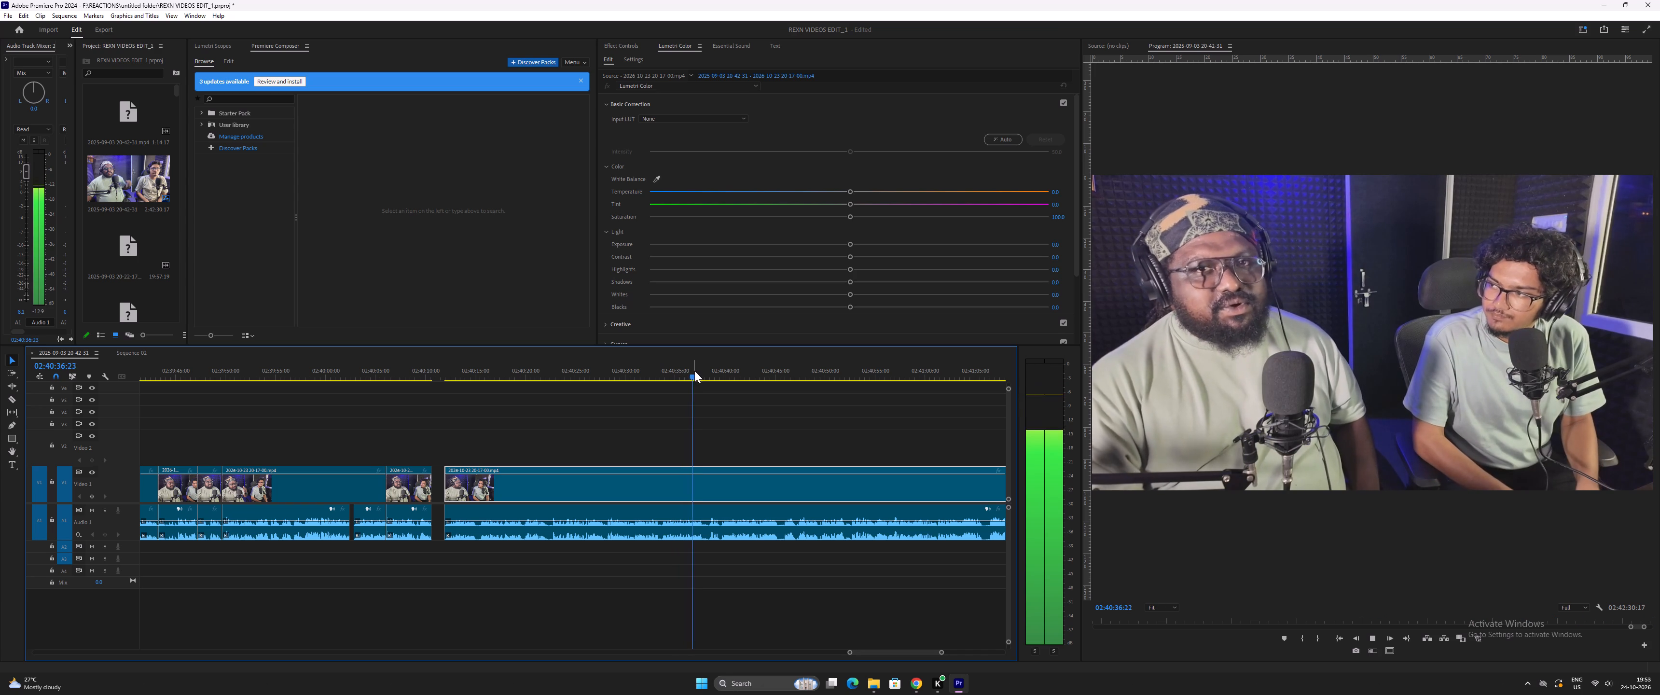
pyautogui.press('space')
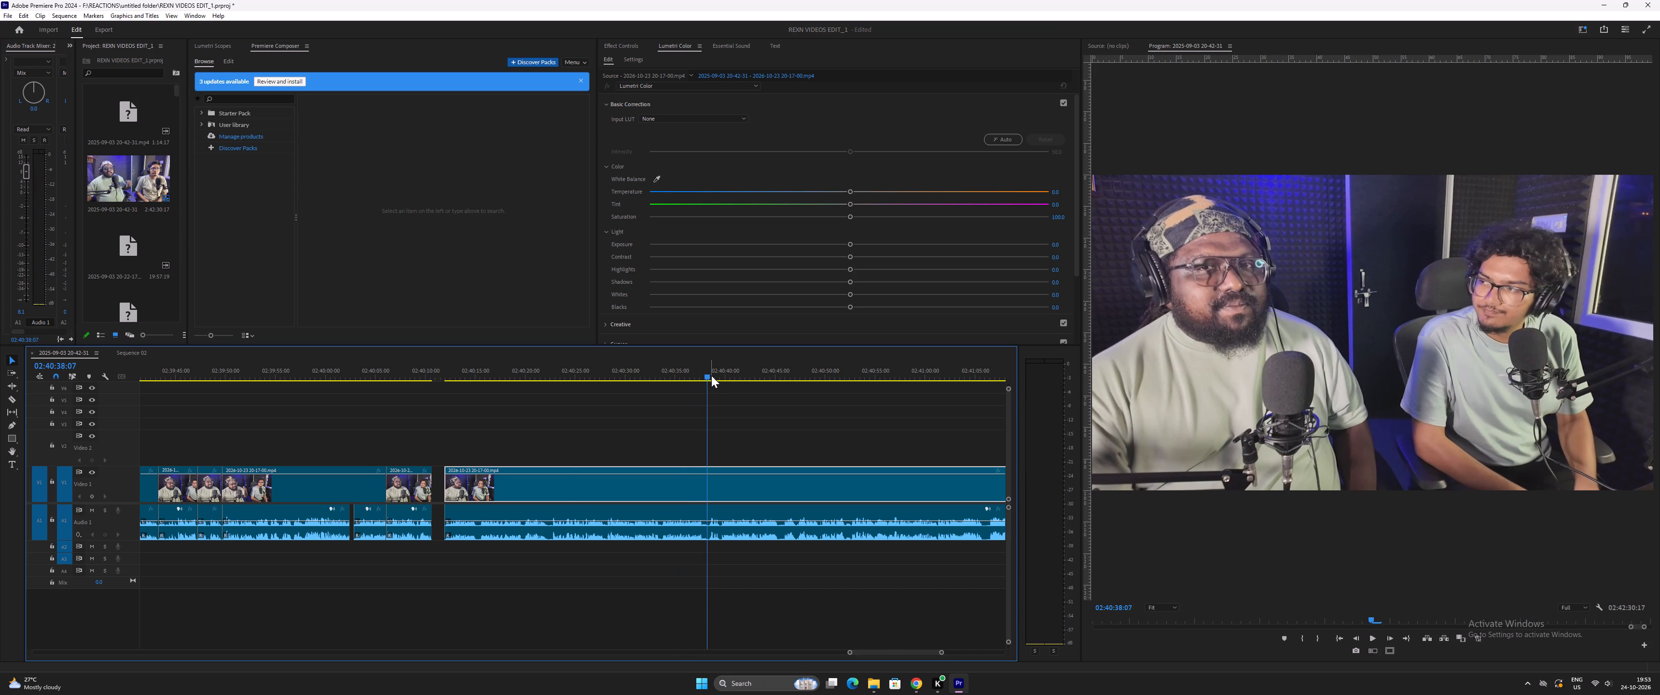
pyautogui.write('=')
pyautogui.press('=')
pyautogui.moveTo(570, 372); pyautogui.dragTo(575, 372)
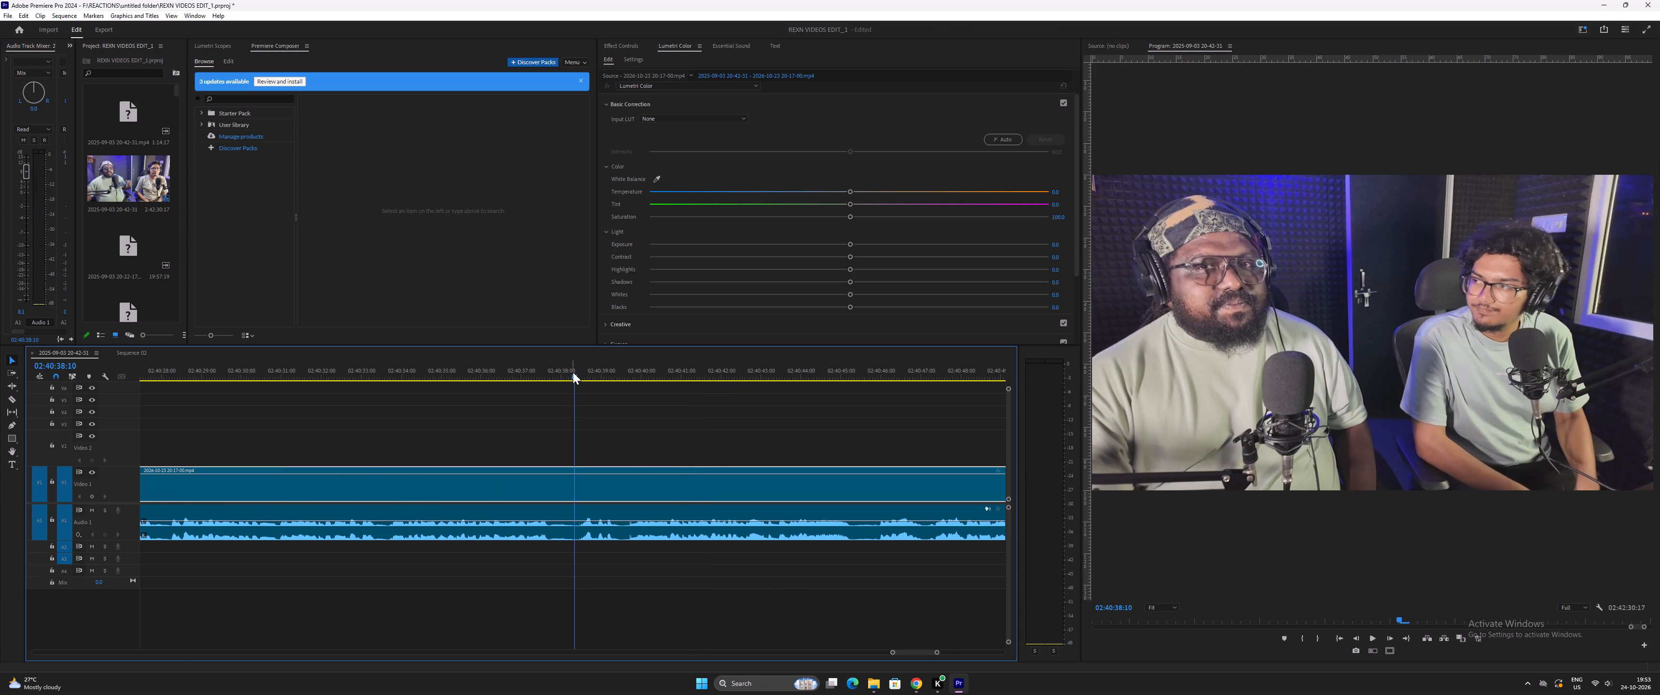
pyautogui.hotkey('ctrl', '-')
pyautogui.press('-')
# Check the new start of the following clip and close the empty gap between 02:40:10:20 and 02:40:11:28.
pyautogui.press('space')
pyautogui.press('=')
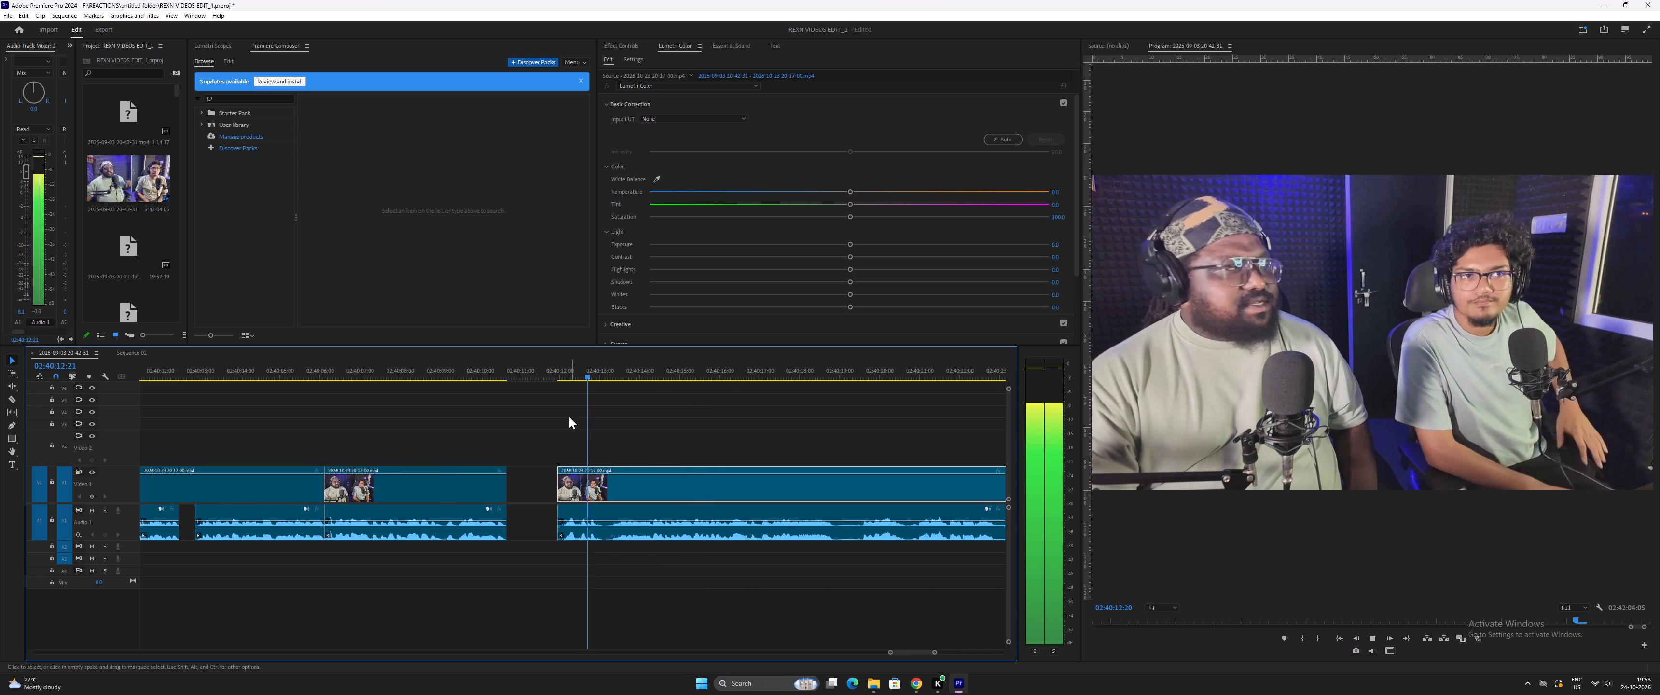
pyautogui.press('space')
pyautogui.click(531, 486)
pyautogui.press('Delete')
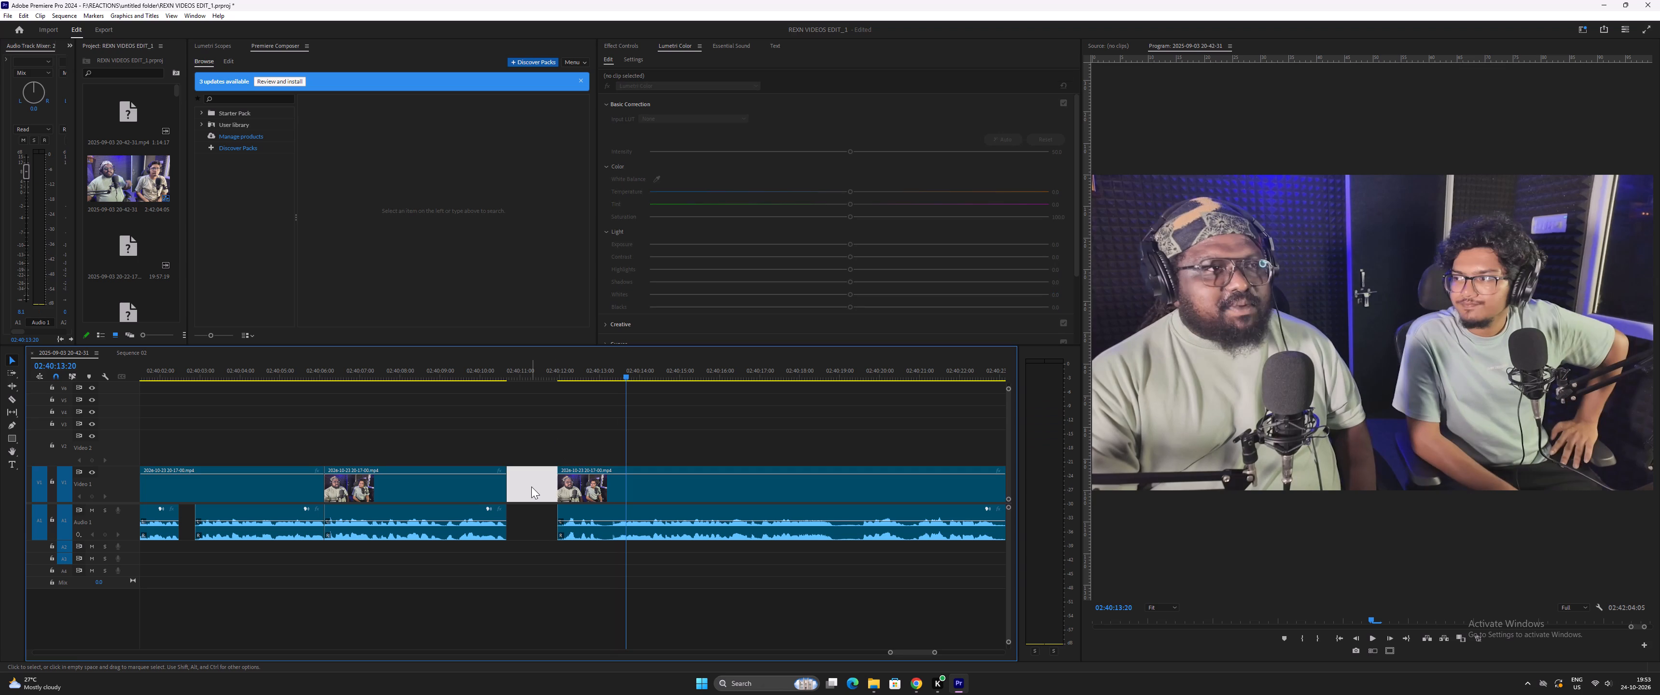
# Play on to 02:40:24:28, listening for the next pause or unwanted section.
pyautogui.press('space')
pyautogui.press('-')
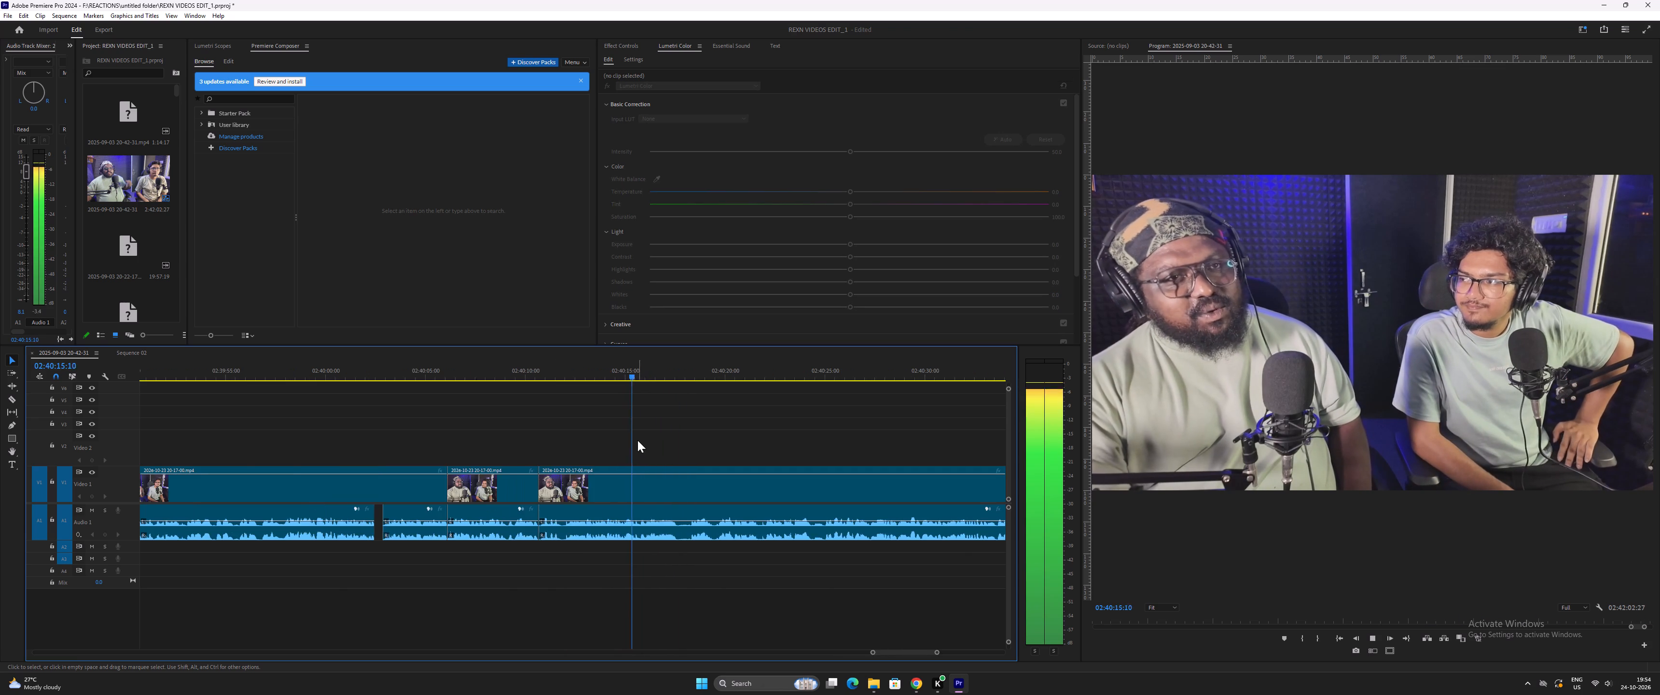
pyautogui.press('-')
pyautogui.press('-')
pyautogui.press('=')
pyautogui.write('---=')
pyautogui.press('=')
pyautogui.press('=')
pyautogui.press('=')
pyautogui.press('=')
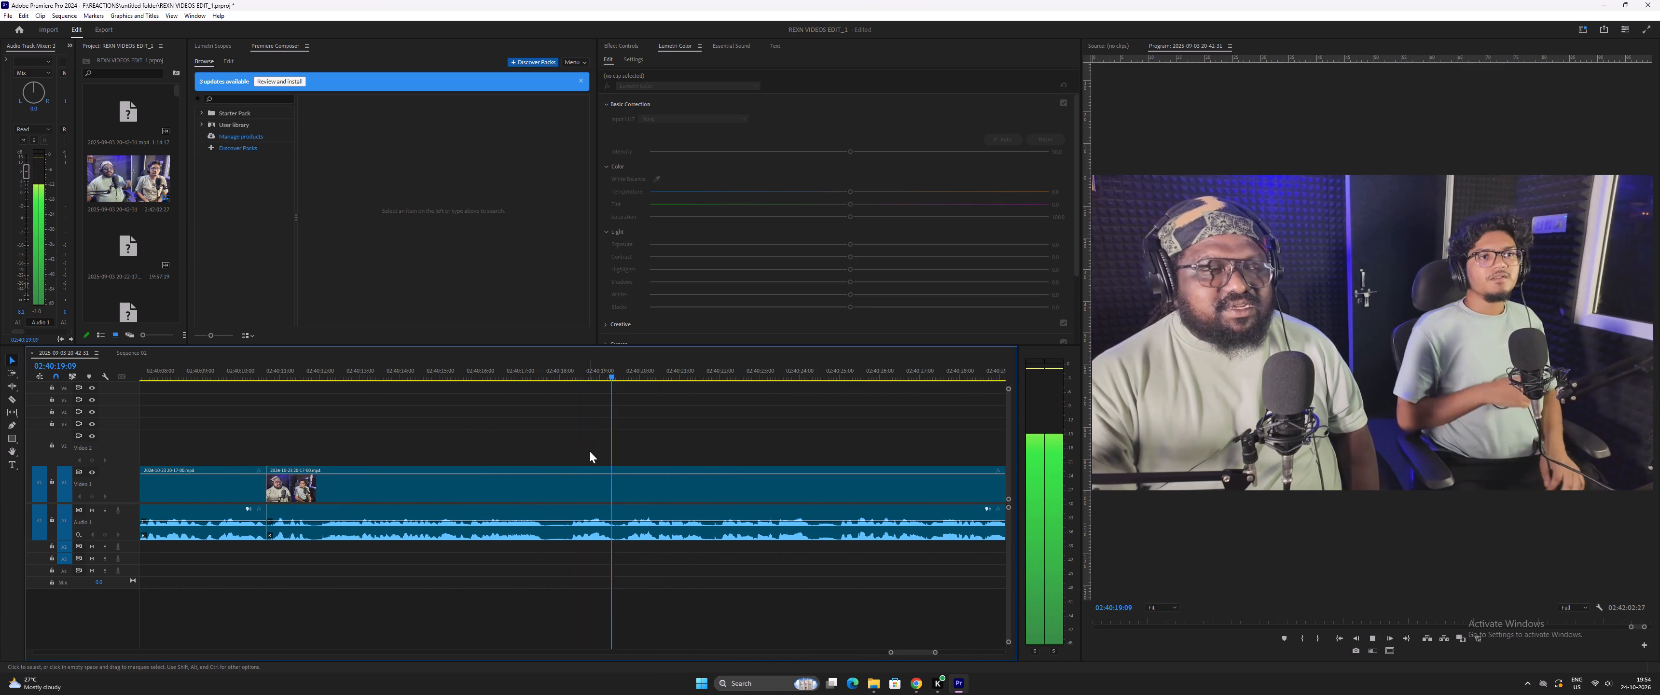
pyautogui.press('-')
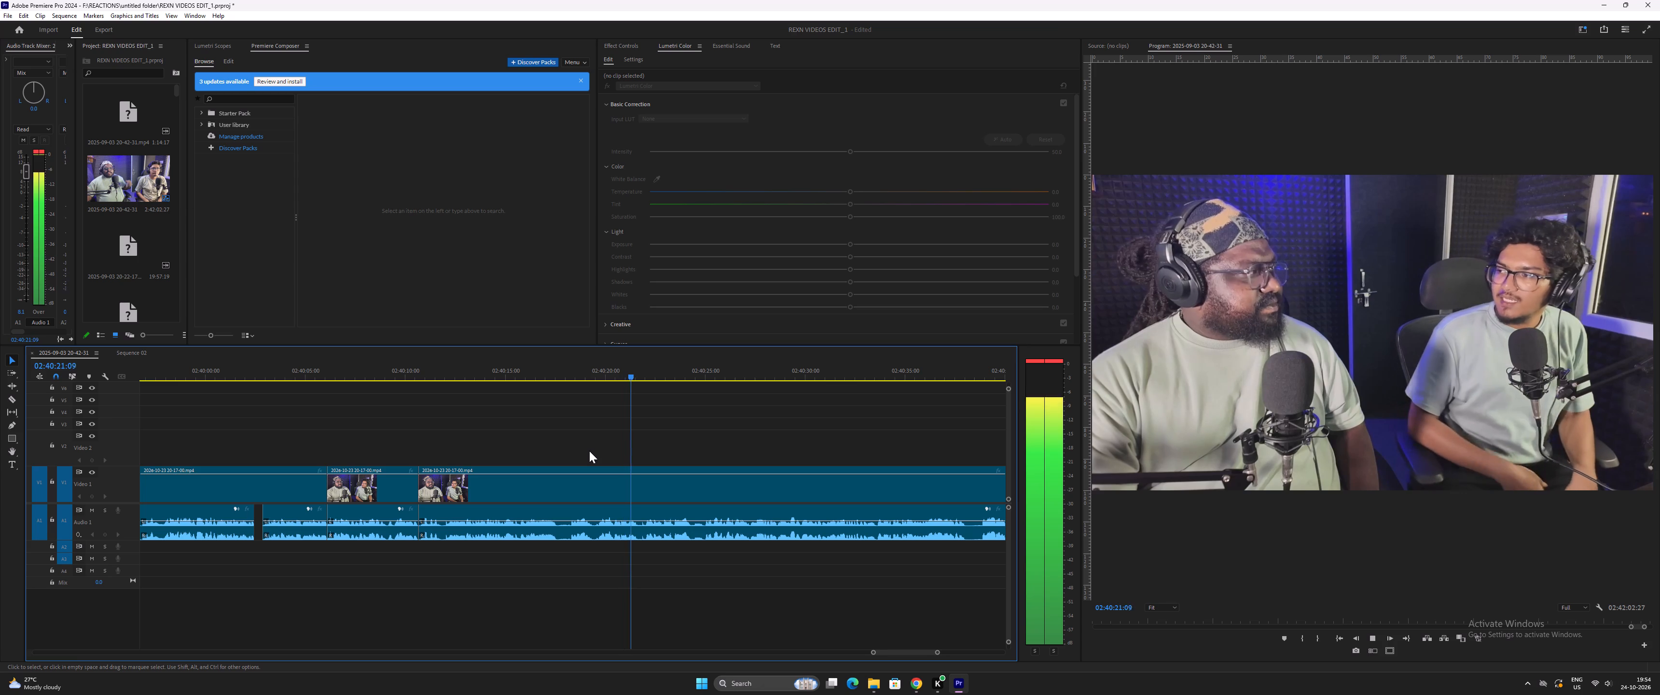
pyautogui.press('=')
pyautogui.press('=')
pyautogui.press('-')
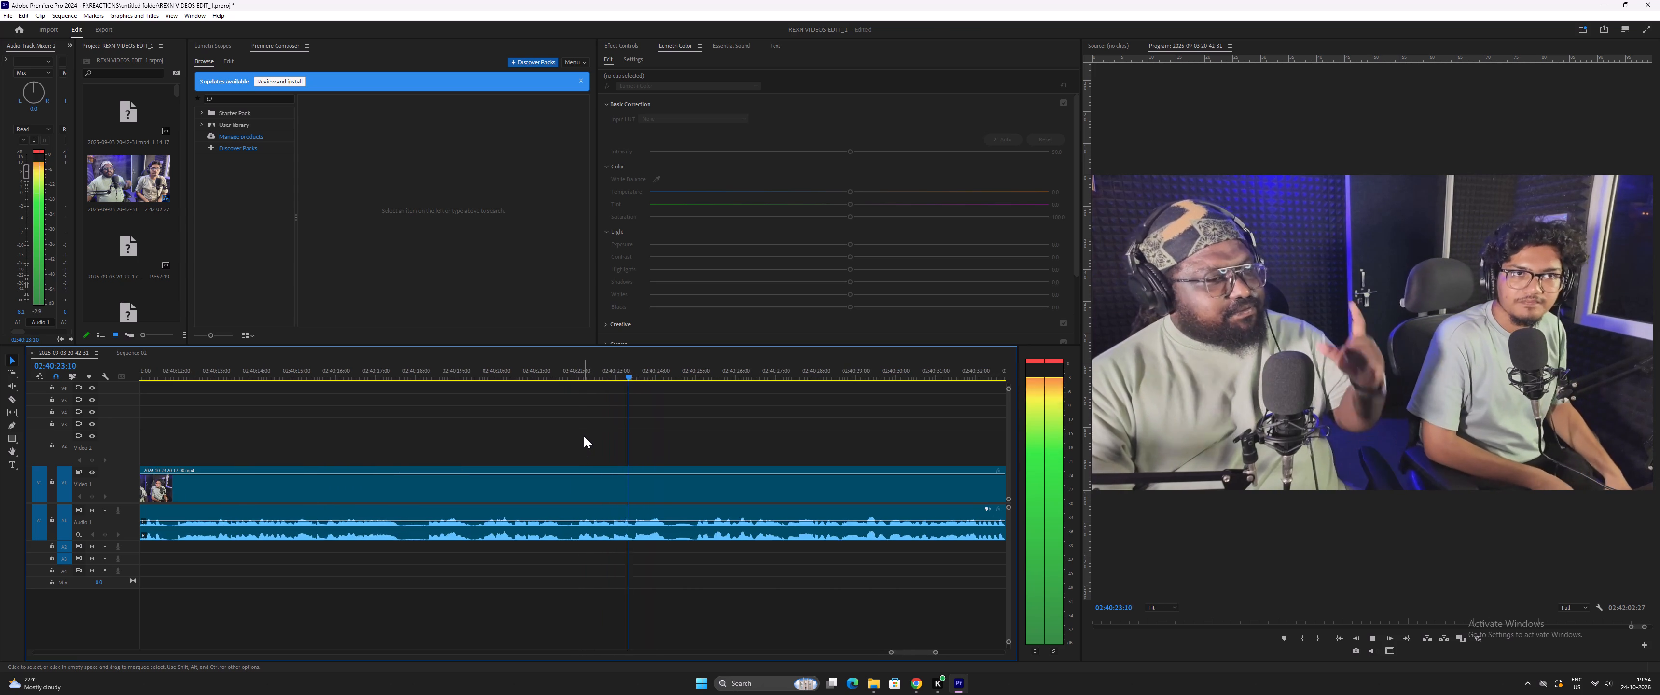
pyautogui.press('-')
pyautogui.press('=')
pyautogui.press('space')
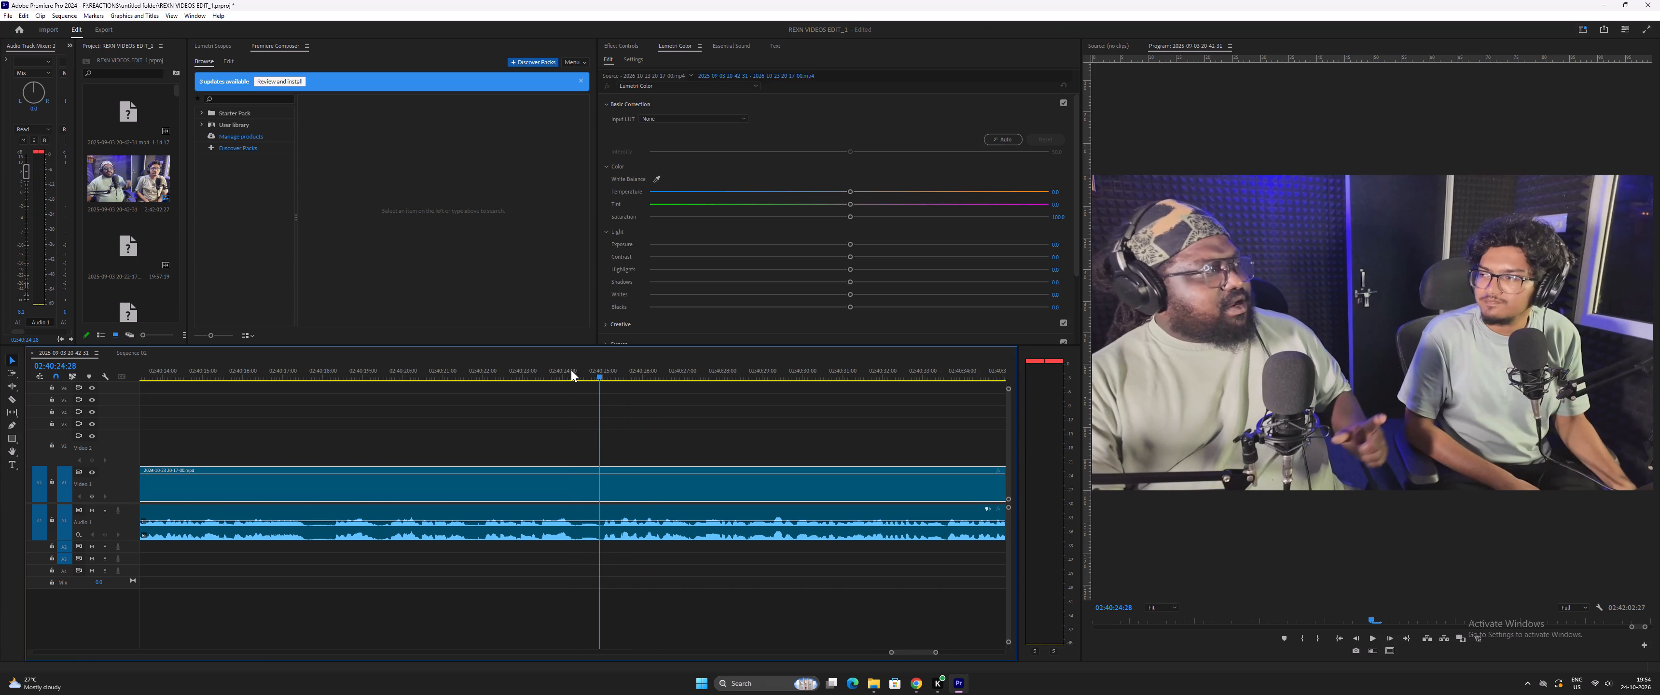
# Split the video and audio at 02:40:24:13 and remove the short pause that follows, closing the gap.
pyautogui.click(570, 370)
pyautogui.press('=')
pyautogui.press('=')
pyautogui.press('space')
pyautogui.press('space')
pyautogui.moveTo(652, 417); pyautogui.dragTo(711, 570)
pyautogui.hotkey('ctrl', '[')
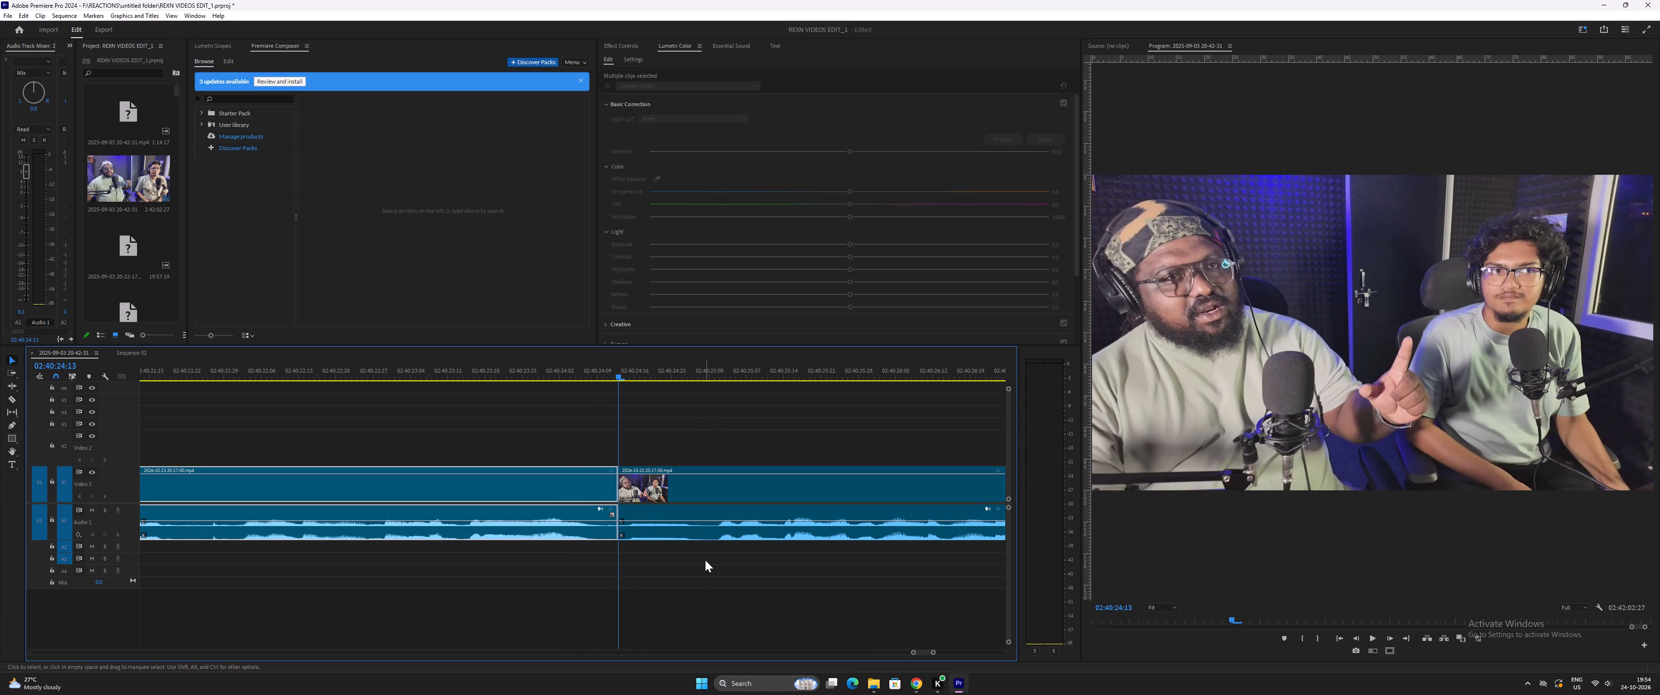
pyautogui.press('space')
pyautogui.press('space')
pyautogui.hotkey('ctrl', '-')
# Play on, split the video and audio at 02:40:37:14 and remove the short pause that follows, closing the gap.
pyautogui.press('space')
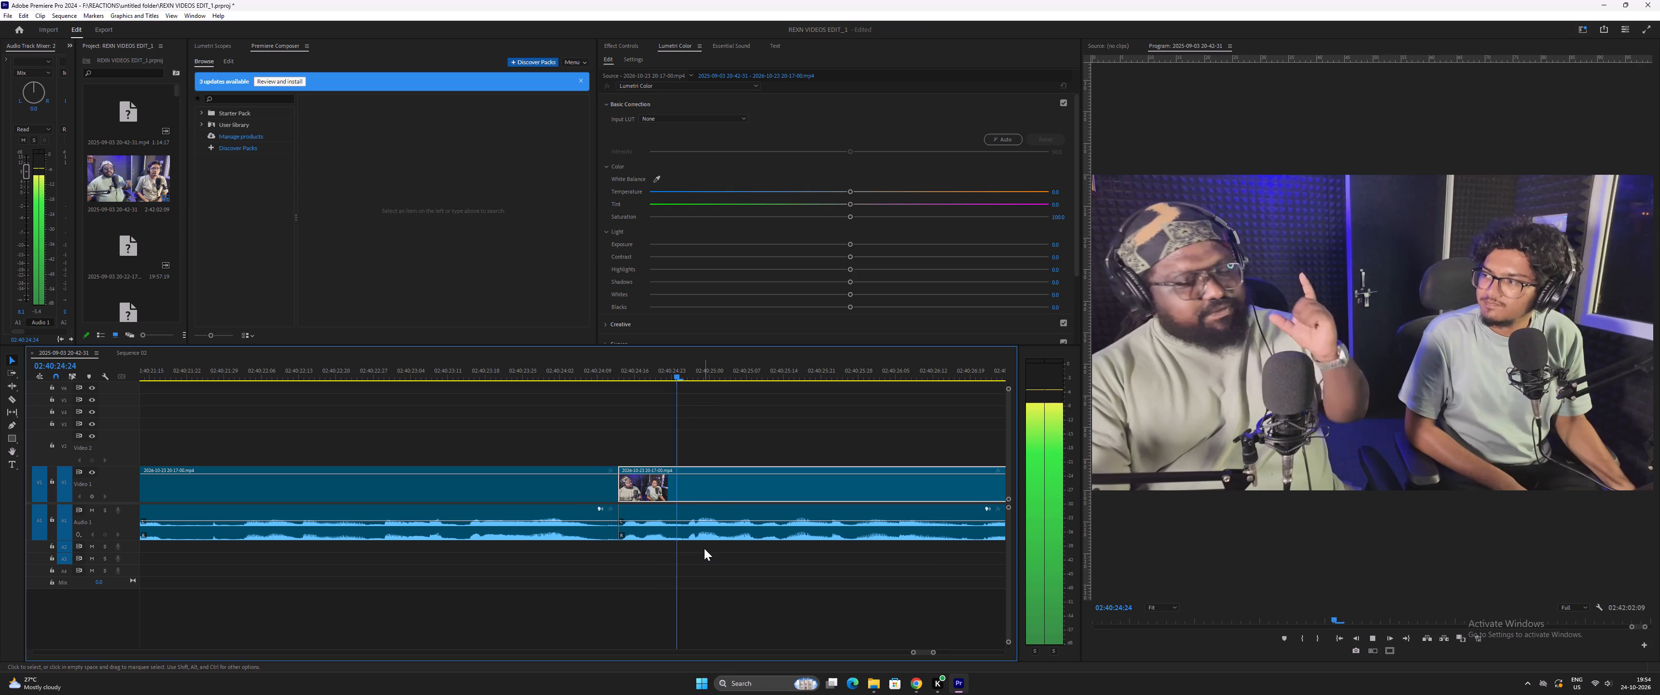
pyautogui.press('-')
pyautogui.press('-')
pyautogui.press('-')
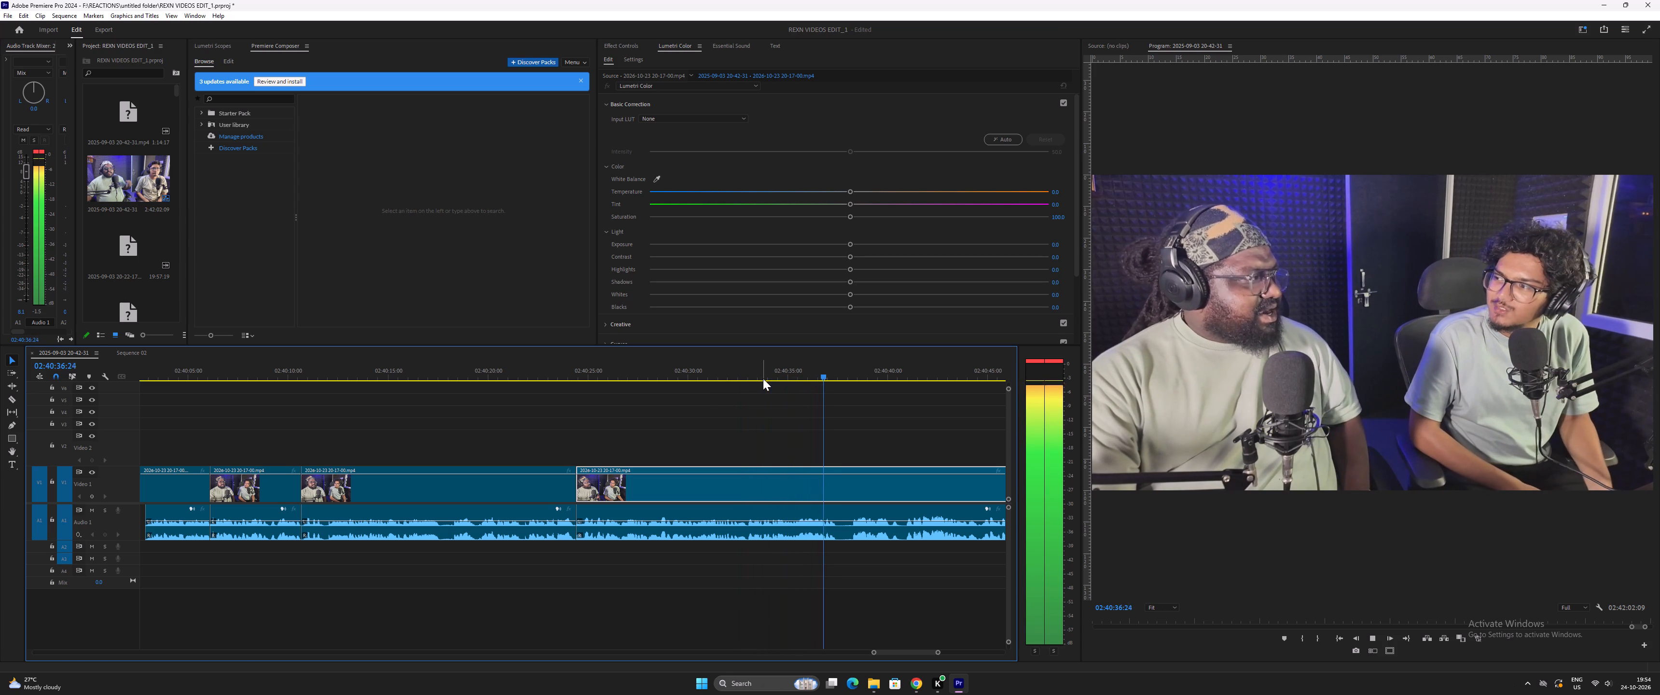
pyautogui.press('space')
pyautogui.press('=')
pyautogui.press('=')
pyautogui.moveTo(623, 417); pyautogui.dragTo(691, 562)
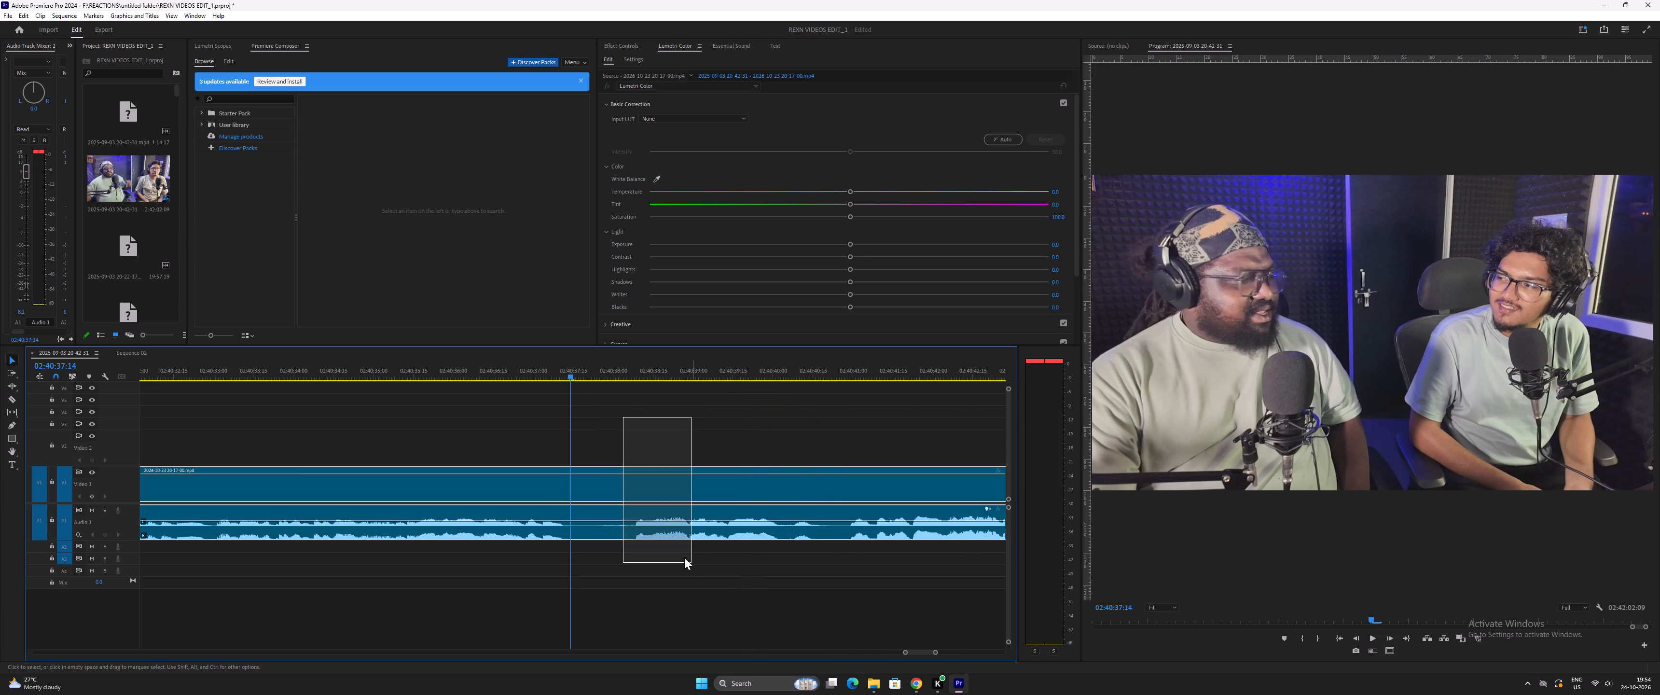
pyautogui.hotkey('ctrl', '[')
pyautogui.press('space')
pyautogui.press('space')
pyautogui.hotkey('ctrl', '-')
# Play on, split the video and audio at 02:40:39:14 and remove the pause up to about 02:40:40:05, closing the gap.
pyautogui.press('space')
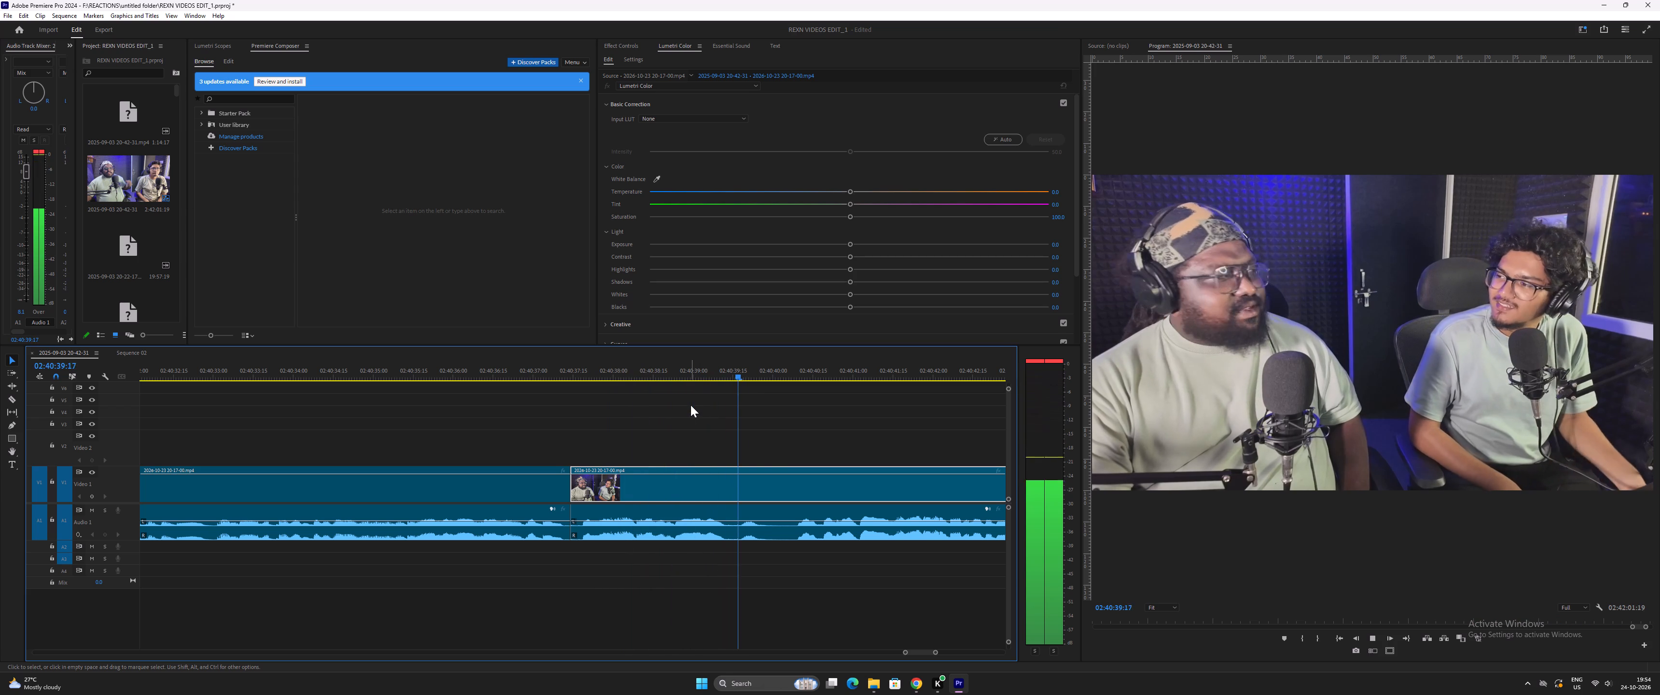
pyautogui.press('space')
pyautogui.click(724, 366)
pyautogui.press('space')
pyautogui.press('space')
pyautogui.moveTo(729, 375); pyautogui.dragTo(732, 395)
pyautogui.moveTo(774, 426); pyautogui.dragTo(834, 568)
pyautogui.hotkey('ctrl', '[')
pyautogui.press('space')
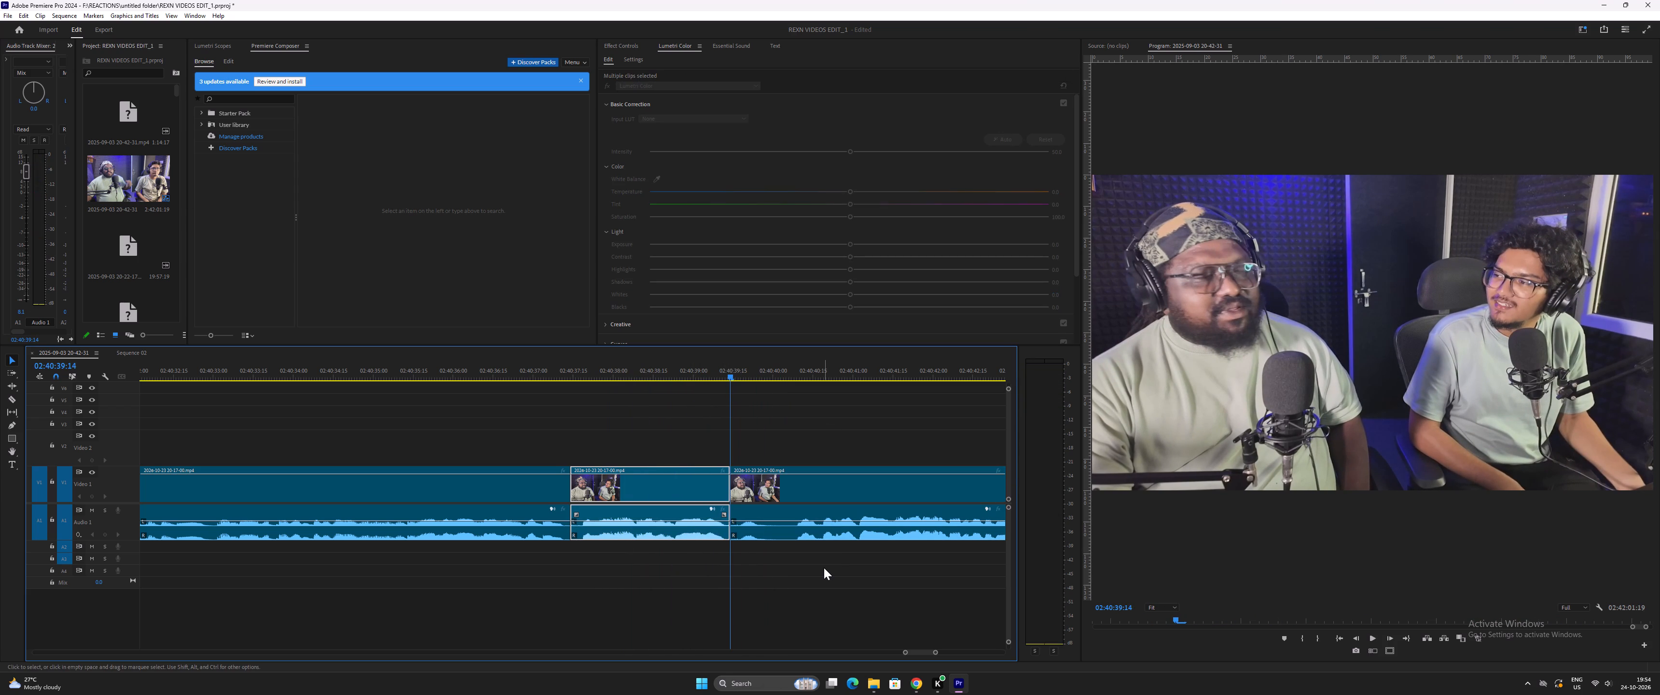
pyautogui.press('space')
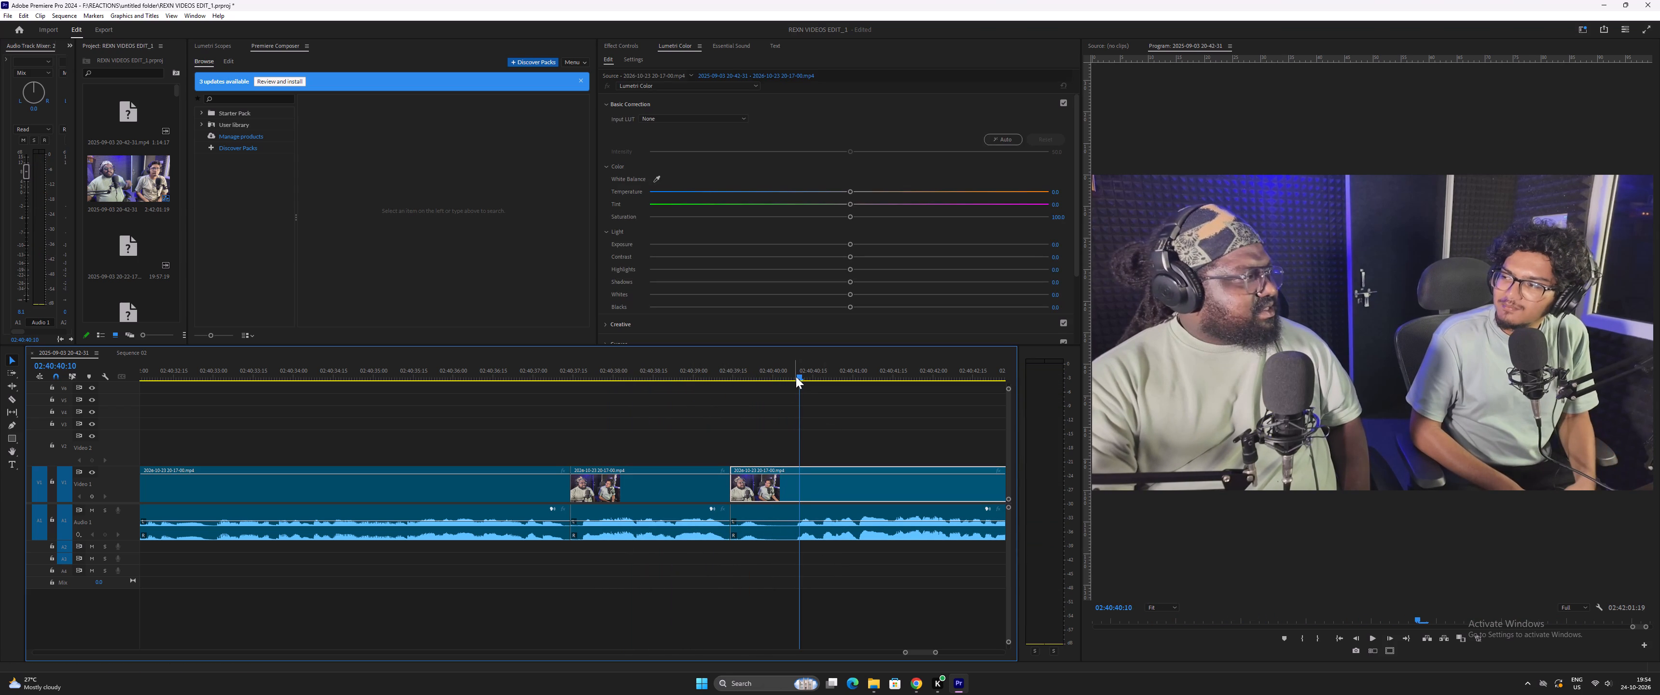
pyautogui.moveTo(802, 374); pyautogui.dragTo(791, 374)
pyautogui.hotkey('ctrl', '-')
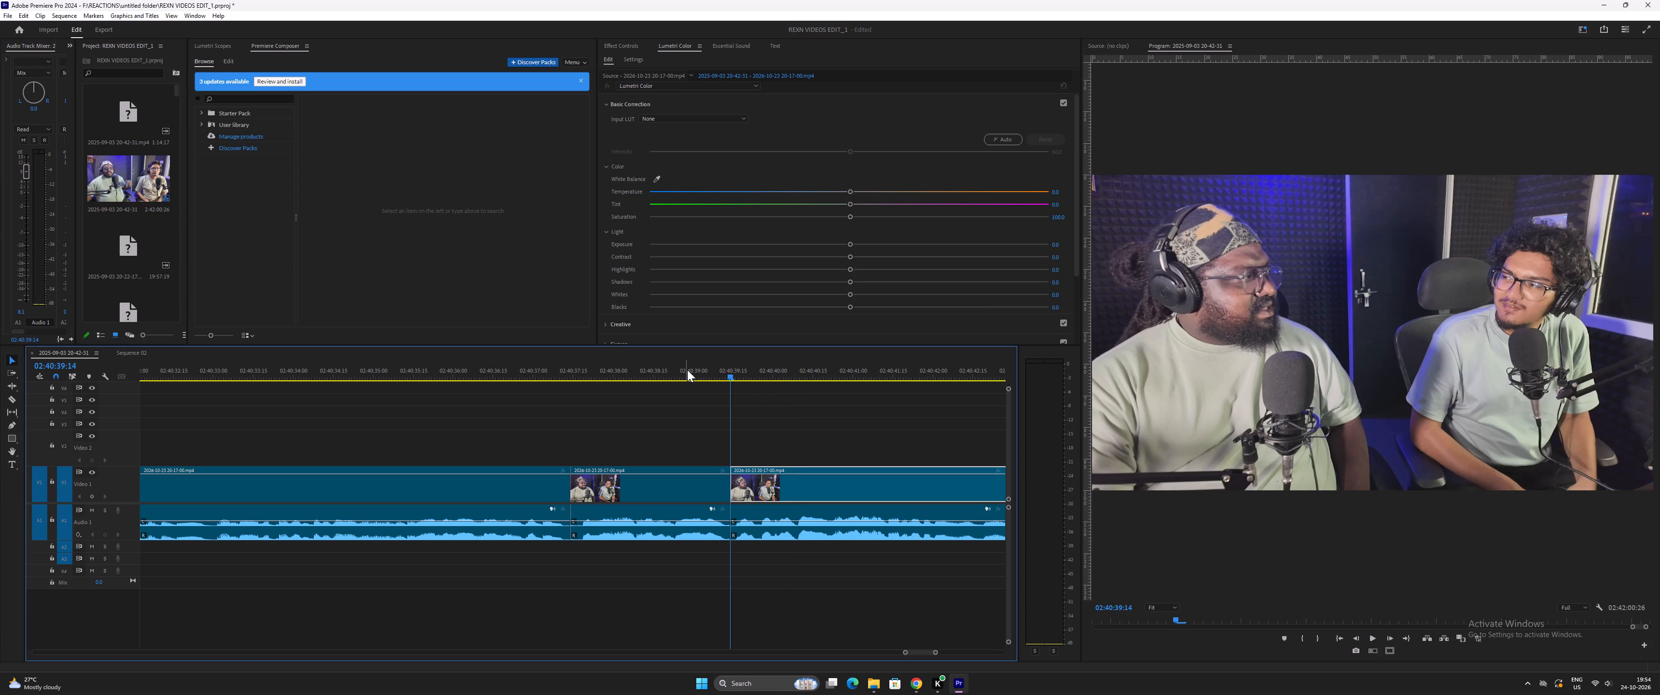
# Play on, split the video and audio at about 02:40:44:29 and trim the following audio's start by 11 frames to 02:40:45:10, leaving a silent gap.
pyautogui.moveTo(687, 370); pyautogui.dragTo(692, 372)
pyautogui.press('space')
pyautogui.write('--')
pyautogui.press('-')
pyautogui.press('=')
pyautogui.press('=')
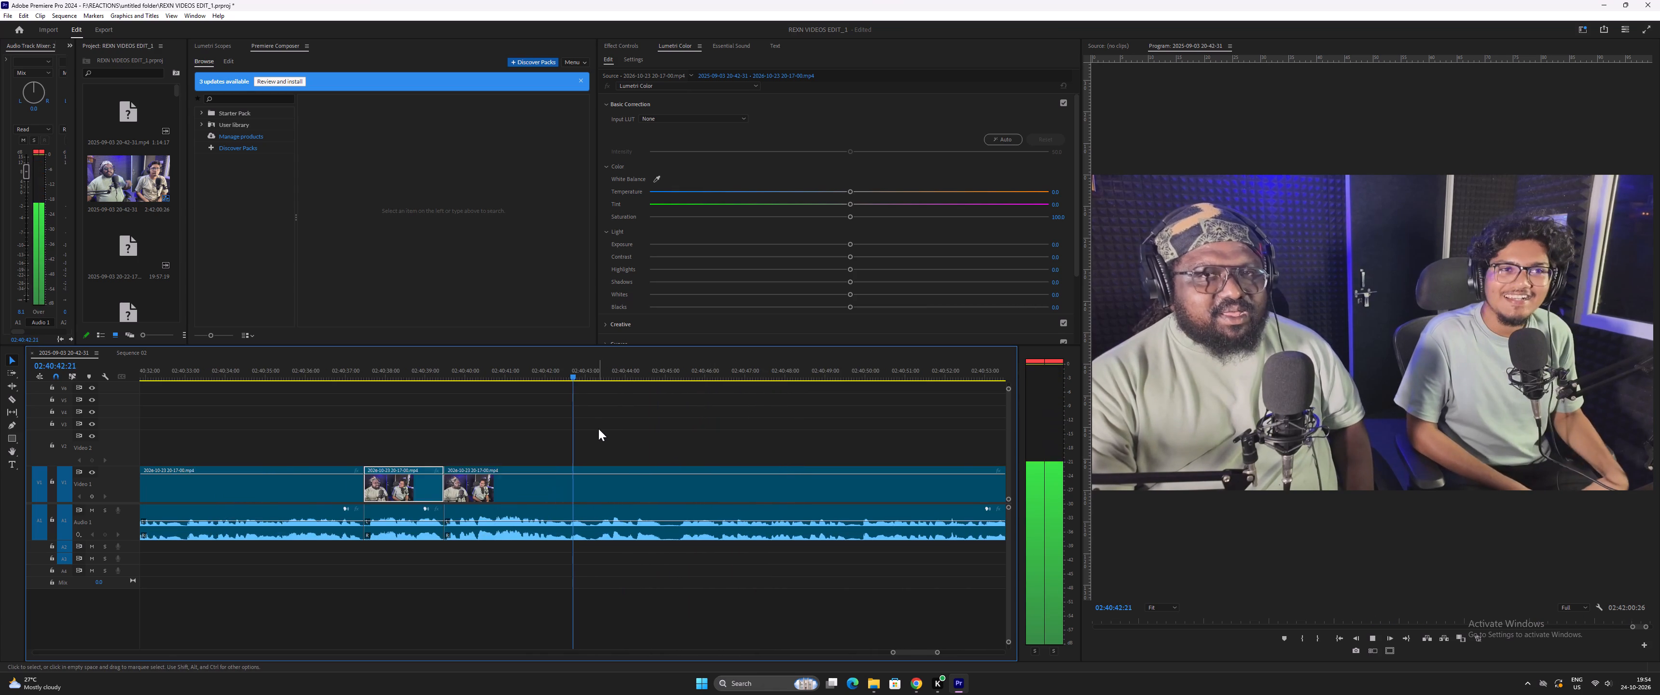
pyautogui.press('=')
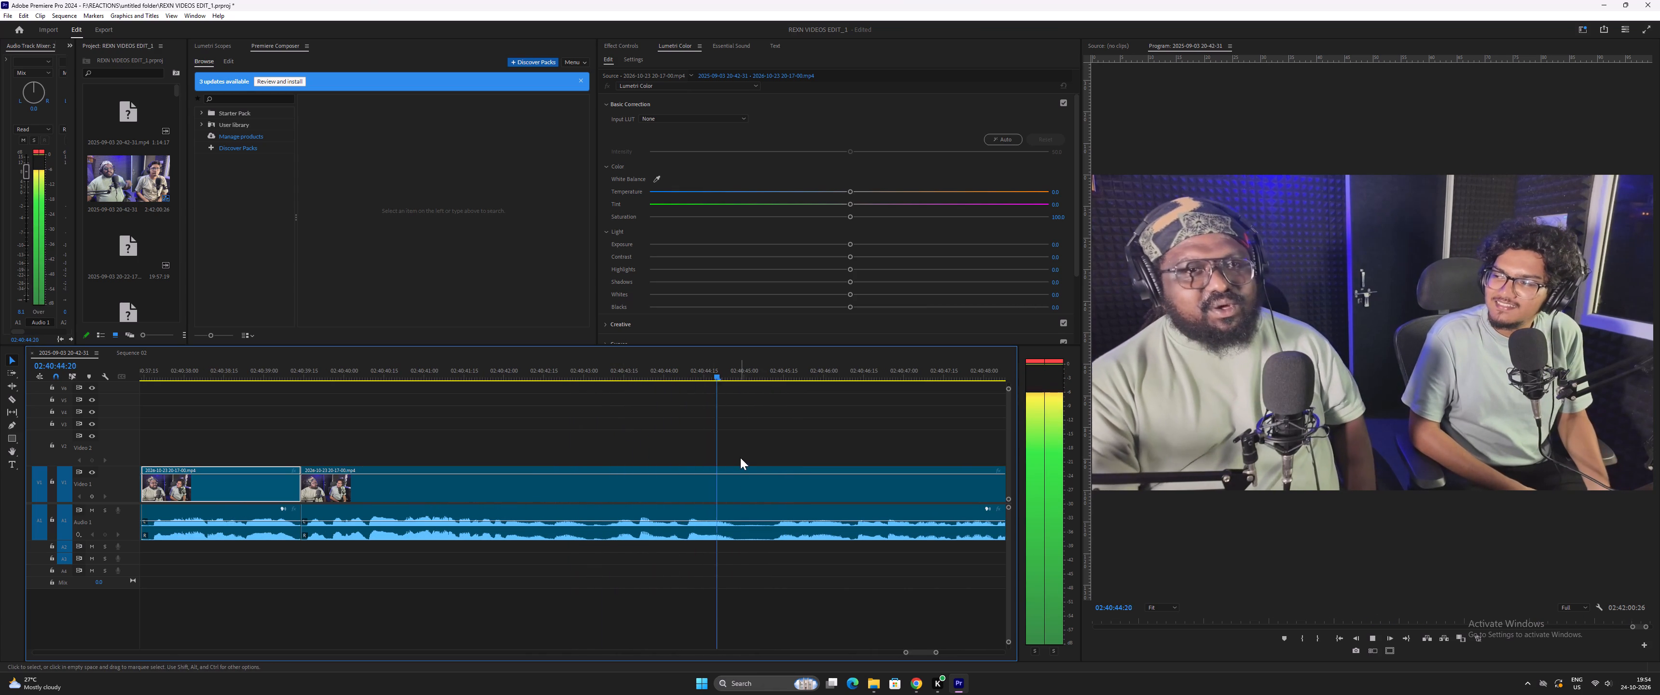
pyautogui.press('space')
pyautogui.moveTo(745, 449); pyautogui.dragTo(787, 541)
pyautogui.hotkey('ctrl', '[')
pyautogui.press('space')
pyautogui.press('space')
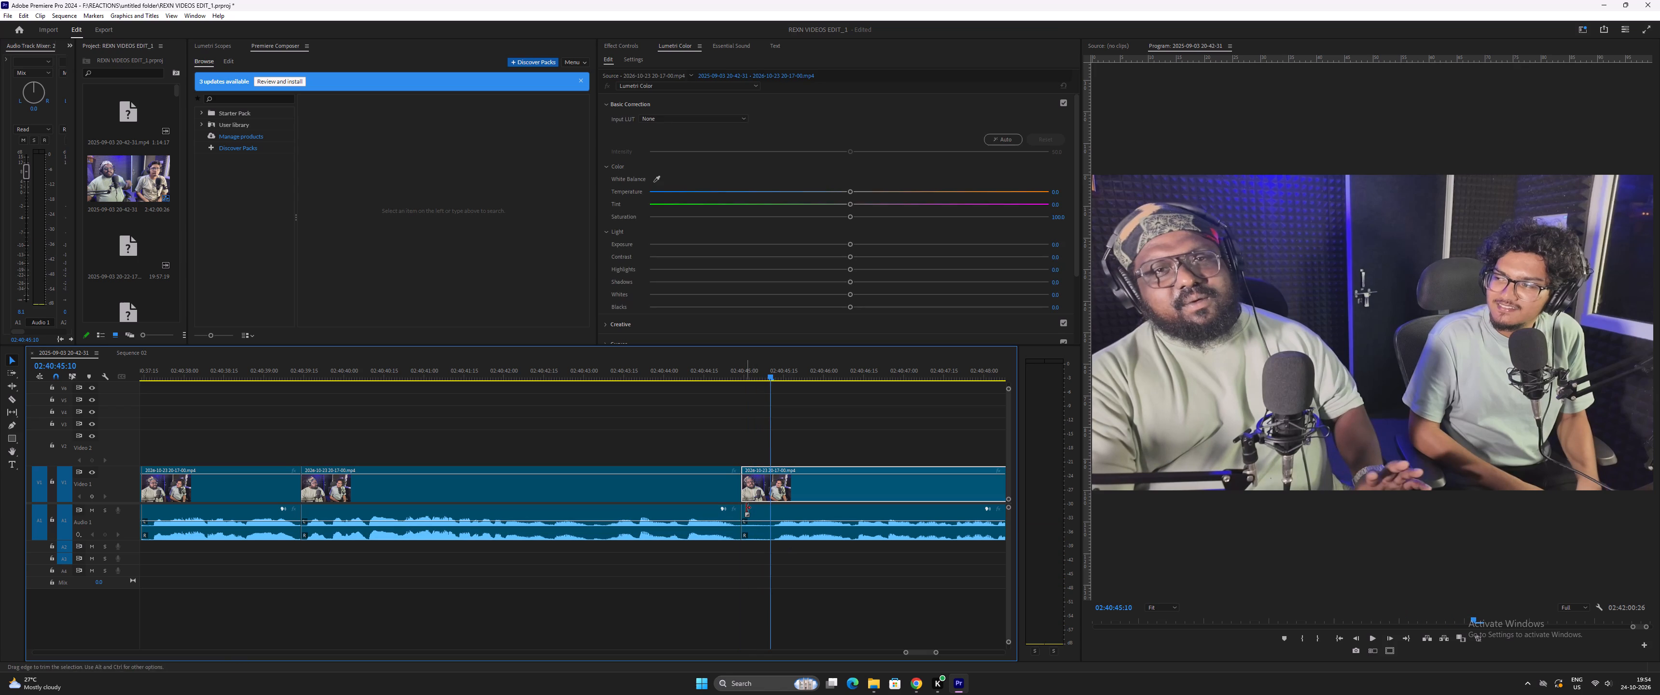
pyautogui.moveTo(743, 513); pyautogui.dragTo(771, 519)
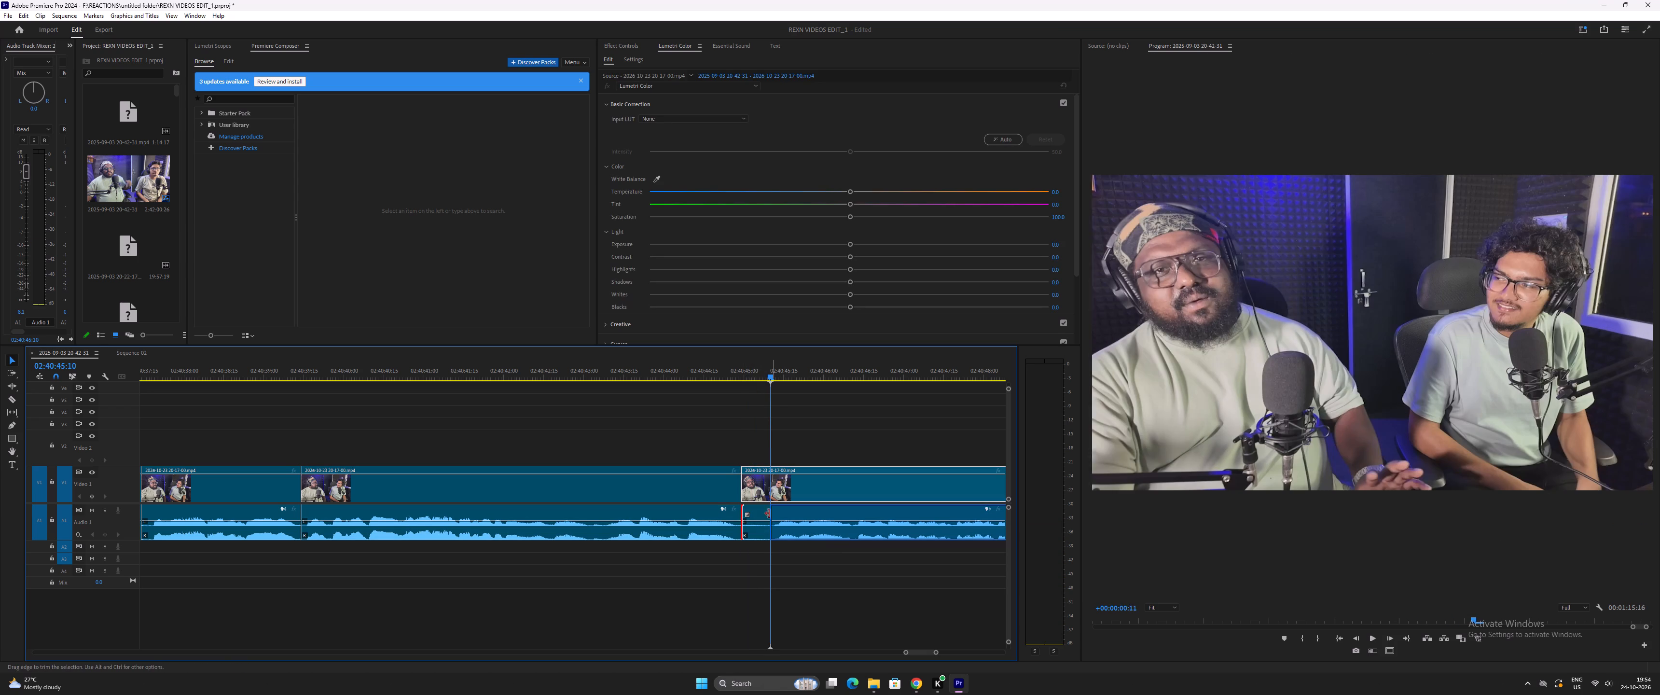
# Play on, split only the audio at 02:40:49:20 and trim both sides of the cut, about 3 frames before and 8 frames after, leaving silence.
pyautogui.click(737, 370)
pyautogui.press('space')
pyautogui.press('-')
pyautogui.press('-')
pyautogui.press('-')
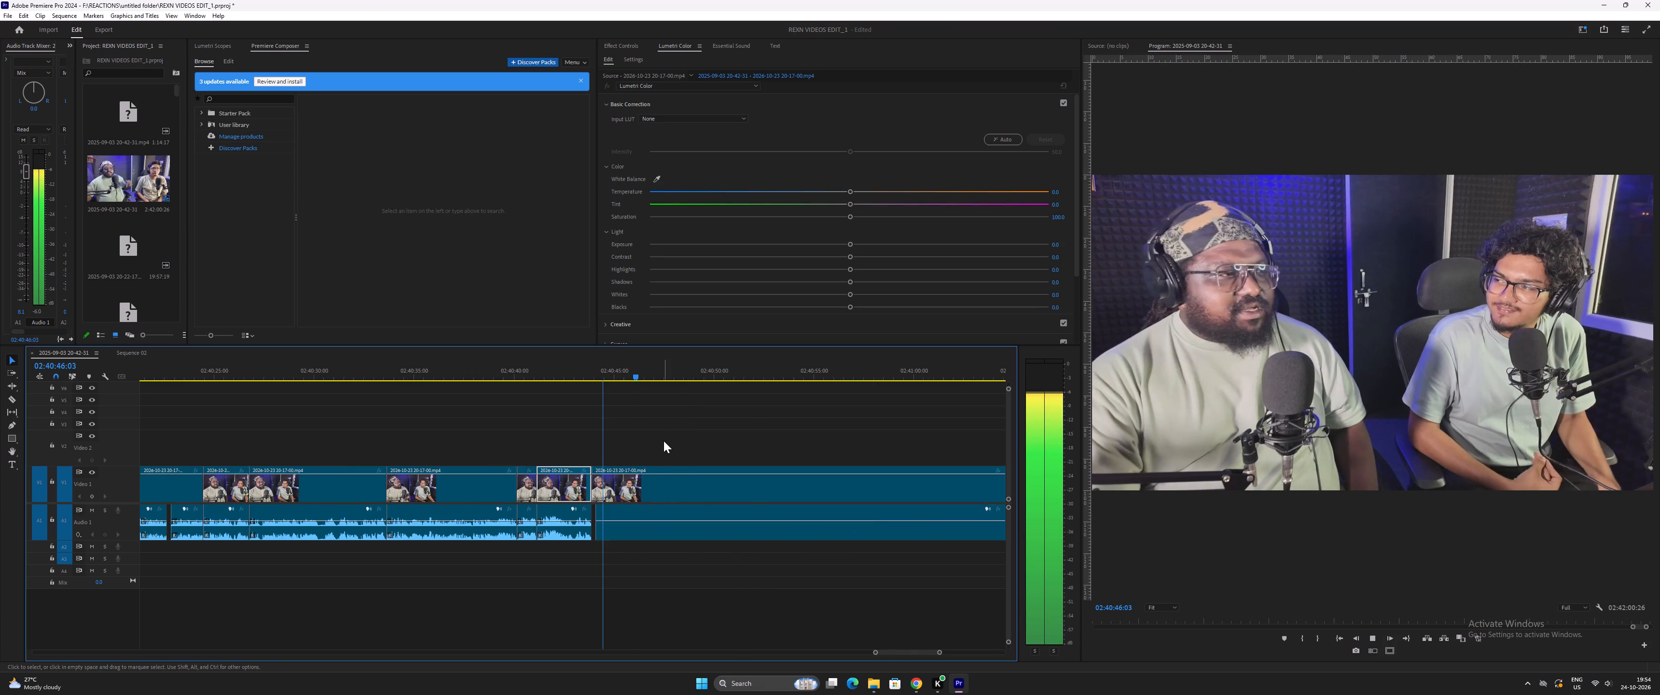
pyautogui.press('-')
pyautogui.press('-')
pyautogui.press('-')
pyautogui.press('=')
pyautogui.press('=')
pyautogui.press('=')
pyautogui.press('=')
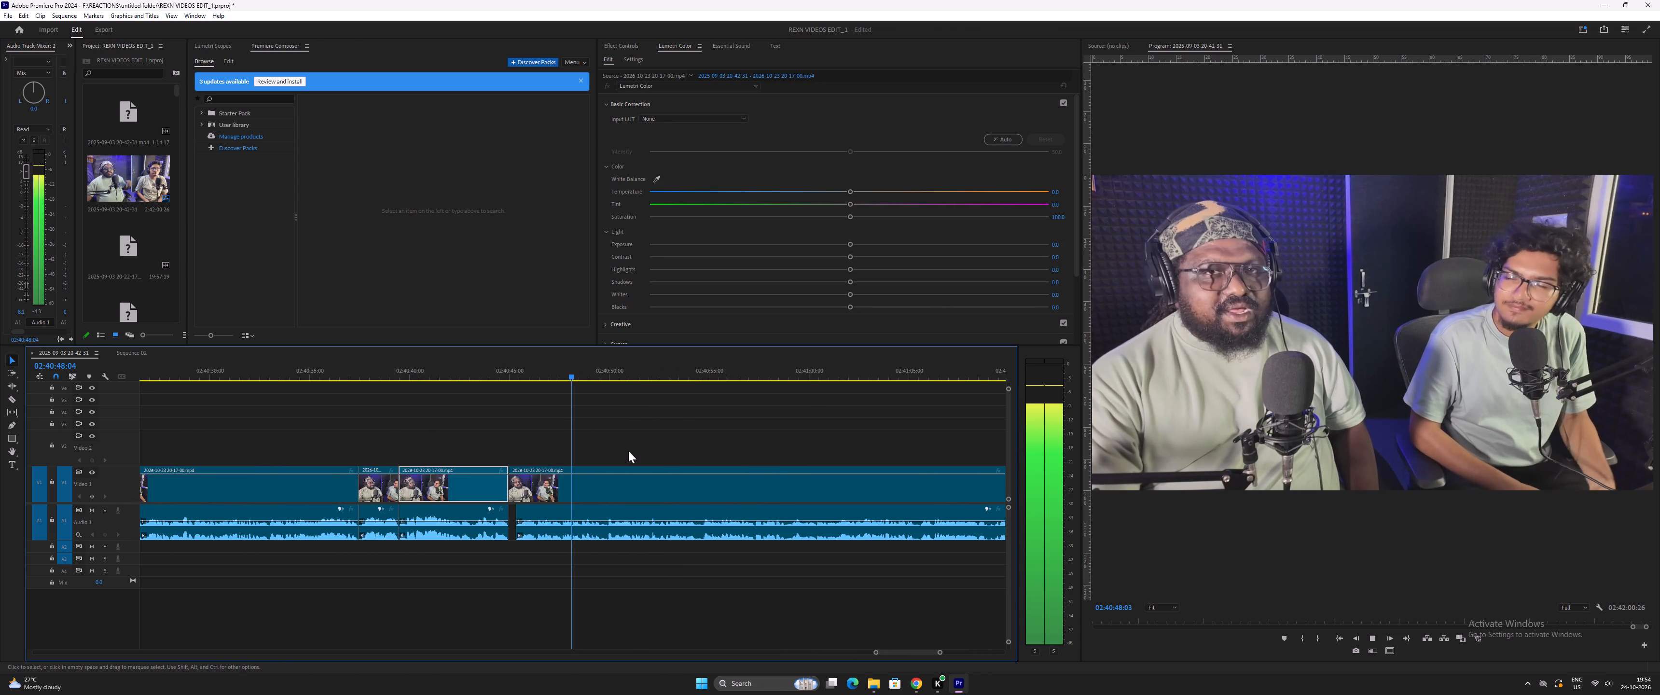
pyautogui.press('=')
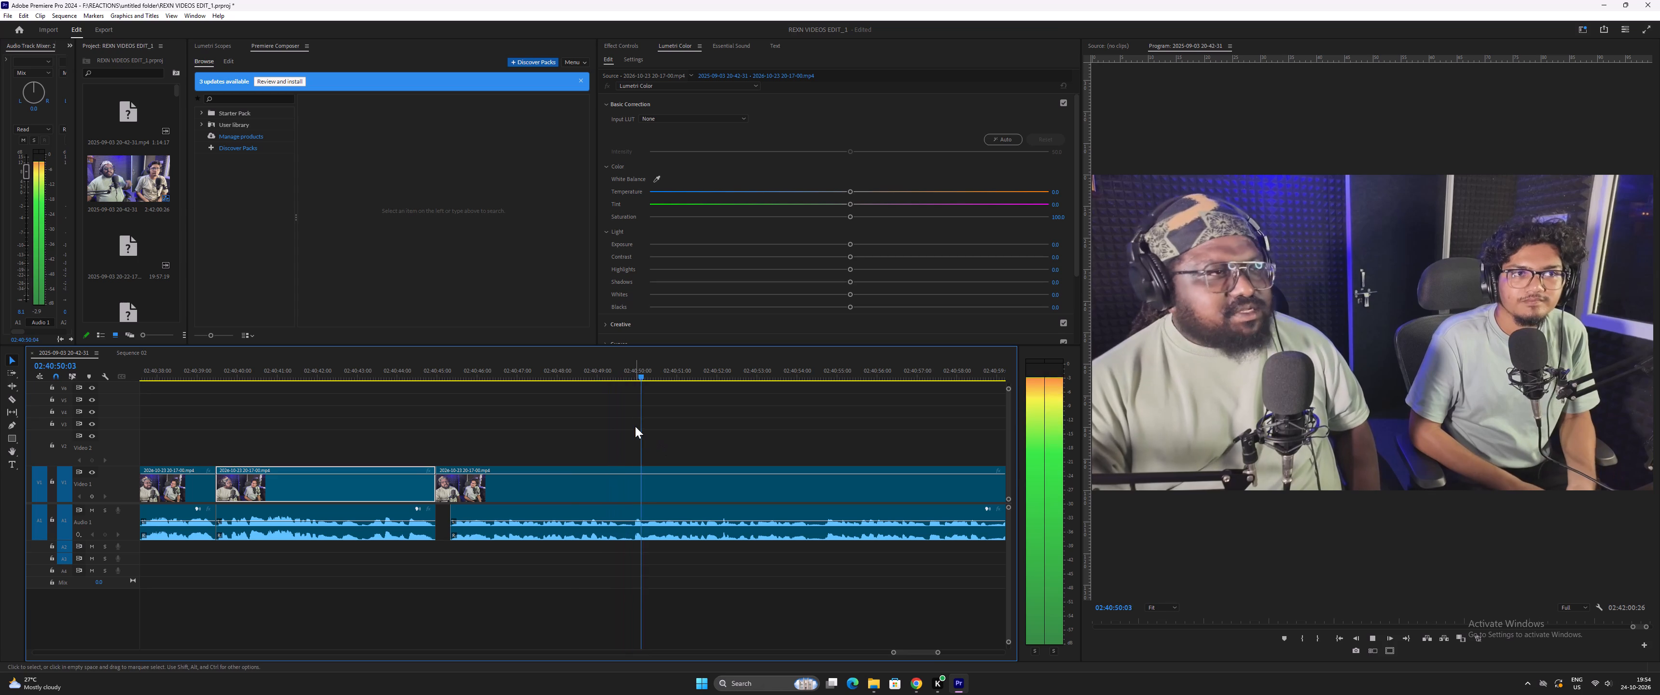
pyautogui.press('space')
pyautogui.press('=')
pyautogui.click(466, 364)
pyautogui.press('=')
pyautogui.press('space')
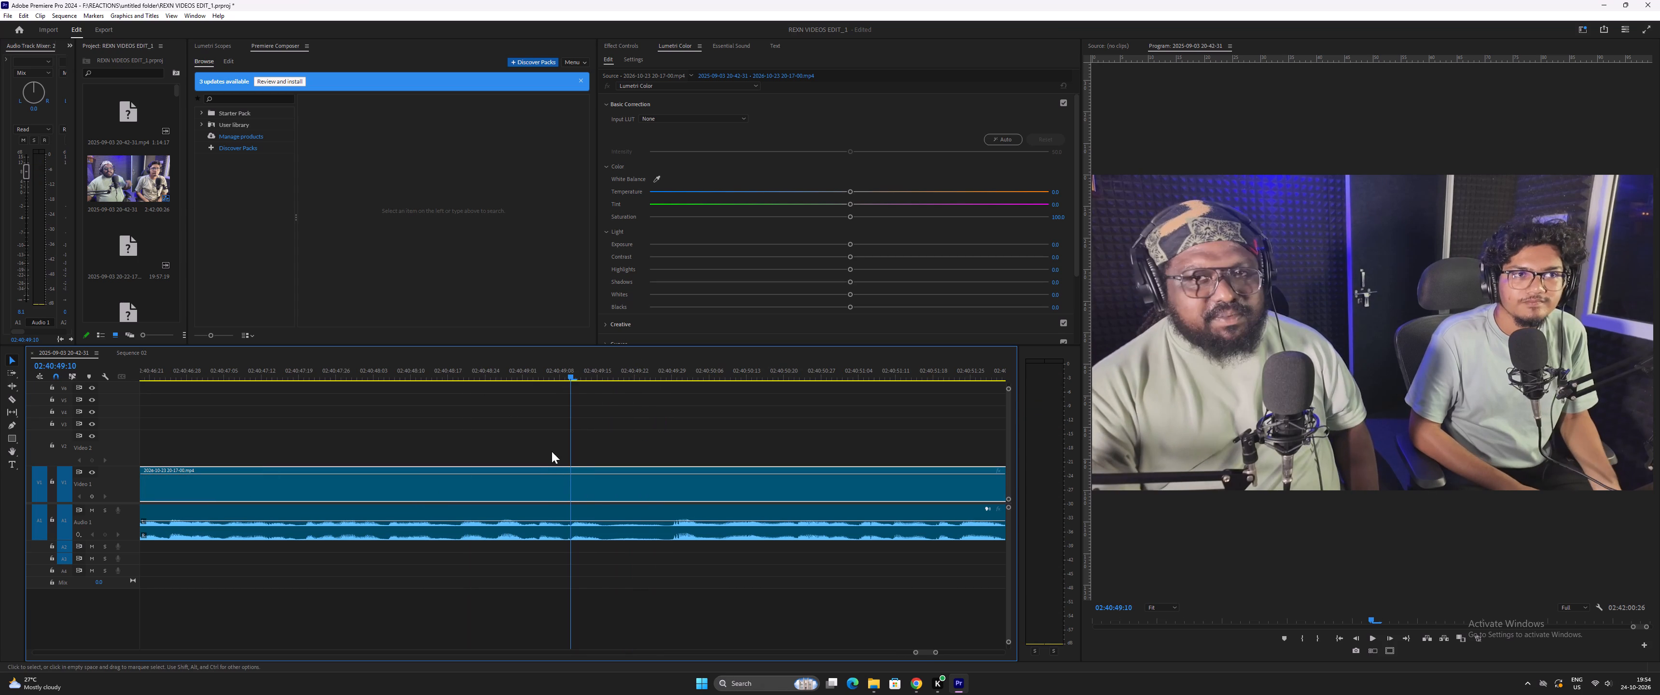
pyautogui.press('space')
pyautogui.click(632, 513)
pyautogui.hotkey('ctrl', '[')
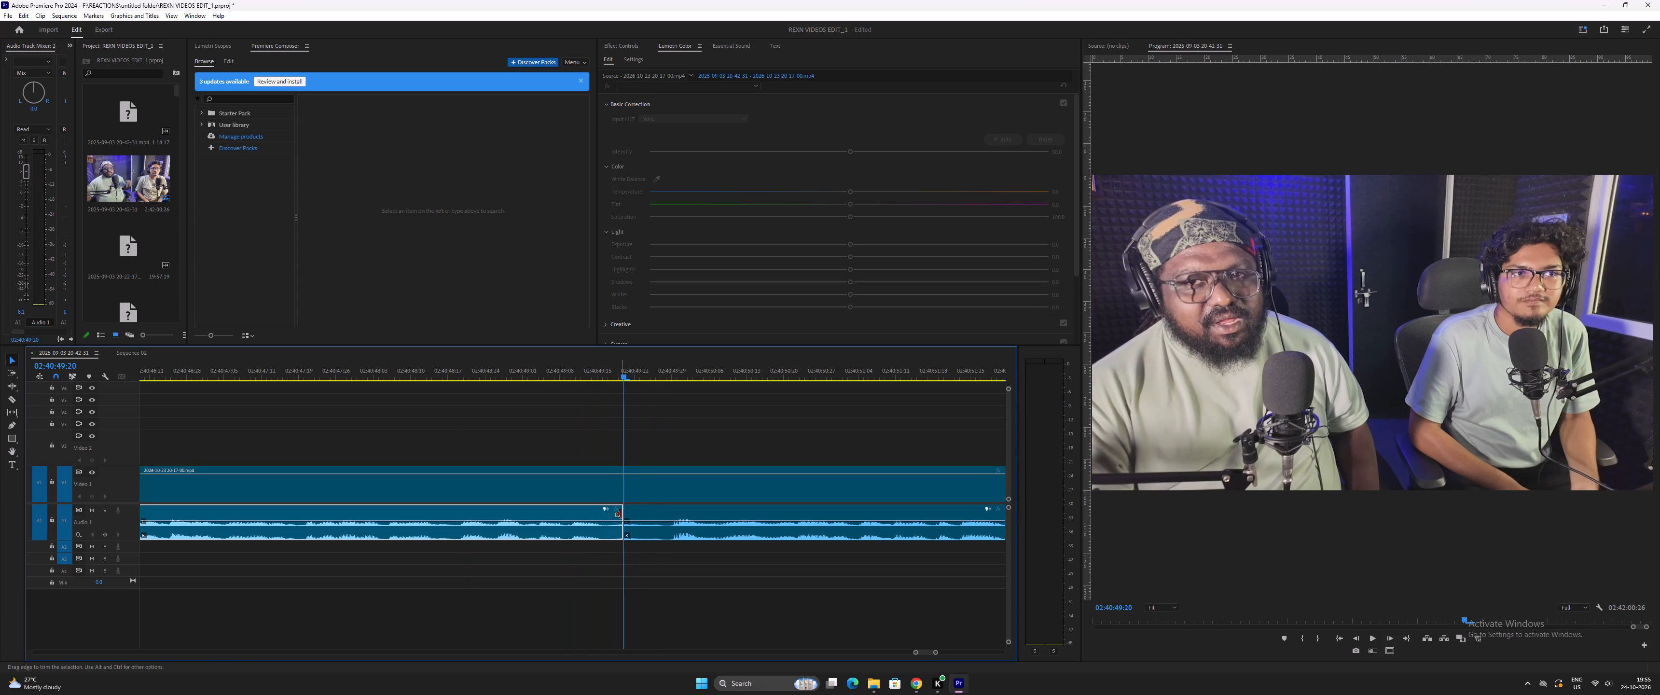
pyautogui.moveTo(621, 514); pyautogui.dragTo(606, 511)
pyautogui.moveTo(627, 510); pyautogui.dragTo(667, 515)
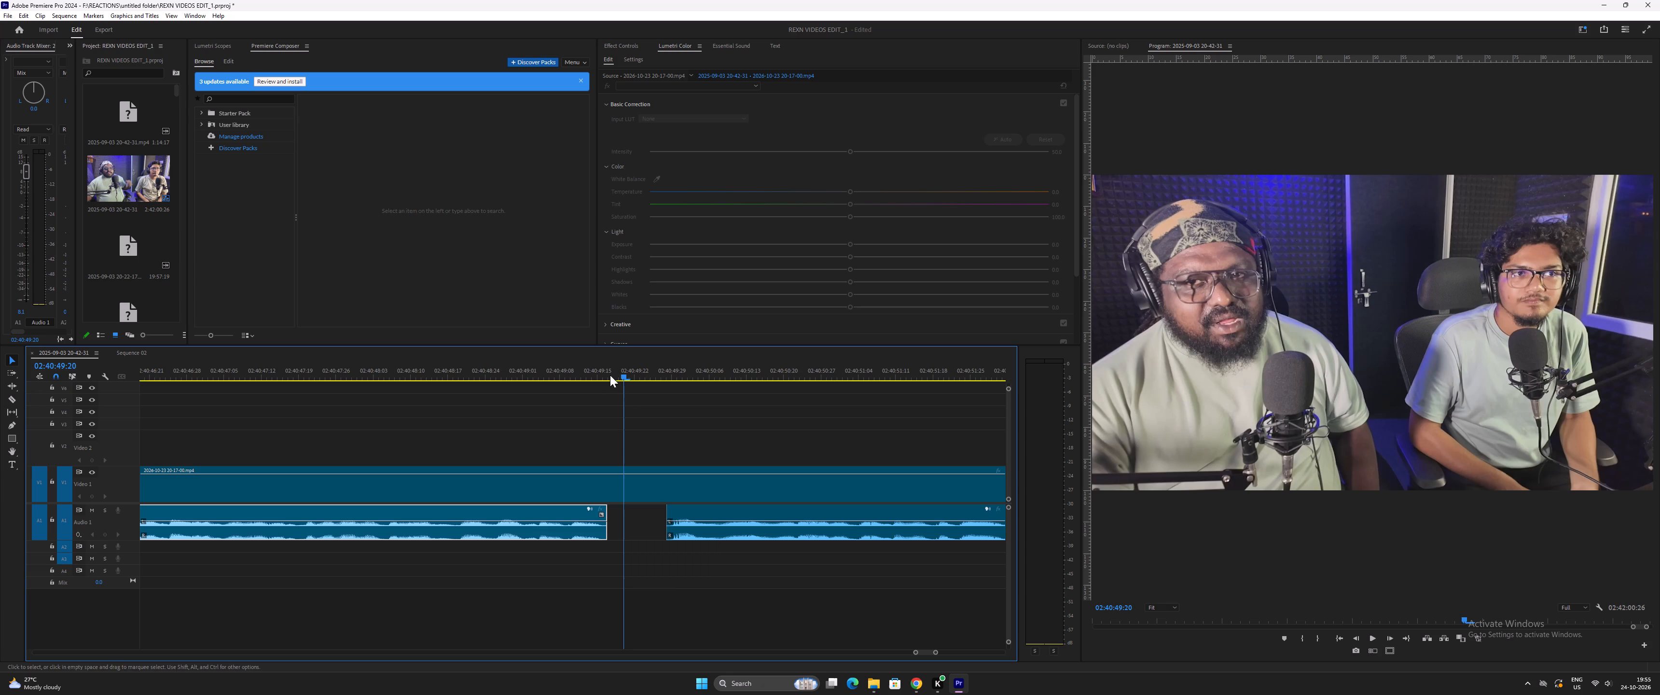
# Play on, split only the audio at 02:40:54:09 and trim the following audio's start by about 10 frames, leaving a silent gap.
pyautogui.click(603, 372)
pyautogui.press('space')
pyautogui.press('-')
pyautogui.press('-')
pyautogui.write('-=')
pyautogui.press('=')
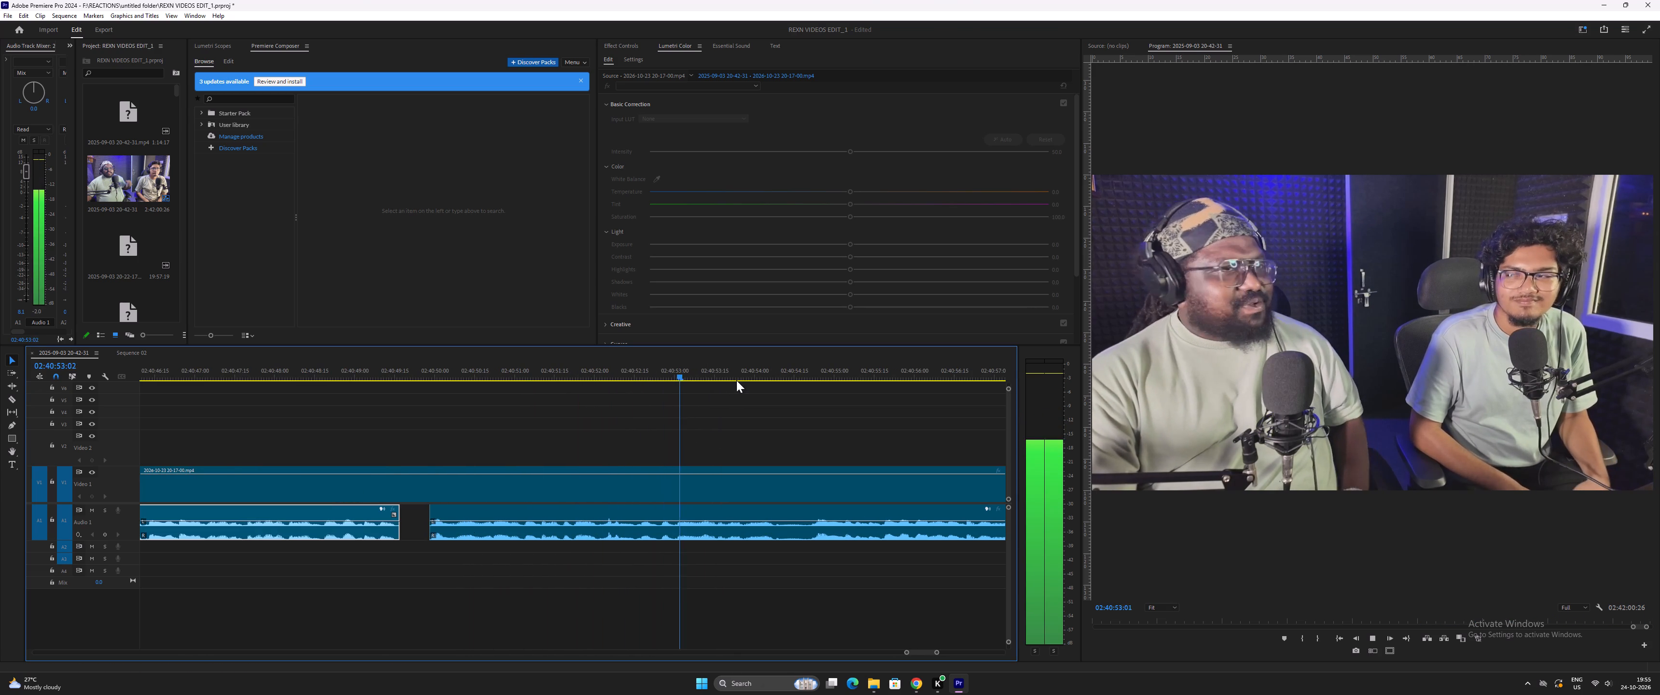
pyautogui.press('space')
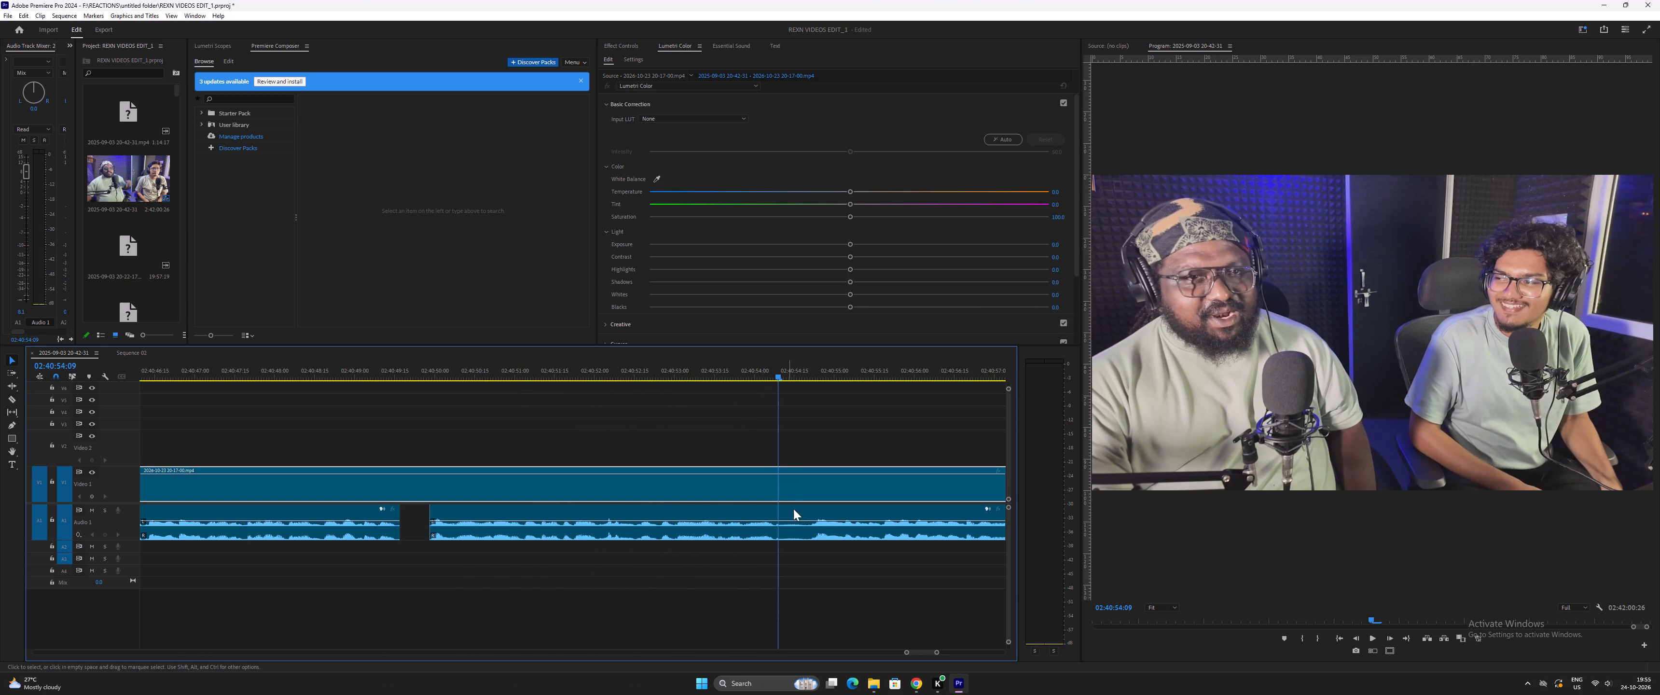
pyautogui.click(797, 516)
pyautogui.hotkey('ctrl', '[')
pyautogui.moveTo(779, 508); pyautogui.dragTo(806, 511)
# Play on, split only the audio at about 02:40:58:22 and trim the following audio's start by about 10 frames, leaving a silent gap.
pyautogui.press('space')
pyautogui.press('-')
pyautogui.press('-')
pyautogui.press('=')
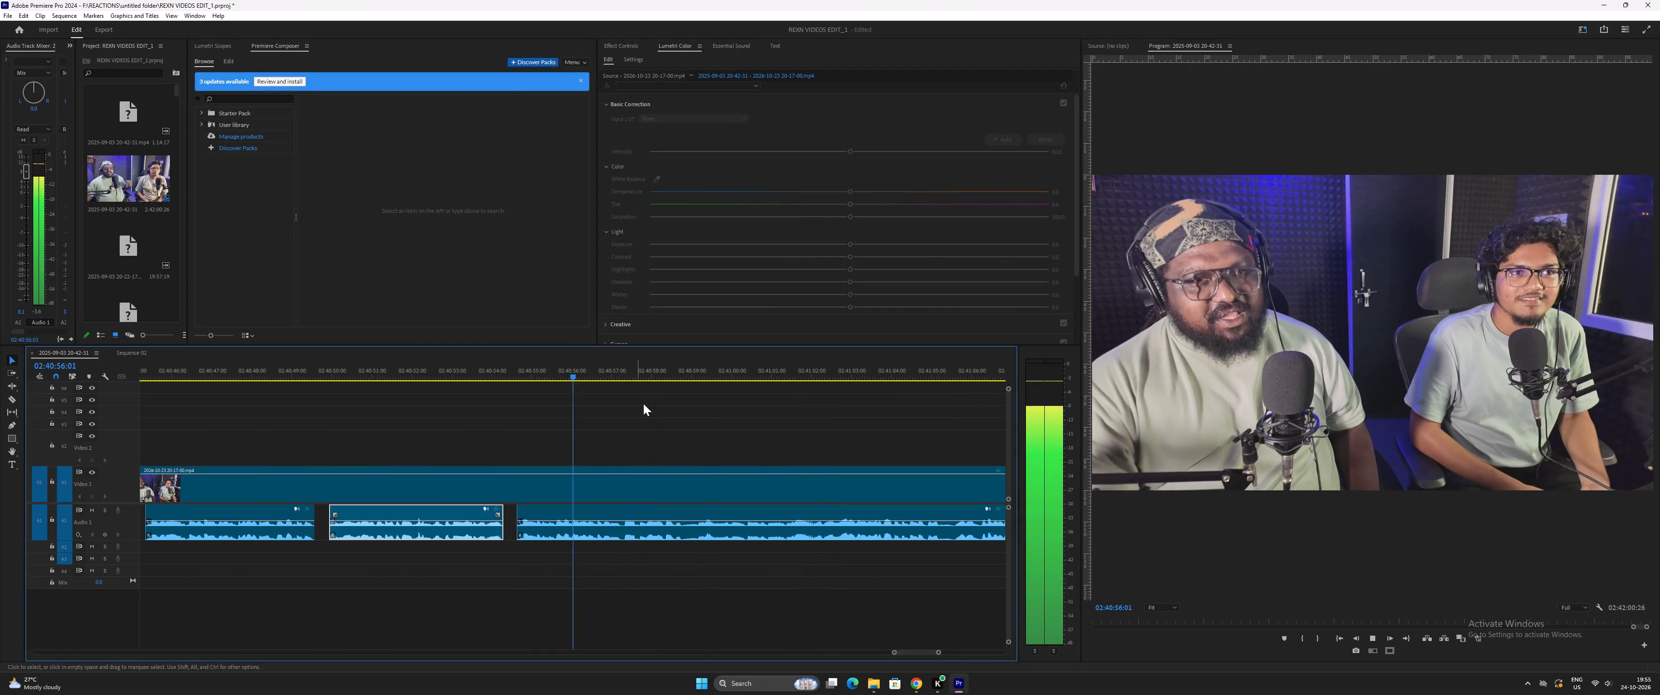
pyautogui.press('=')
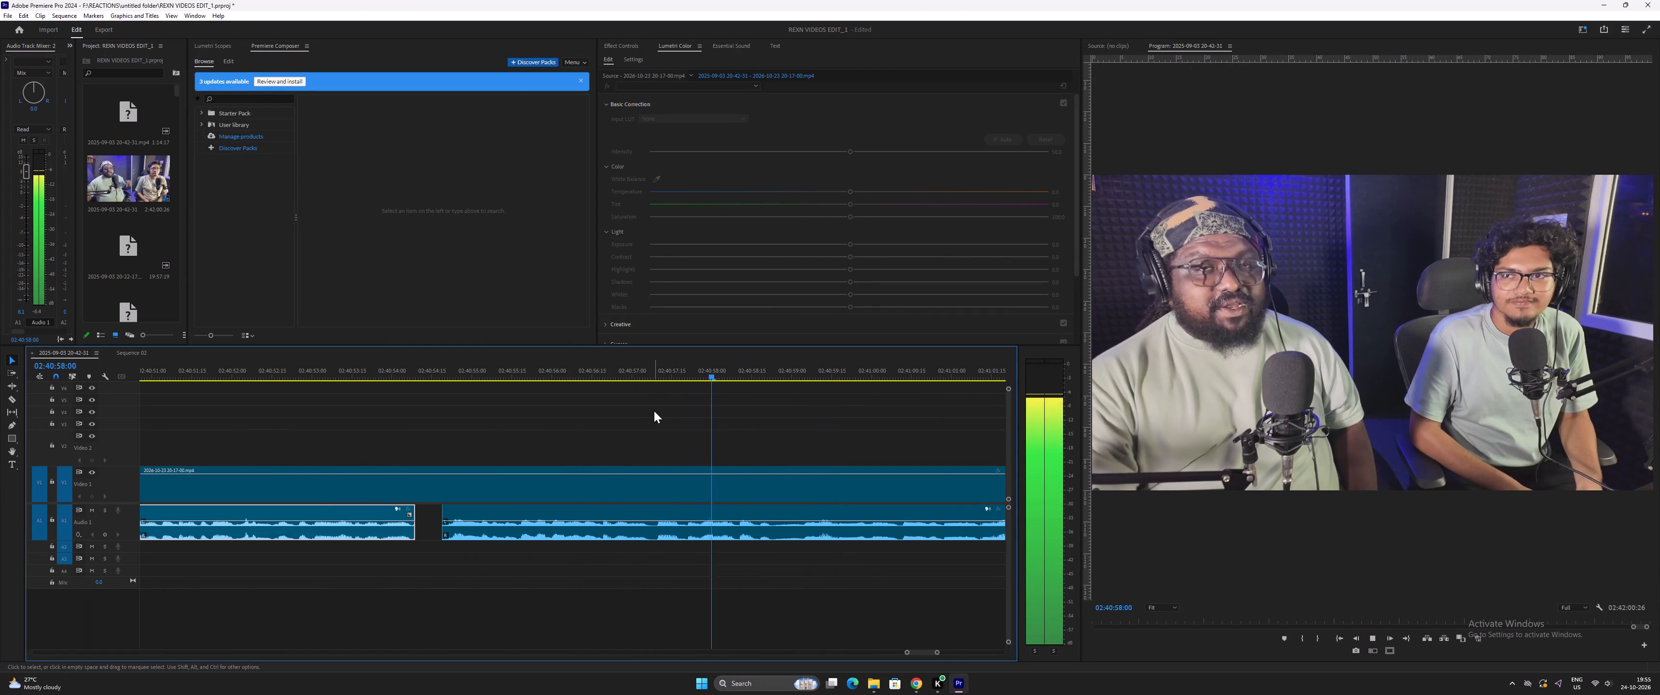
pyautogui.press('space')
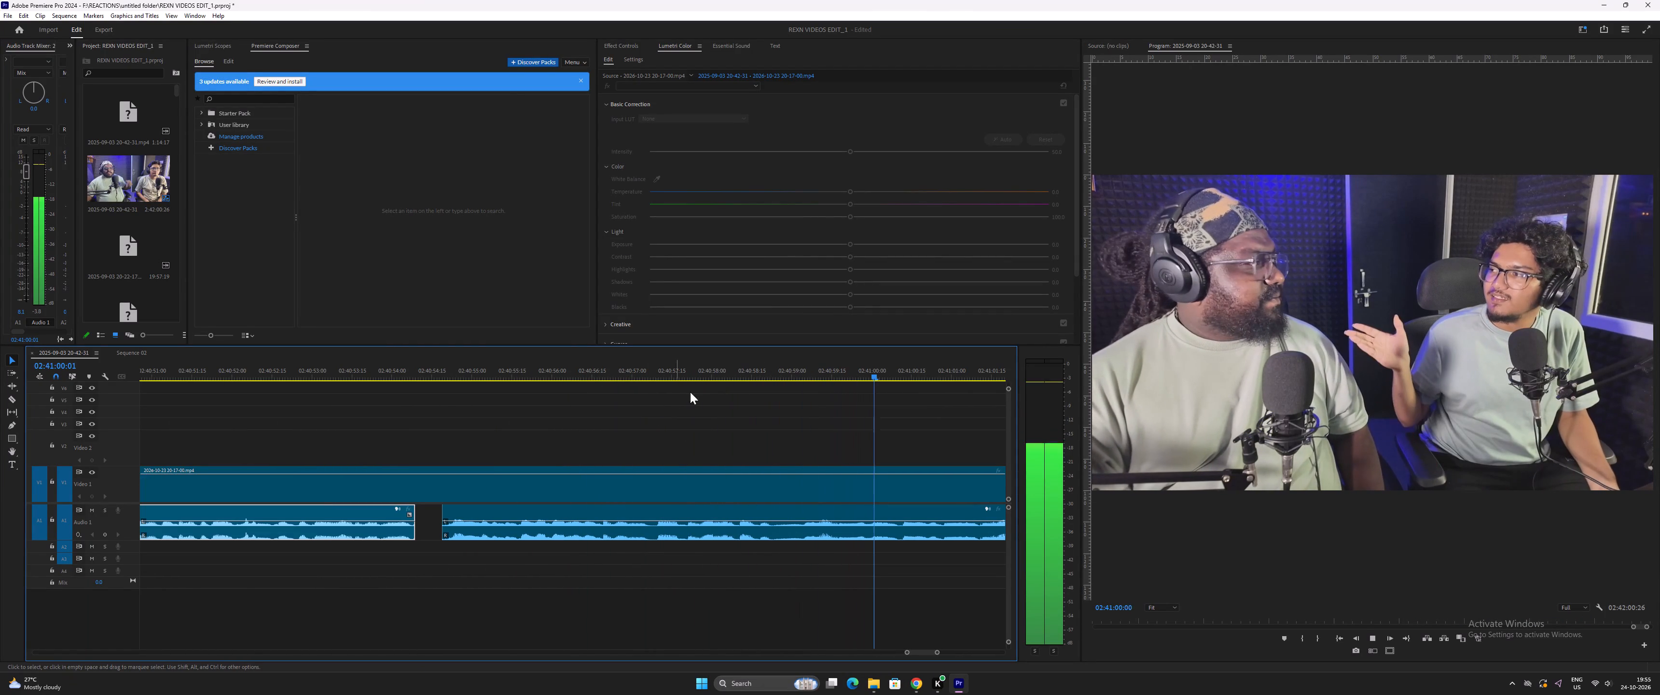
pyautogui.click(772, 368)
pyautogui.press('space')
pyautogui.press('space')
pyautogui.moveTo(708, 366); pyautogui.dragTo(609, 384)
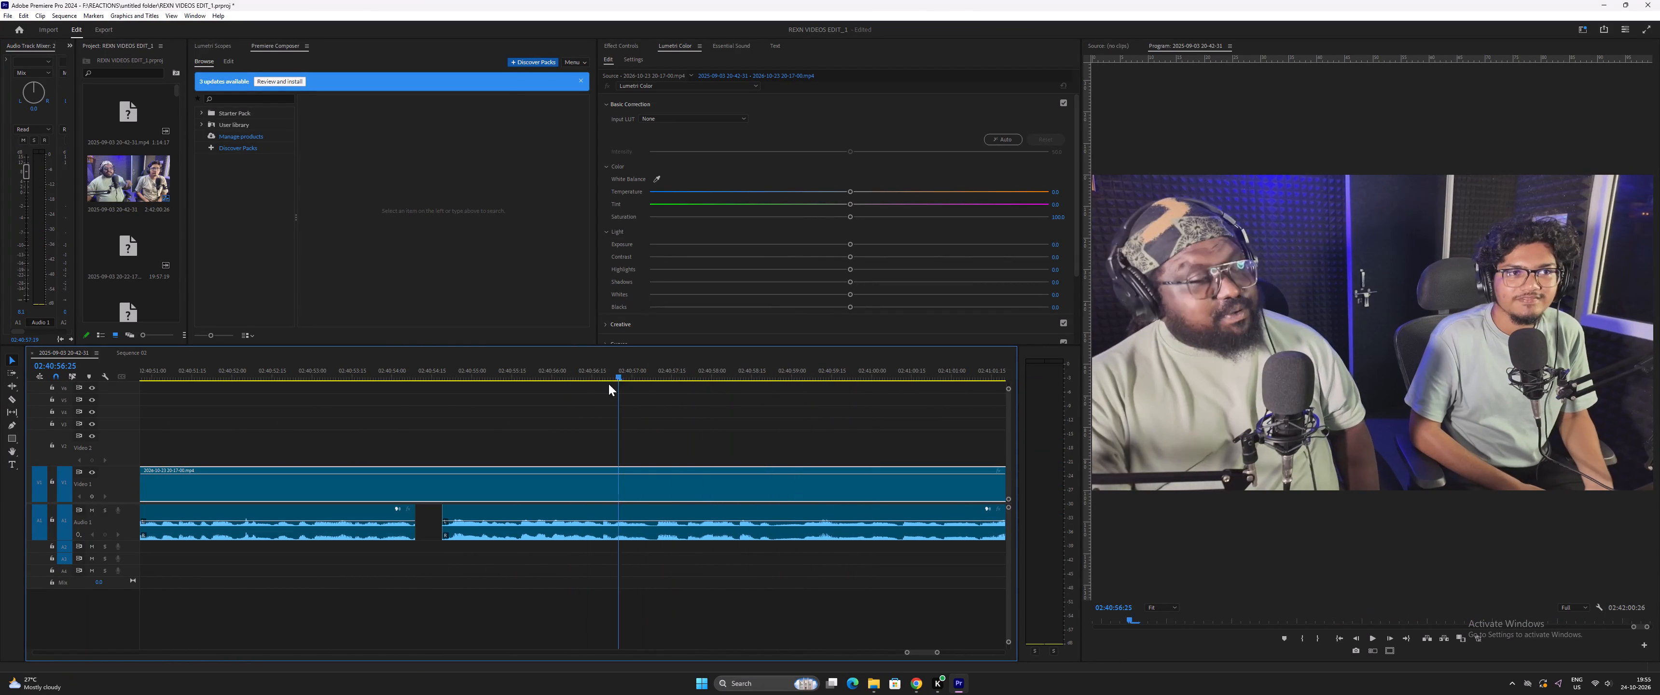
pyautogui.moveTo(609, 384); pyautogui.dragTo(608, 384)
pyautogui.press('space')
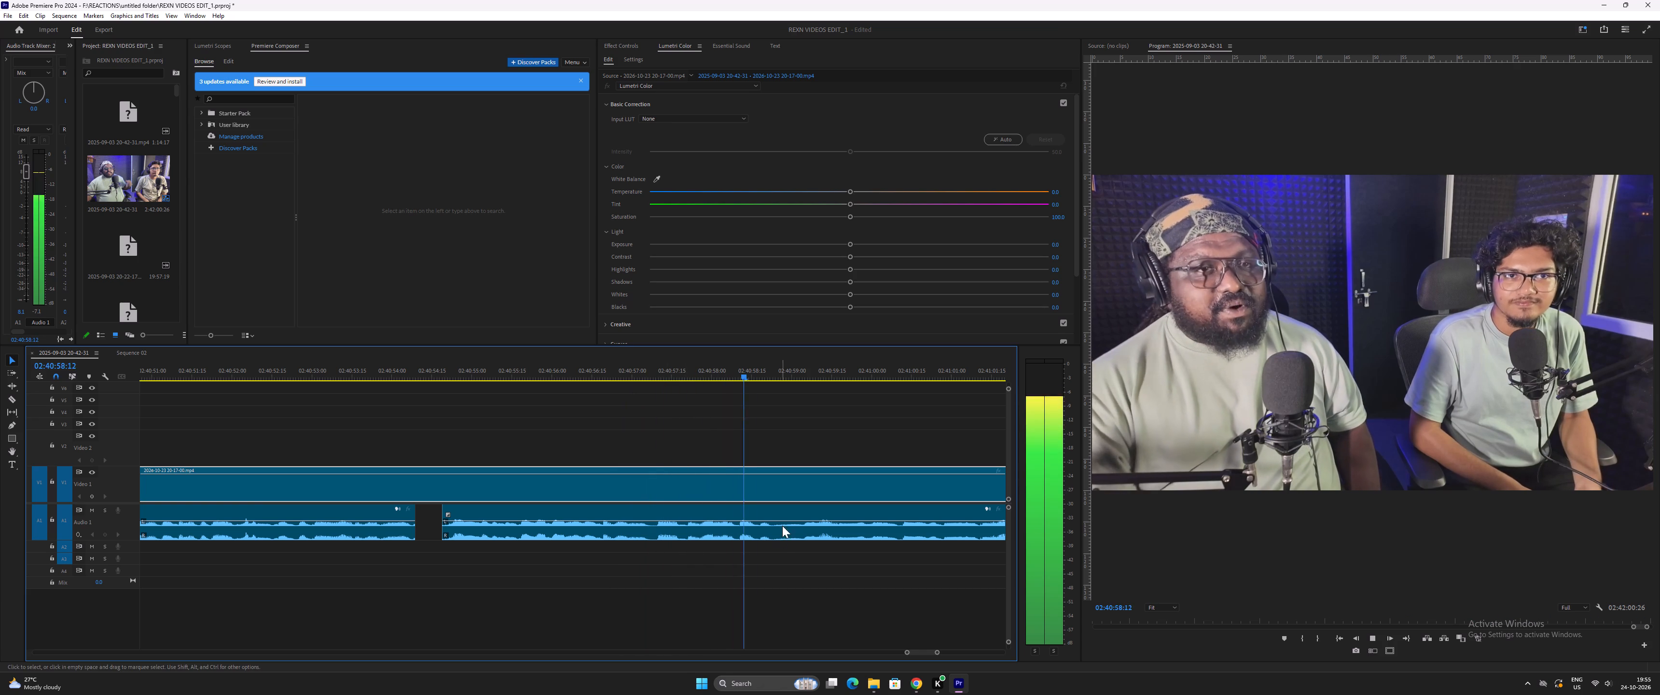
pyautogui.press('space')
pyautogui.click(779, 511)
pyautogui.hotkey('ctrl', '[')
pyautogui.press('space')
pyautogui.press('space')
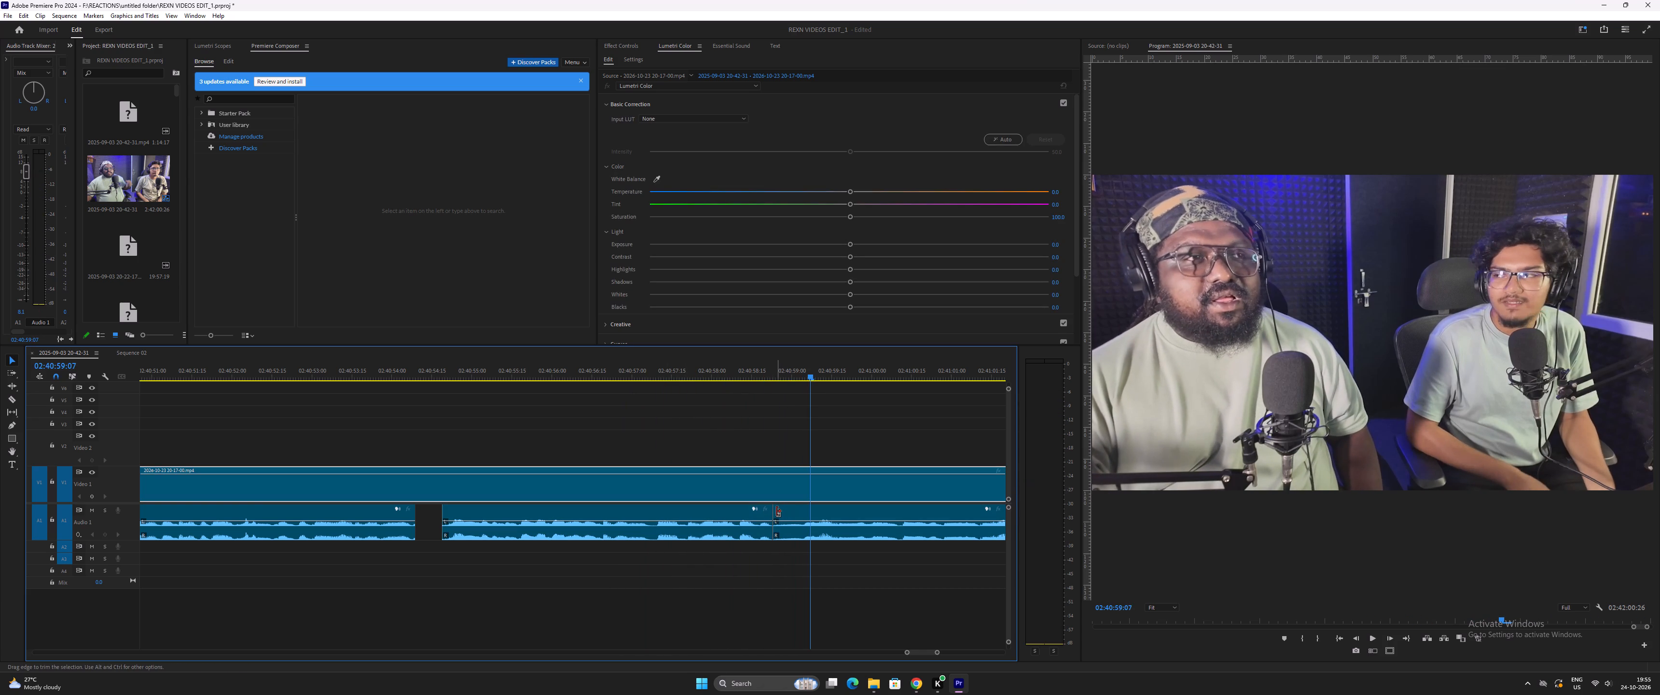
pyautogui.moveTo(776, 511); pyautogui.dragTo(803, 517)
# Play on, split only the audio at 02:41:05:06 and trim the following audio's start by about 10 frames, leaving a silent gap.
pyautogui.press('space')
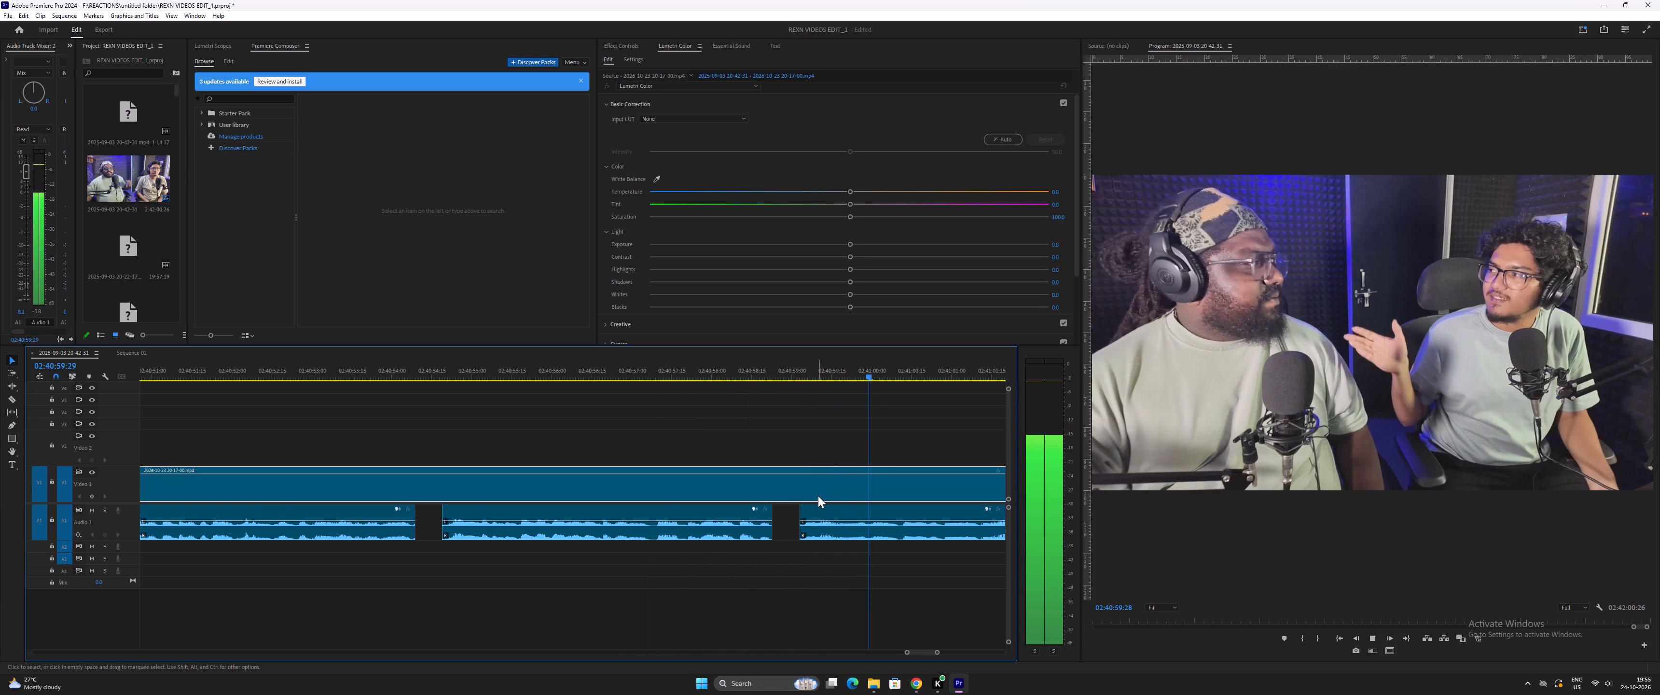
pyautogui.press('-')
pyautogui.press('-')
pyautogui.write('==')
pyautogui.press('-')
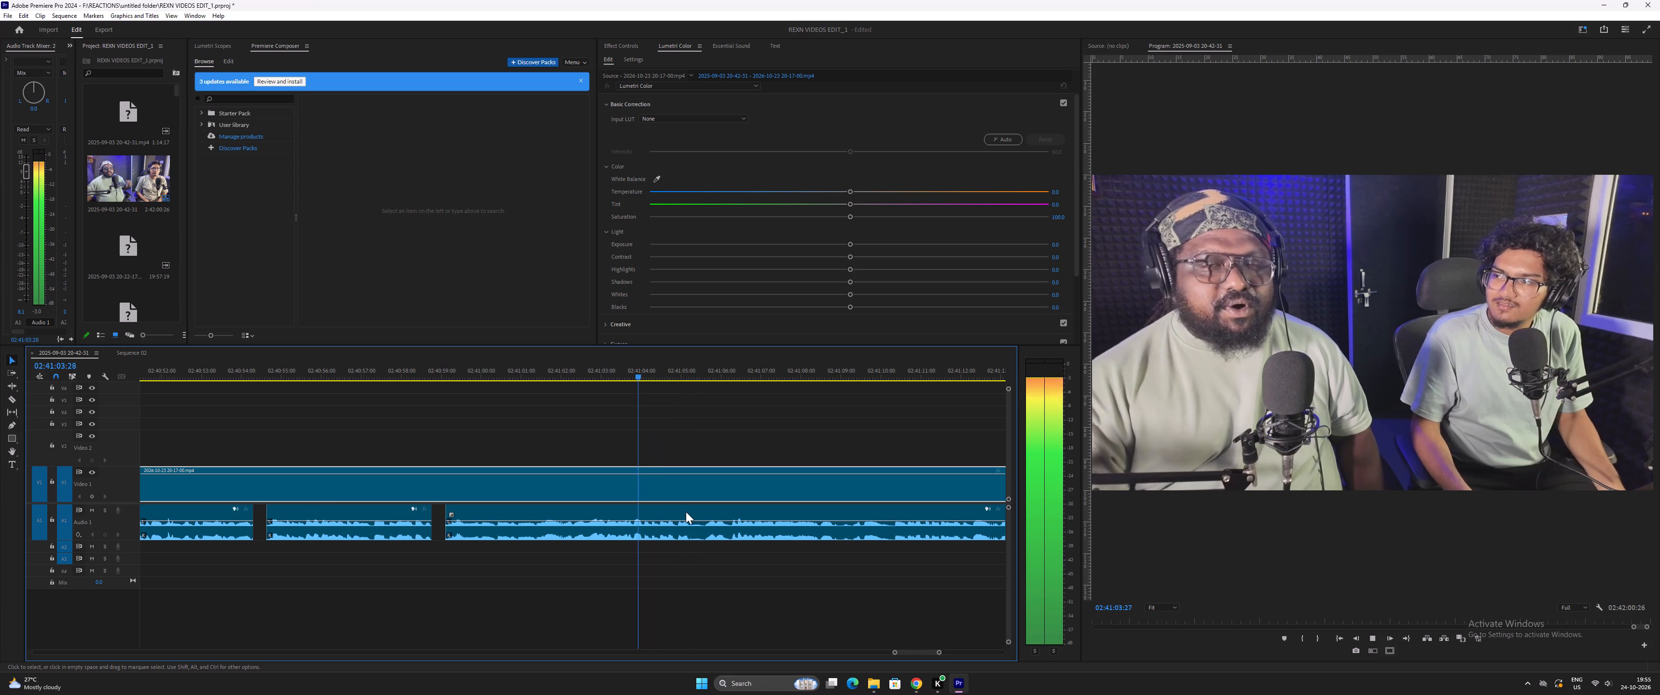
pyautogui.press('space')
pyautogui.press('=')
pyautogui.press('=')
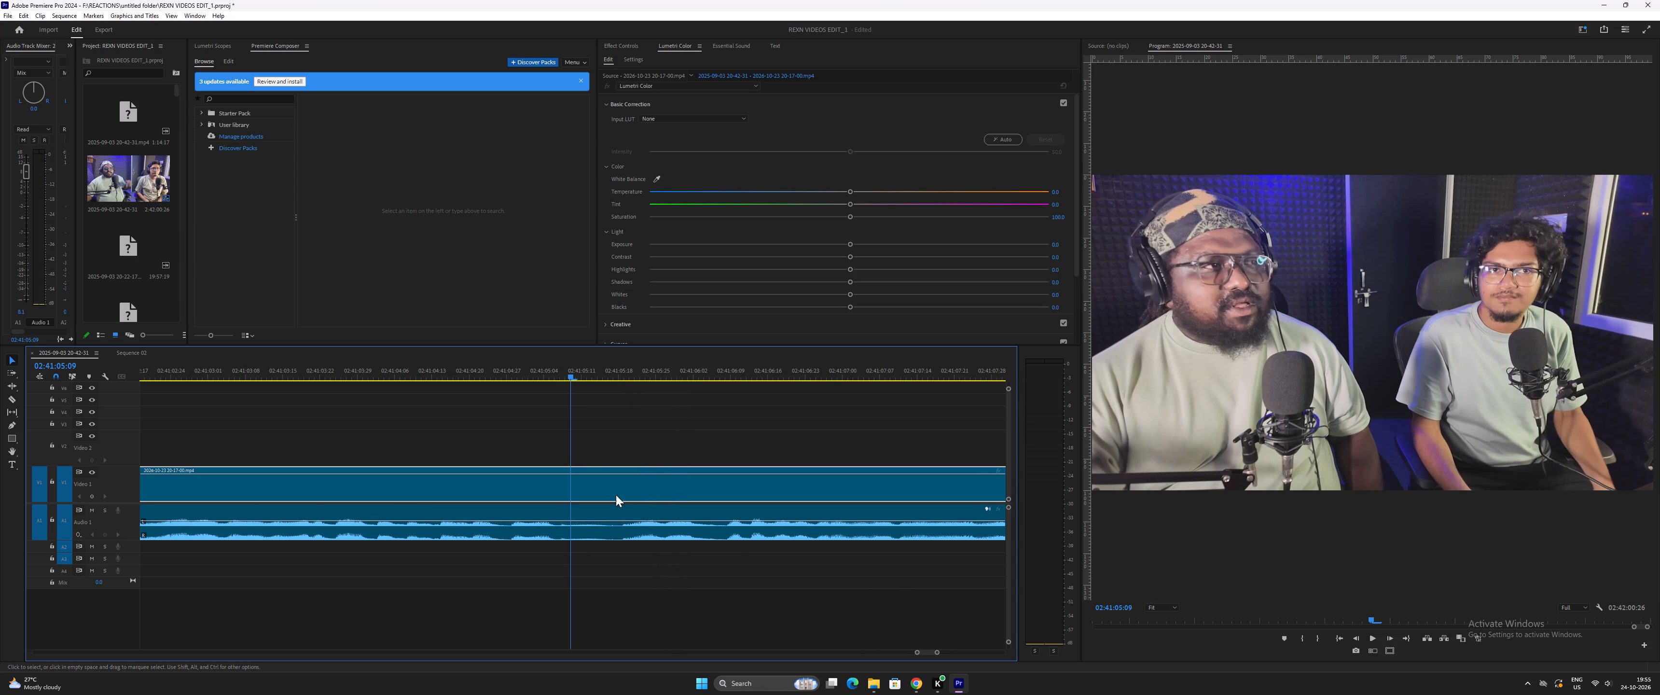
pyautogui.moveTo(553, 374); pyautogui.dragTo(558, 378)
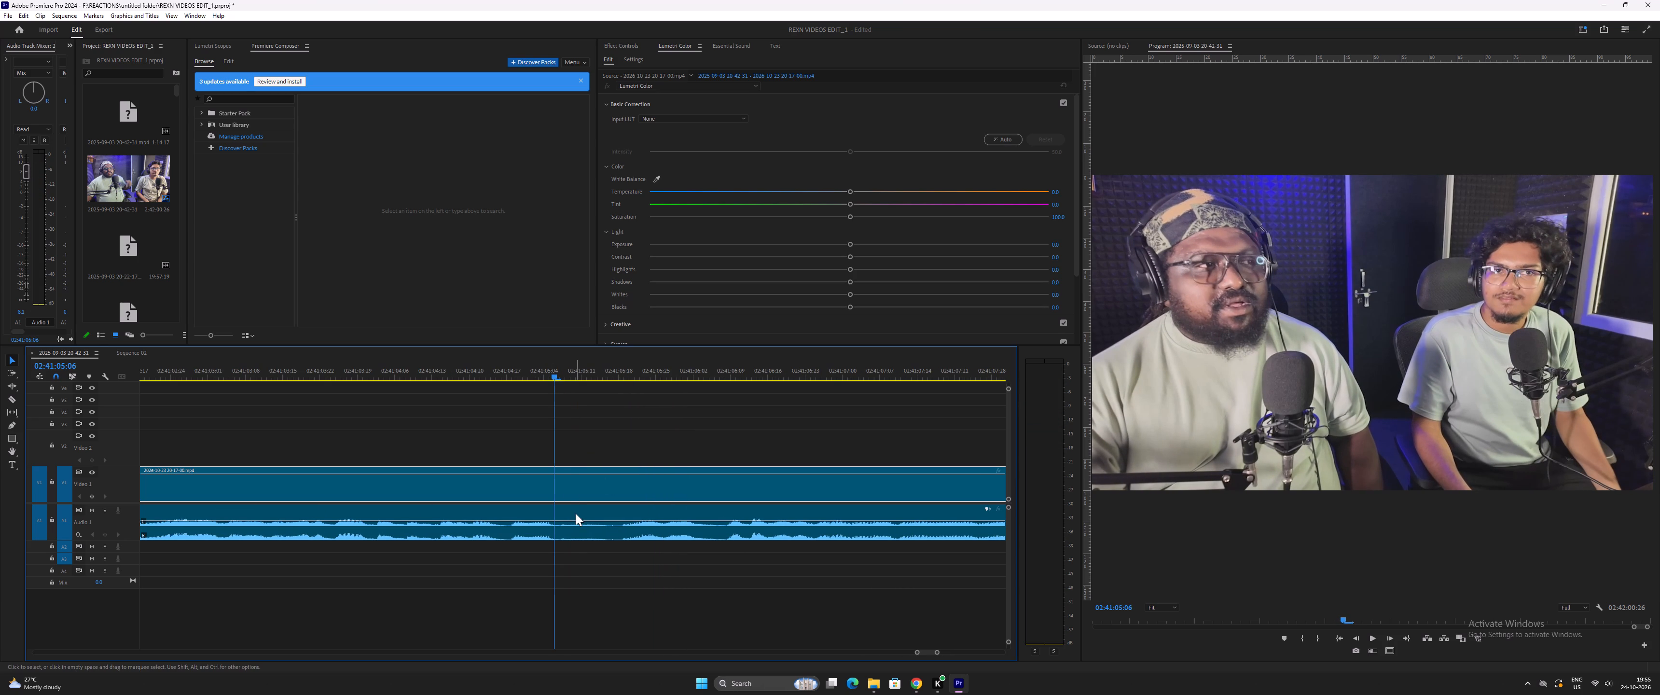
pyautogui.click(576, 514)
pyautogui.hotkey('ctrl', '[')
pyautogui.moveTo(556, 509); pyautogui.dragTo(611, 512)
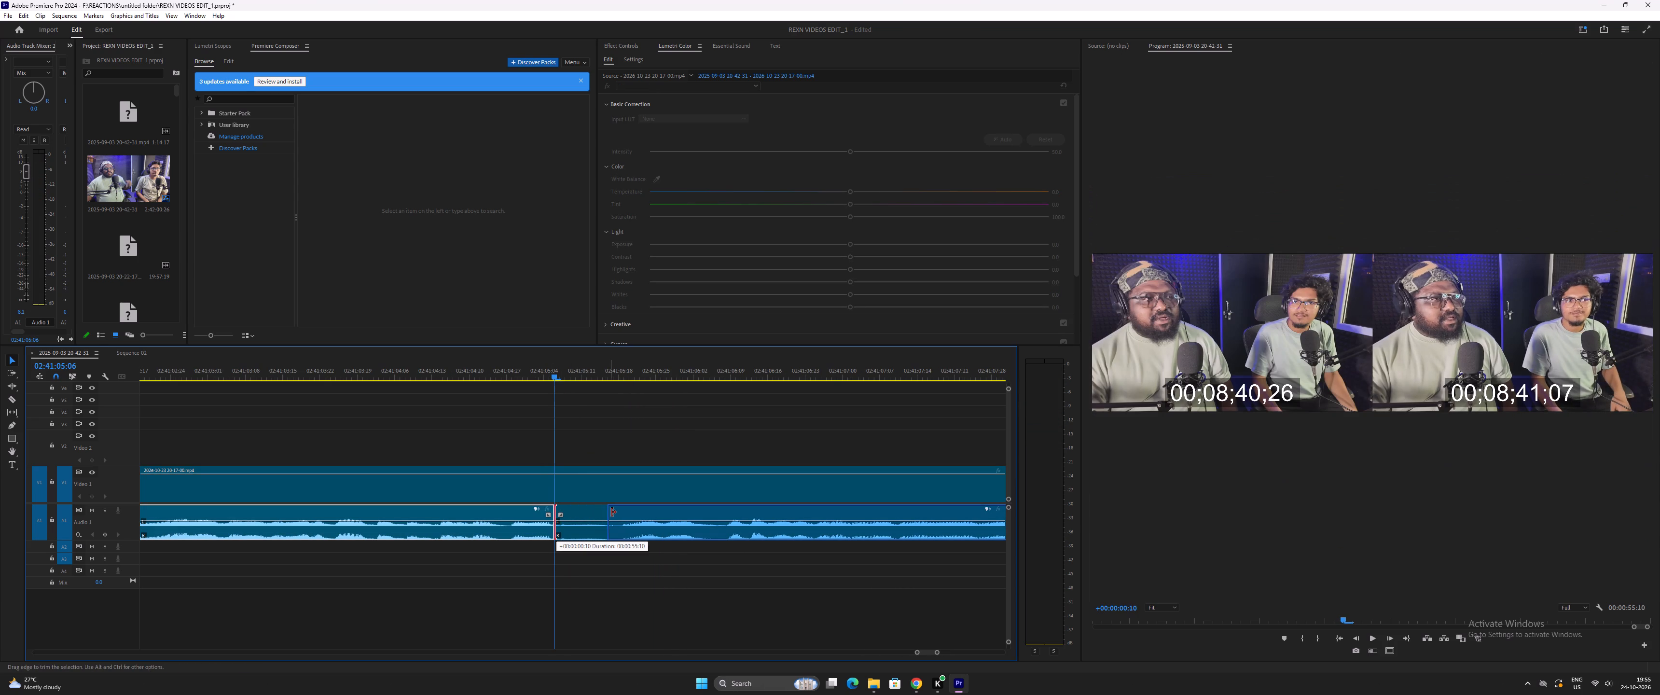
pyautogui.moveTo(611, 512); pyautogui.dragTo(613, 512)
# Play on, split the video and audio at 02:41:08:27 and remove the short section that follows in two passes, closing the gap each time.
pyautogui.press('space')
pyautogui.write('--')
pyautogui.press('-')
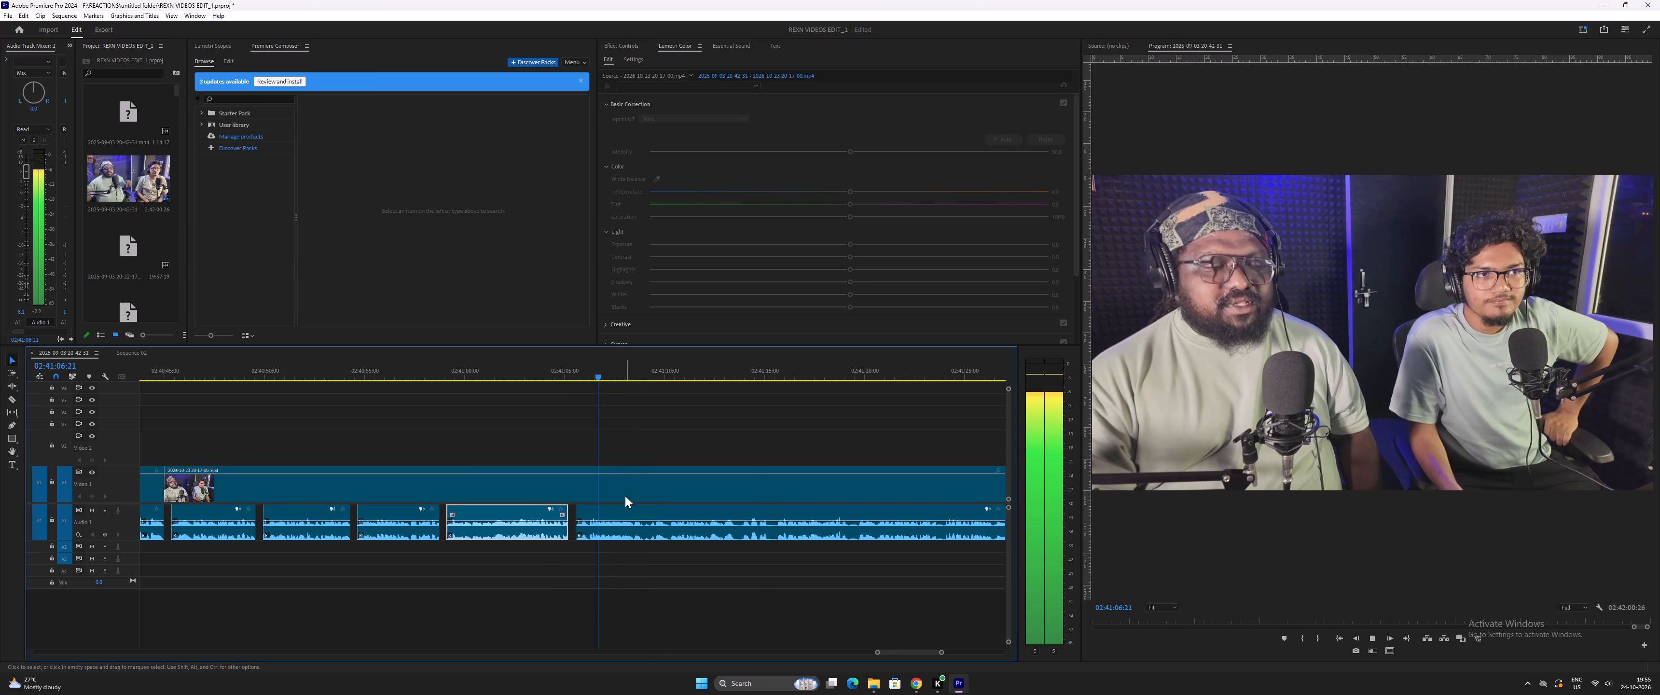
pyautogui.press('=')
pyautogui.press('=')
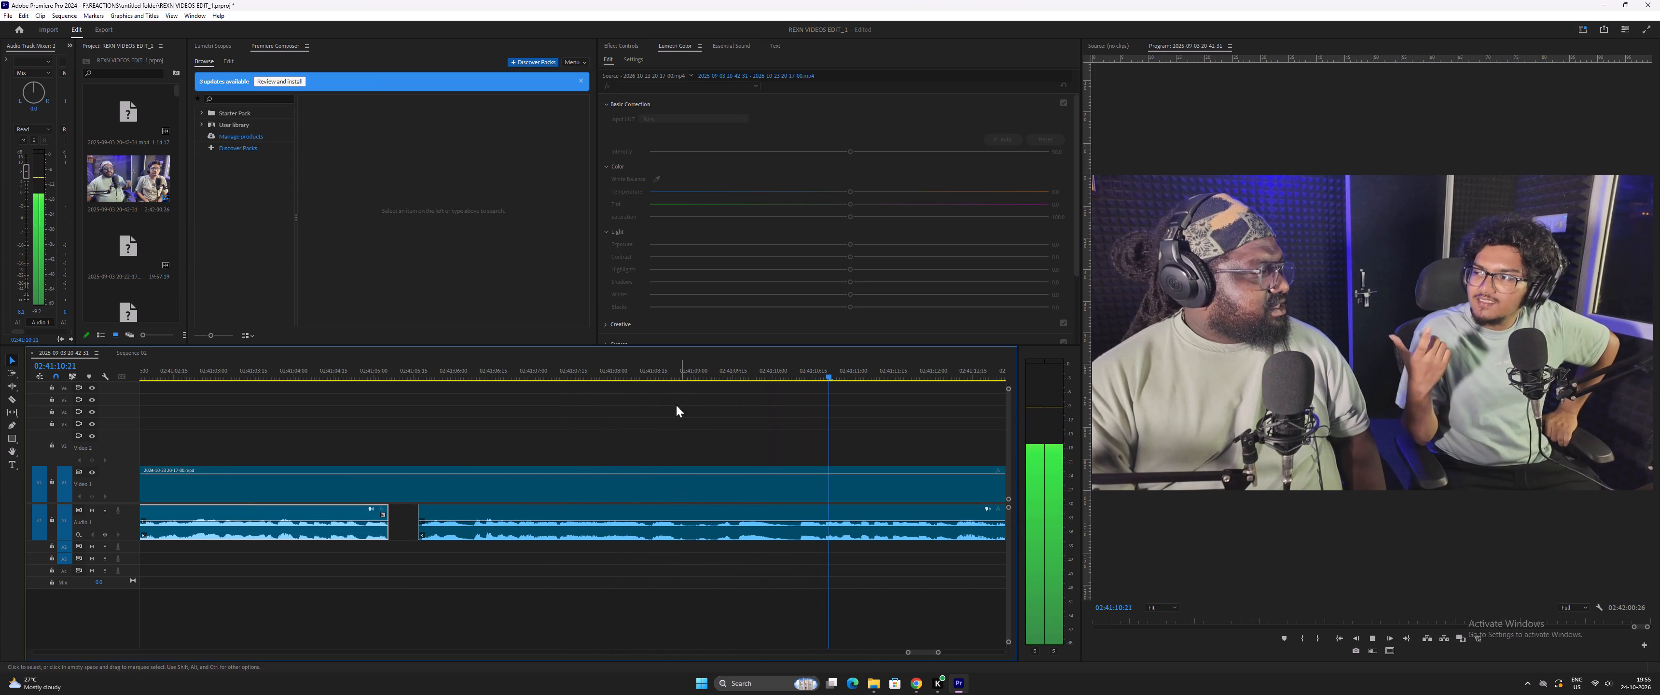
pyautogui.press('space')
pyautogui.click(666, 367)
pyautogui.press('space')
pyautogui.press('space')
pyautogui.moveTo(667, 370); pyautogui.dragTo(685, 389)
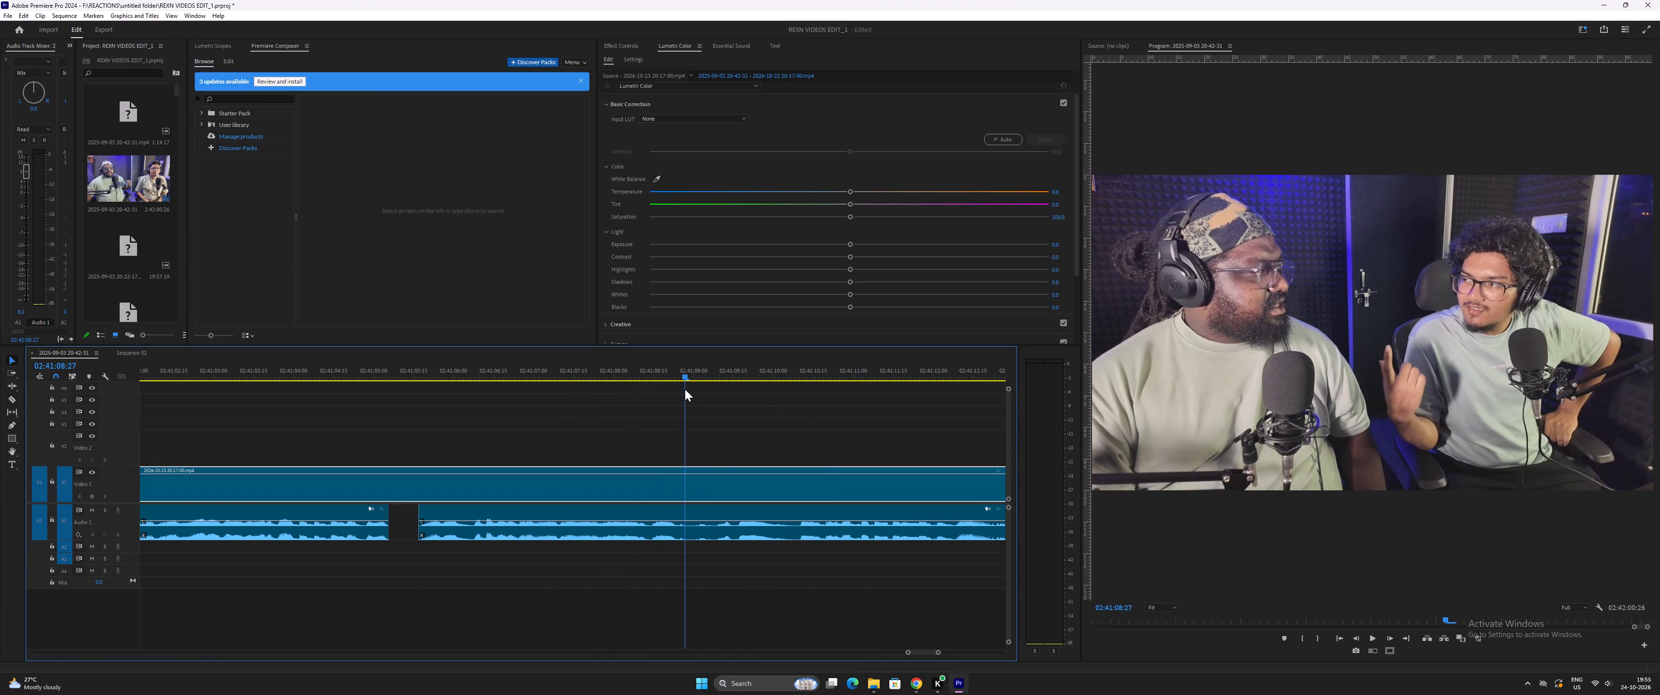
pyautogui.moveTo(685, 389); pyautogui.dragTo(687, 392)
pyautogui.moveTo(712, 443); pyautogui.dragTo(779, 586)
pyautogui.hotkey('ctrl', '[')
pyautogui.press('space')
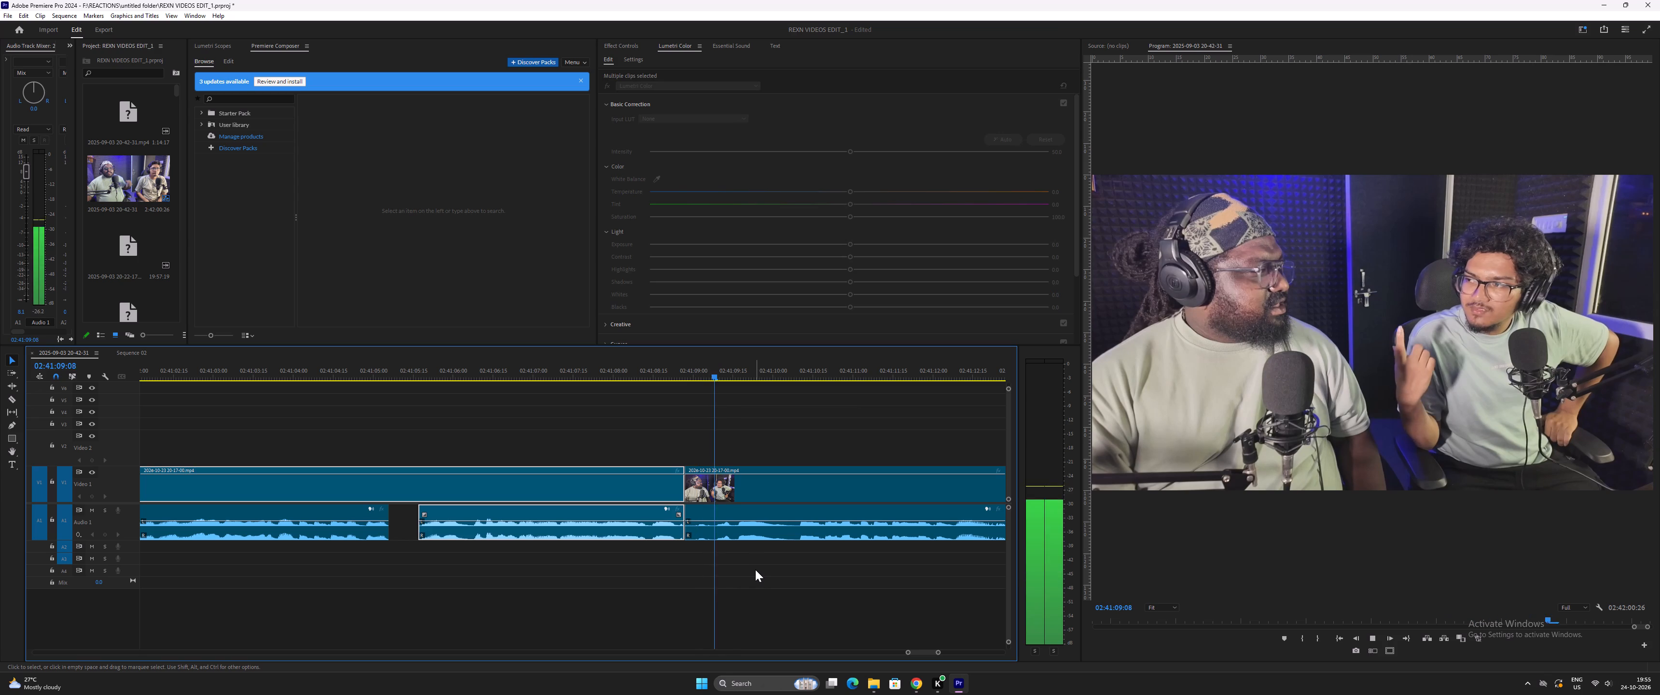
pyautogui.press('space')
pyautogui.hotkey('ctrl', '-')
pyautogui.press('space')
pyautogui.press('space')
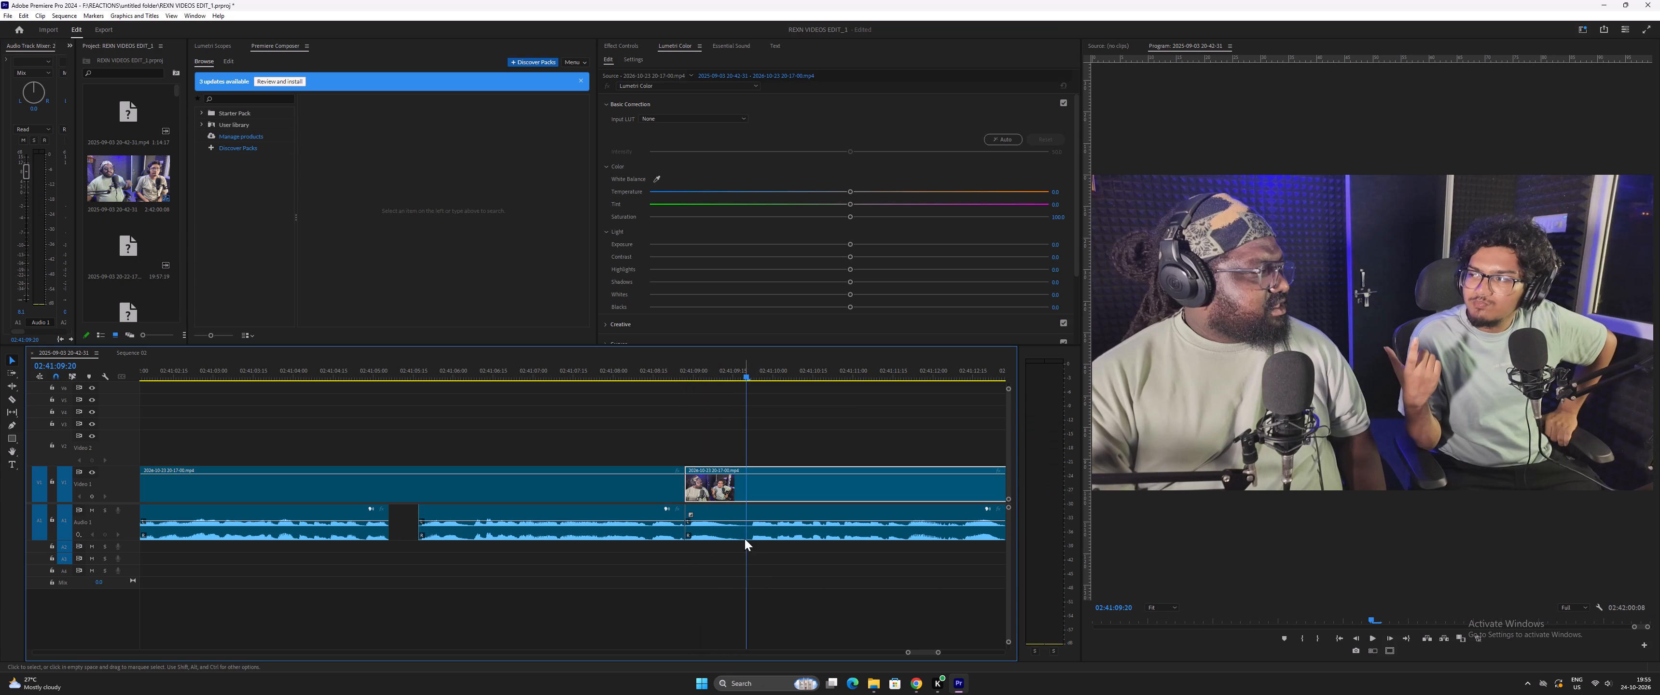
pyautogui.hotkey('ctrl', '-')
# Play on, split the video and audio at 02:41:12:05 and remove the section up to 02:41:12:17, closing the gap.
pyautogui.press('space')
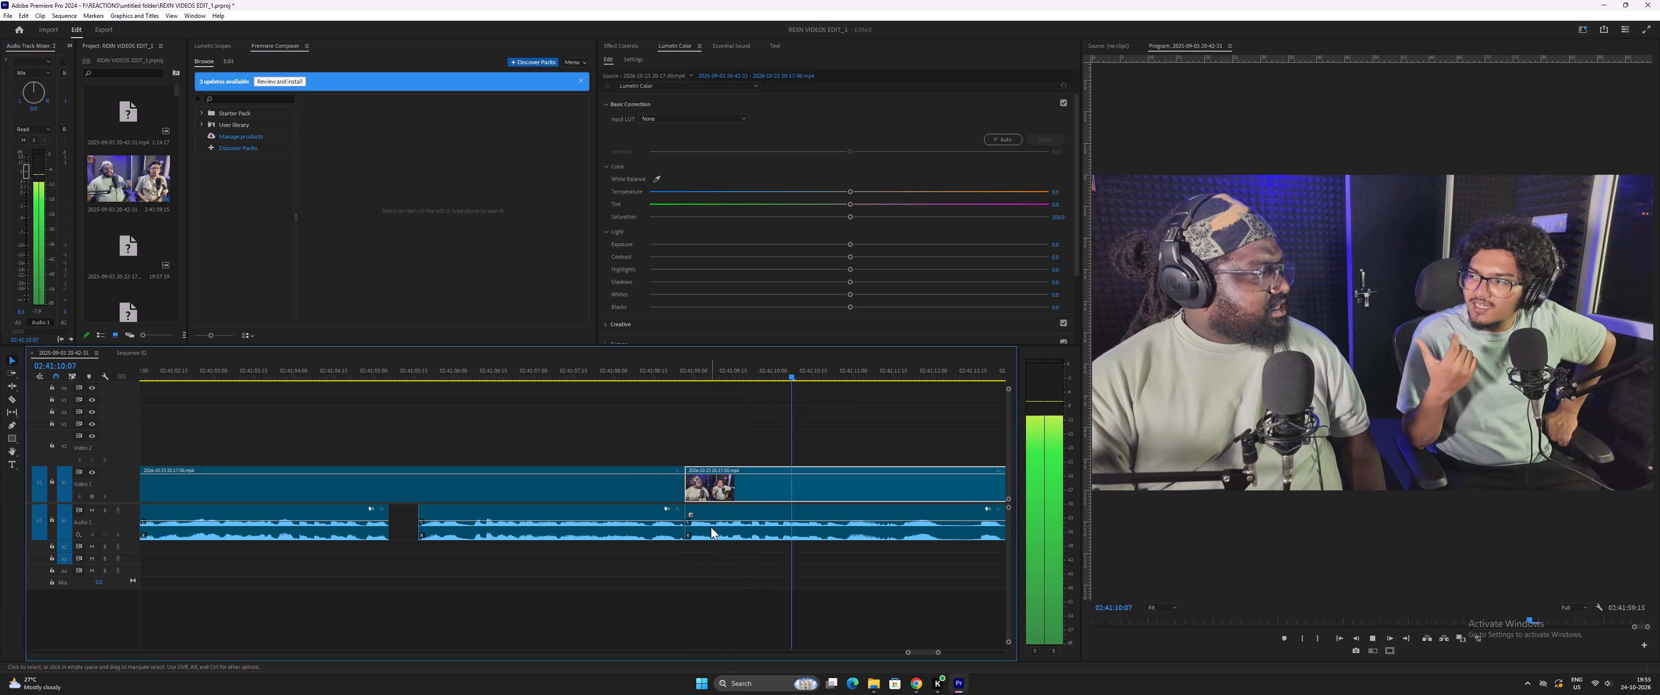
pyautogui.press('-')
pyautogui.press('=')
pyautogui.press('space')
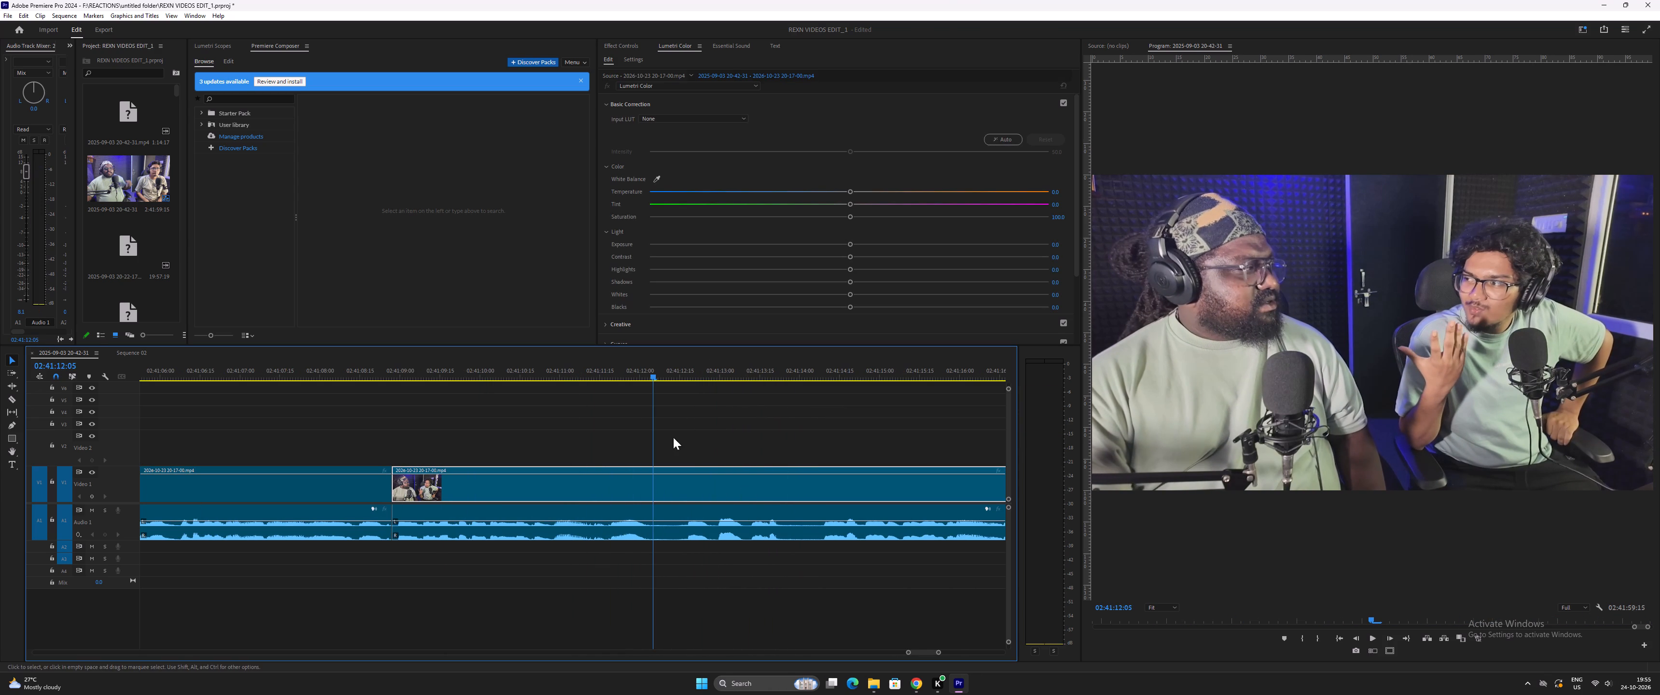
pyautogui.moveTo(682, 431); pyautogui.dragTo(747, 570)
pyautogui.hotkey('ctrl', '[')
pyautogui.press('space')
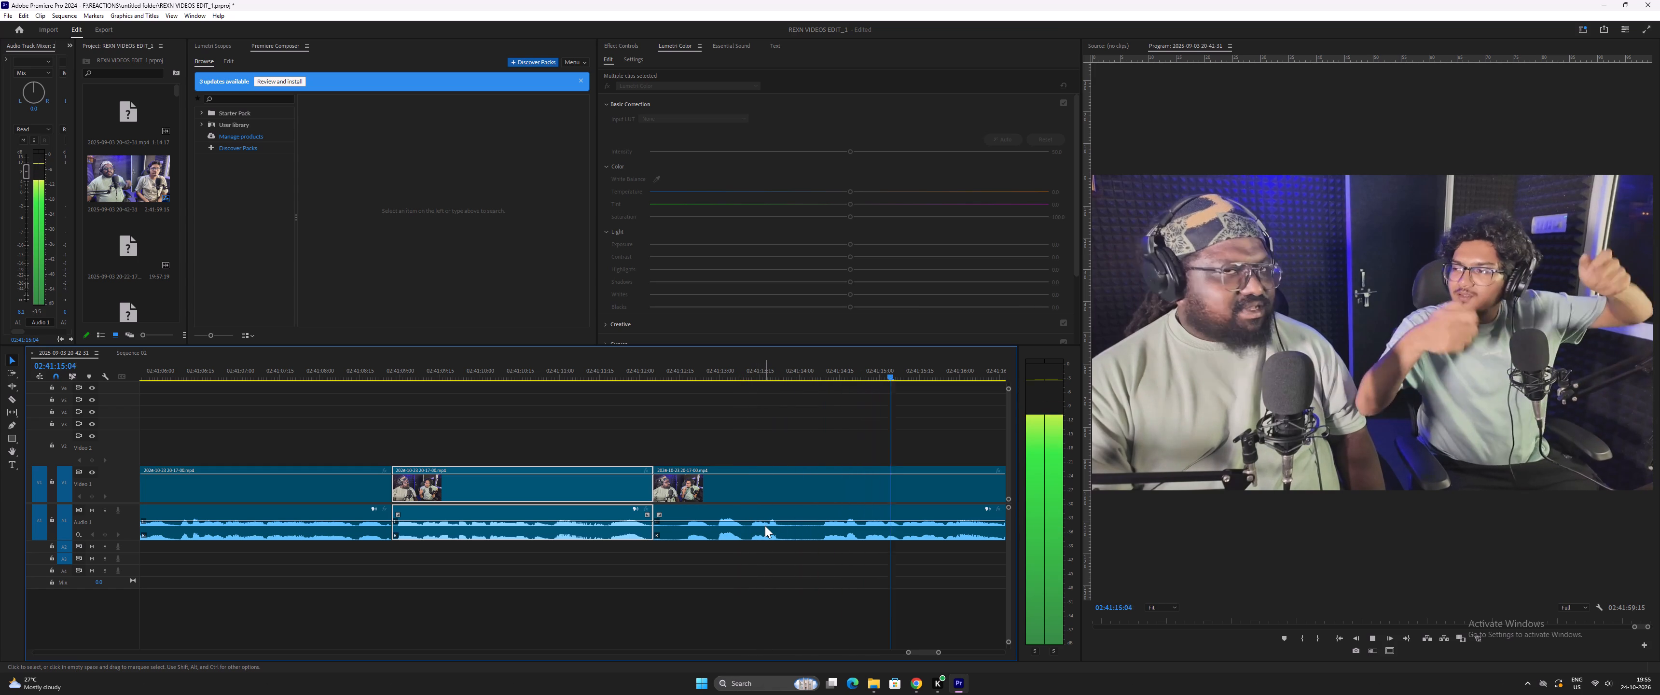
pyautogui.press('space')
pyautogui.click(686, 373)
pyautogui.hotkey('ctrl', '-')
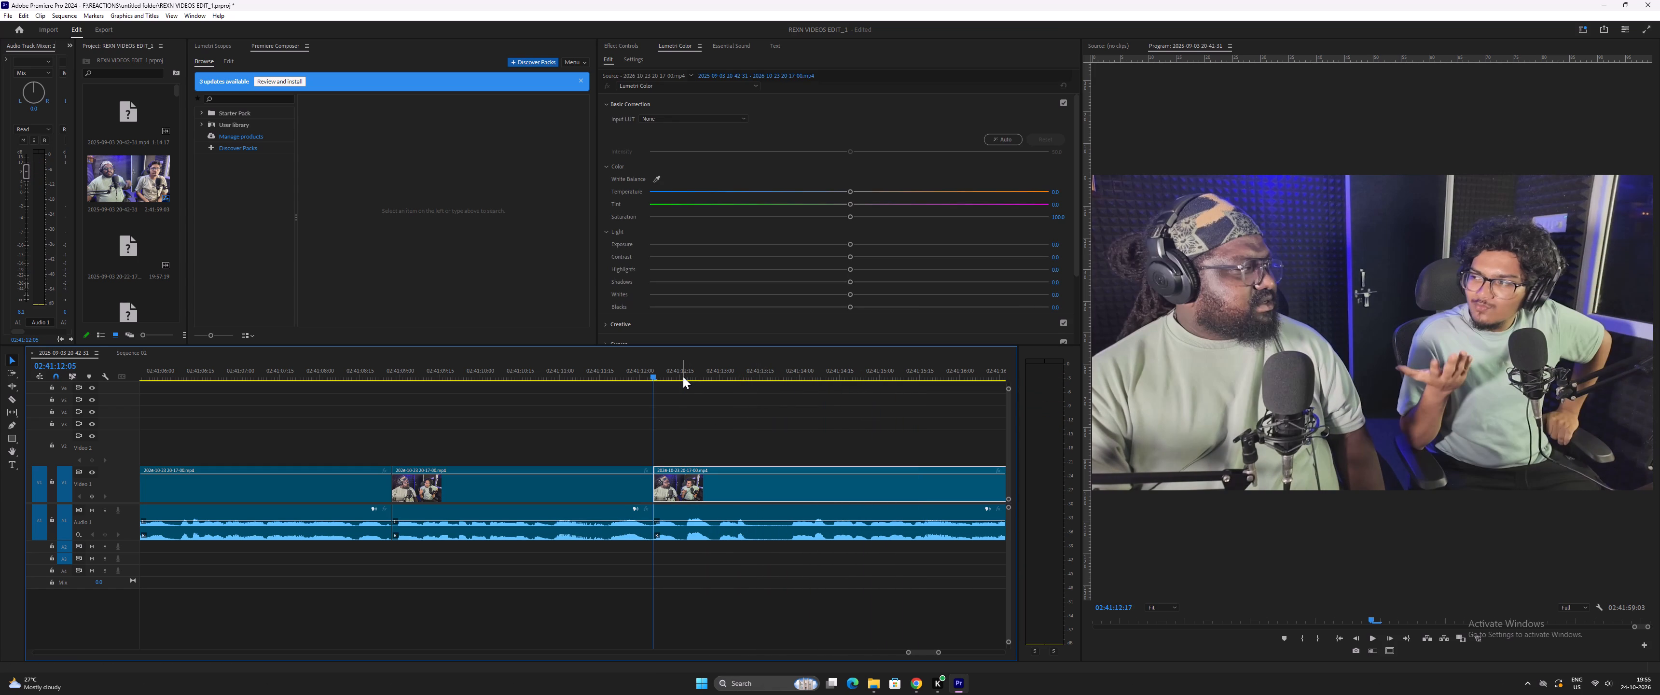
# Play on, split the video and audio at 02:41:17:12 and remove the section up to 02:41:17:29, closing the gap.
pyautogui.press('space')
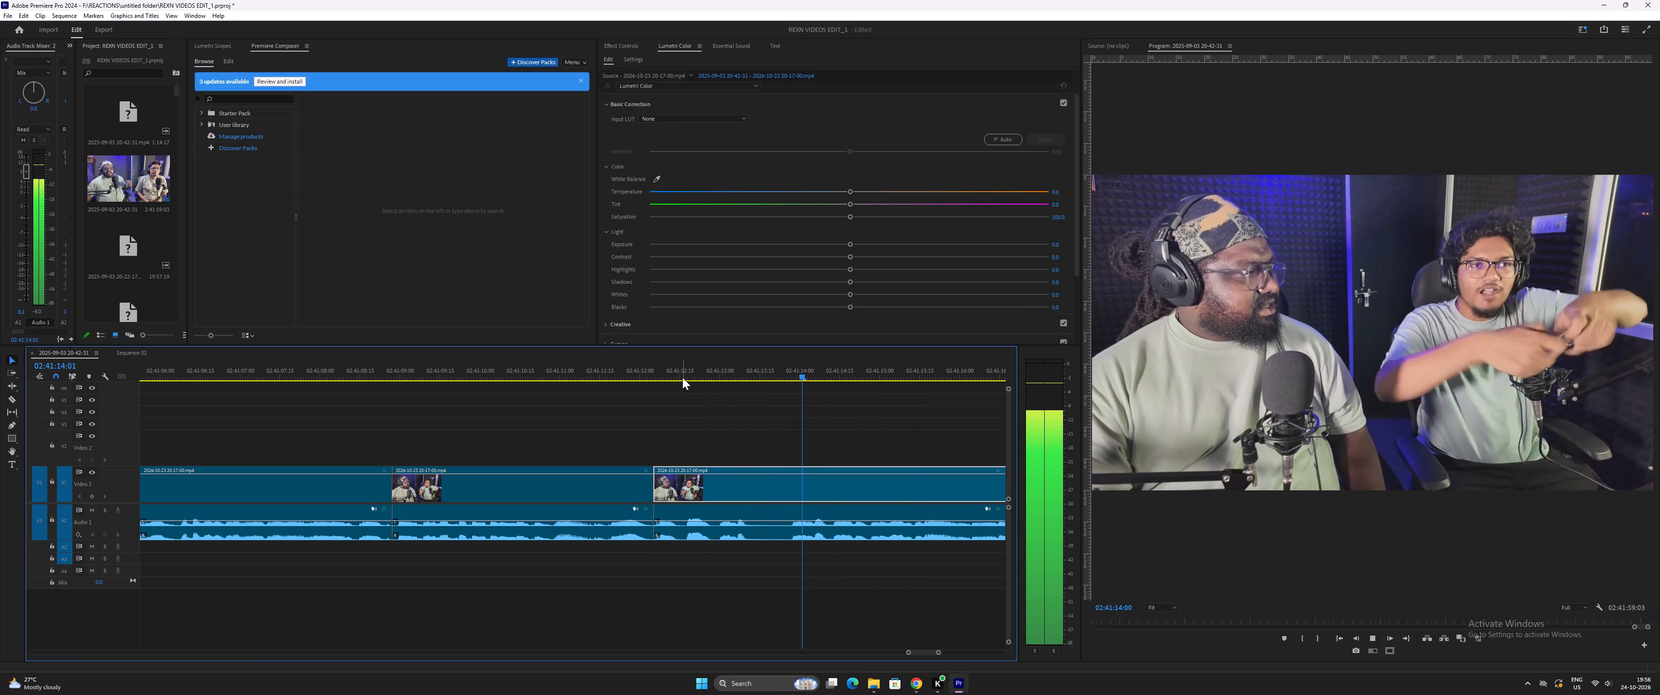
pyautogui.press('-')
pyautogui.press('-')
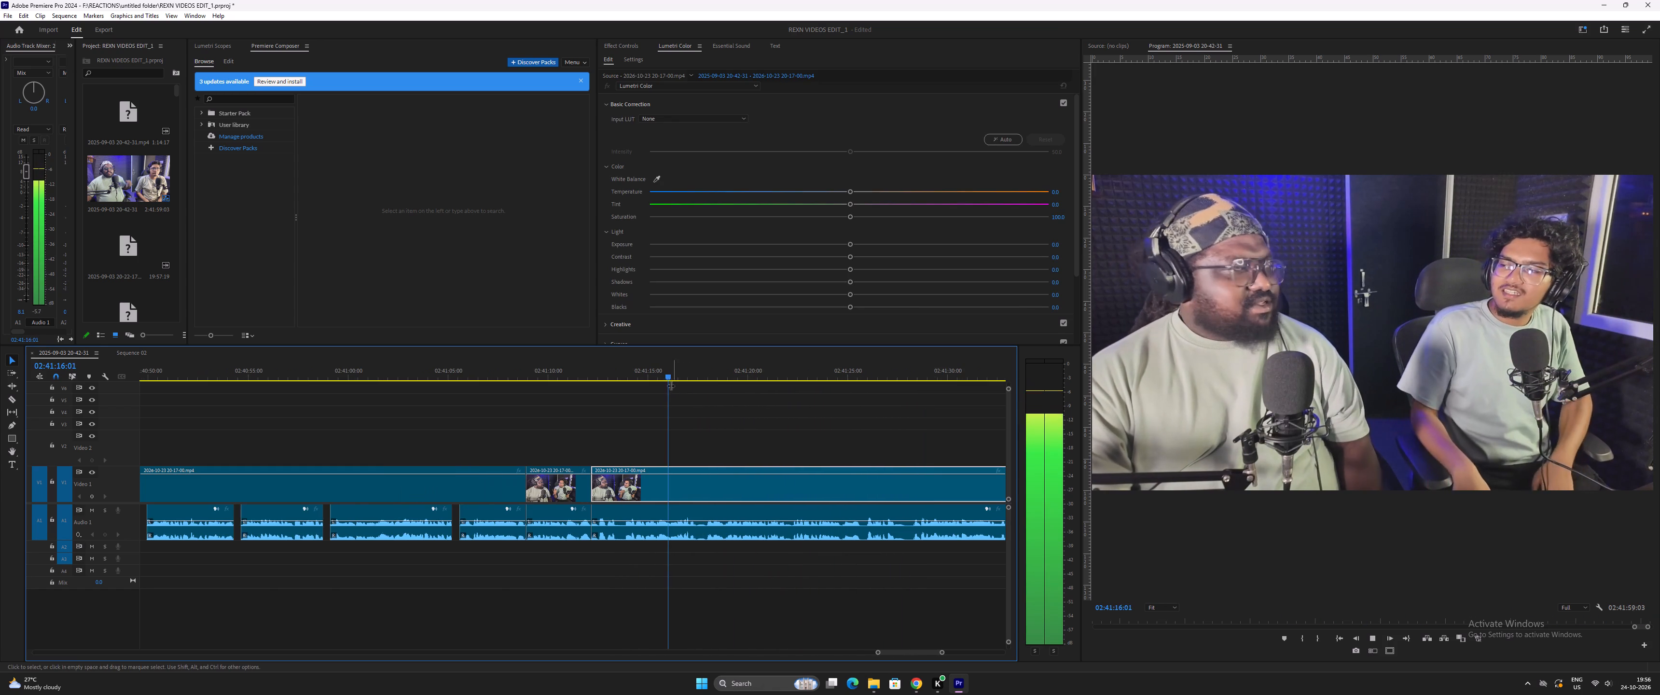
pyautogui.press('=')
pyautogui.press('=')
pyautogui.press('space')
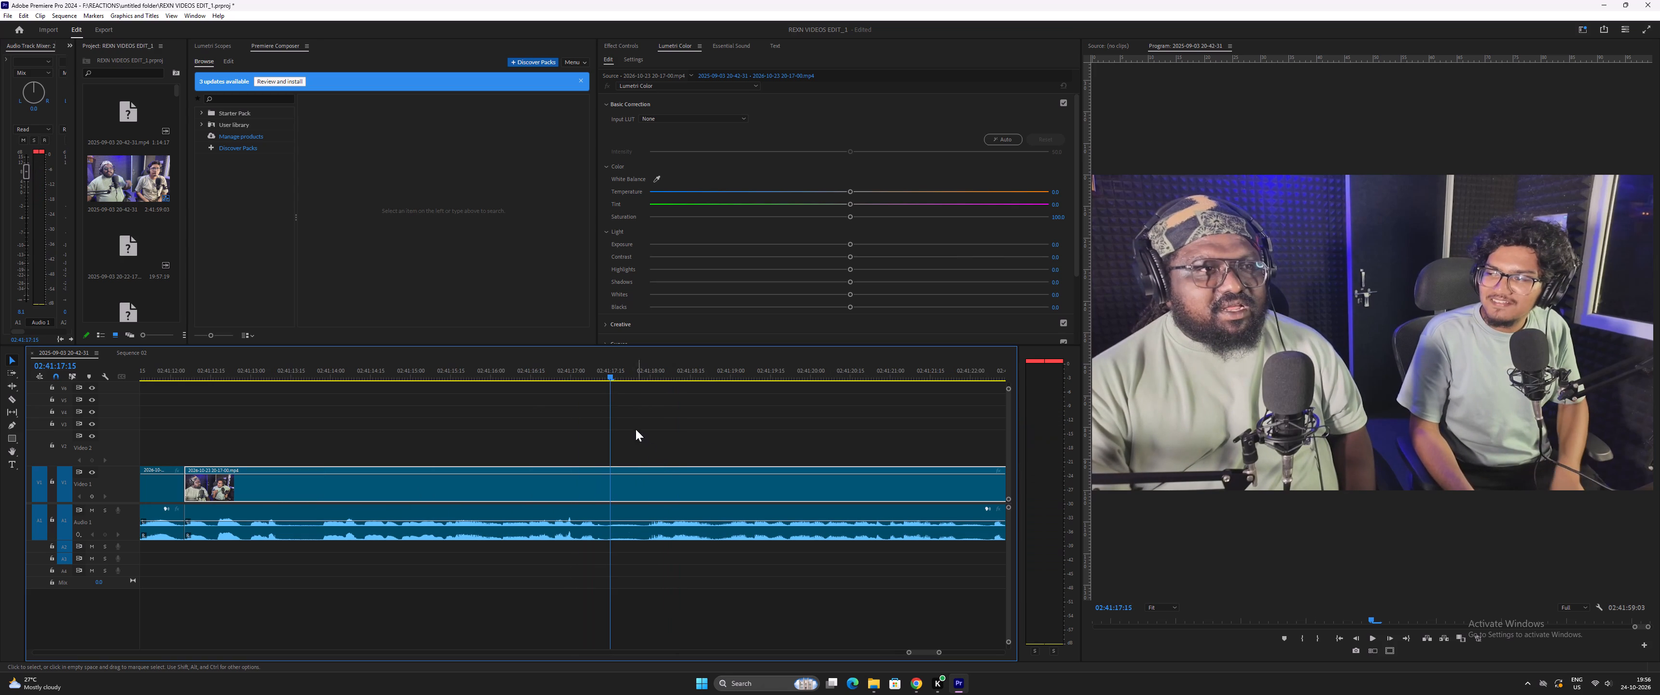
pyautogui.click(606, 377)
pyautogui.moveTo(643, 437); pyautogui.dragTo(696, 570)
pyautogui.hotkey('ctrl', '[')
pyautogui.press('space')
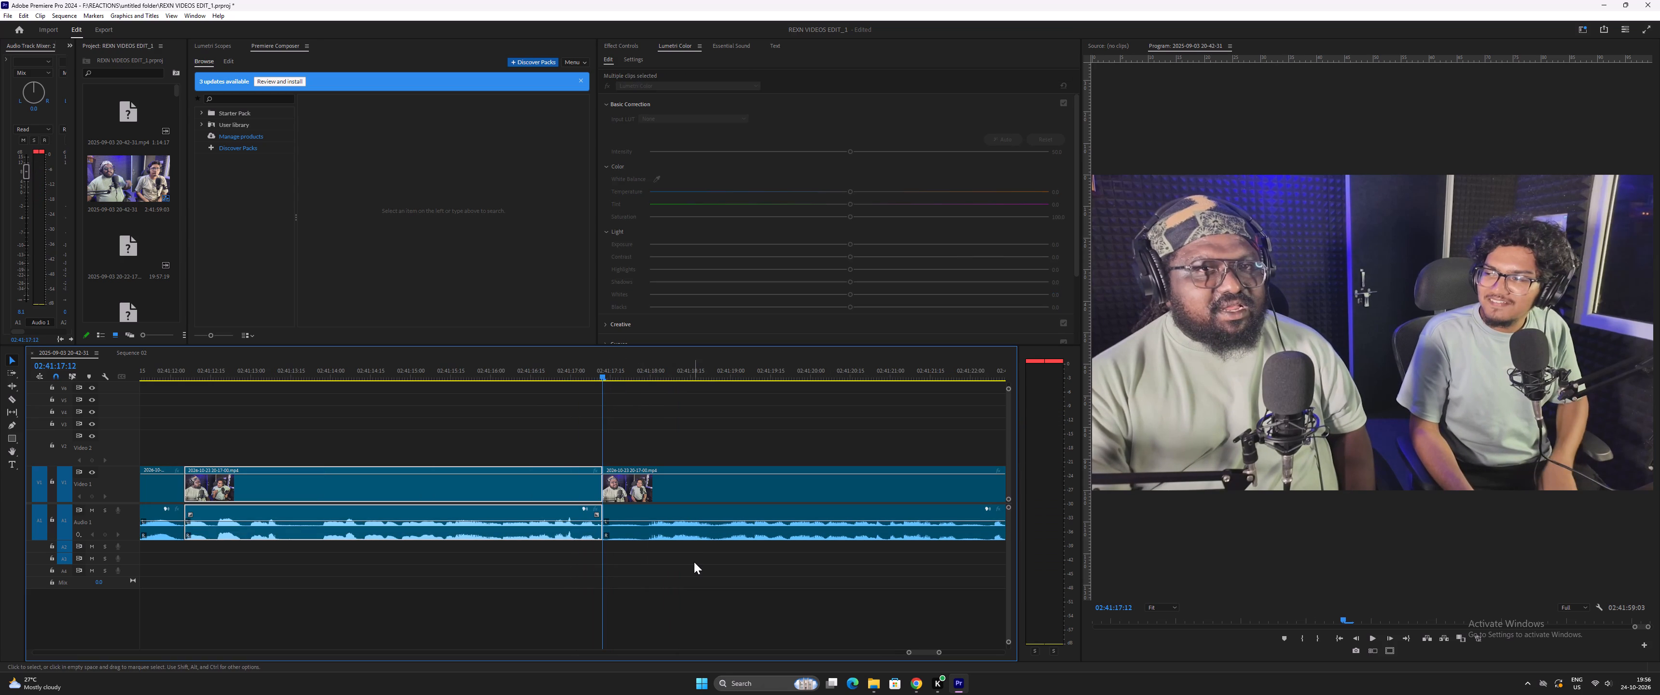
pyautogui.press('space')
pyautogui.press('space')
pyautogui.press('space')
pyautogui.hotkey('ctrl', '-')
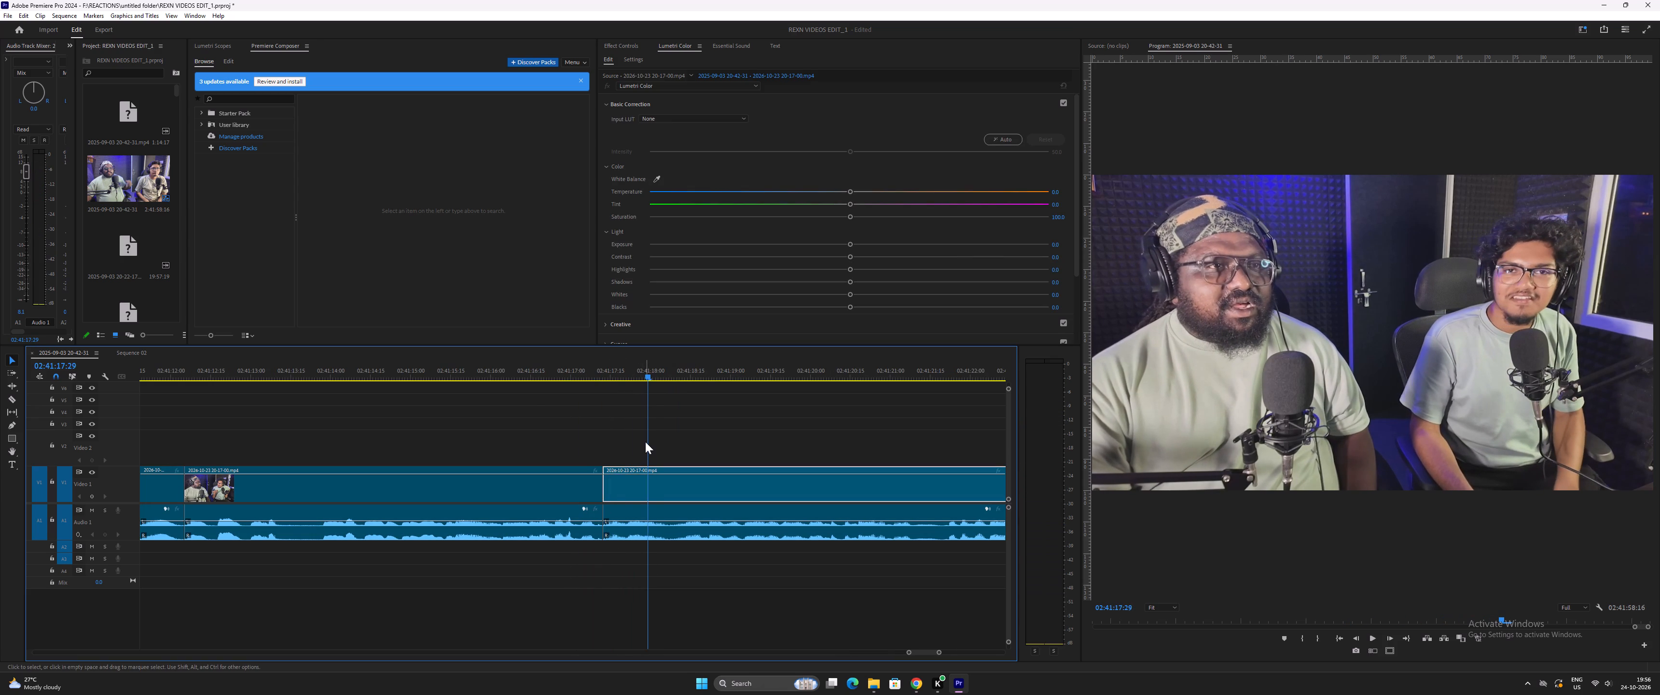
# Play on and split the video and audio at 02:41:25:02.
pyautogui.moveTo(580, 376); pyautogui.dragTo(591, 377)
pyautogui.press('space')
pyautogui.press('-')
pyautogui.press('-')
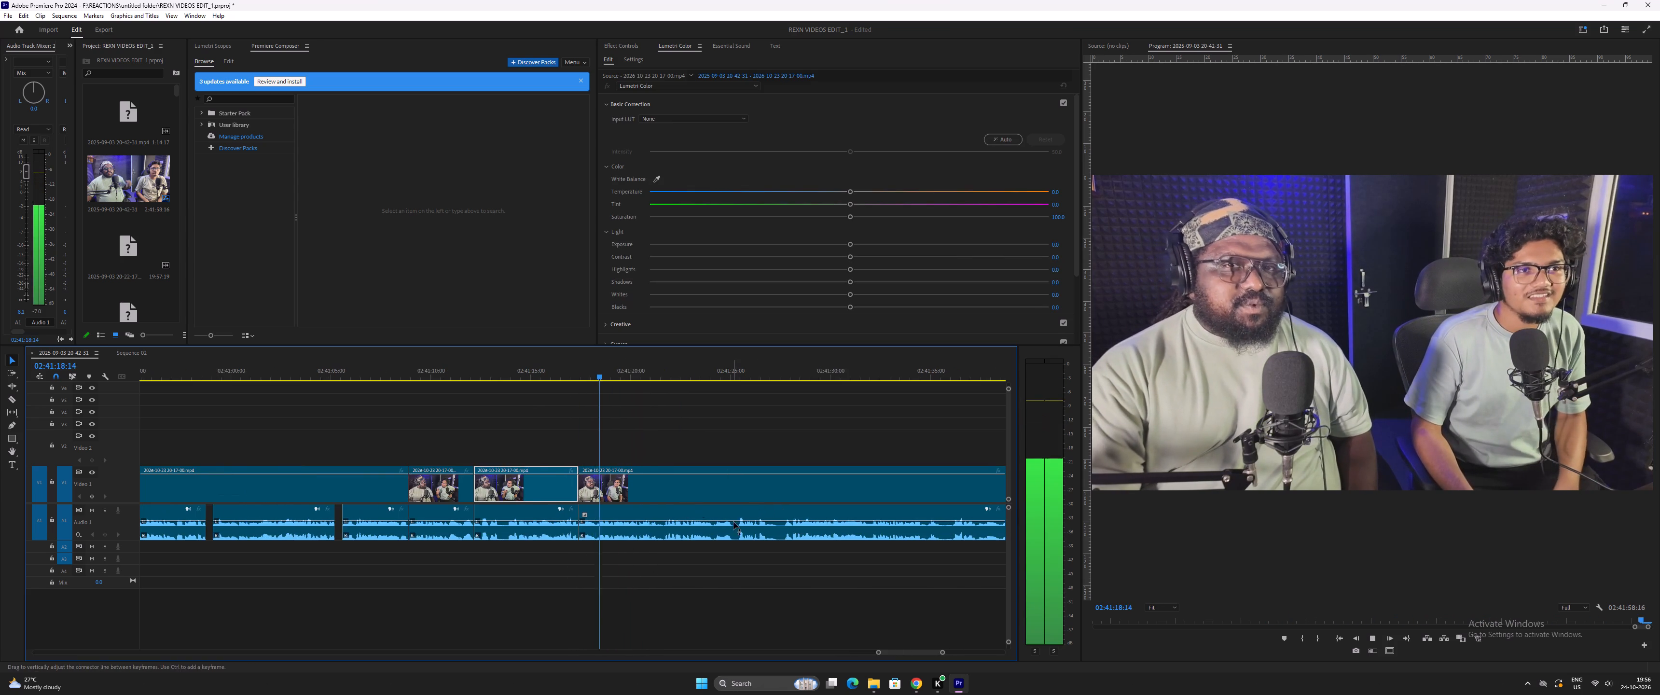
pyautogui.press('-')
pyautogui.press('-')
pyautogui.press('-')
pyautogui.press('=')
pyautogui.press('=')
pyautogui.press('=')
pyautogui.press('=')
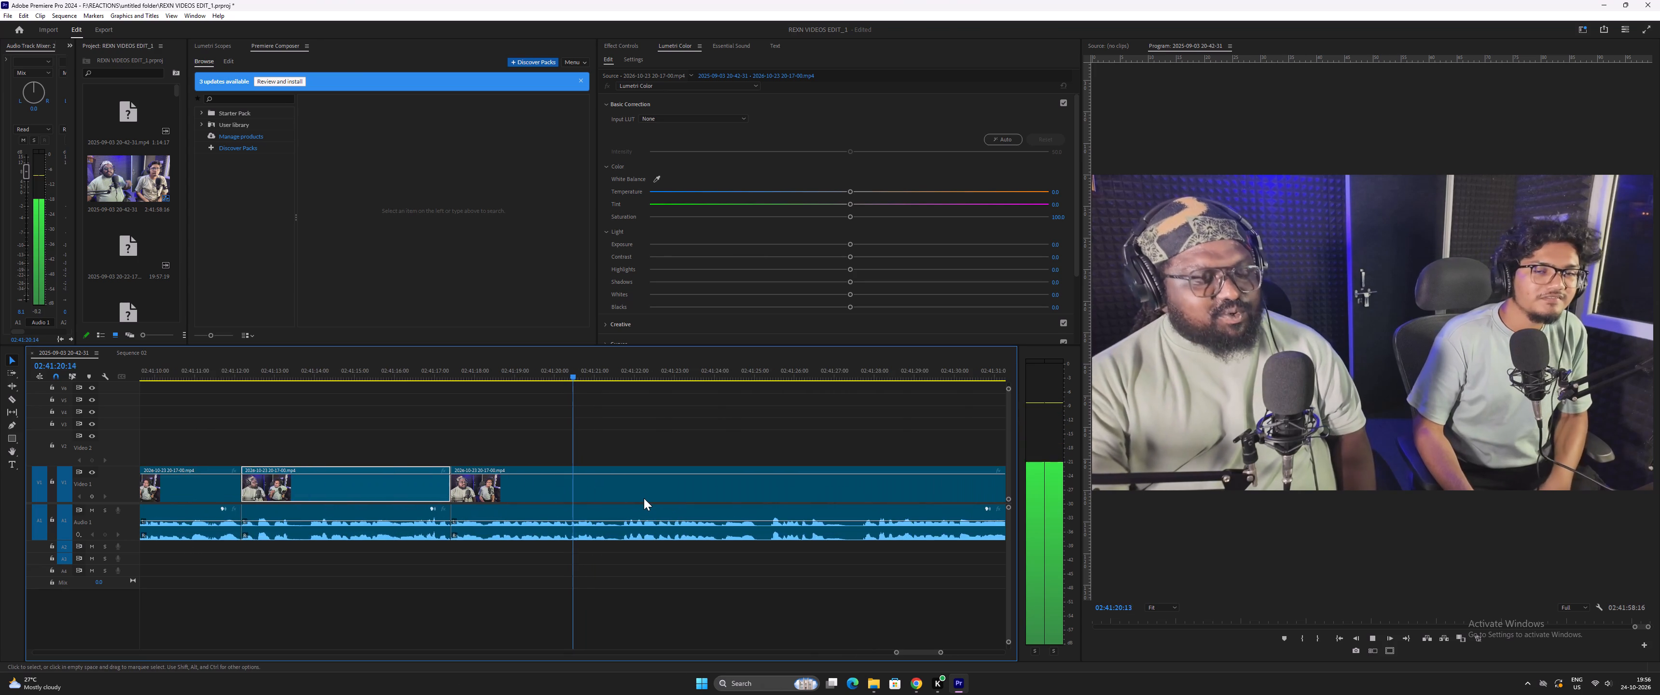
pyautogui.press('=')
pyautogui.press('-')
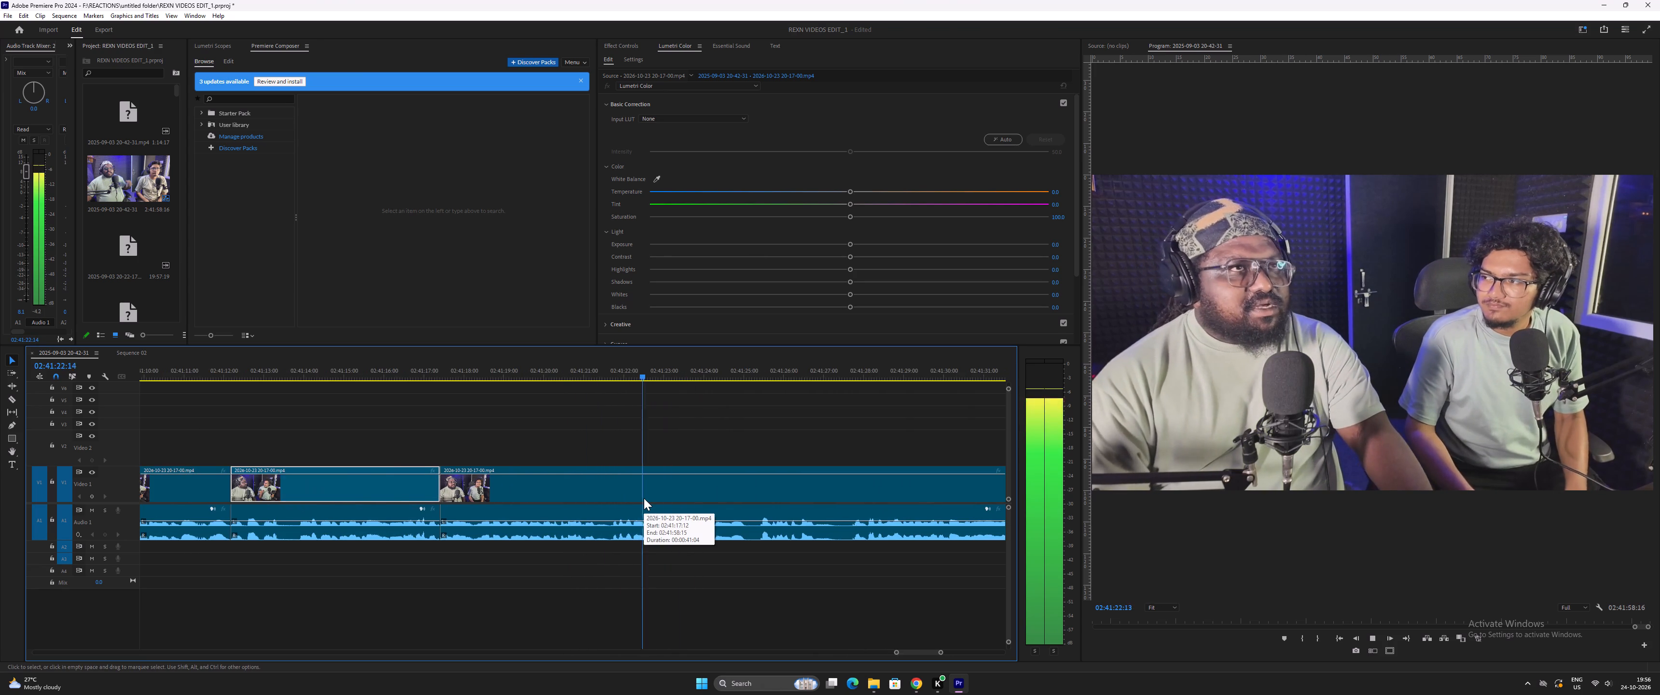
pyautogui.press('-')
pyautogui.press('=')
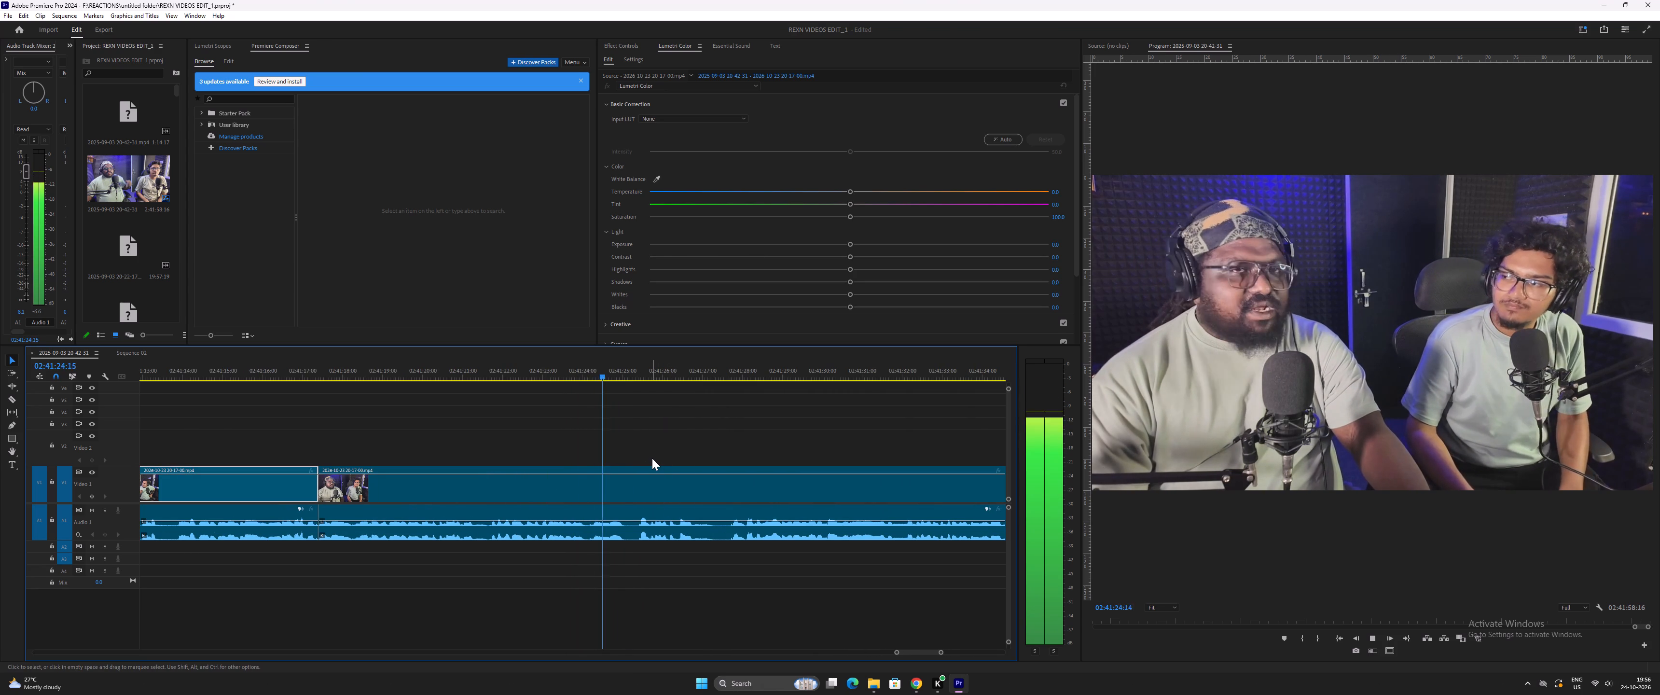
pyautogui.press('space')
pyautogui.moveTo(649, 437); pyautogui.dragTo(716, 547)
pyautogui.hotkey('ctrl', '[')
# Play on, split the video and audio at 02:41:26:25 and remove the section up to 02:41:27:21, closing the gap.
pyautogui.press('space')
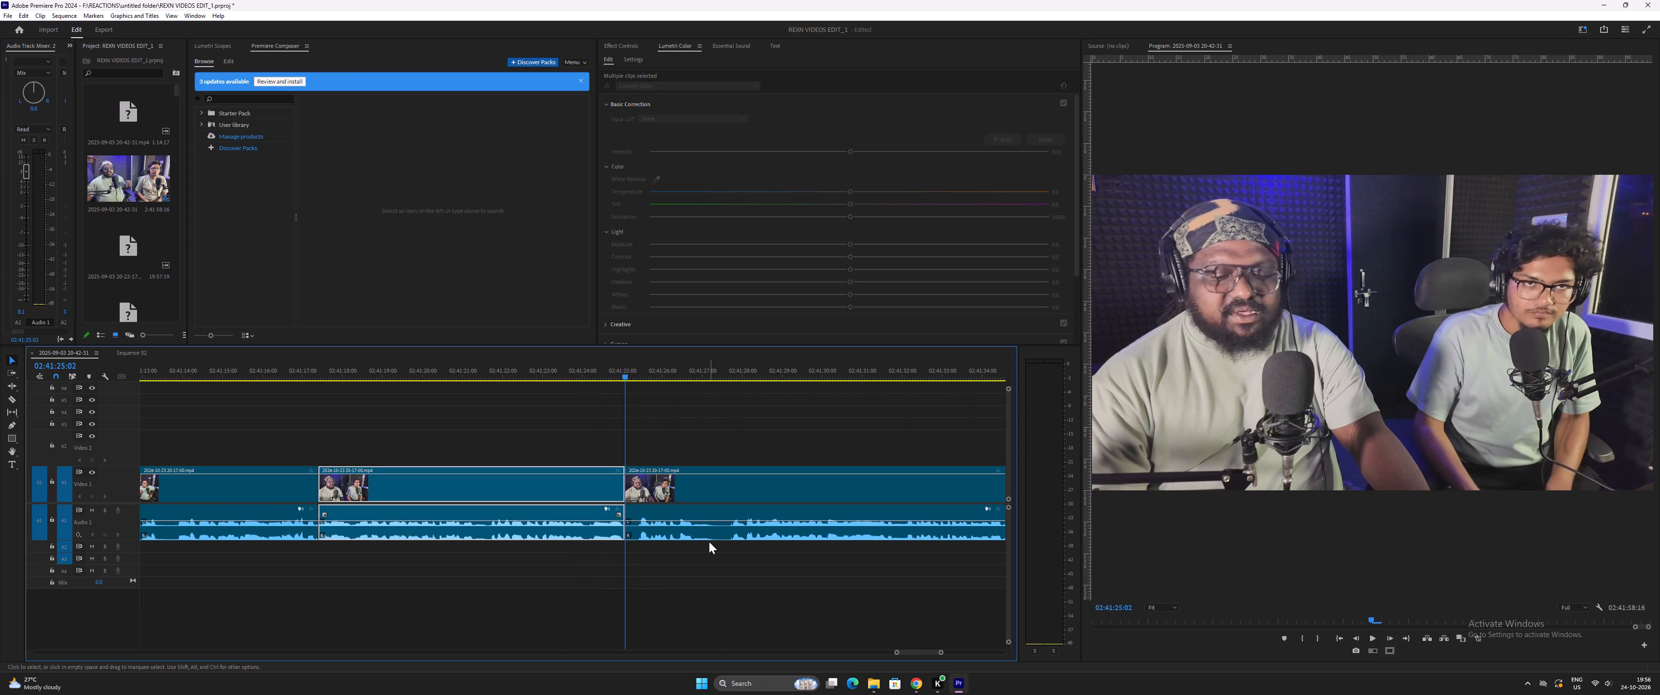
pyautogui.press('space')
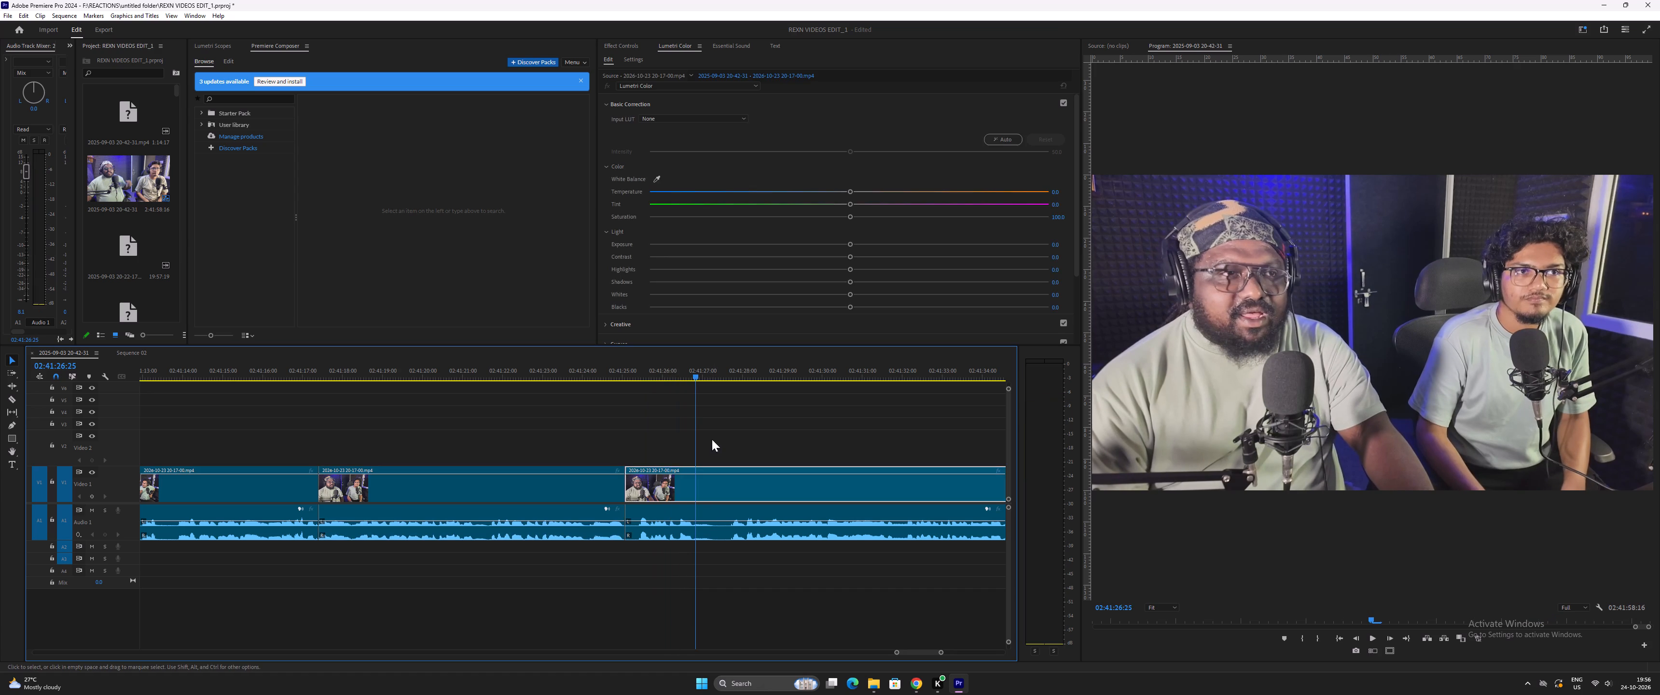
pyautogui.moveTo(712, 436); pyautogui.dragTo(770, 563)
pyautogui.hotkey('ctrl', '[')
pyautogui.press('space')
pyautogui.press('space')
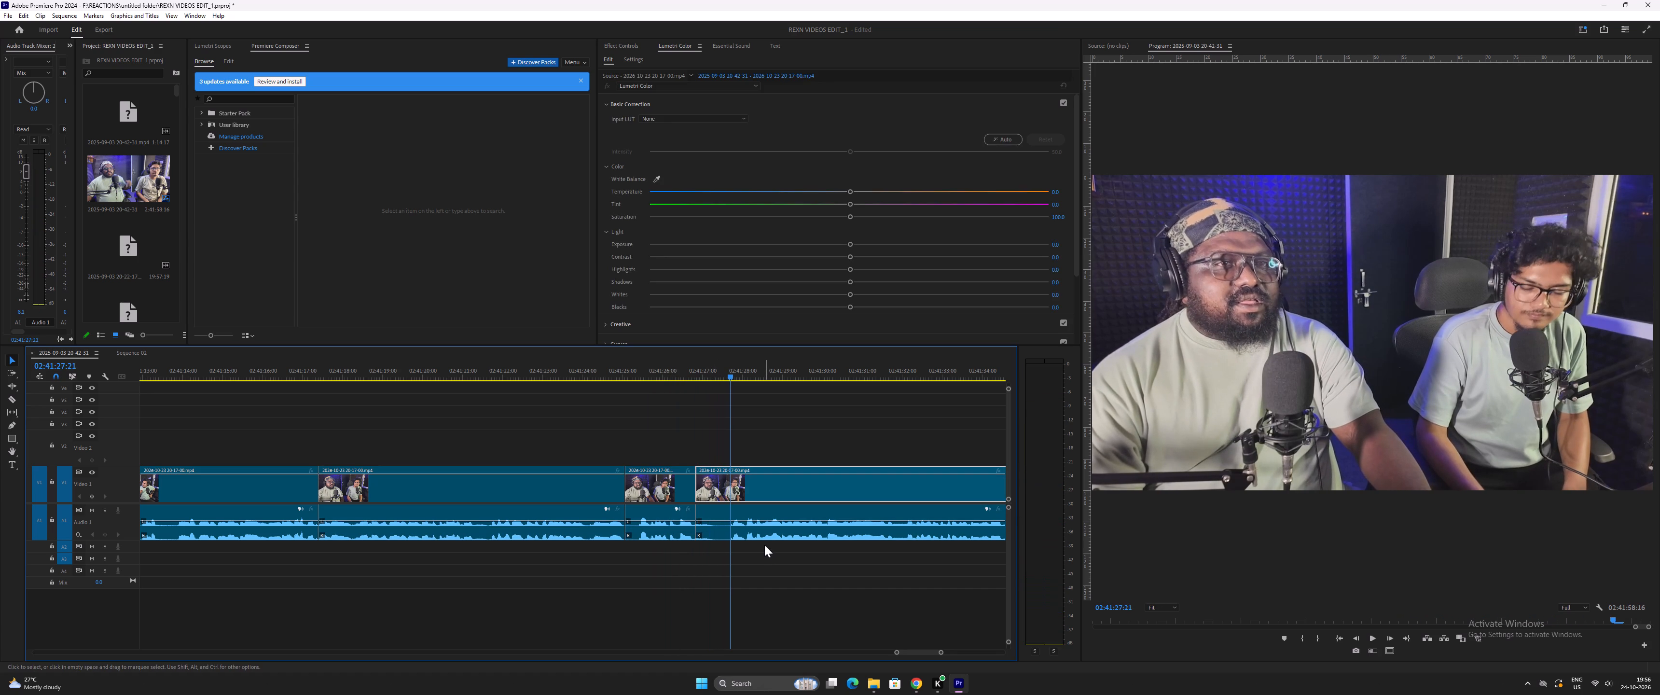
pyautogui.hotkey('ctrl', '-')
# Play on, split the video and audio at 02:41:34:17 and remove the section up to 02:41:35:07, closing the gap.
pyautogui.press('space')
pyautogui.press('-')
pyautogui.press('-')
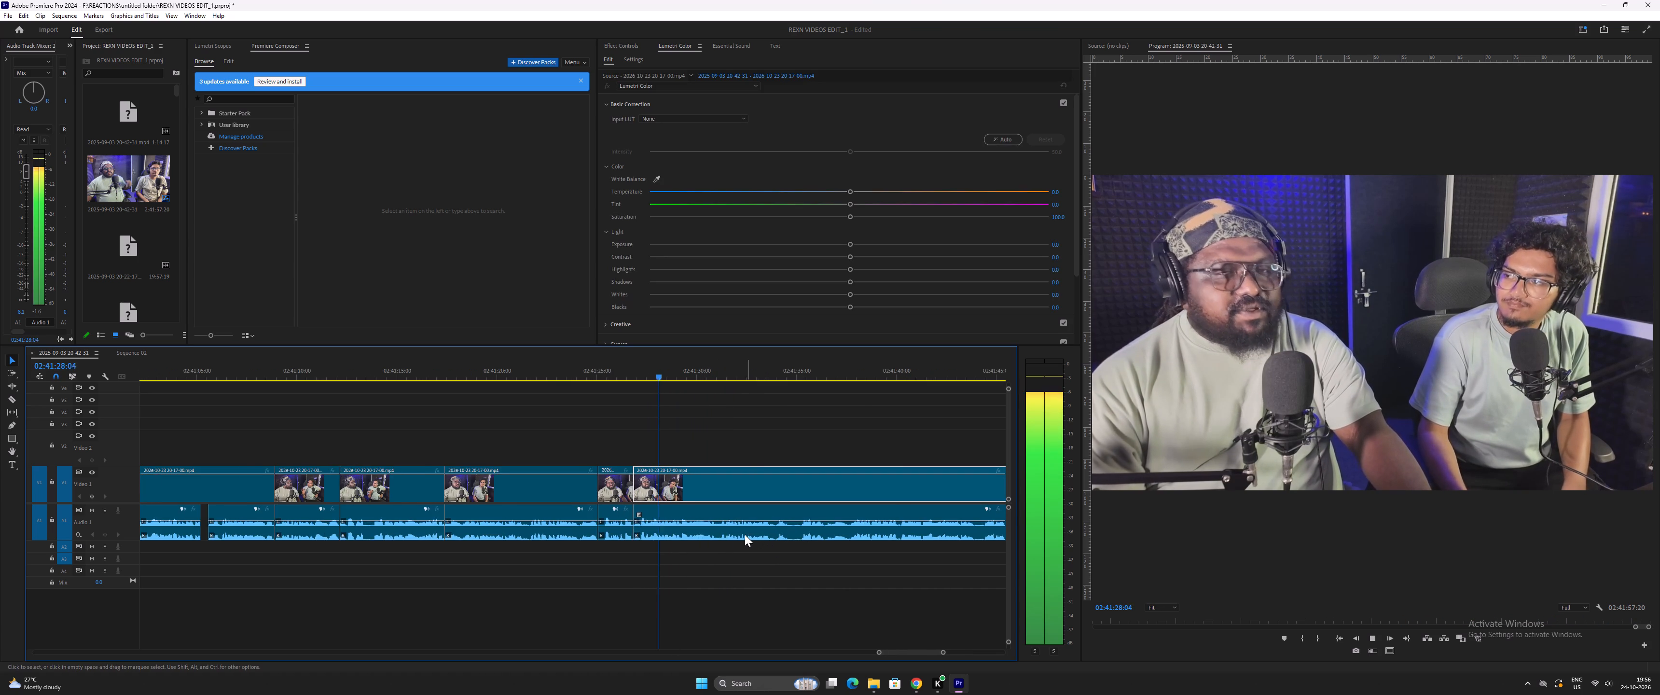
pyautogui.press('-')
pyautogui.press('=')
pyautogui.press('=')
pyautogui.press('=')
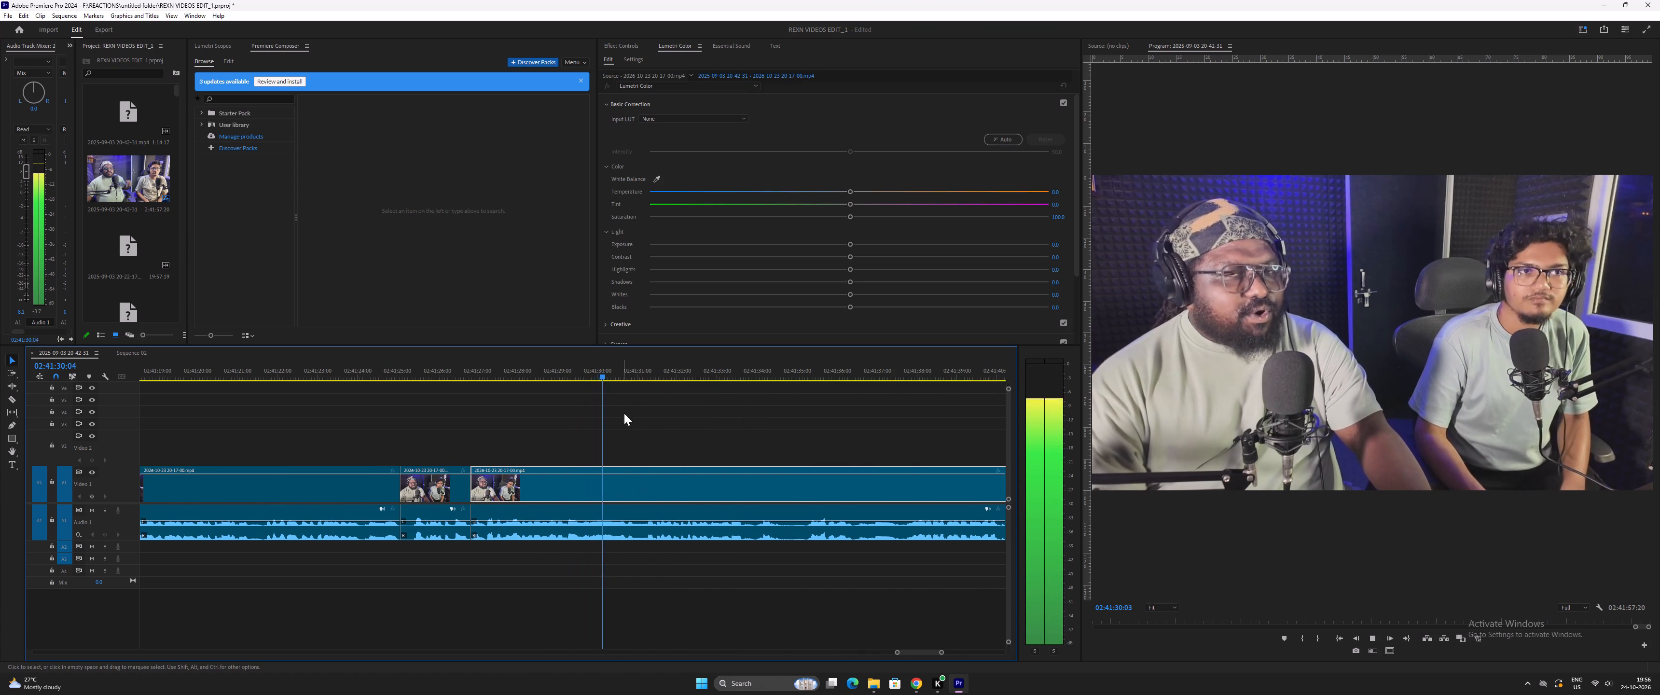
pyautogui.press('-')
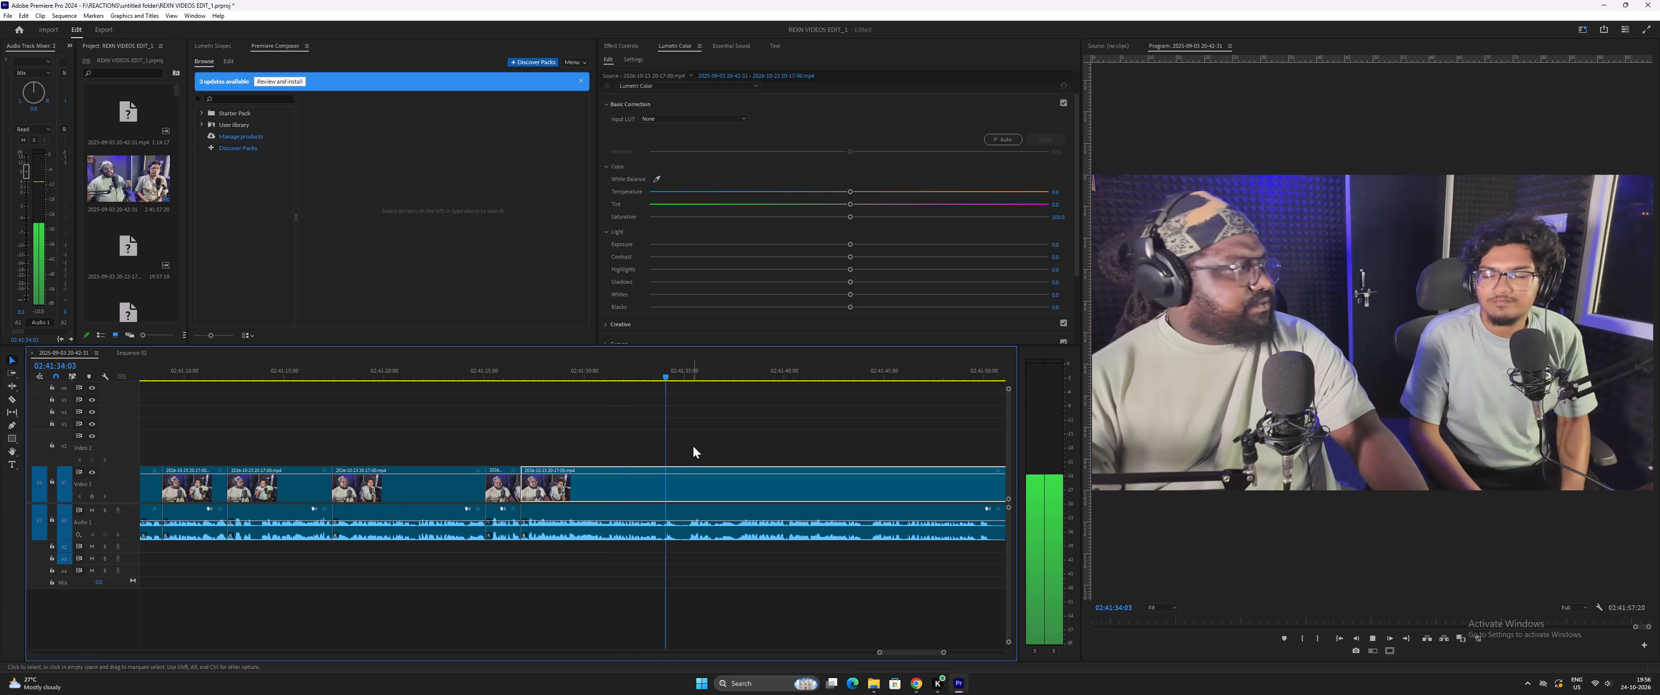
pyautogui.press('space')
pyautogui.press('space')
pyautogui.press('space')
pyautogui.press('=')
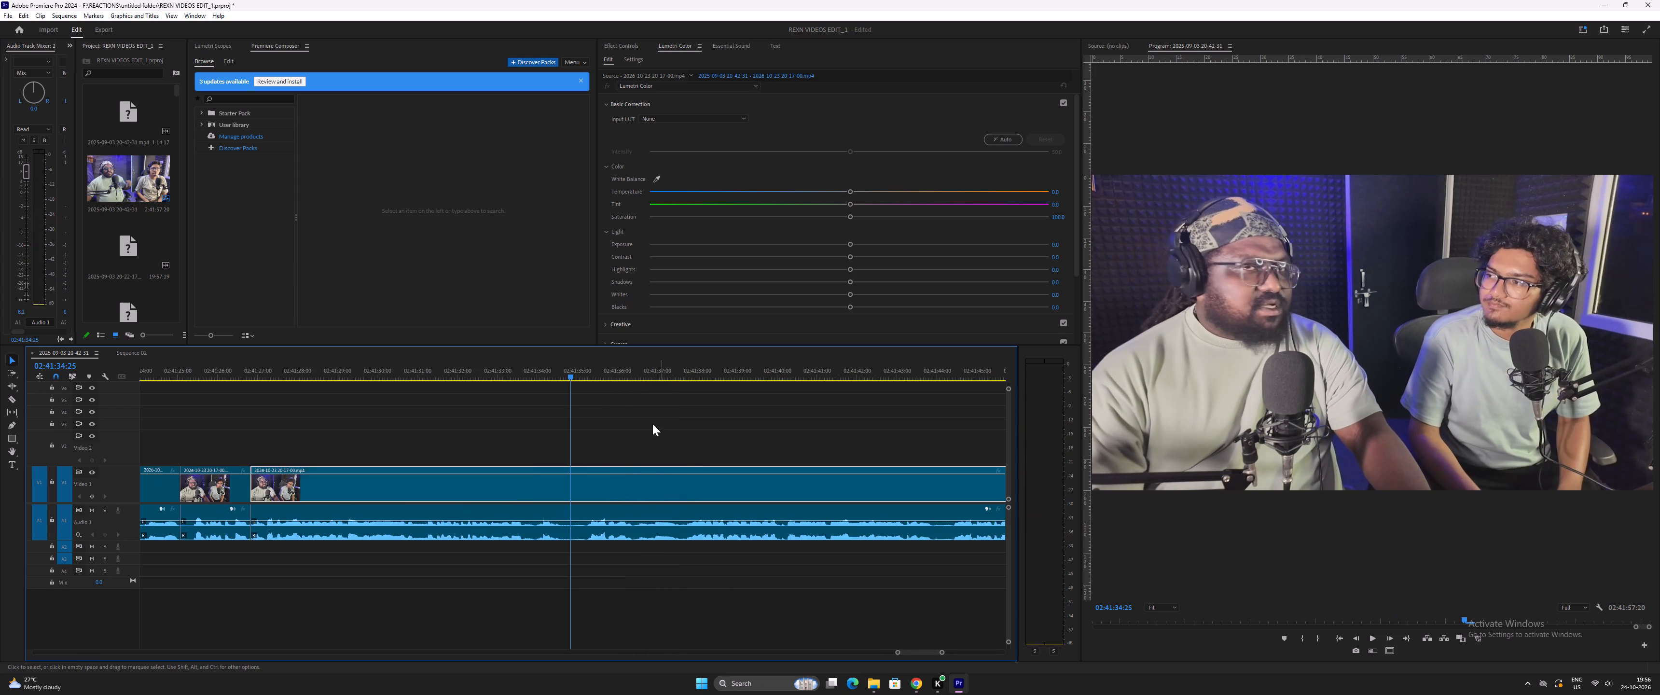
pyautogui.press('=')
pyautogui.moveTo(543, 373); pyautogui.dragTo(551, 378)
pyautogui.moveTo(588, 433); pyautogui.dragTo(655, 553)
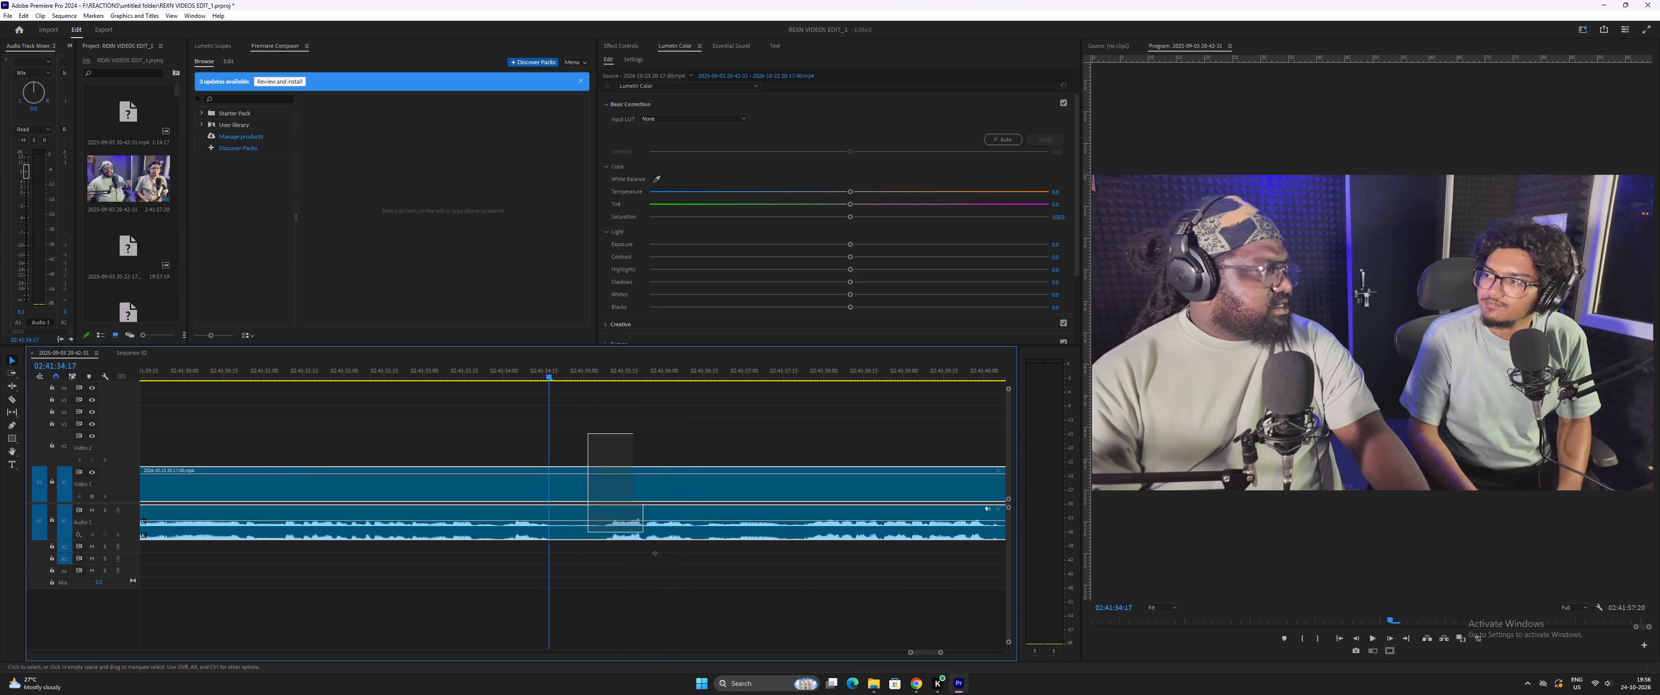
pyautogui.moveTo(655, 553); pyautogui.dragTo(658, 558)
pyautogui.hotkey('ctrl', '[')
pyautogui.press('space')
pyautogui.press('space')
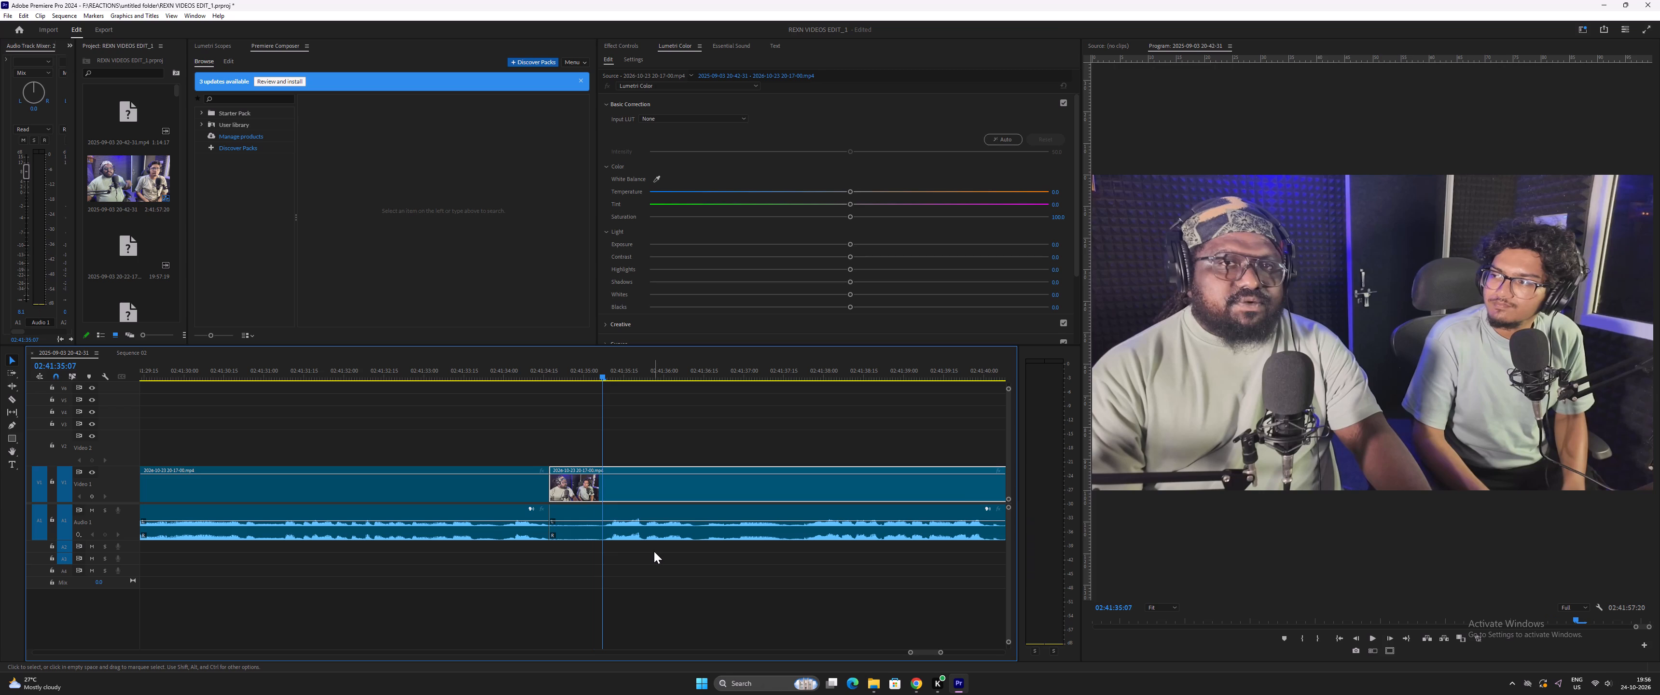
pyautogui.hotkey('ctrl', '-')
# Play on to find where the closing talk should end and split the video and audio at 02:41:49:24.
pyautogui.press('space')
pyautogui.write('=-')
pyautogui.write('--')
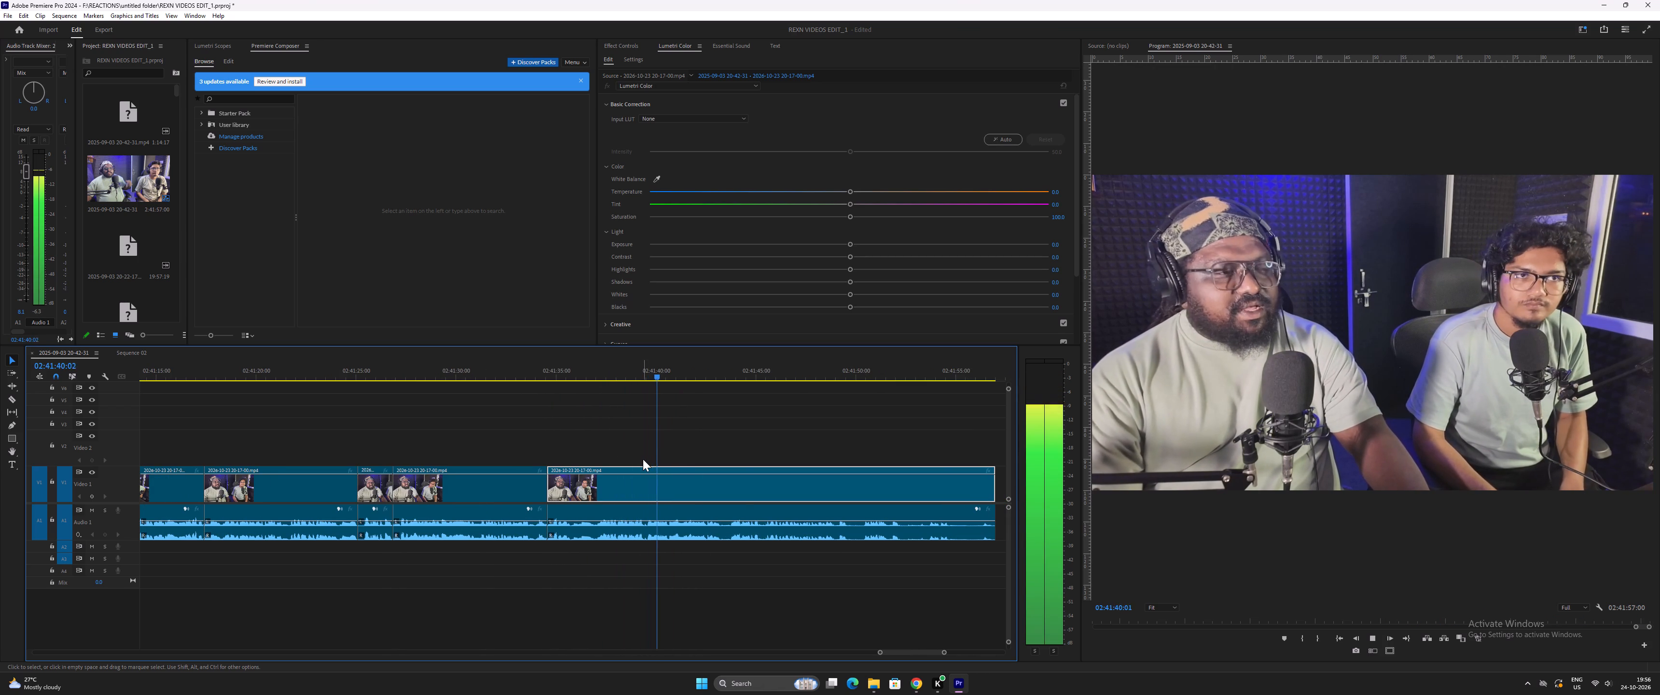
pyautogui.write('==')
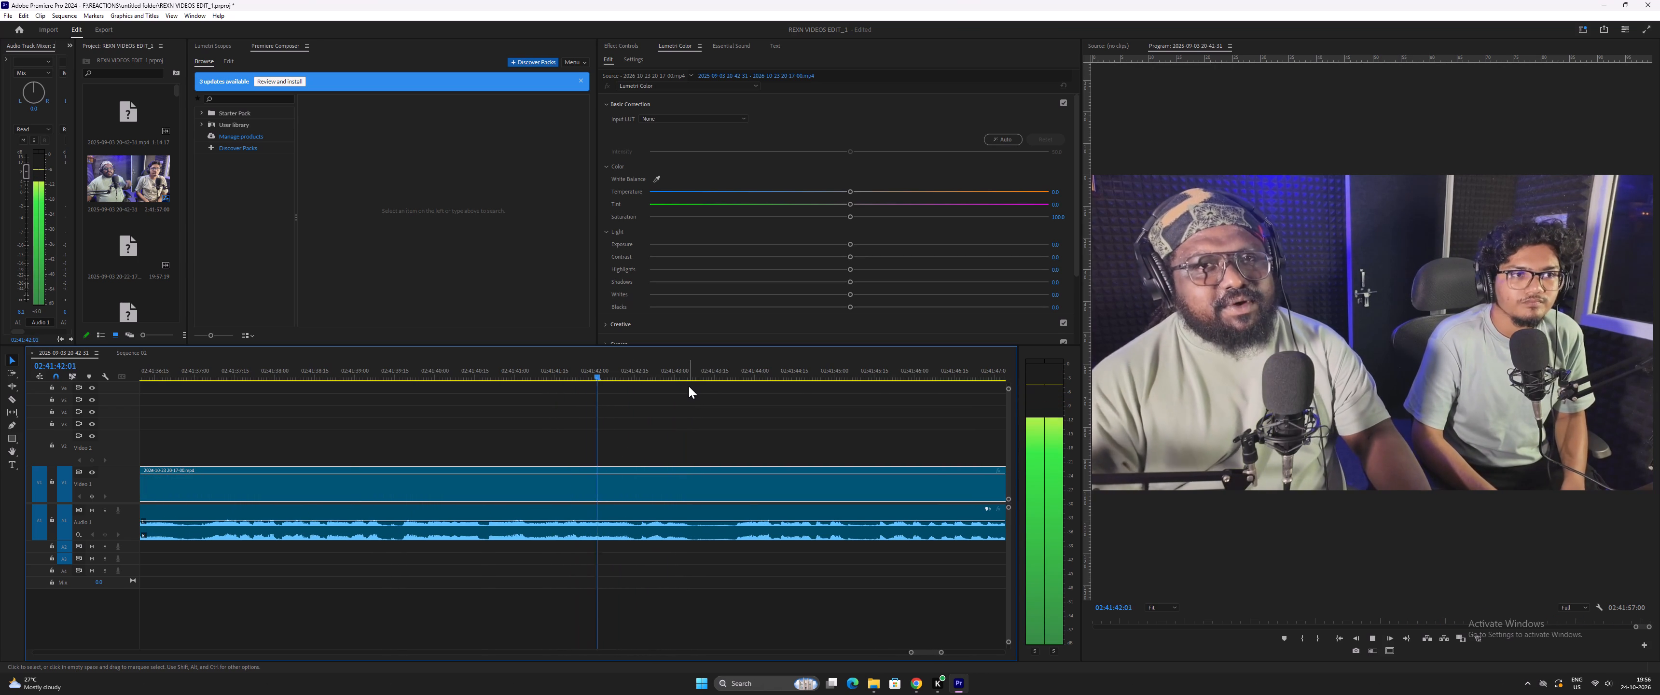
pyautogui.write('--')
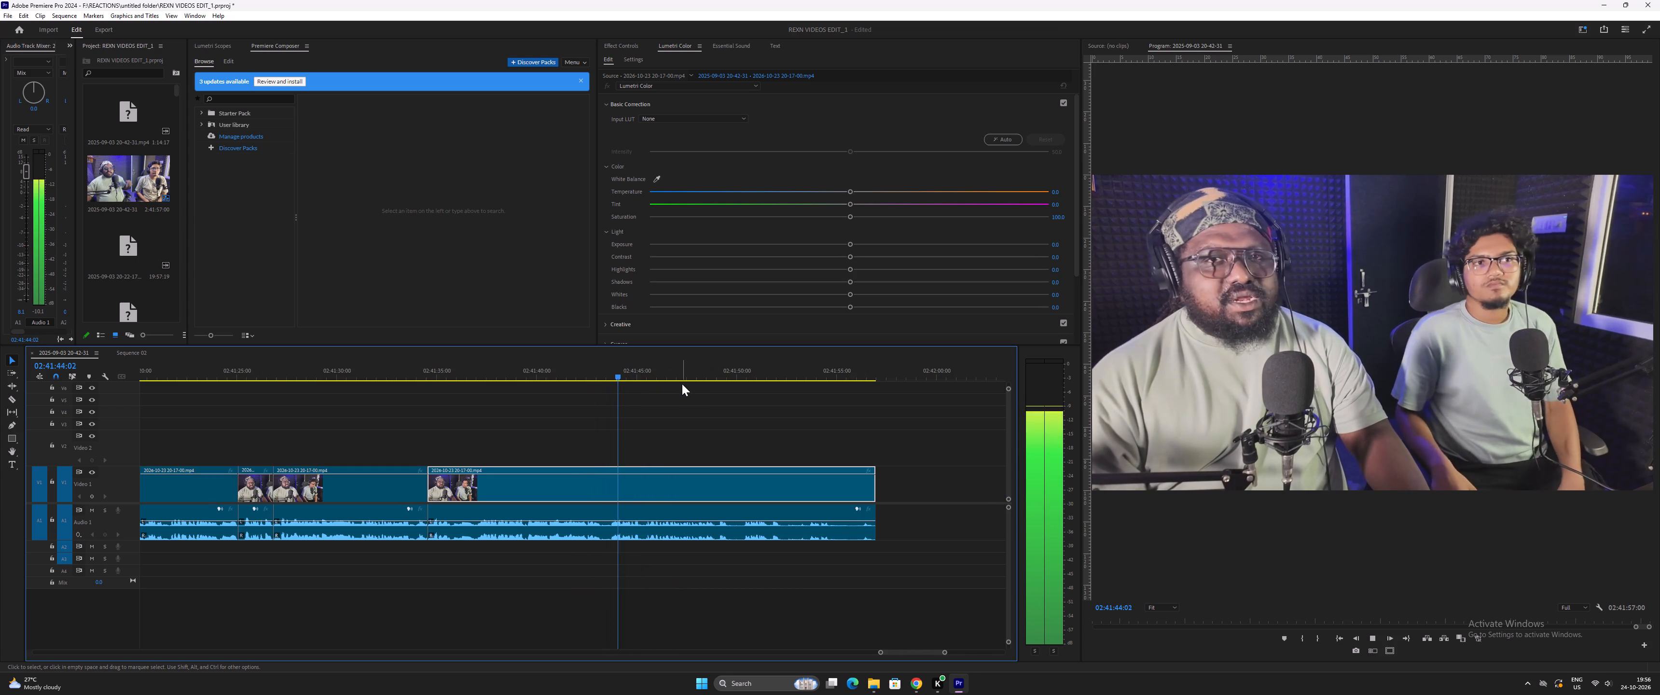
pyautogui.press('=')
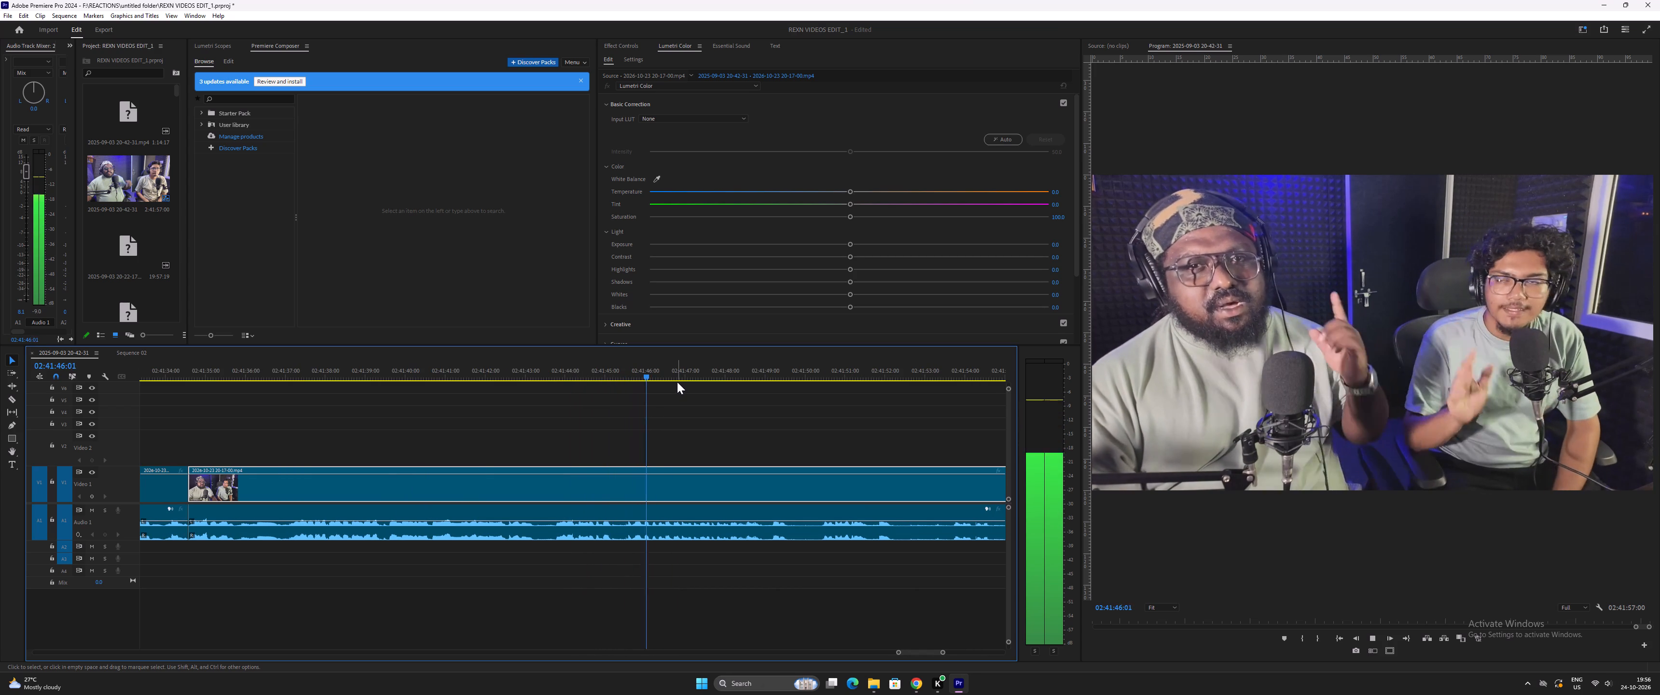
pyautogui.write('==')
pyautogui.press('-')
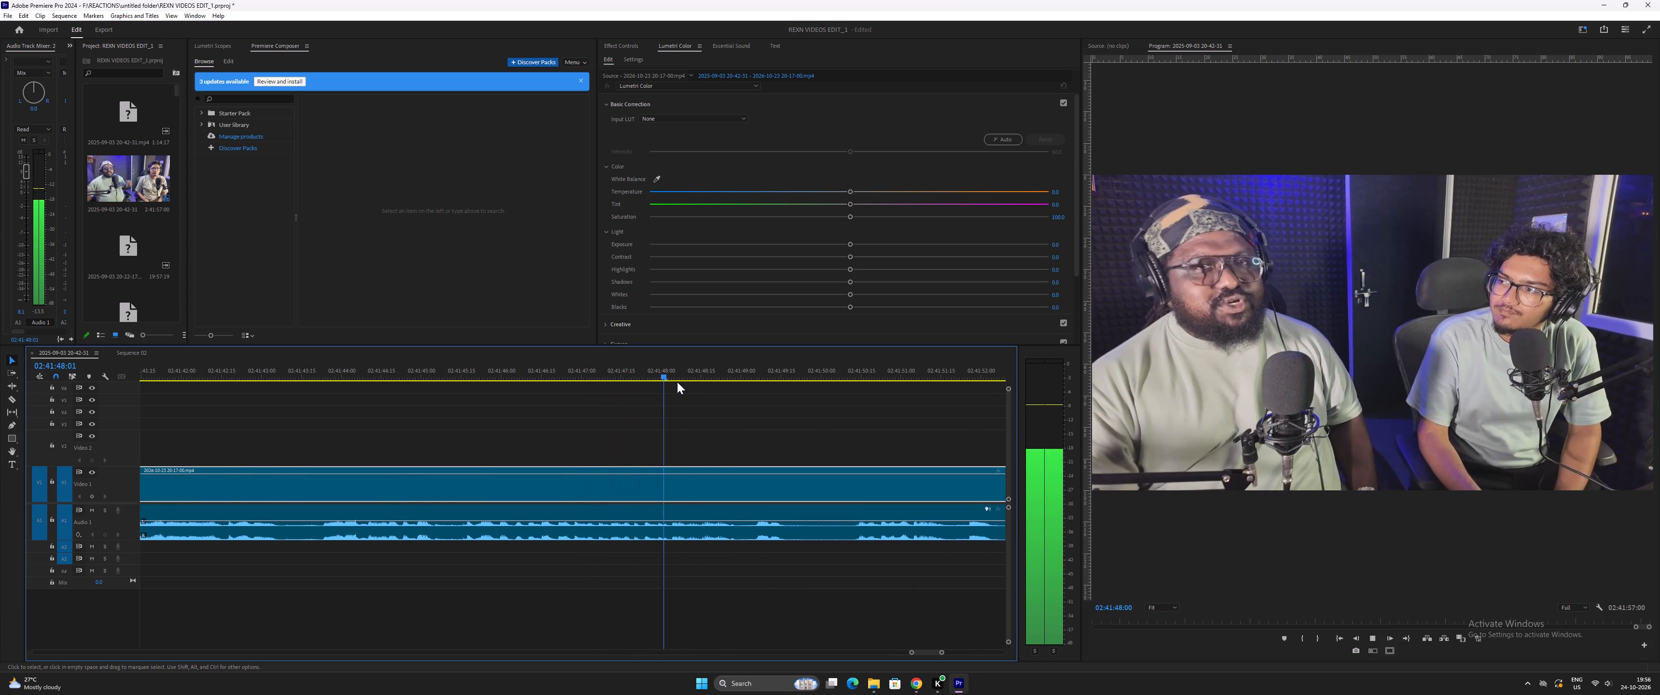
pyautogui.press('space')
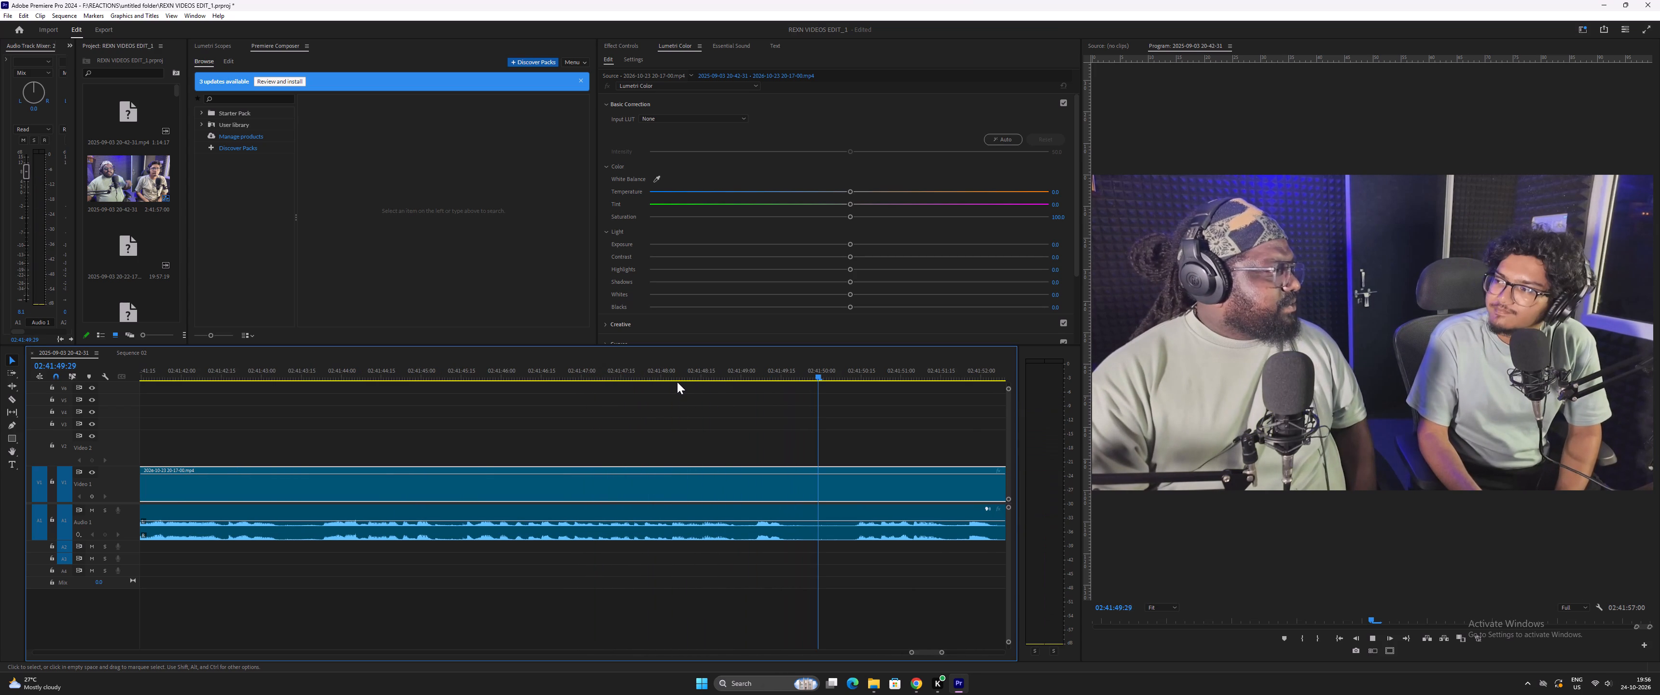
pyautogui.press('space')
pyautogui.press('-')
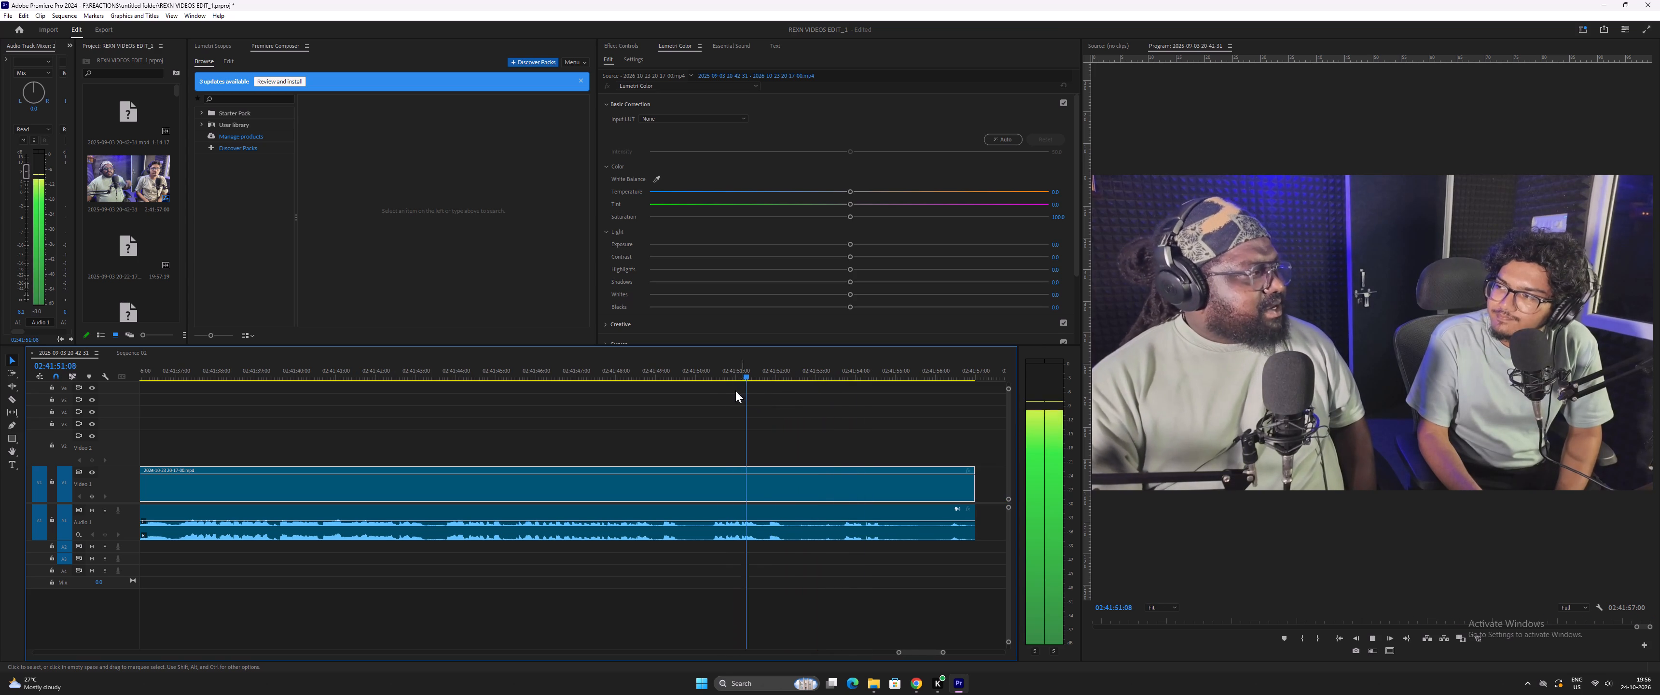
pyautogui.press('space')
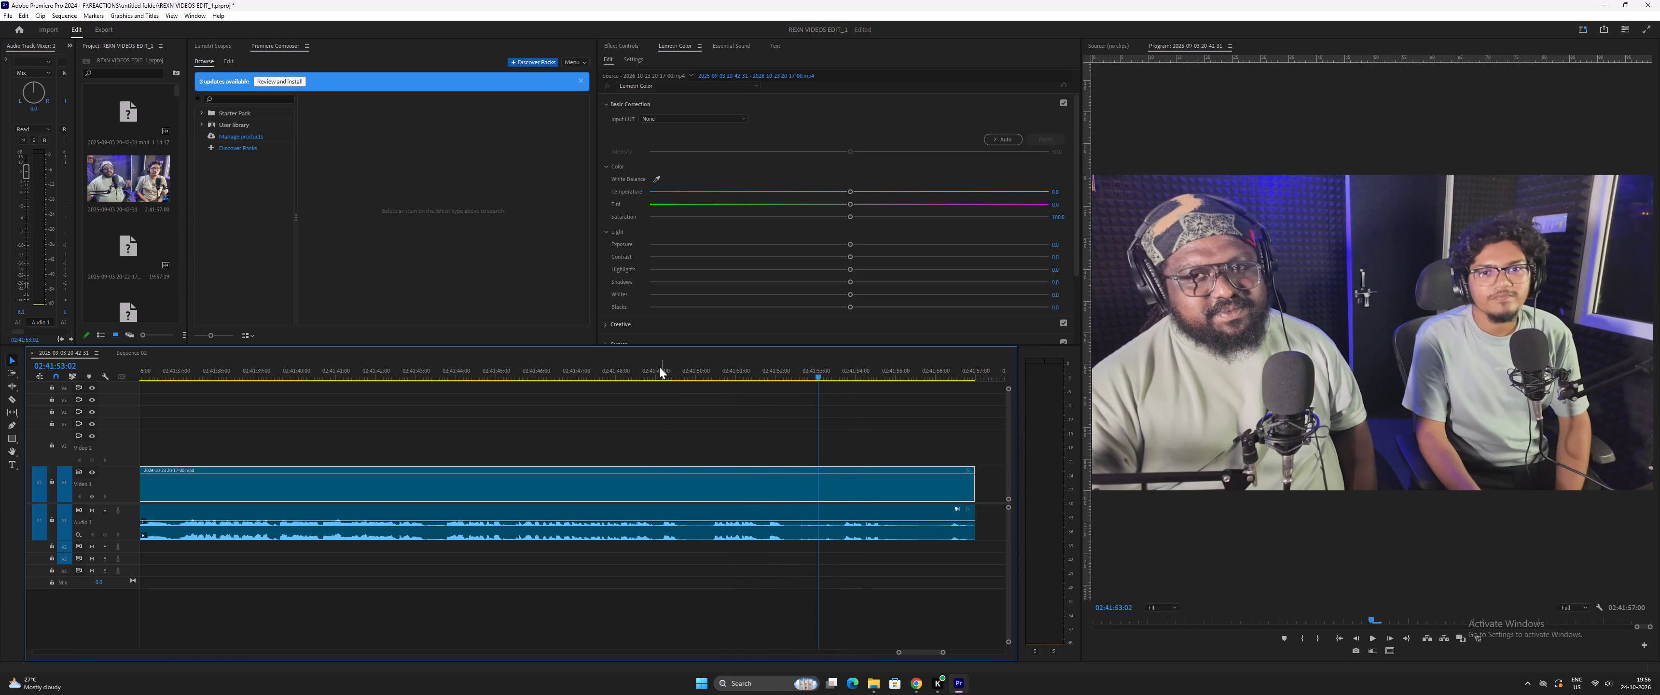
pyautogui.click(659, 367)
pyautogui.press('space')
pyautogui.press('space')
pyautogui.moveTo(728, 430); pyautogui.dragTo(792, 587)
pyautogui.hotkey('ctrl', '[')
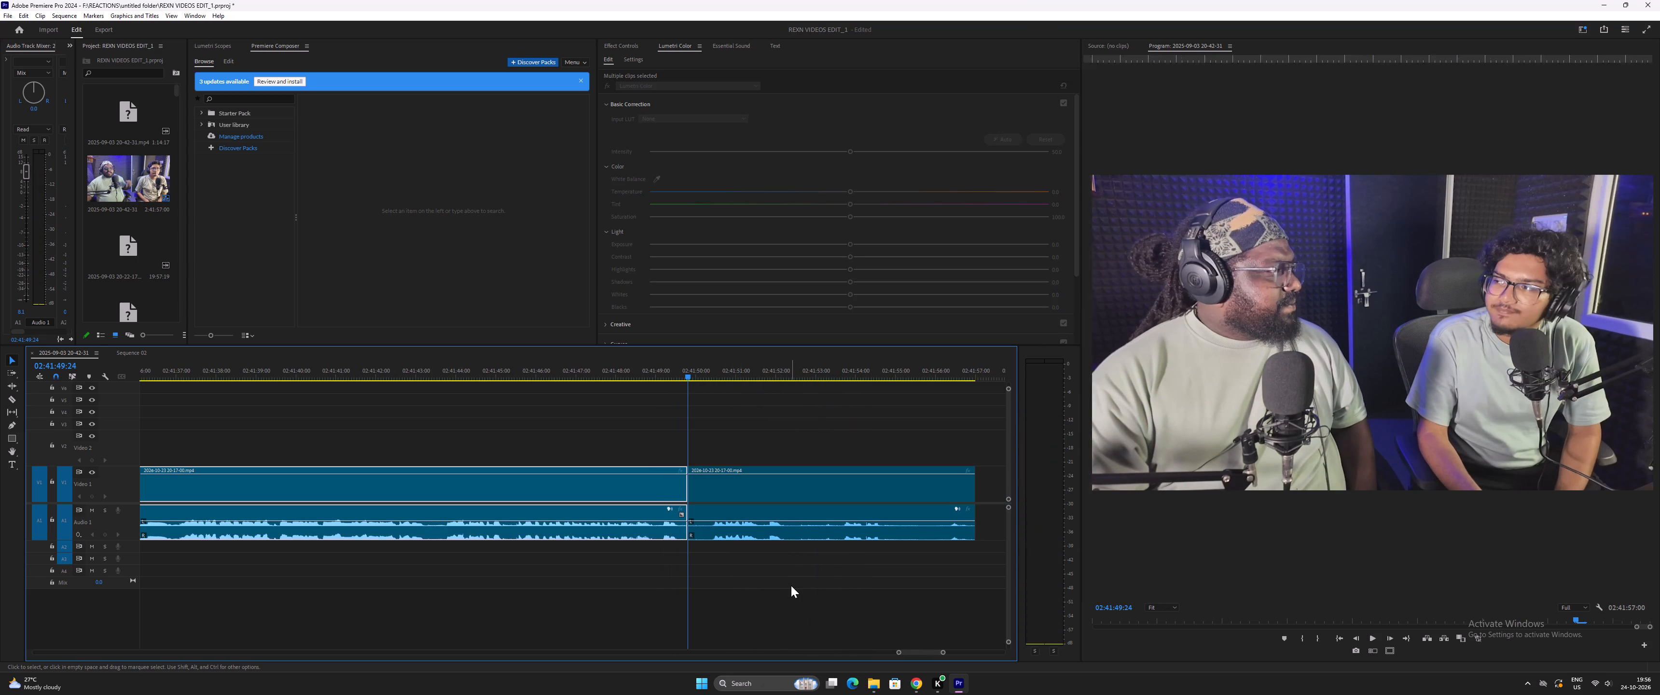
# Play the remaining footage and delete the final video and audio clip after the 02:41:49:24 cut.
pyautogui.press('space')
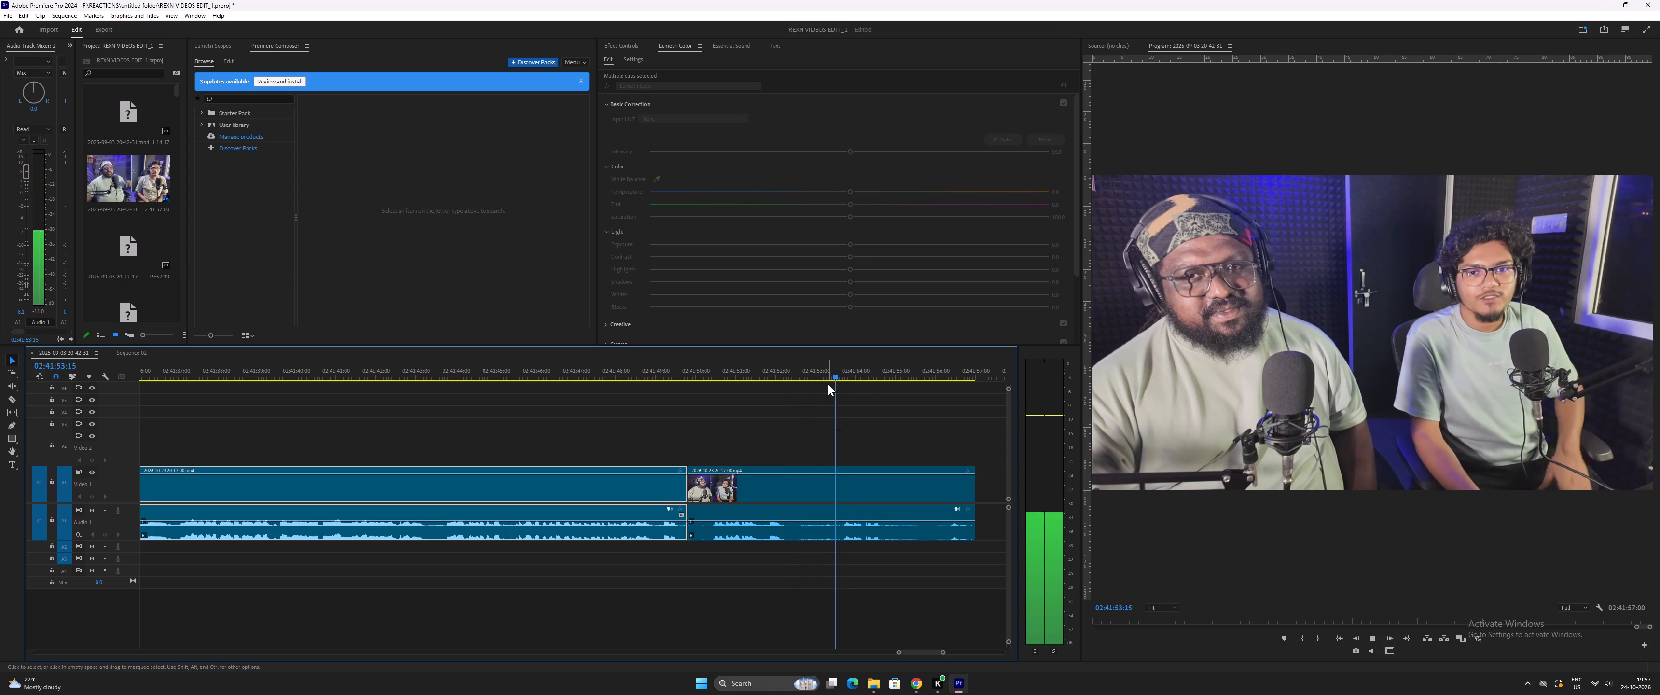
pyautogui.press('-')
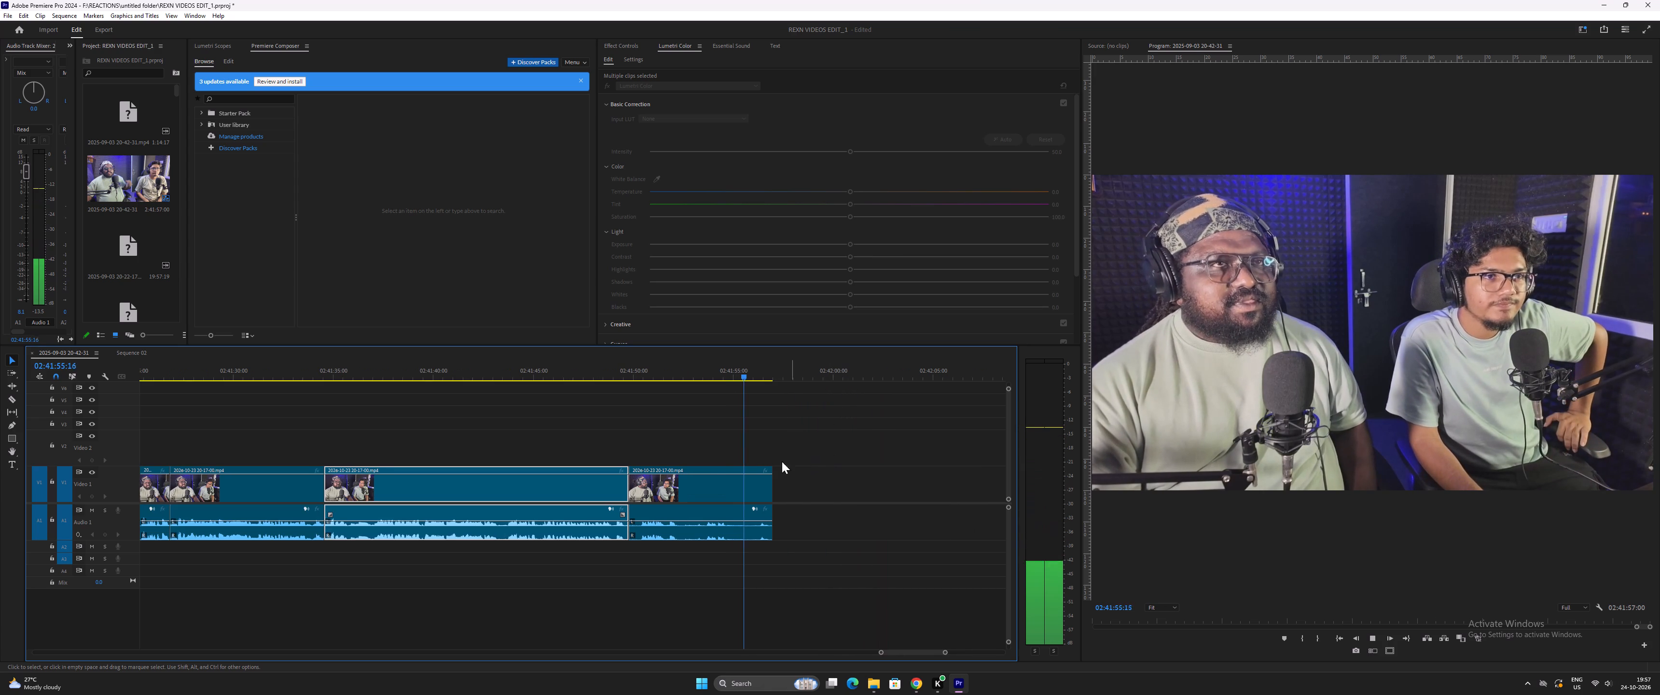
pyautogui.press('space')
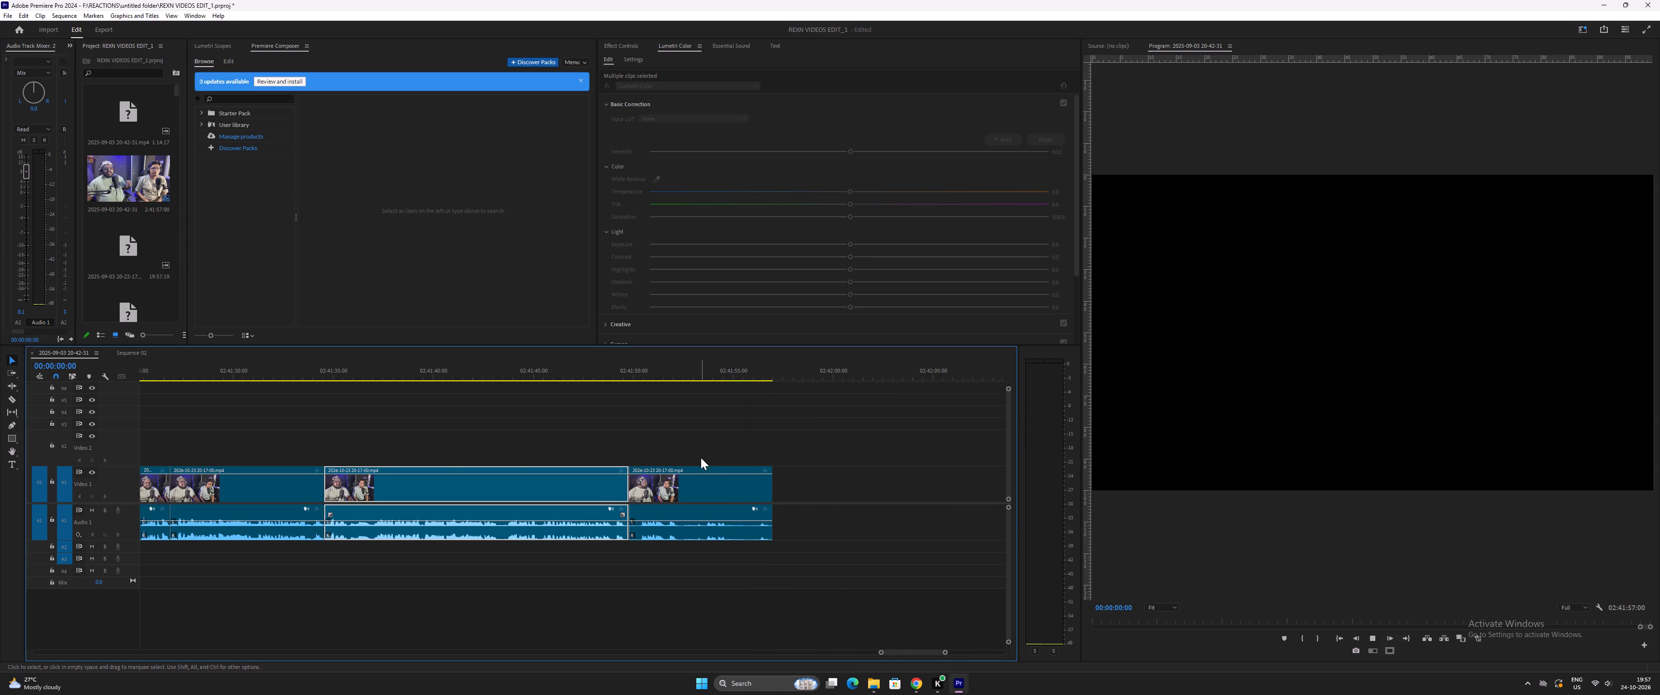
pyautogui.press('space')
pyautogui.write('-')
pyautogui.press('-')
pyautogui.press('-')
pyautogui.press('-')
pyautogui.press('-')
pyautogui.press('-')
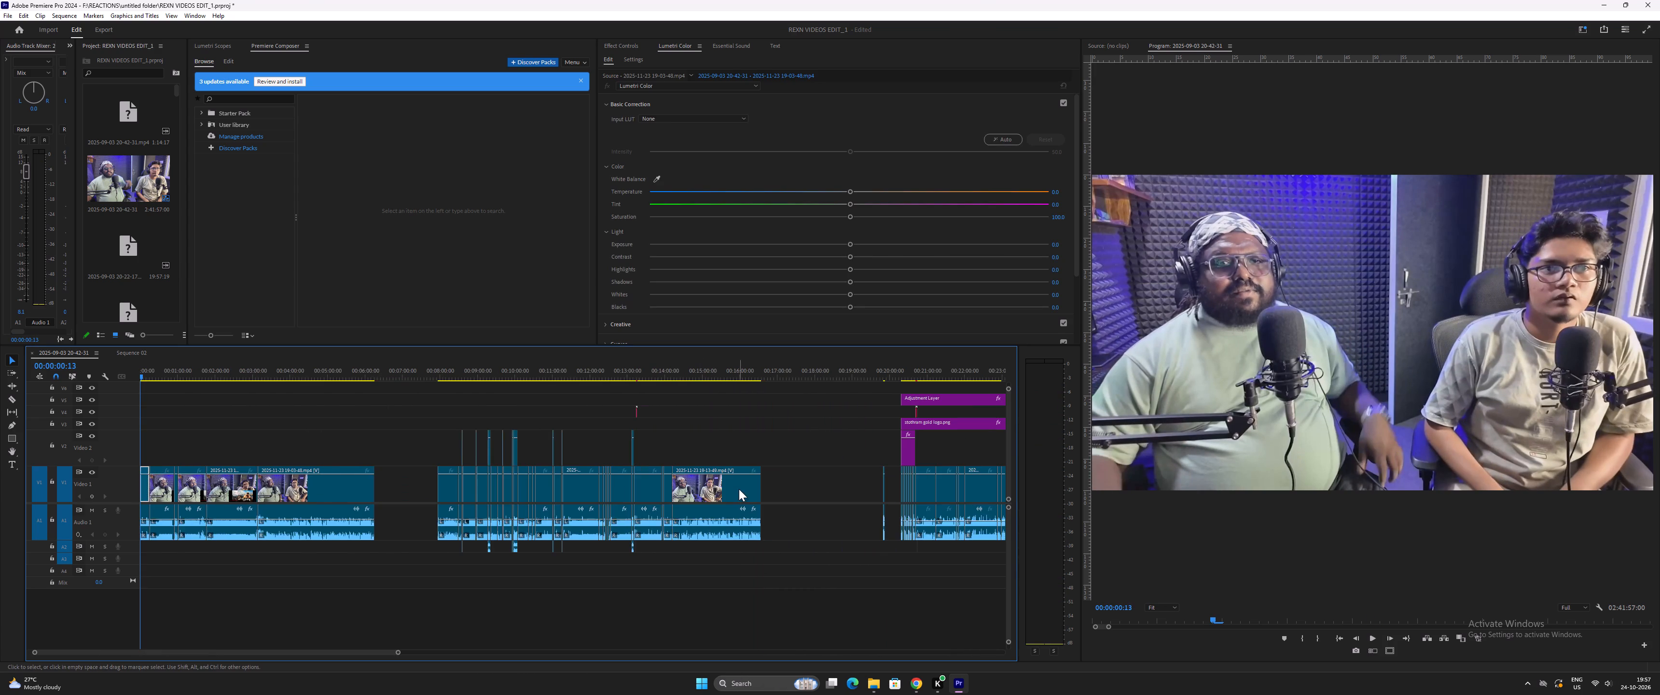
pyautogui.press('-')
pyautogui.press('-')
pyautogui.press('-')
pyautogui.click(937, 366)
pyautogui.press('=')
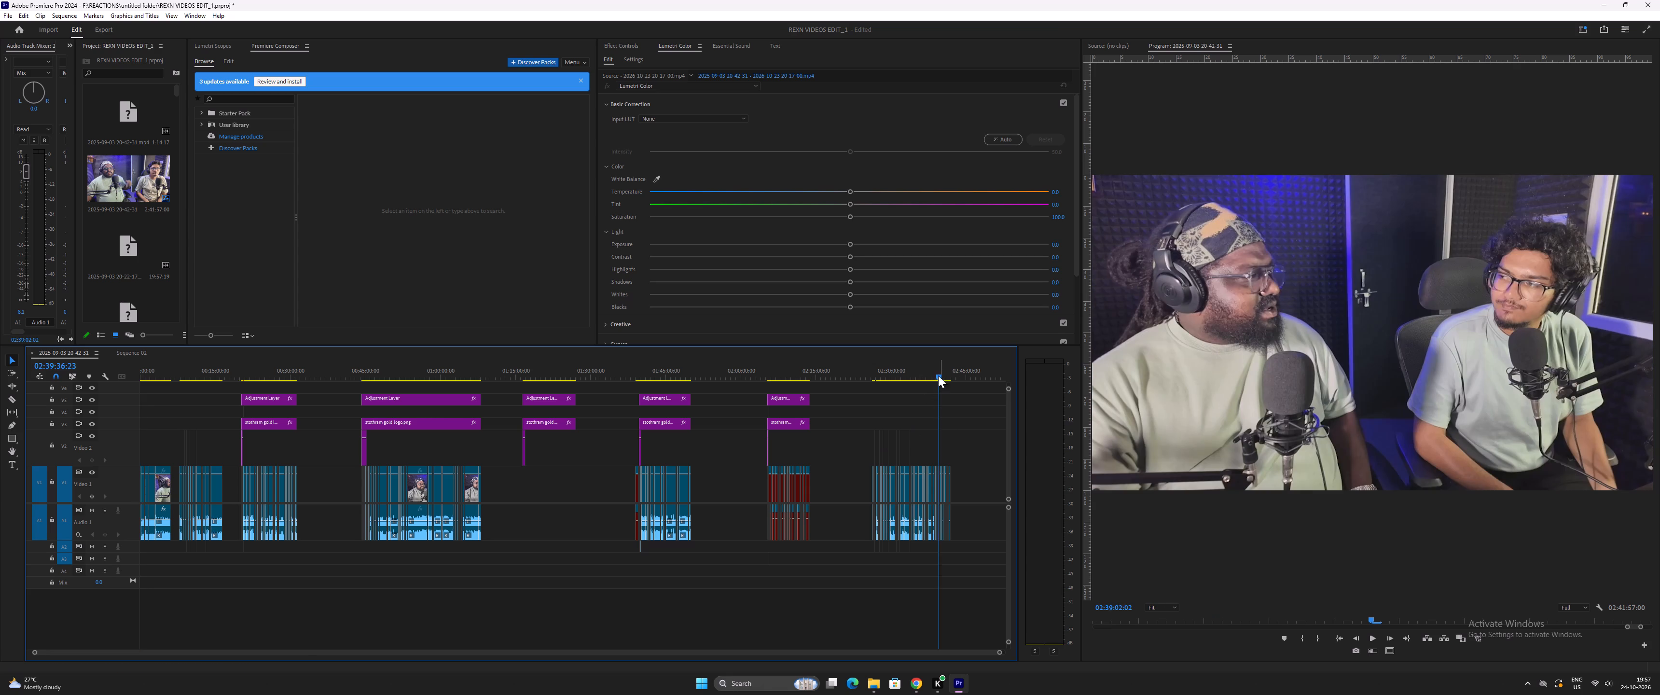
pyautogui.press('=')
pyautogui.press('=')
pyautogui.press('=')
pyautogui.press('=')
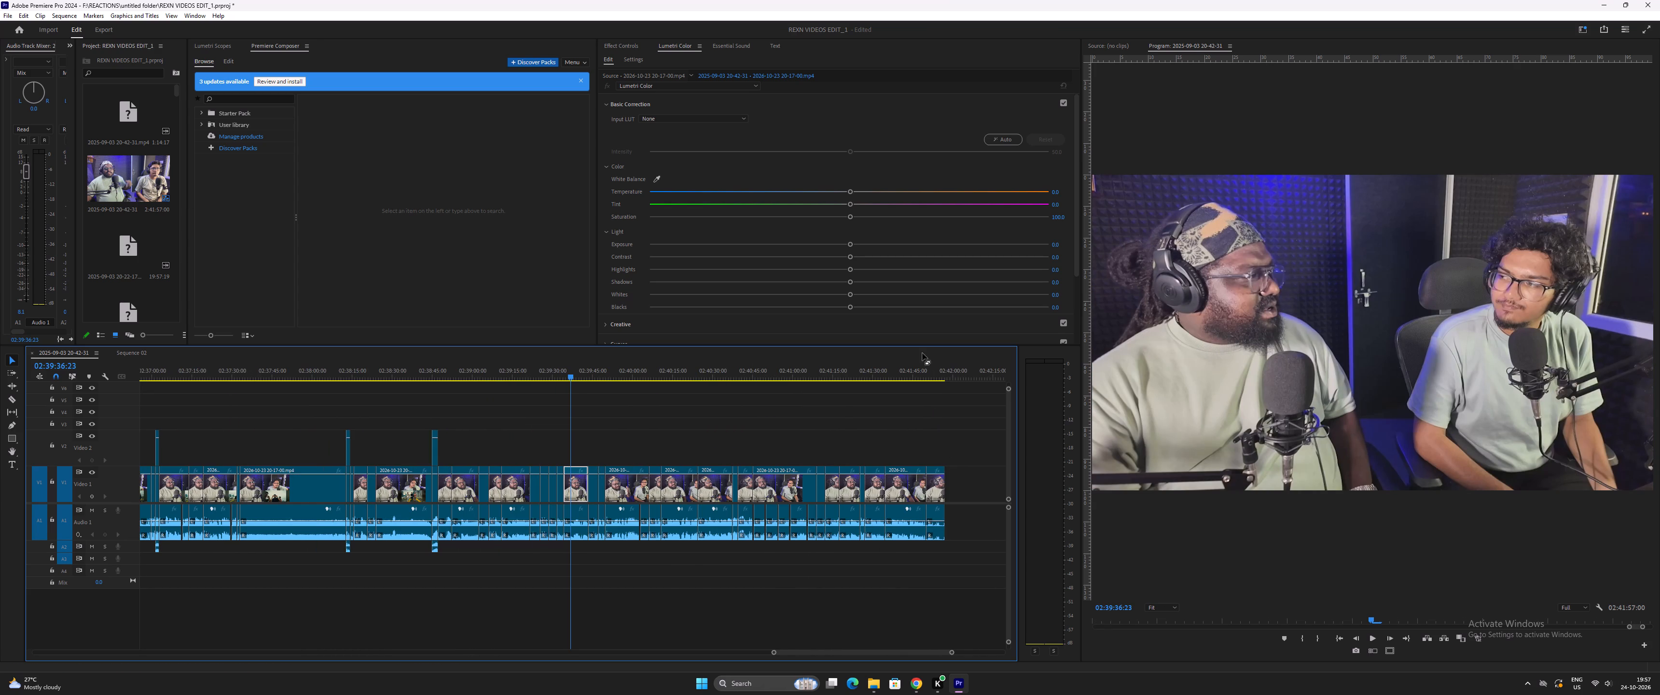
pyautogui.click(934, 368)
pyautogui.press('=')
pyautogui.press('space')
pyautogui.press('=')
pyautogui.press('=')
pyautogui.press('space')
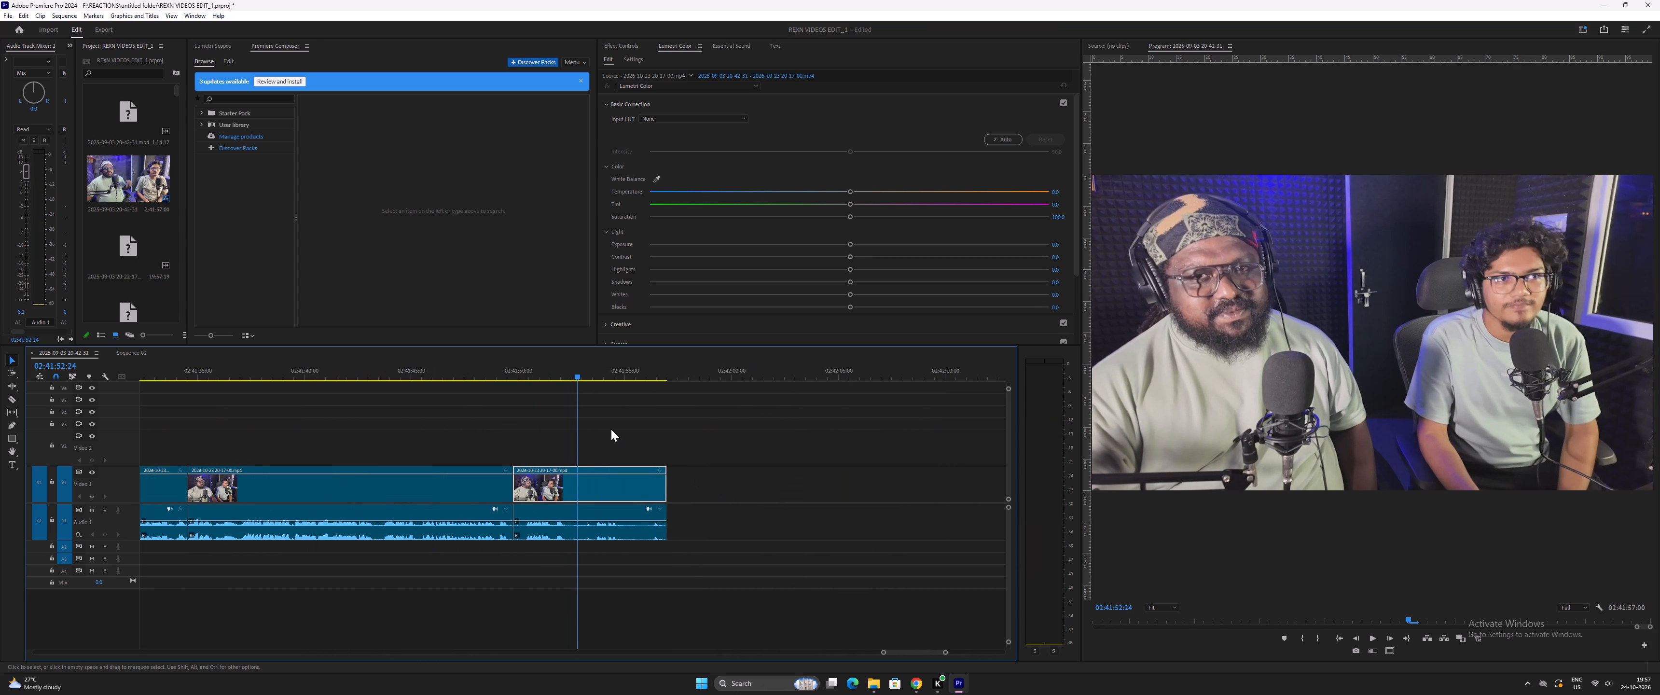
pyautogui.moveTo(611, 429); pyautogui.dragTo(690, 578)
pyautogui.press('Delete')
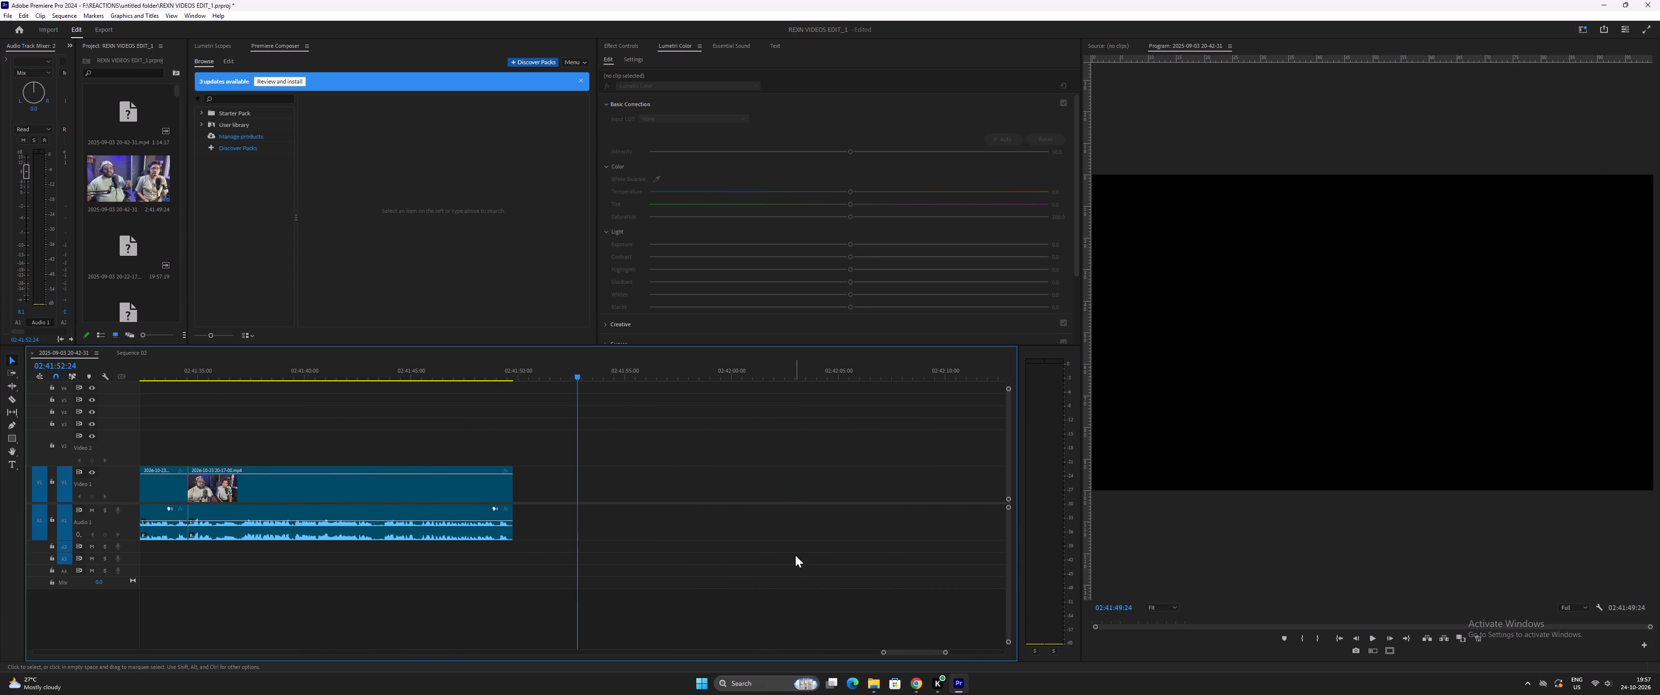
# Return to the start of this reaction segment, play the short clip group around 02:26:45 and delete it with its extra-track copies, leaving the gap.
pyautogui.press('-')
pyautogui.press('-')
pyautogui.press('-')
pyautogui.press('-')
pyautogui.press('-')
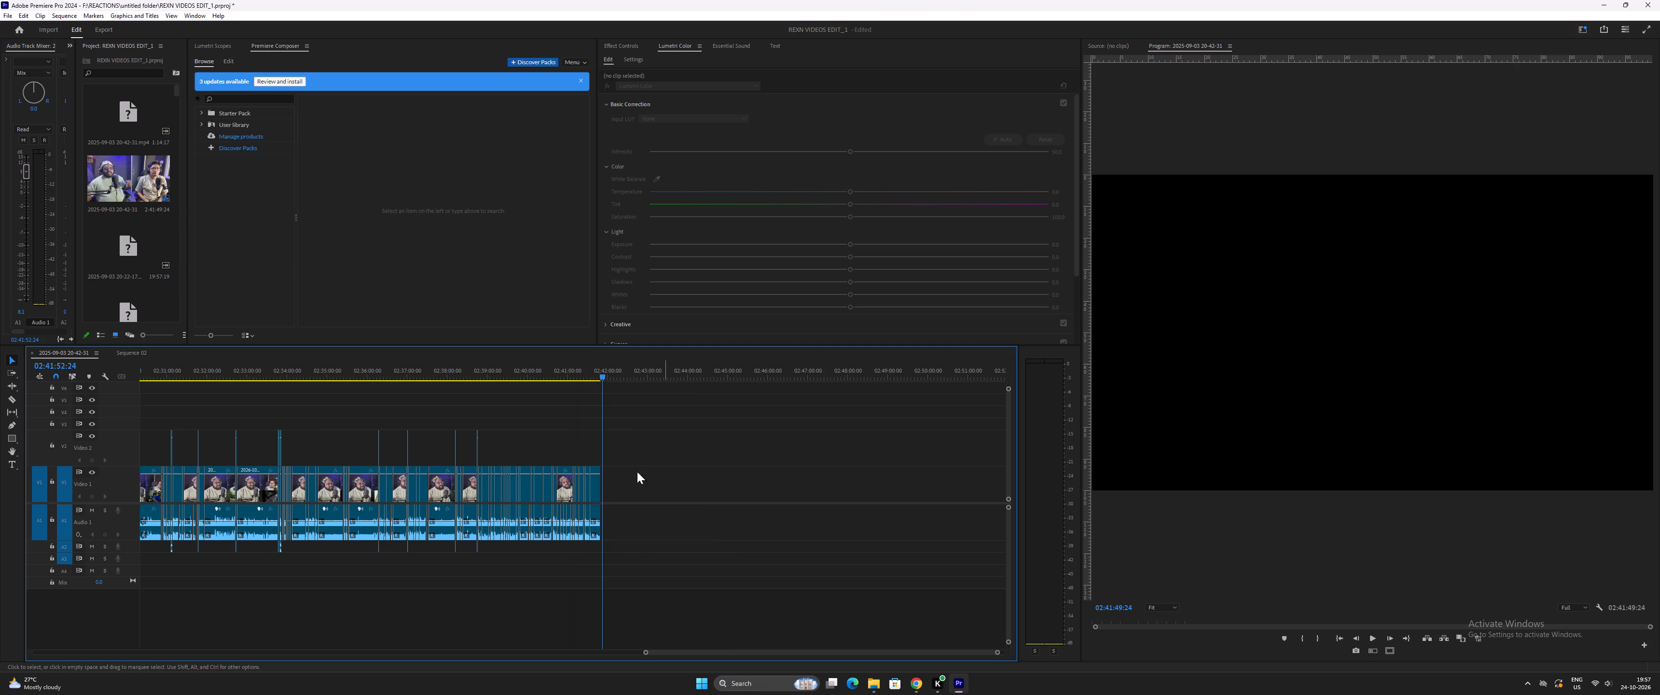
pyautogui.press('-')
pyautogui.click(584, 368)
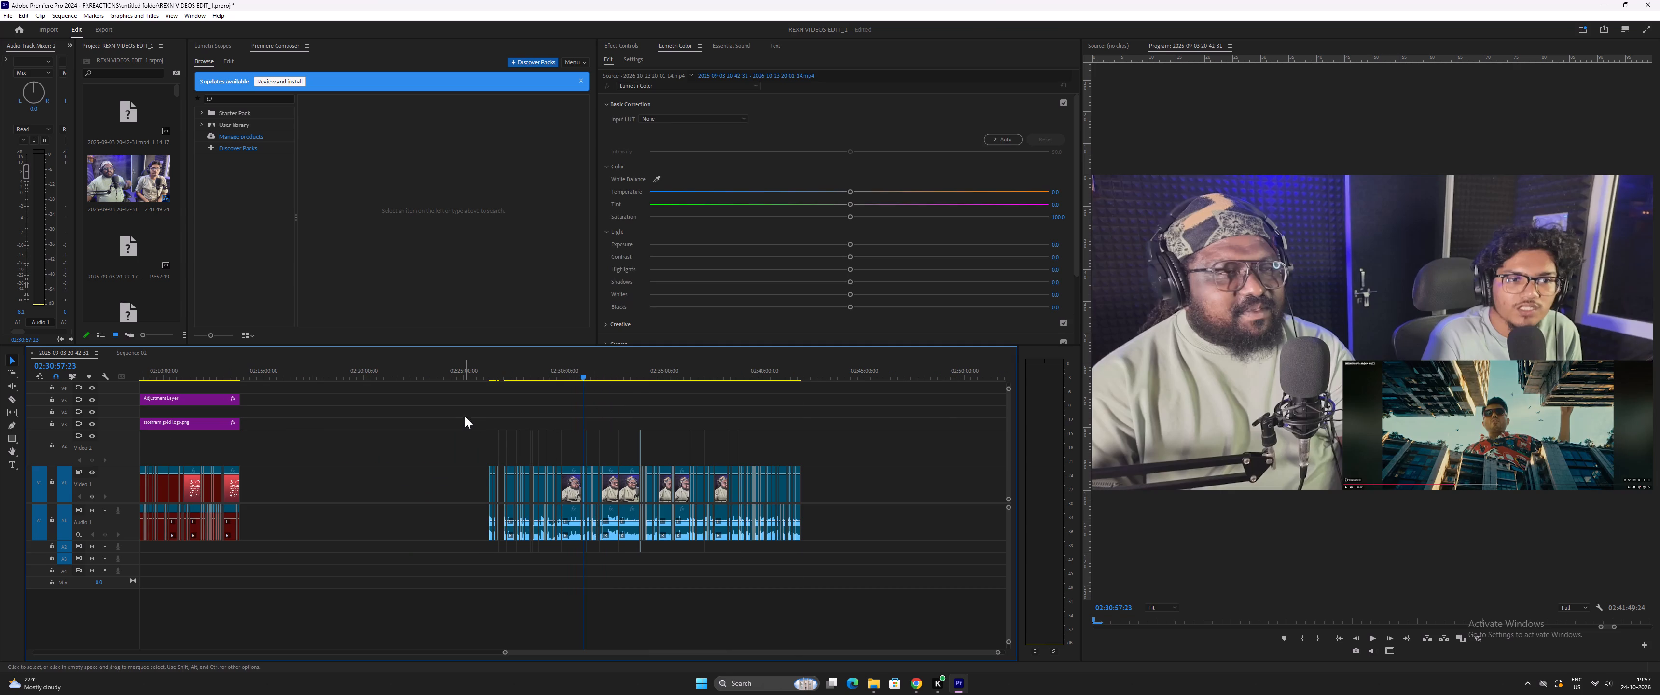
pyautogui.moveTo(466, 416); pyautogui.dragTo(807, 443)
pyautogui.click(498, 372)
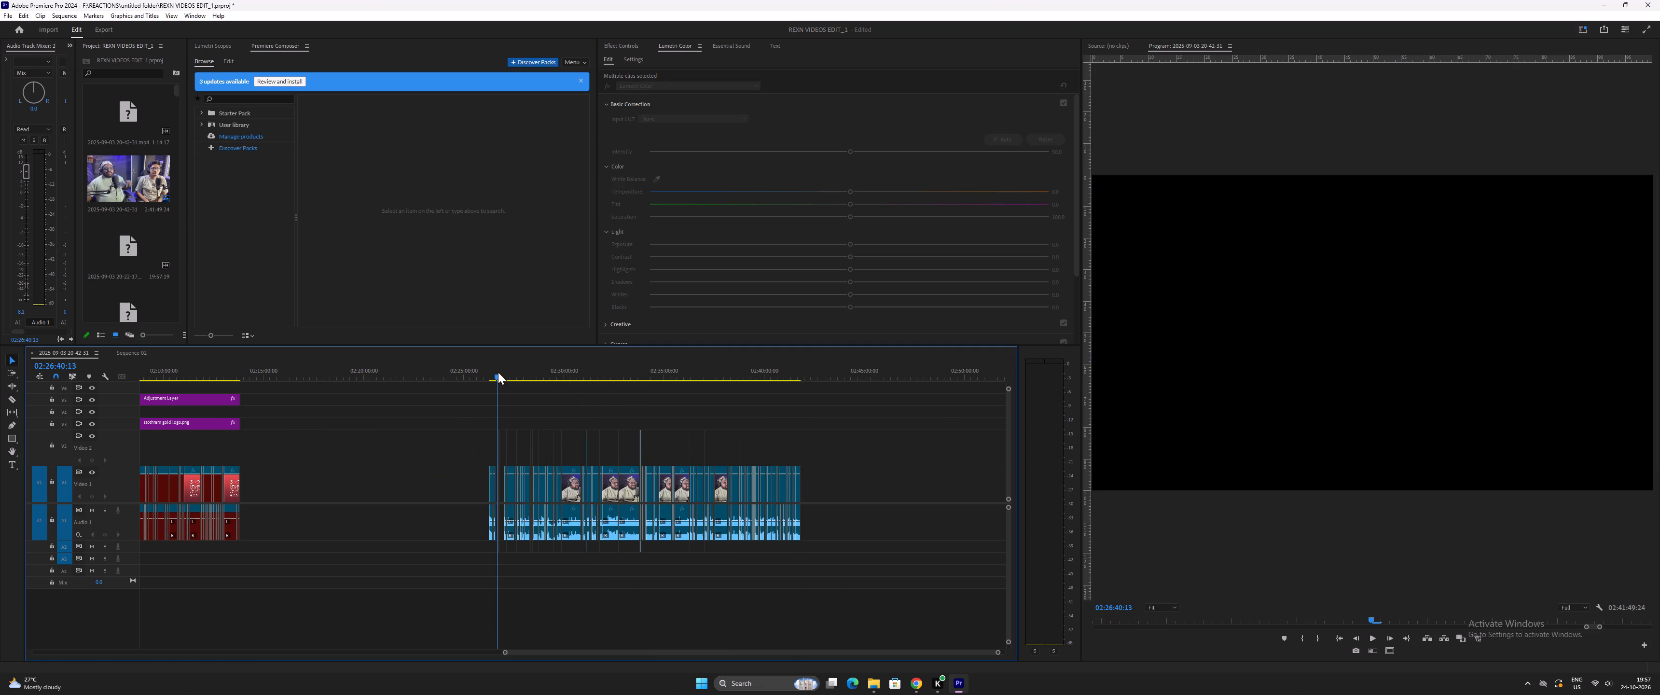
pyautogui.press('space')
pyautogui.press('=')
pyautogui.press('=')
pyautogui.press('=')
pyautogui.press('=')
pyautogui.press('=')
pyautogui.moveTo(604, 364); pyautogui.dragTo(637, 387)
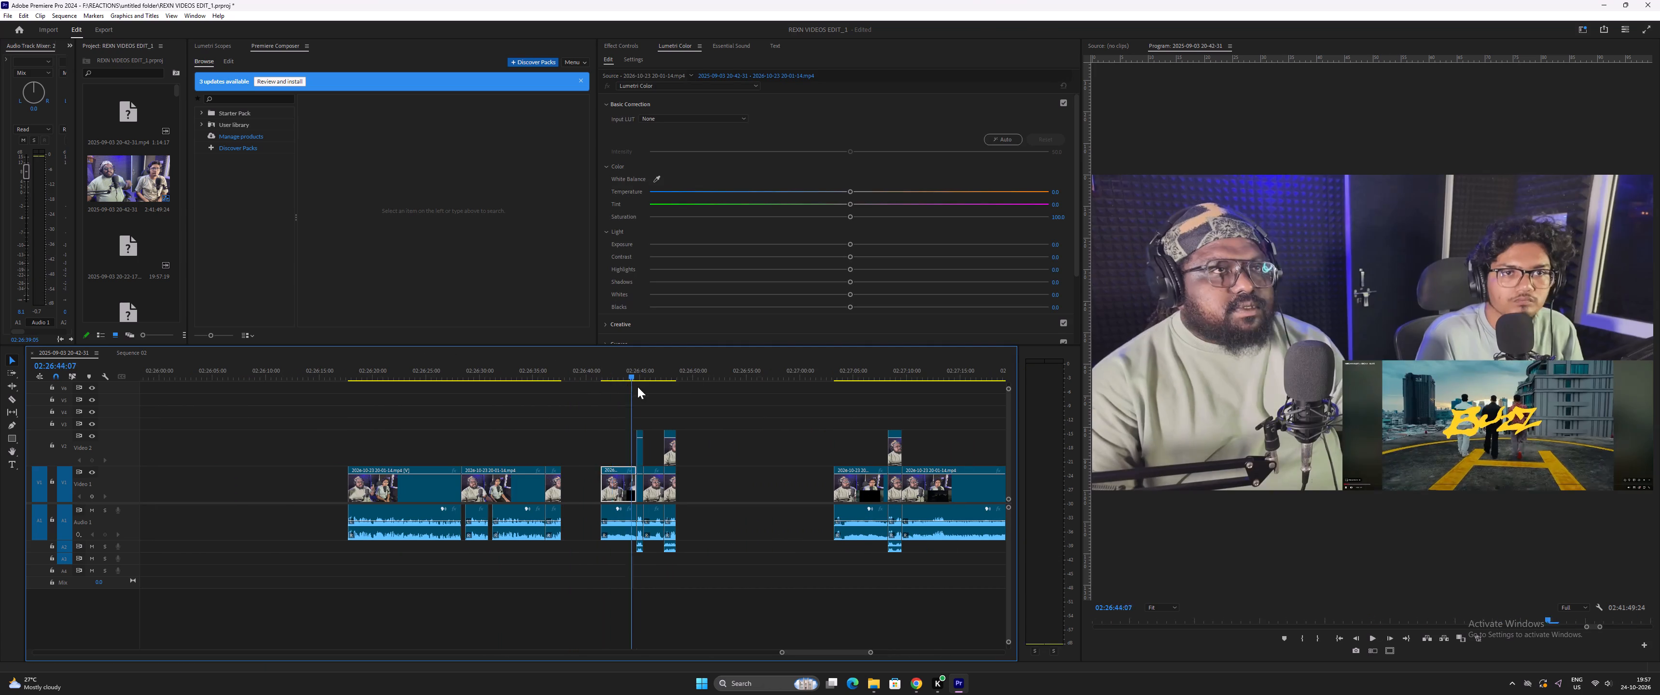
pyautogui.moveTo(637, 387); pyautogui.dragTo(639, 388)
pyautogui.press('space')
pyautogui.press('space')
pyautogui.moveTo(612, 413); pyautogui.dragTo(742, 568)
pyautogui.press('Delete')
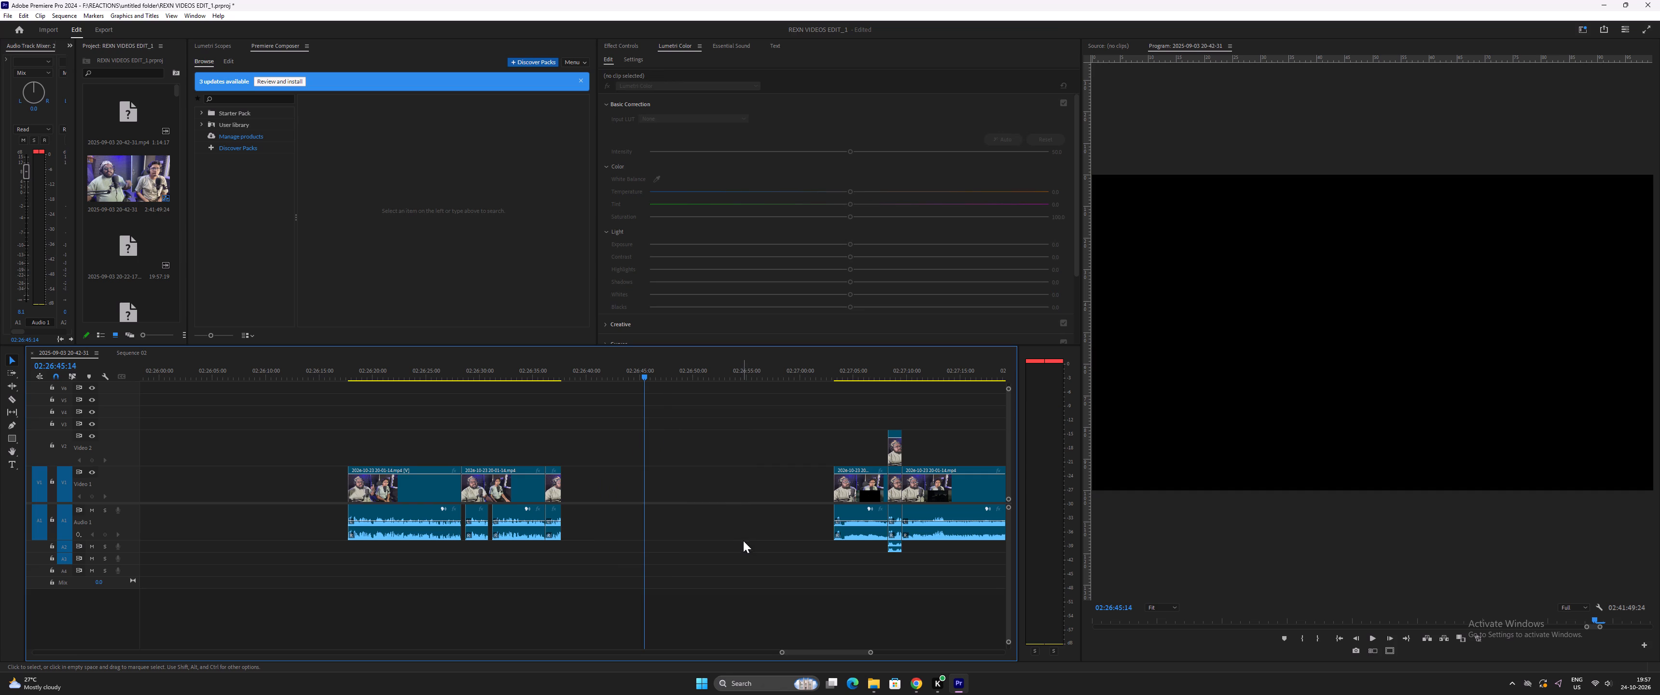
# Close the gap left in the main track around 02:26:45 by ripple-deleting the empty space.
pyautogui.click(721, 485)
pyautogui.press('Delete')
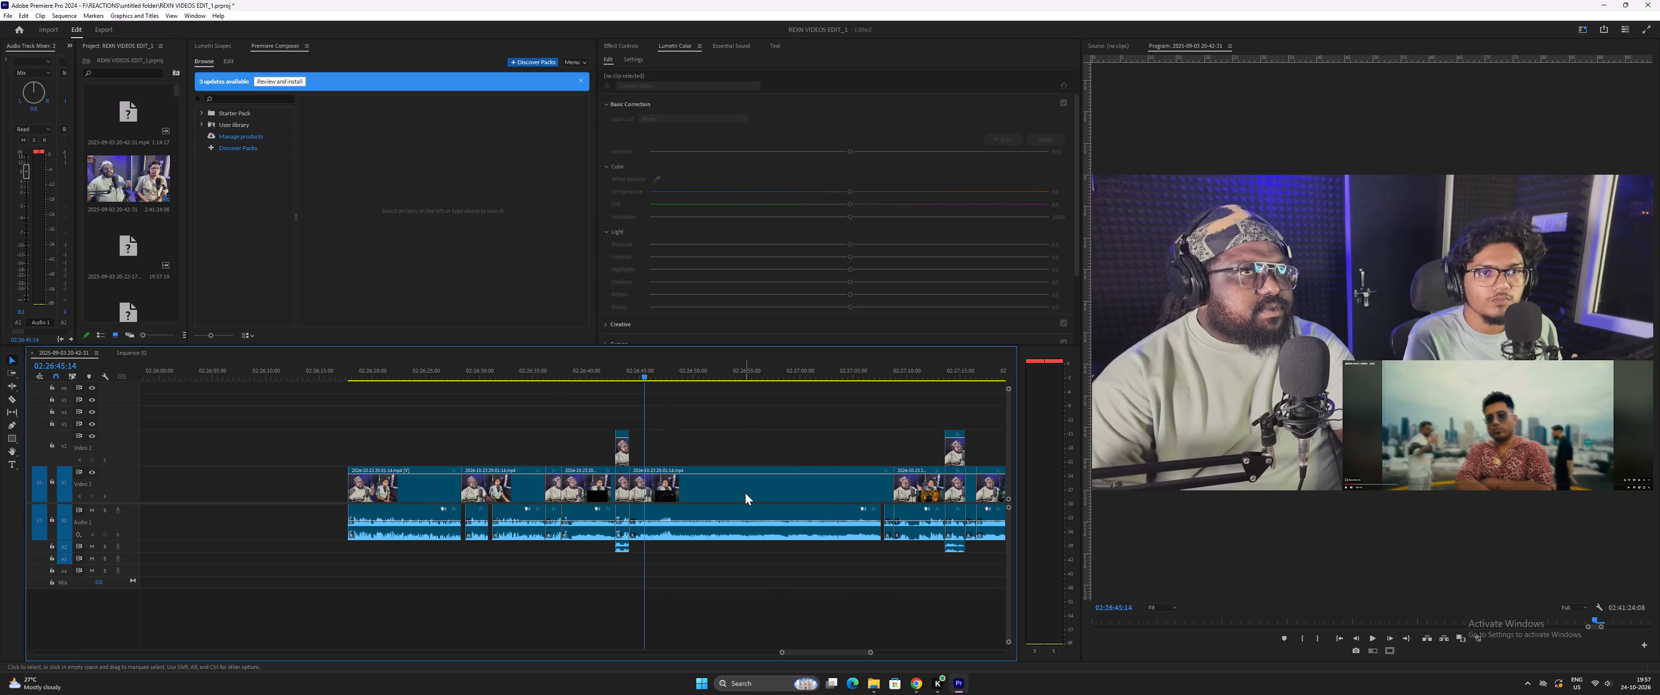
# Select all the extra-track video copies and their audio across this segment and move them onto the main tracks beyond the segment's end.
pyautogui.write('--')
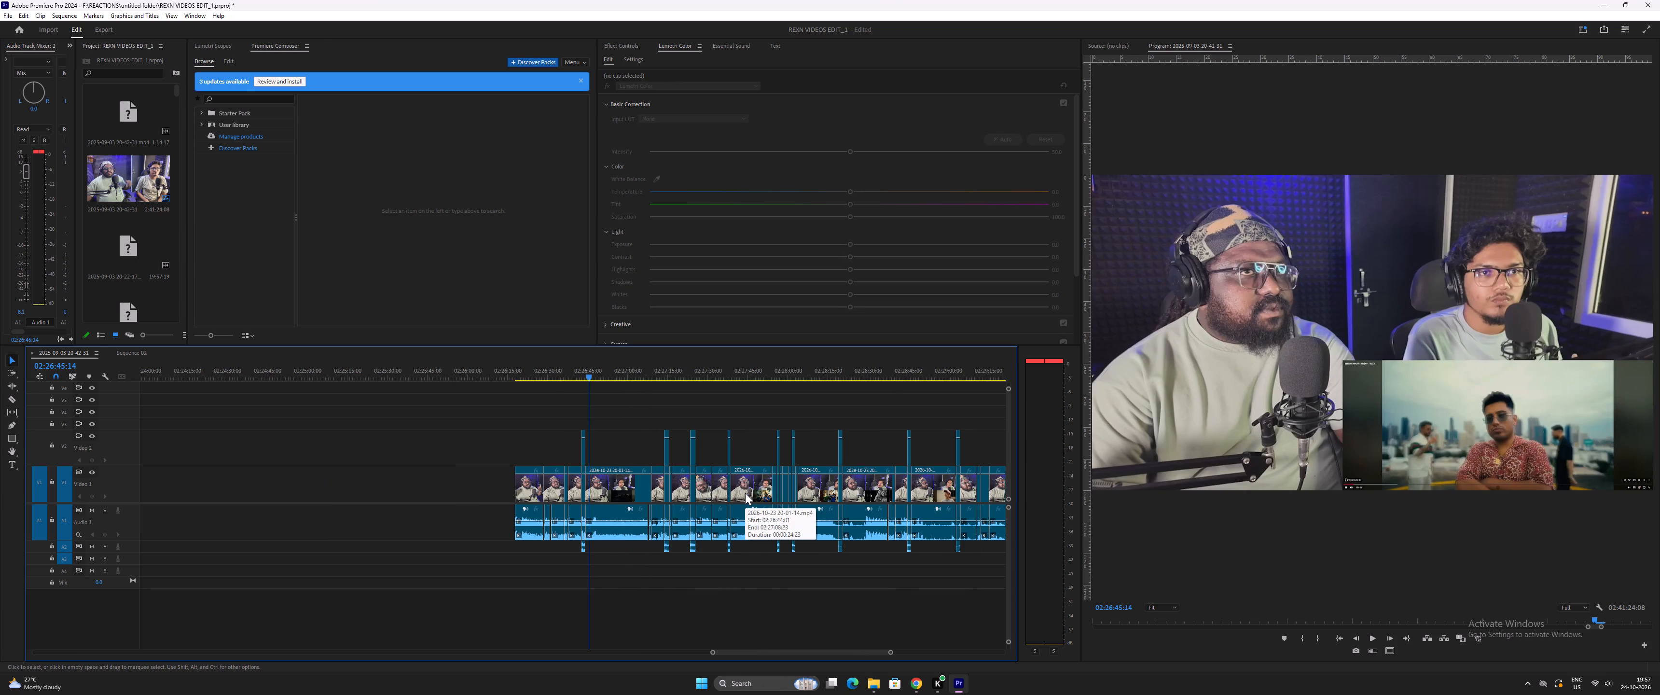
pyautogui.press('-')
pyautogui.press('-')
pyautogui.press('-')
pyautogui.press('-')
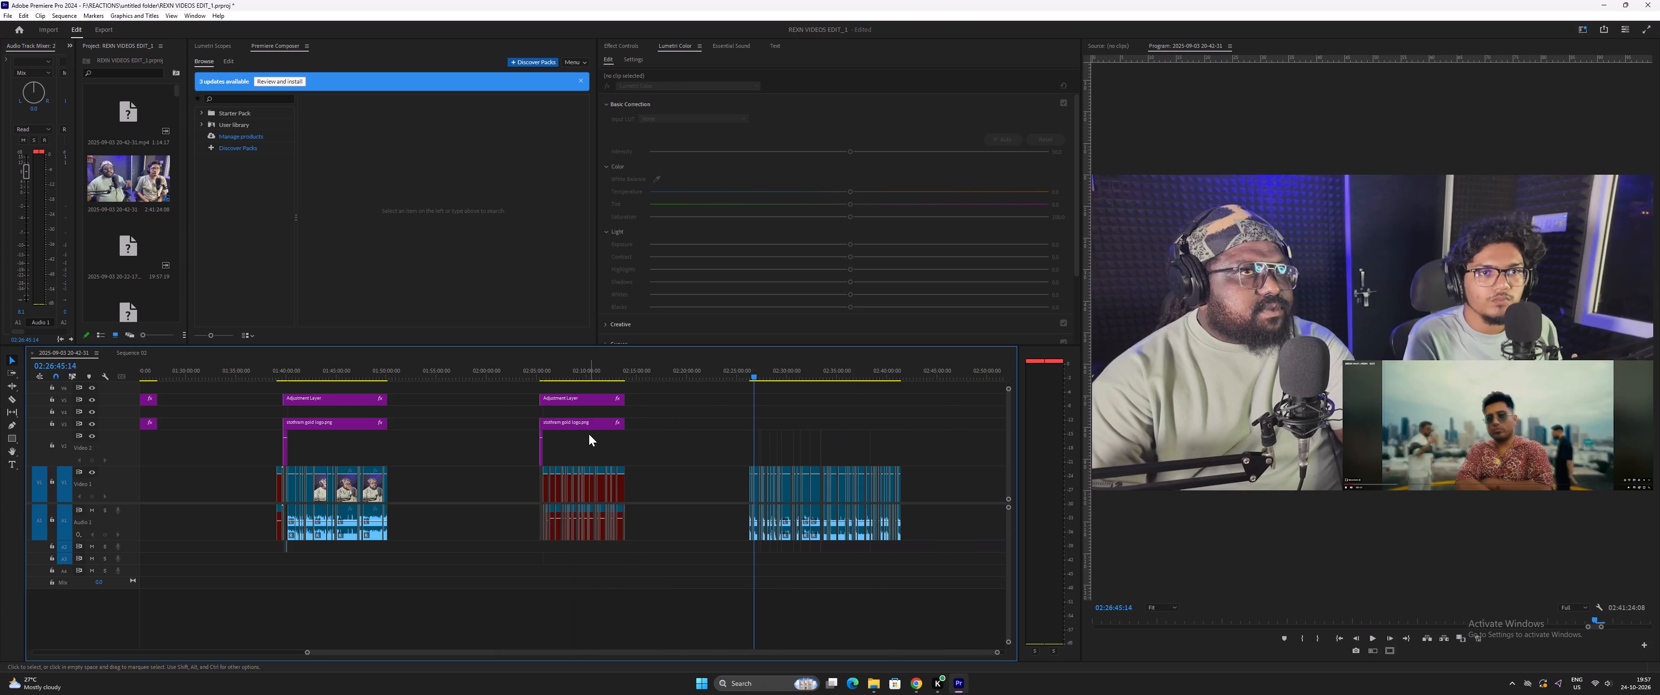
pyautogui.moveTo(723, 424); pyautogui.dragTo(920, 447)
pyautogui.press('=')
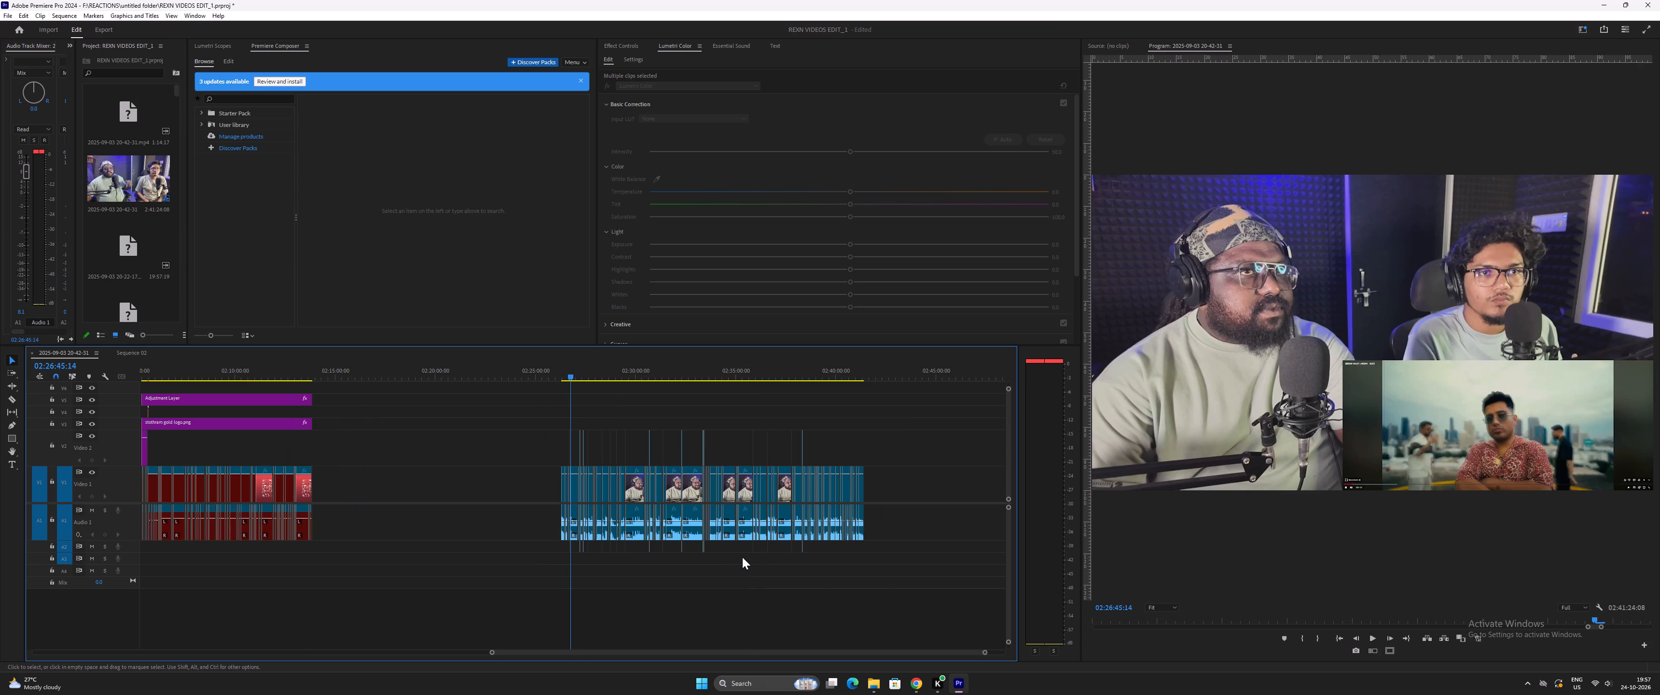
pyautogui.press('=')
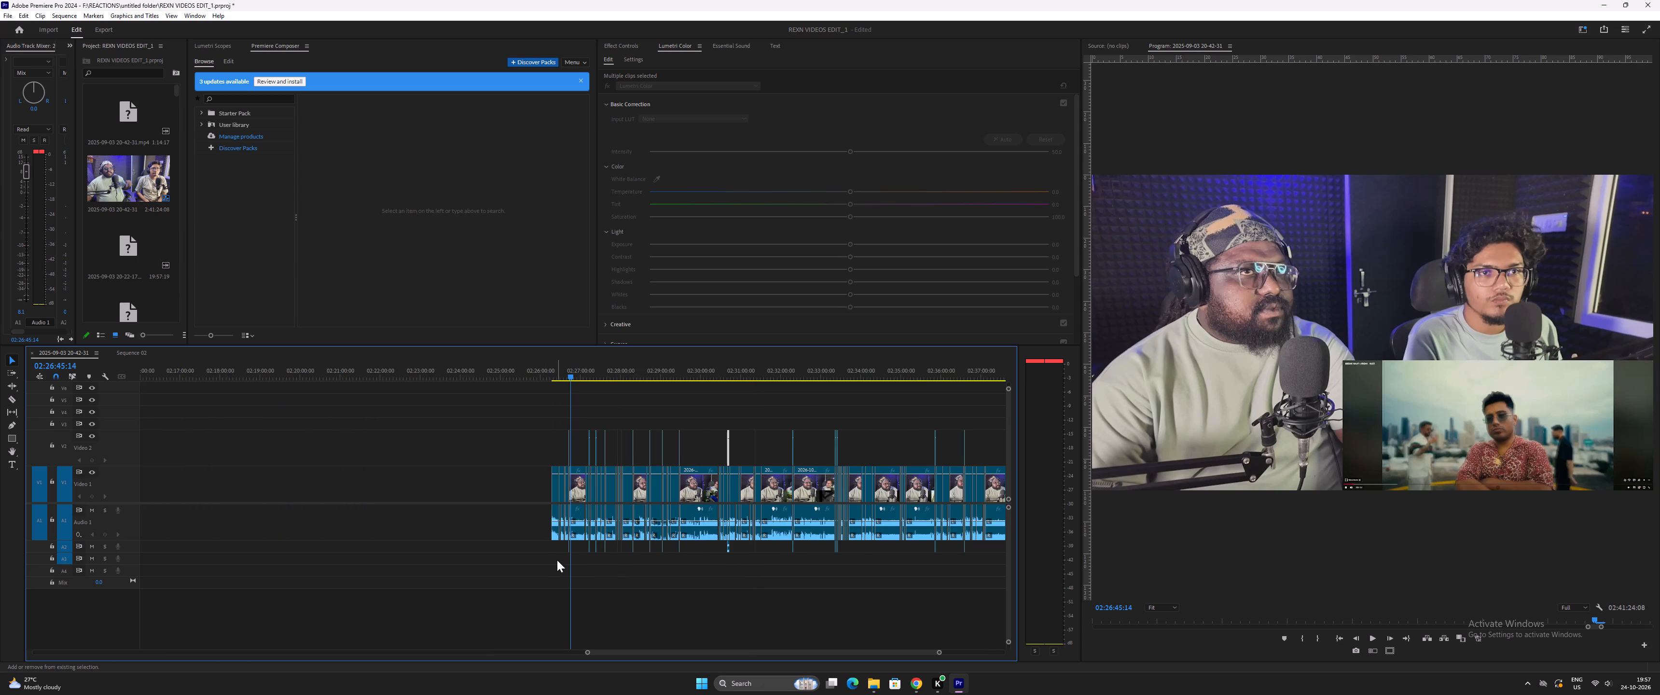
pyautogui.keyDown('shift'); pyautogui.moveTo(556, 564); pyautogui.dragTo(936, 566); pyautogui.keyUp('shift')
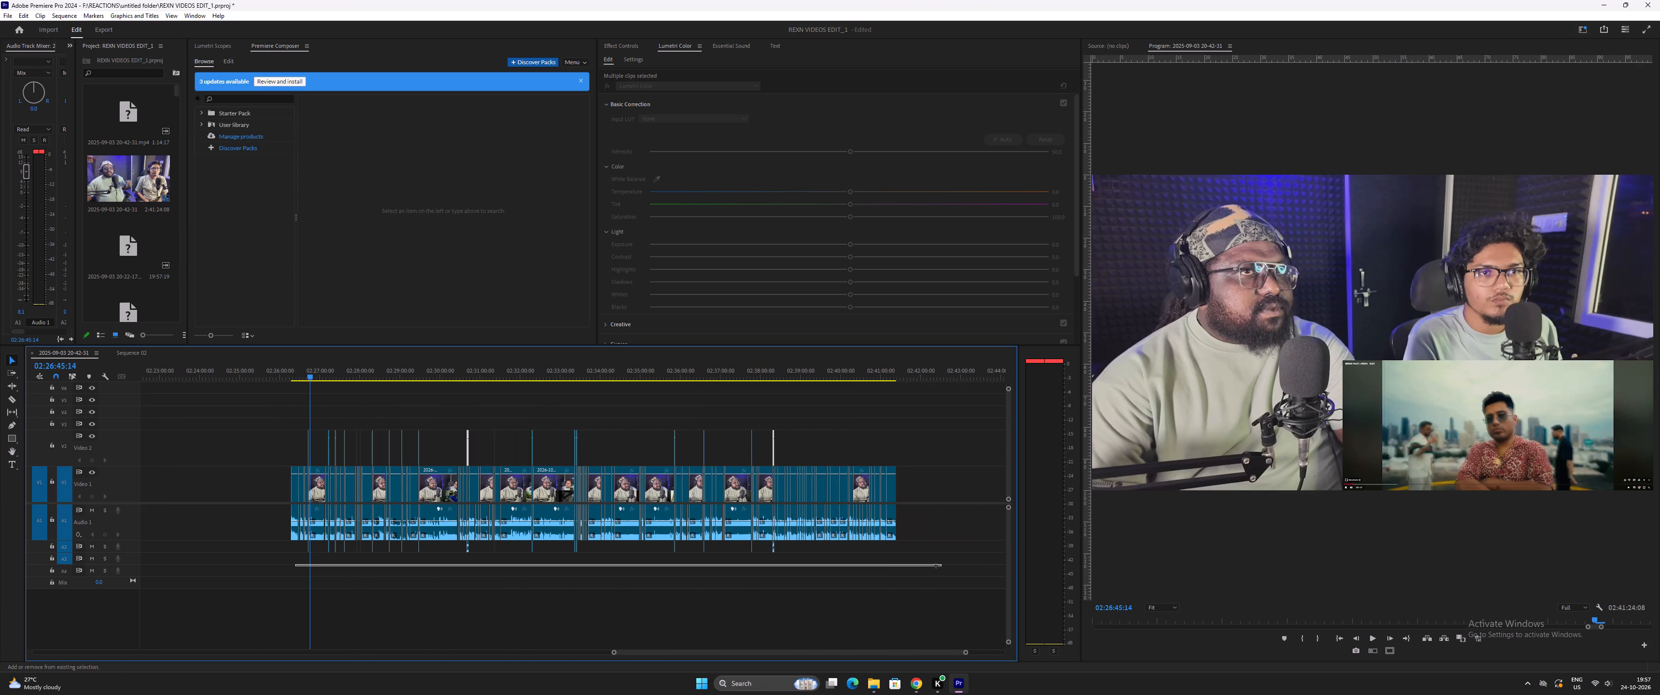
pyautogui.keyDown('shift'); pyautogui.moveTo(936, 566); pyautogui.dragTo(914, 547); pyautogui.keyUp('shift')
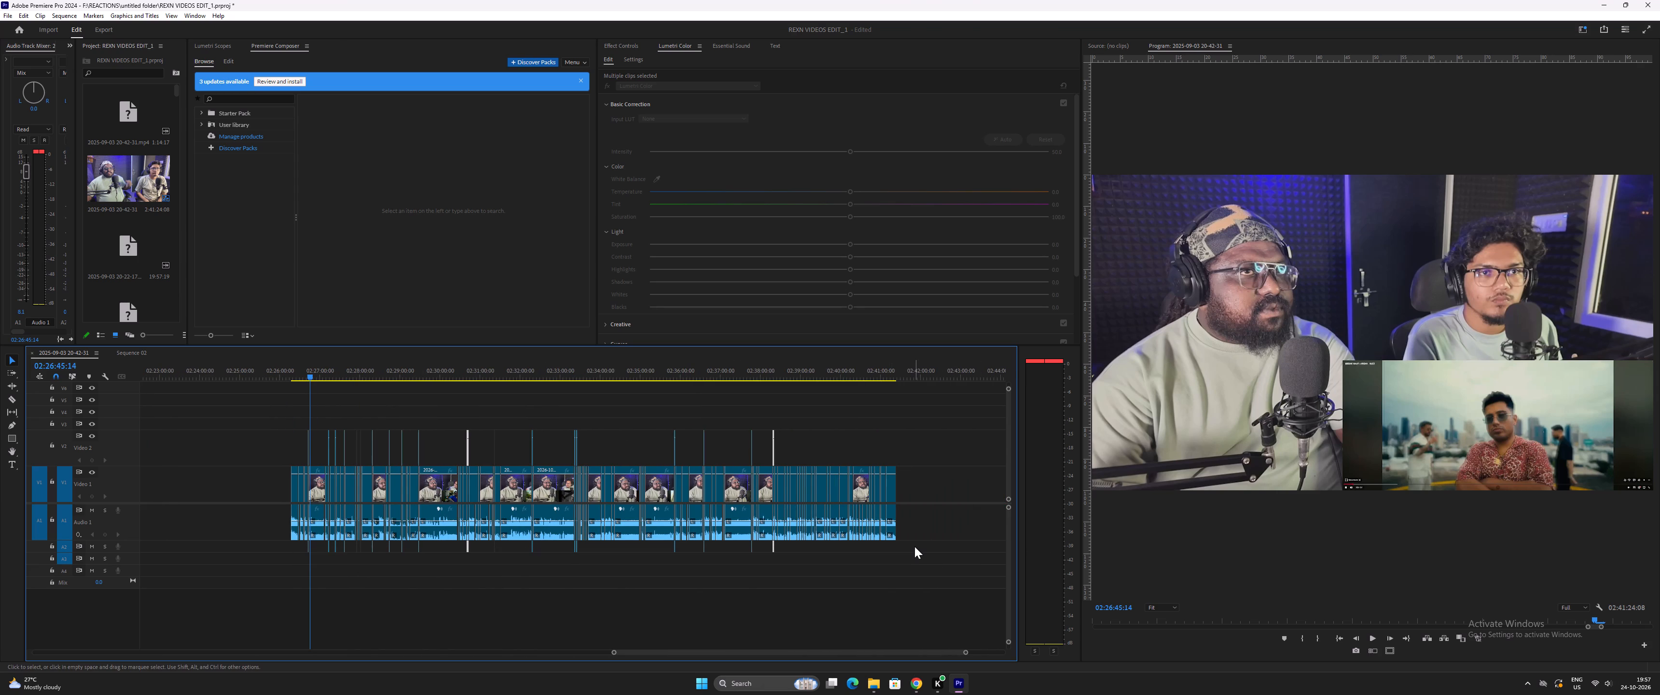
pyautogui.press('=')
pyautogui.press('=')
pyautogui.press('=')
pyautogui.press('=')
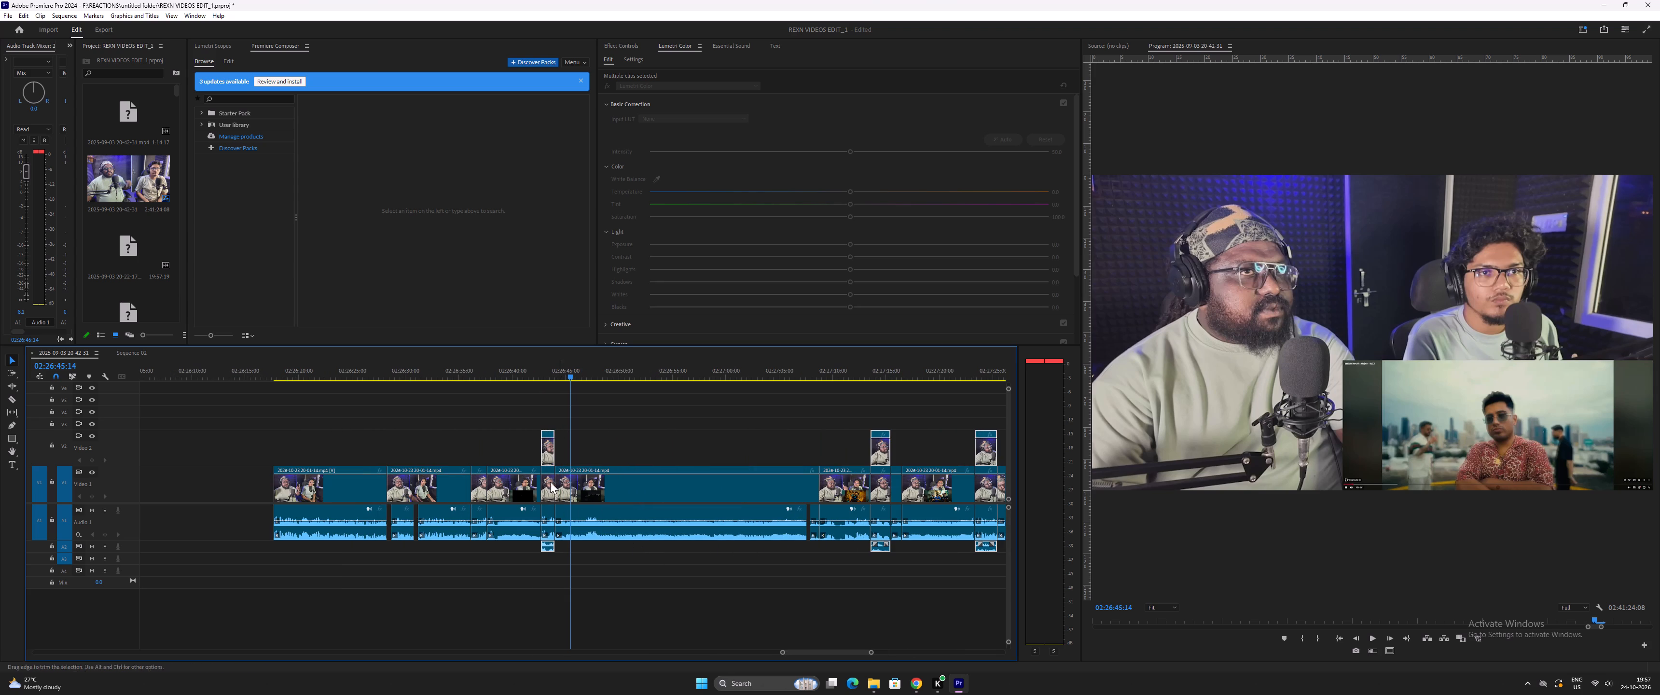
pyautogui.moveTo(548, 457); pyautogui.dragTo(683, 467)
pyautogui.press('-')
pyautogui.press('-')
pyautogui.press('-')
pyautogui.press('-')
pyautogui.press('-')
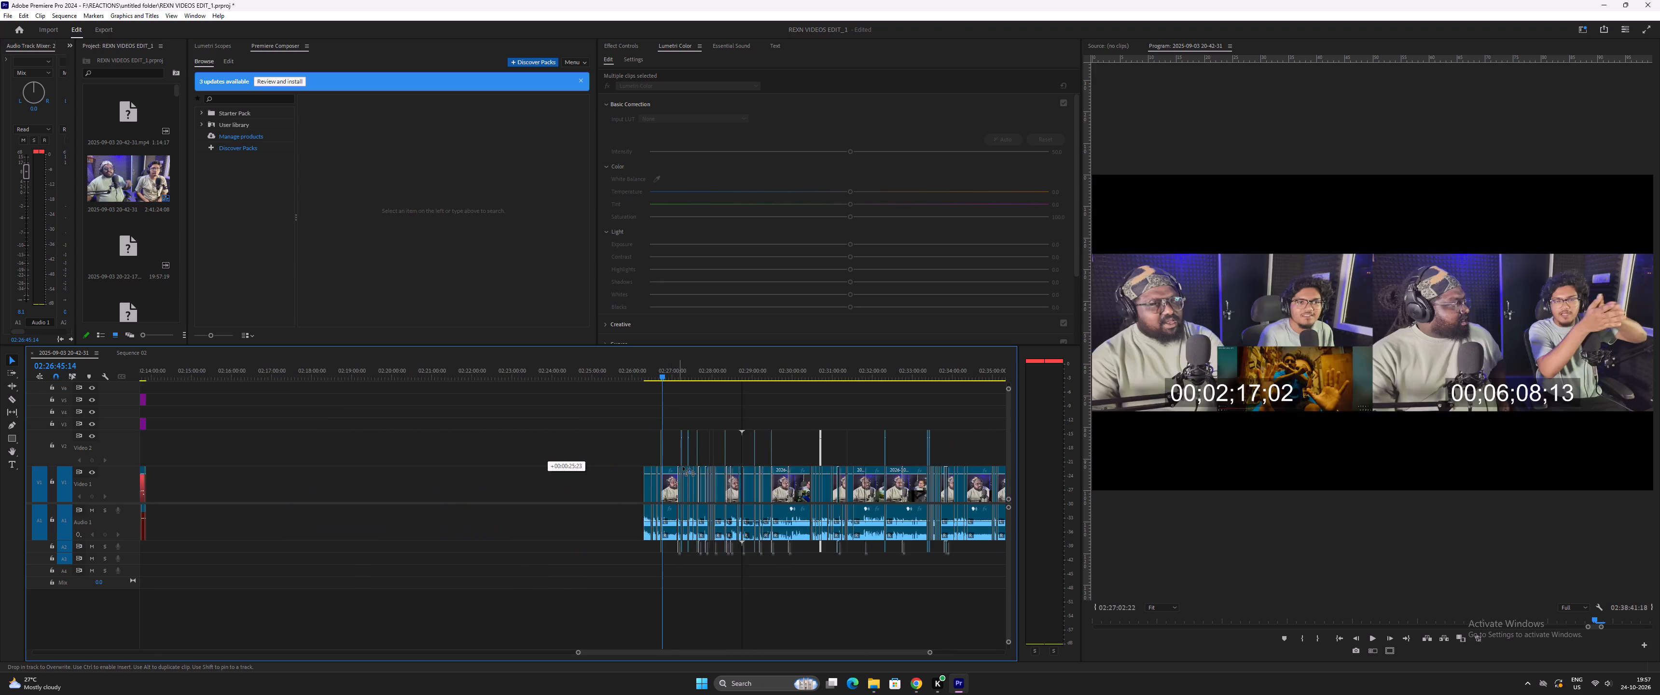
pyautogui.moveTo(683, 467); pyautogui.dragTo(938, 524)
# Close the first ten gaps between the moved highlight clips by ripple-deleting each empty space.
pyautogui.press('-')
pyautogui.click(950, 374)
pyautogui.press('=')
pyautogui.press('=')
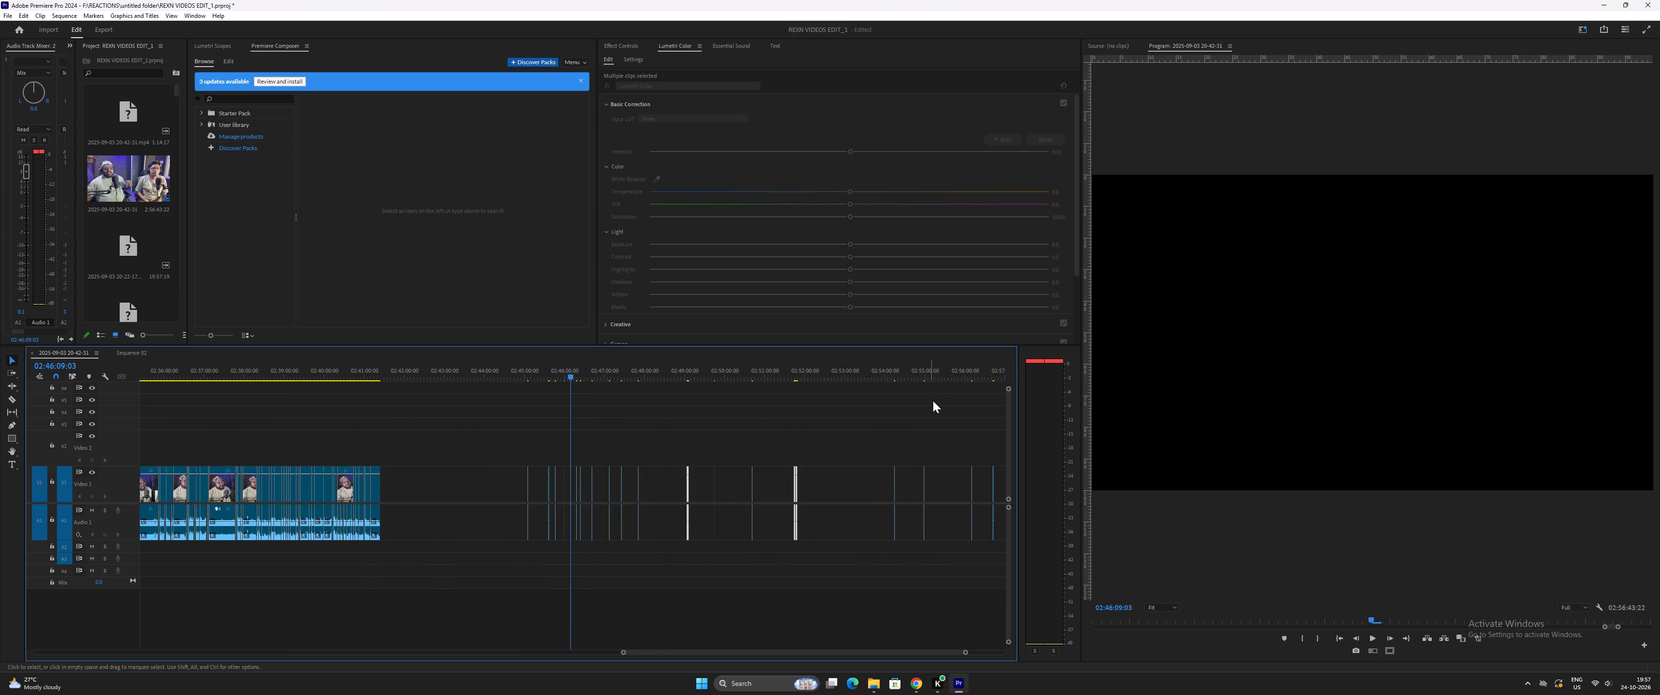
pyautogui.press('=')
pyautogui.press('=')
pyautogui.click(436, 488)
pyautogui.press('Delete')
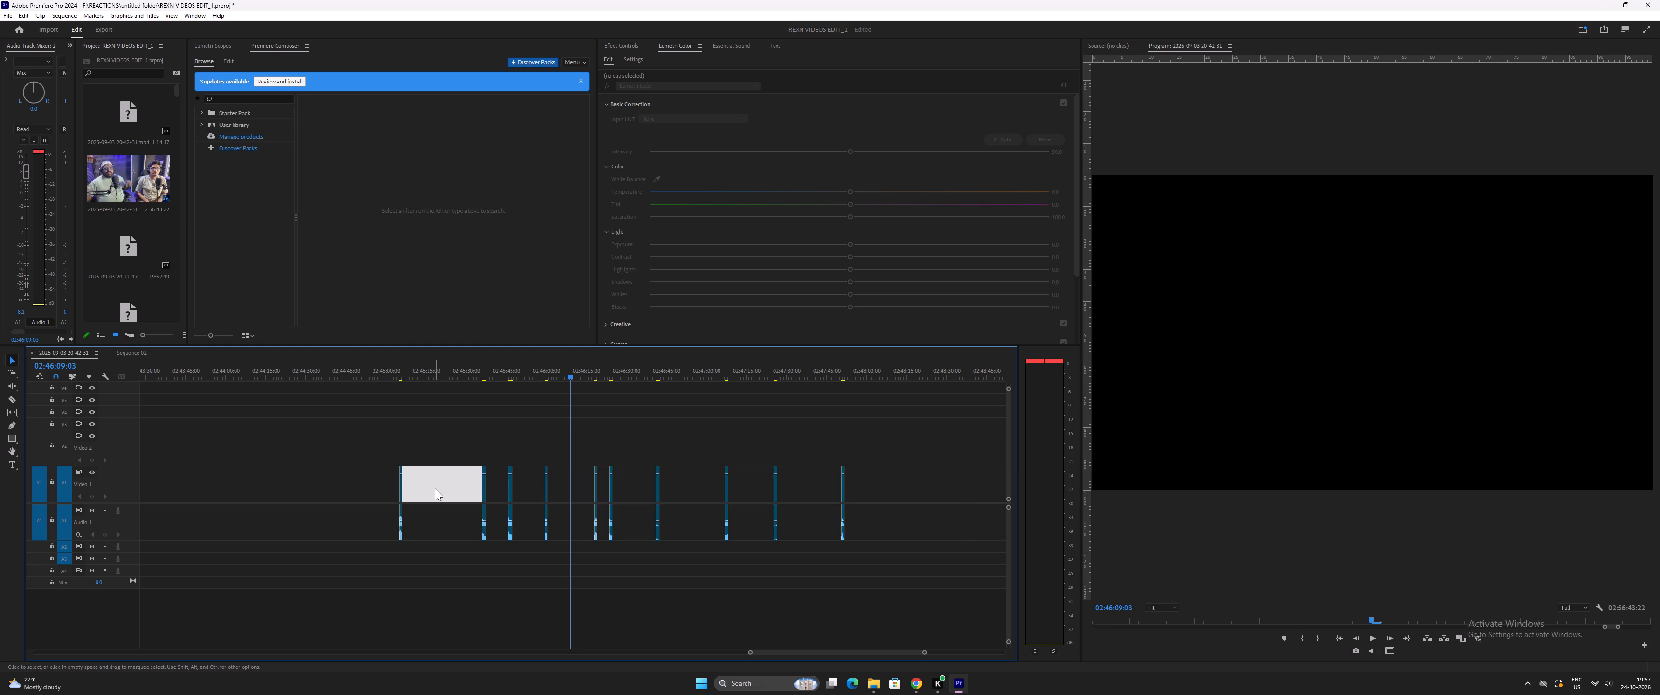
pyautogui.click(414, 490)
pyautogui.press('Delete')
pyautogui.click(429, 492)
pyautogui.press('Delete')
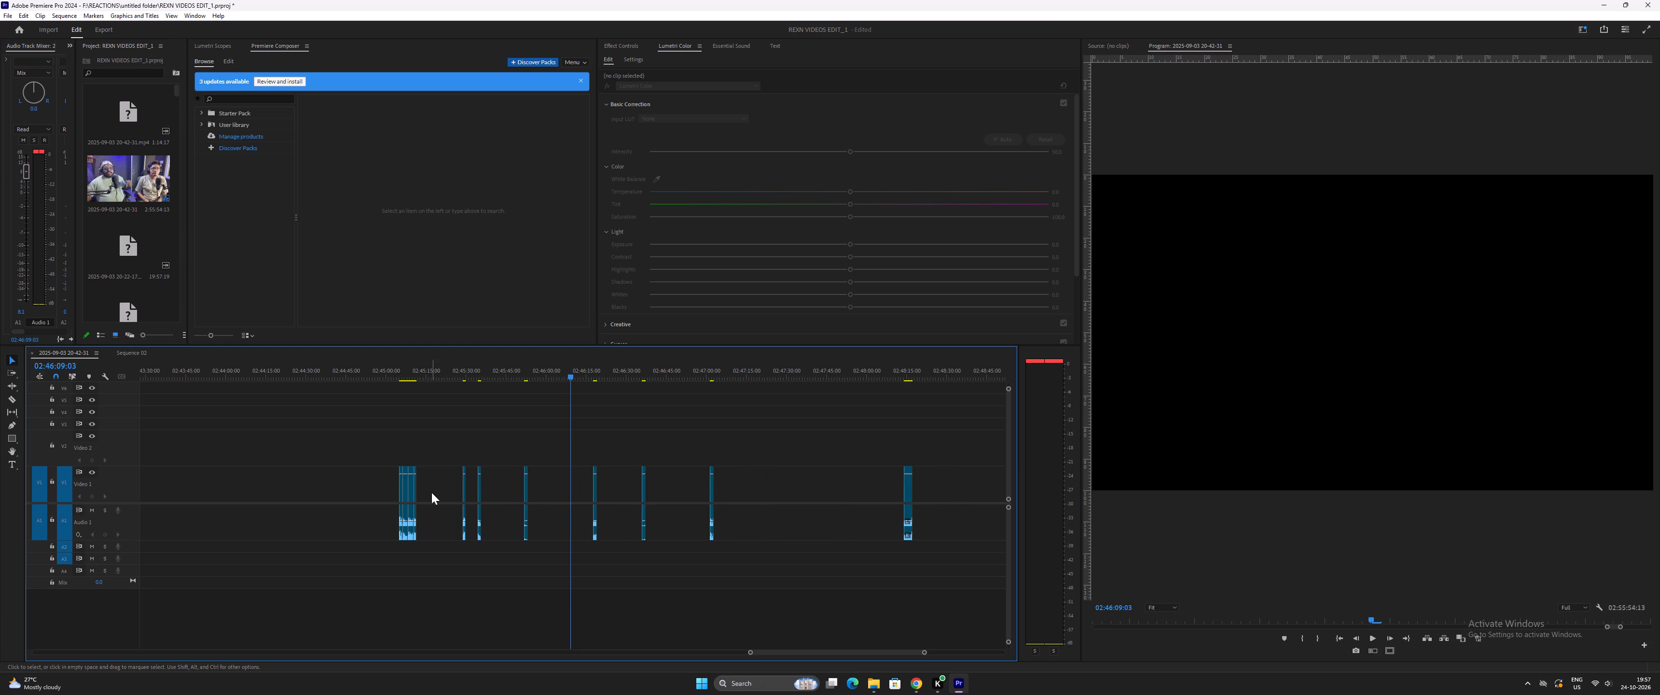
pyautogui.click(431, 492)
pyautogui.press('Delete')
pyautogui.click(426, 493)
pyautogui.press('Delete')
pyautogui.click(447, 491)
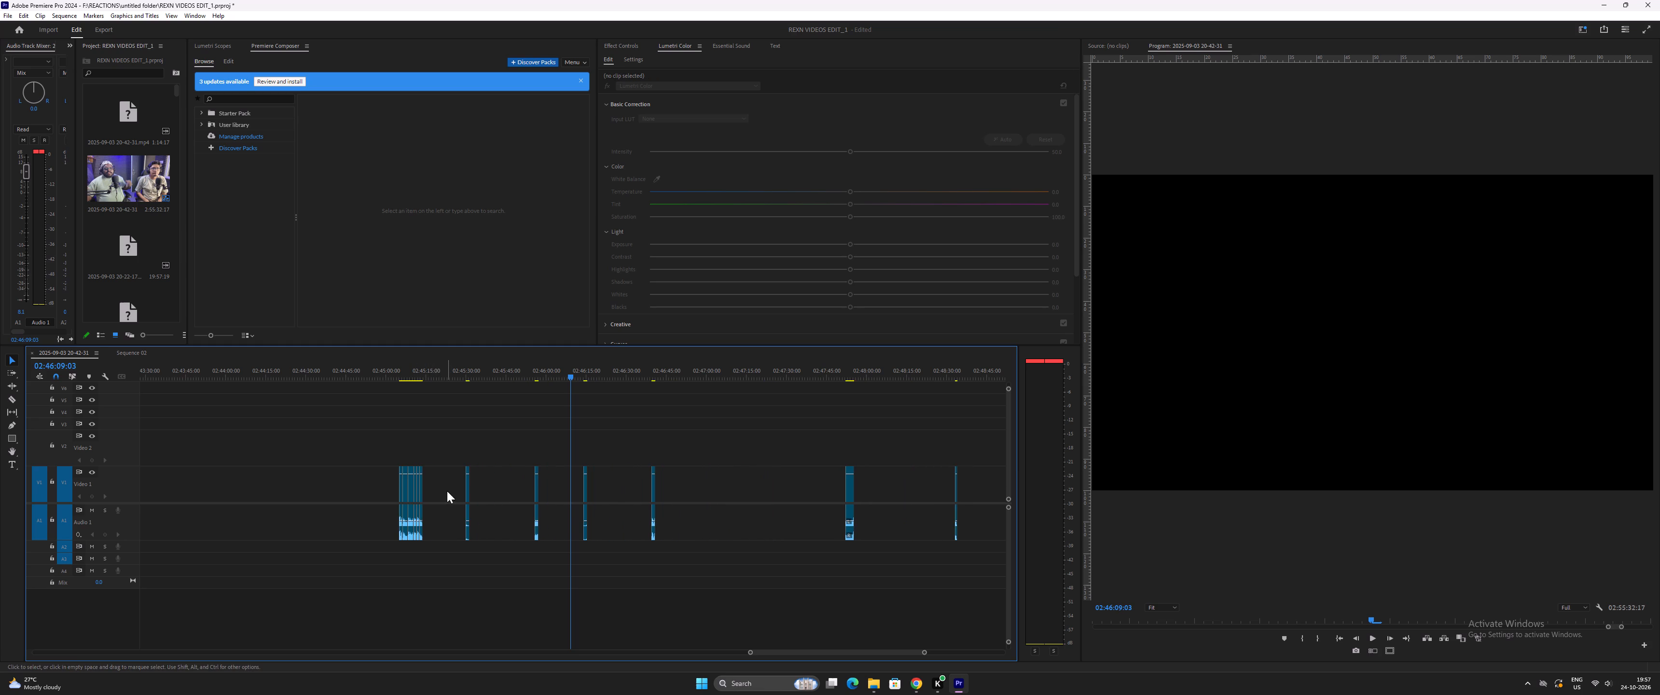
pyautogui.press('Delete')
pyautogui.click(453, 489)
pyautogui.press('Delete')
pyautogui.click(454, 489)
pyautogui.press('Delete')
pyautogui.click(458, 489)
pyautogui.press('Delete')
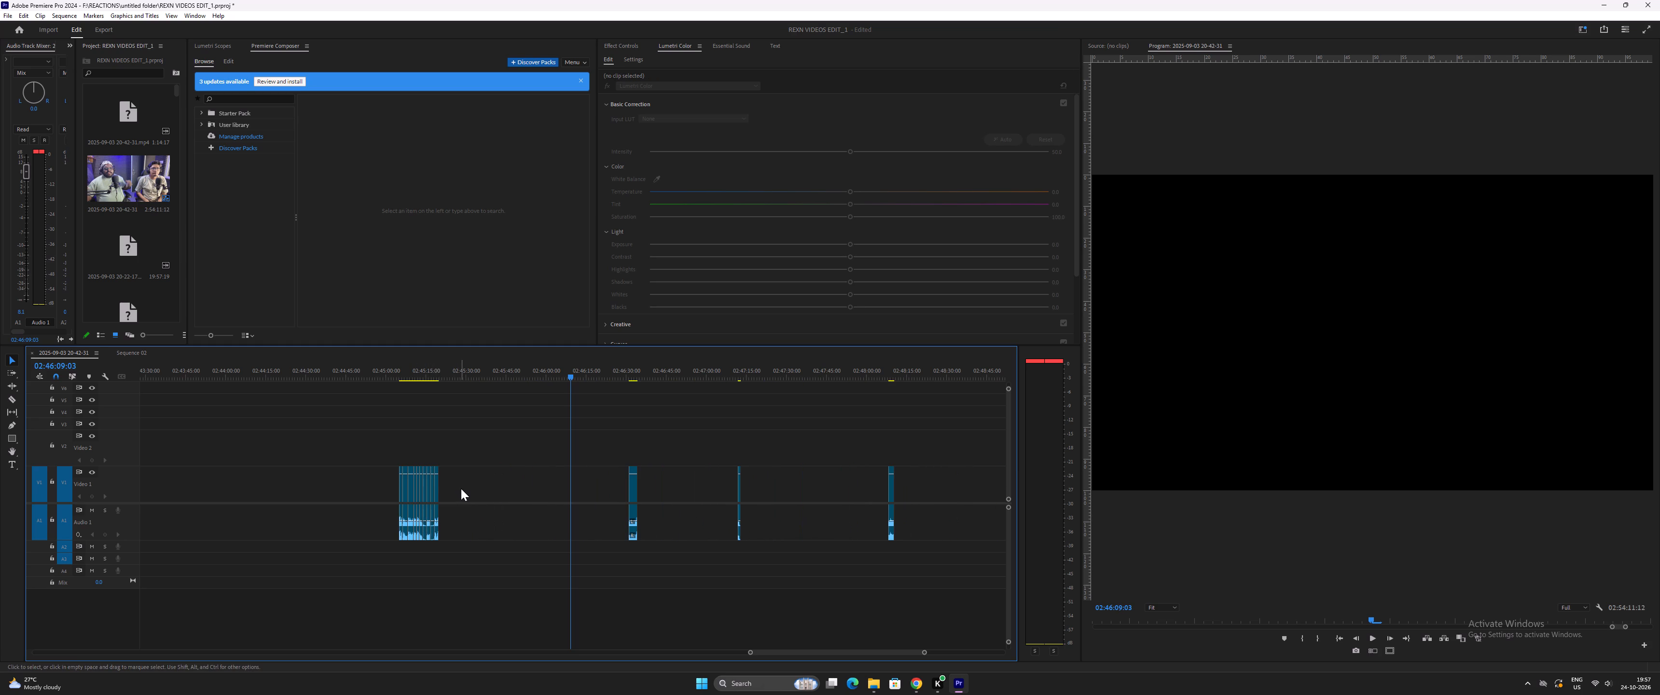
pyautogui.click(463, 488)
pyautogui.press('Delete')
# Close the next four gaps between the moved highlight clips, pulling them into one continuous group.
pyautogui.write('---')
pyautogui.write('-----=')
pyautogui.press('=')
pyautogui.press('=')
pyautogui.press('=')
pyautogui.press('=')
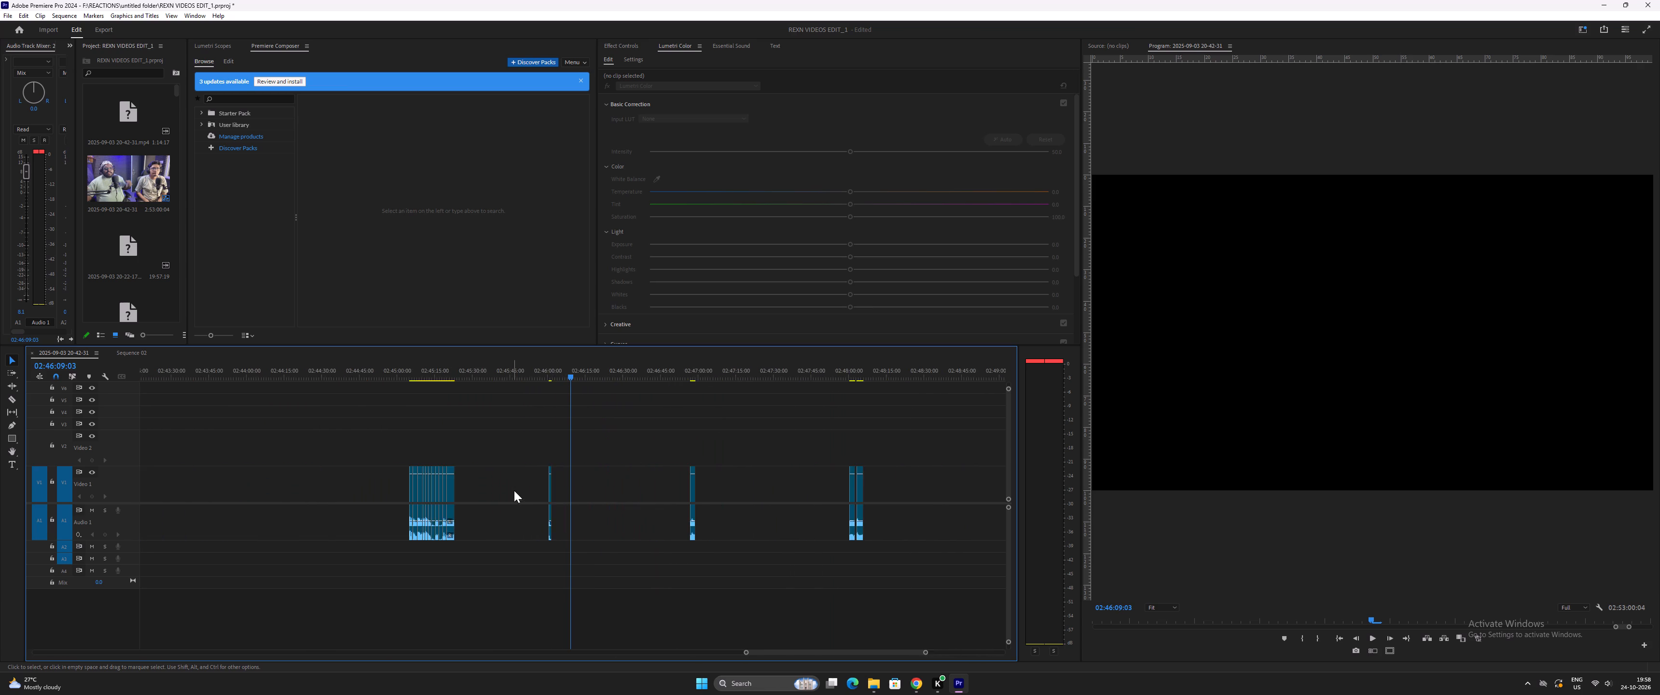
pyautogui.press('=')
pyautogui.click(486, 486)
pyautogui.press('Delete')
pyautogui.click(513, 494)
pyautogui.press('Delete')
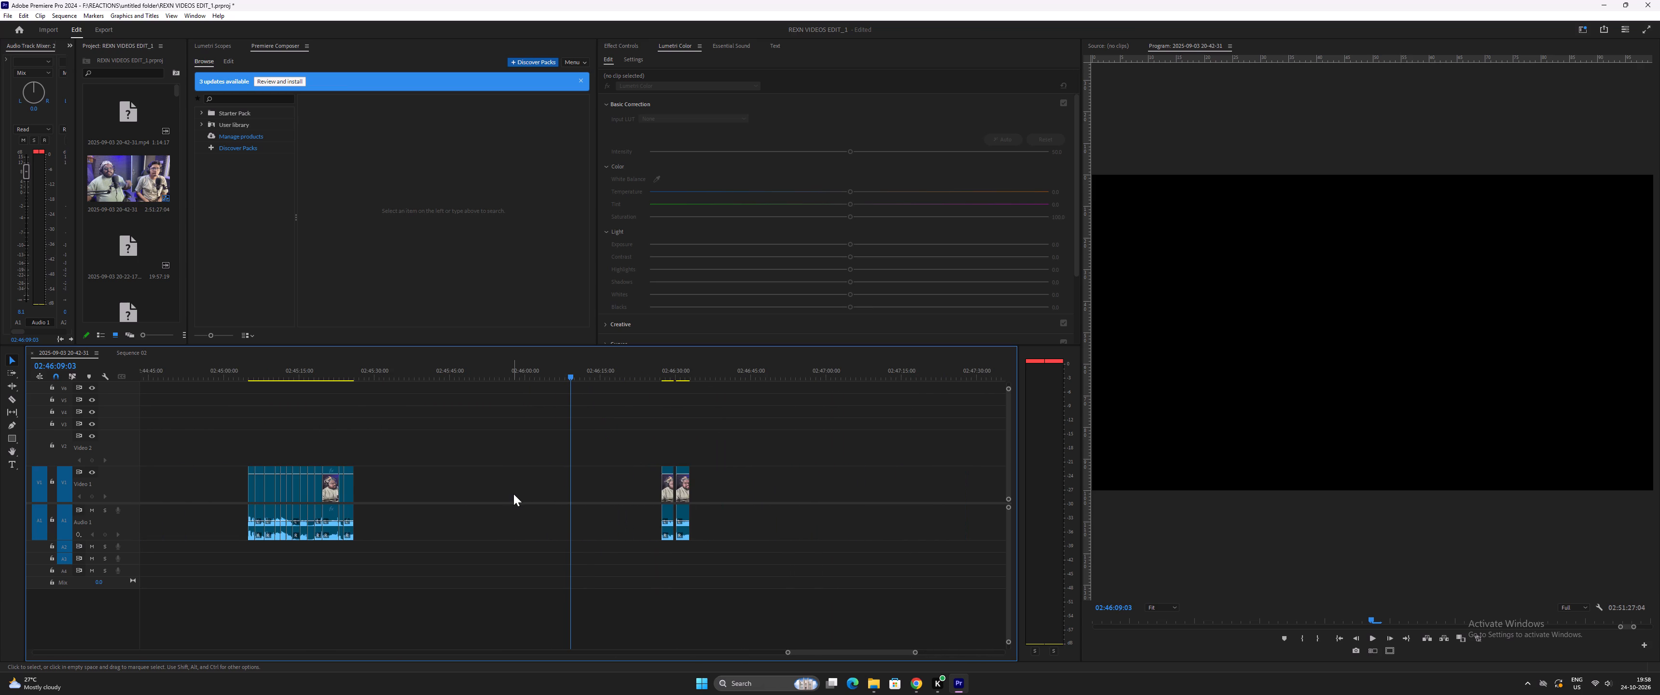
pyautogui.click(515, 494)
pyautogui.press('Delete')
pyautogui.click(367, 493)
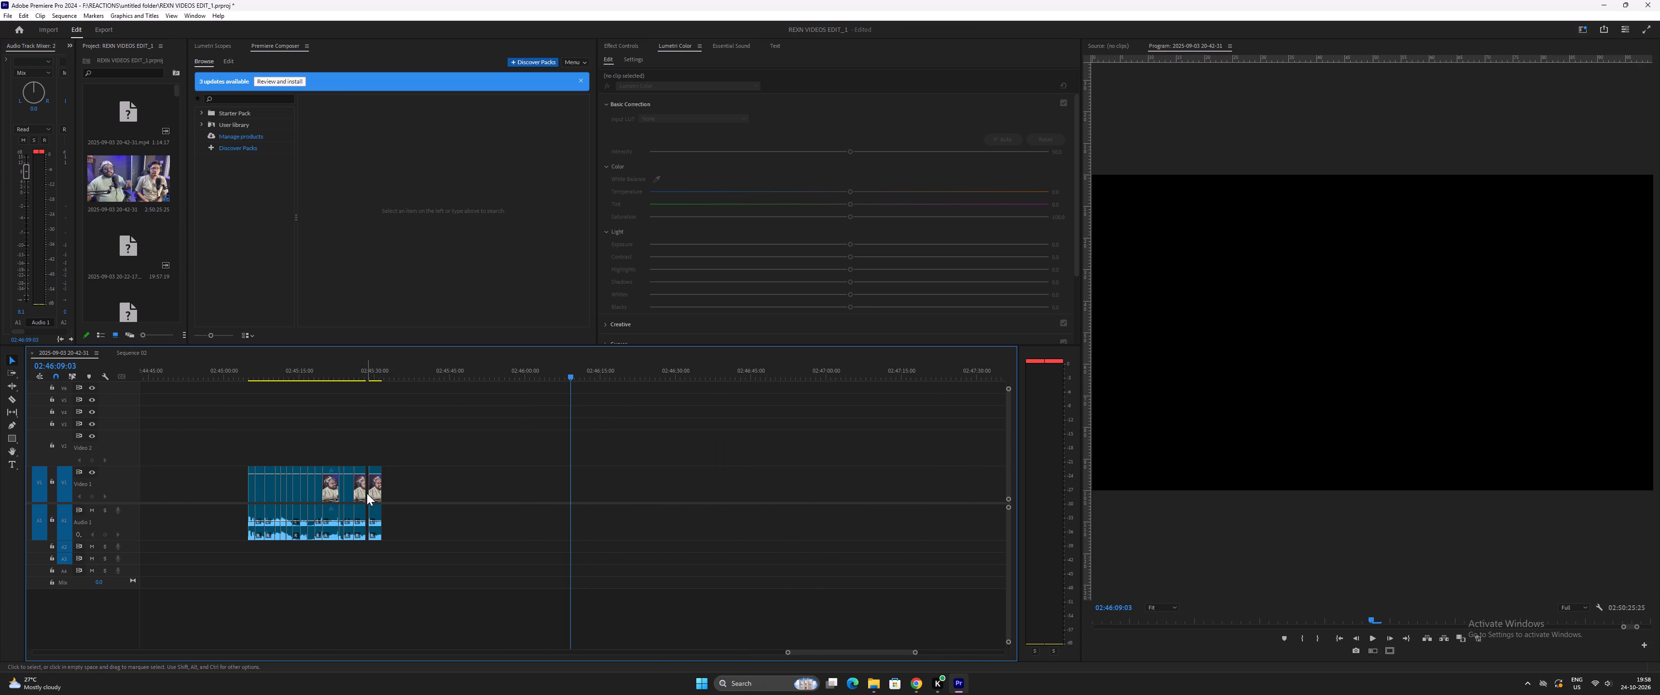
pyautogui.press('Delete')
# Close the four remaining gaps so the last outlying highlight clips join the group after the segment.
pyautogui.press('-')
pyautogui.press('-')
pyautogui.press('-')
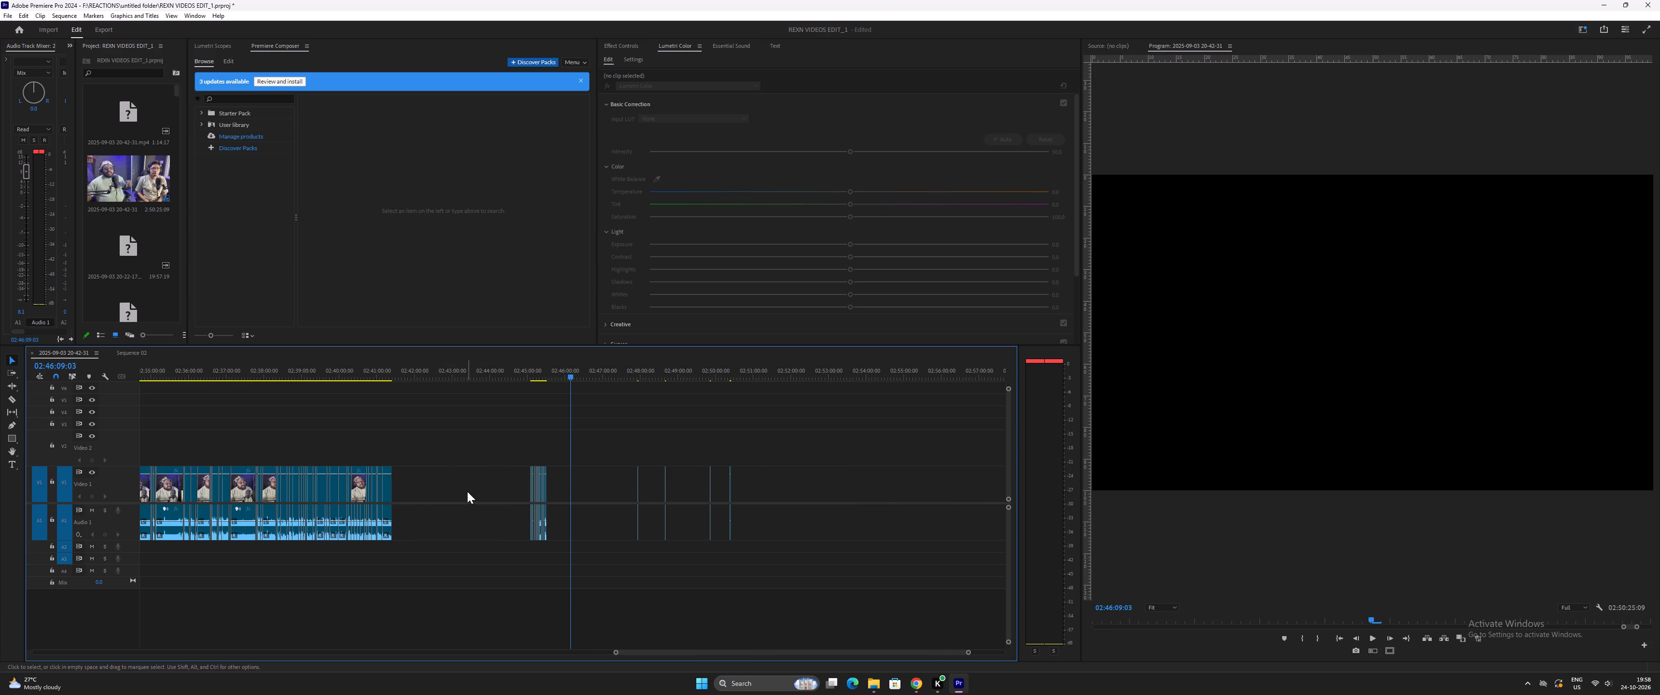
pyautogui.click(583, 488)
pyautogui.press('Delete')
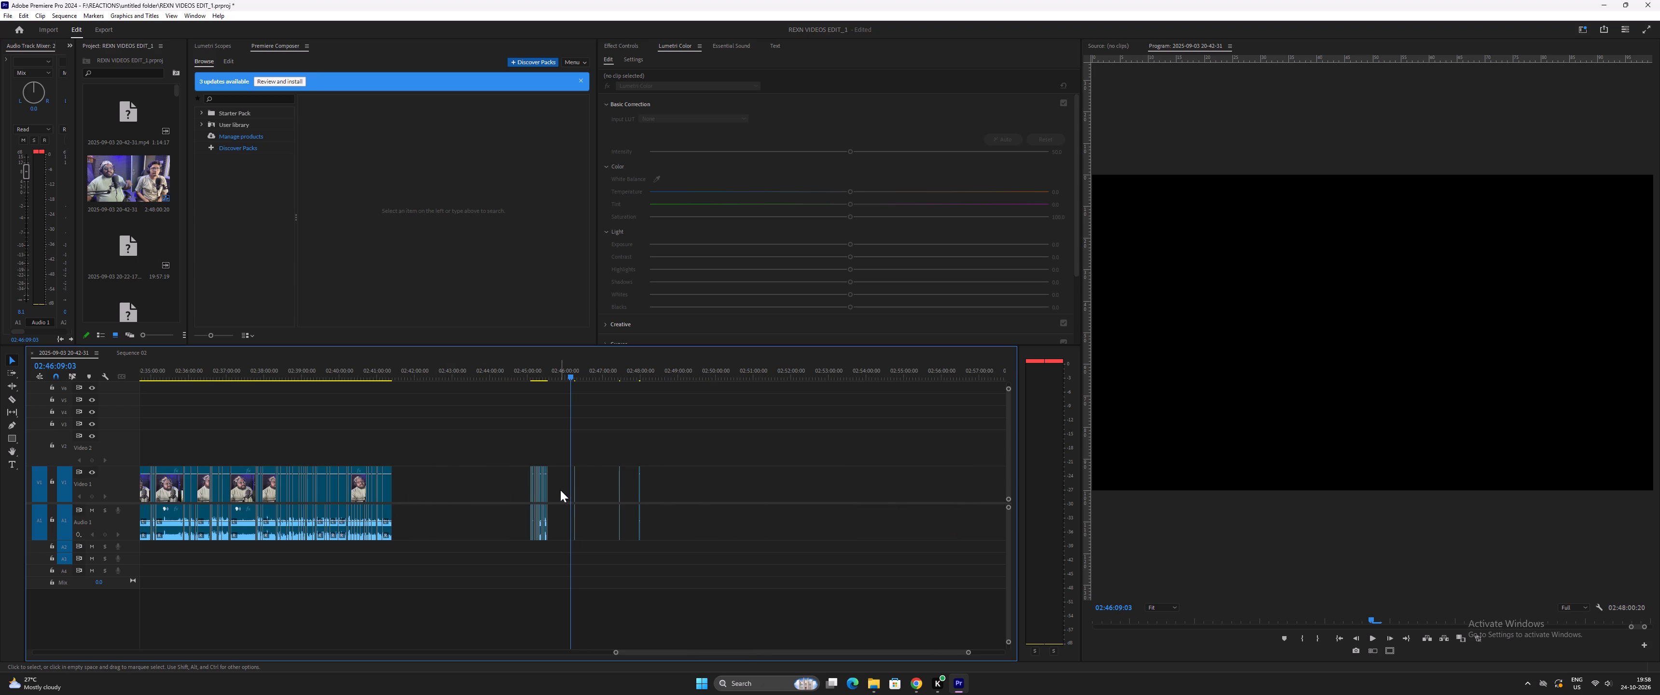
pyautogui.click(560, 490)
pyautogui.press('Delete')
pyautogui.click(559, 494)
pyautogui.press('Delete')
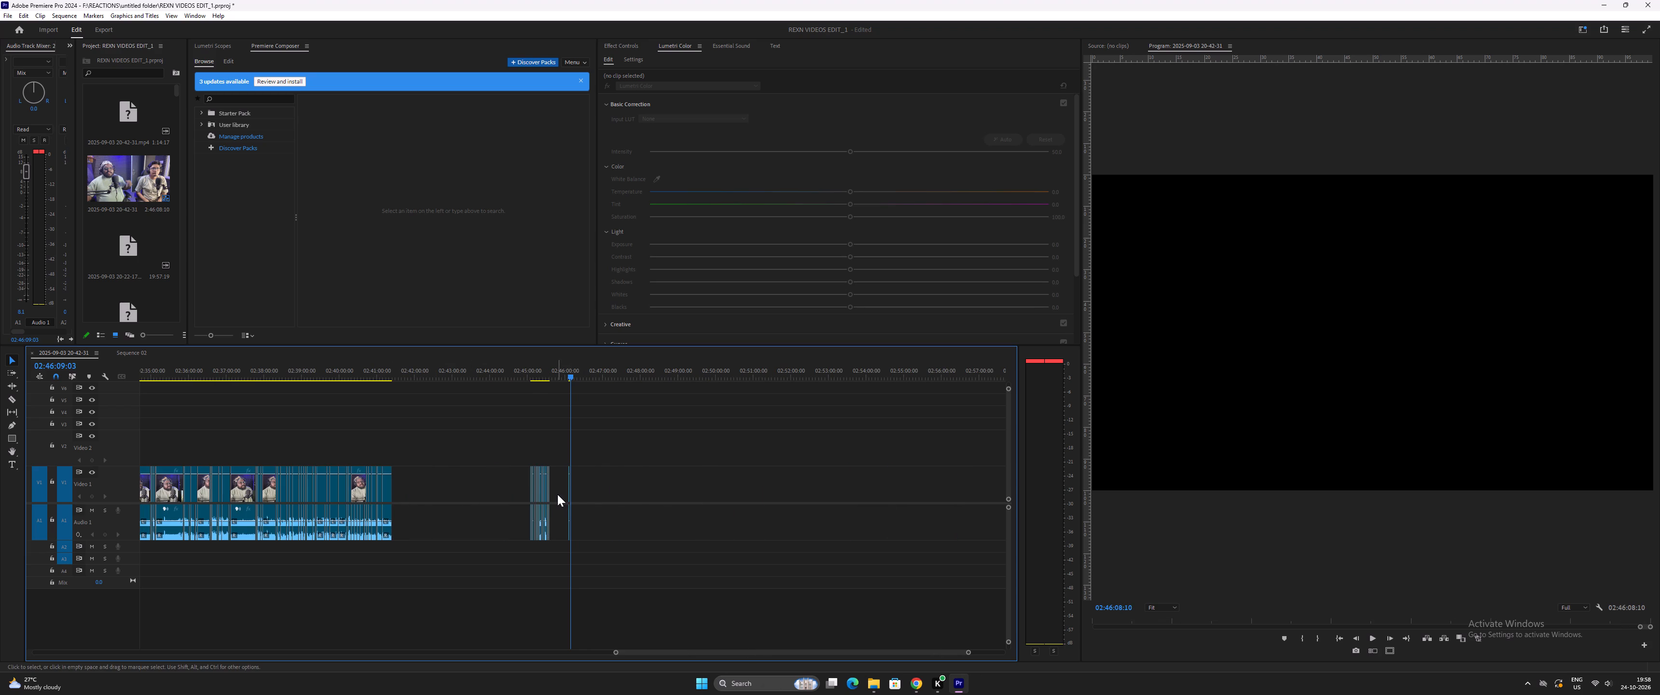
pyautogui.click(557, 494)
pyautogui.press('Delete')
# Play the gathered highlight clips from about 02:45:05 and delete the video and audio clip around 02:45:27, leaving the gap.
pyautogui.press('-')
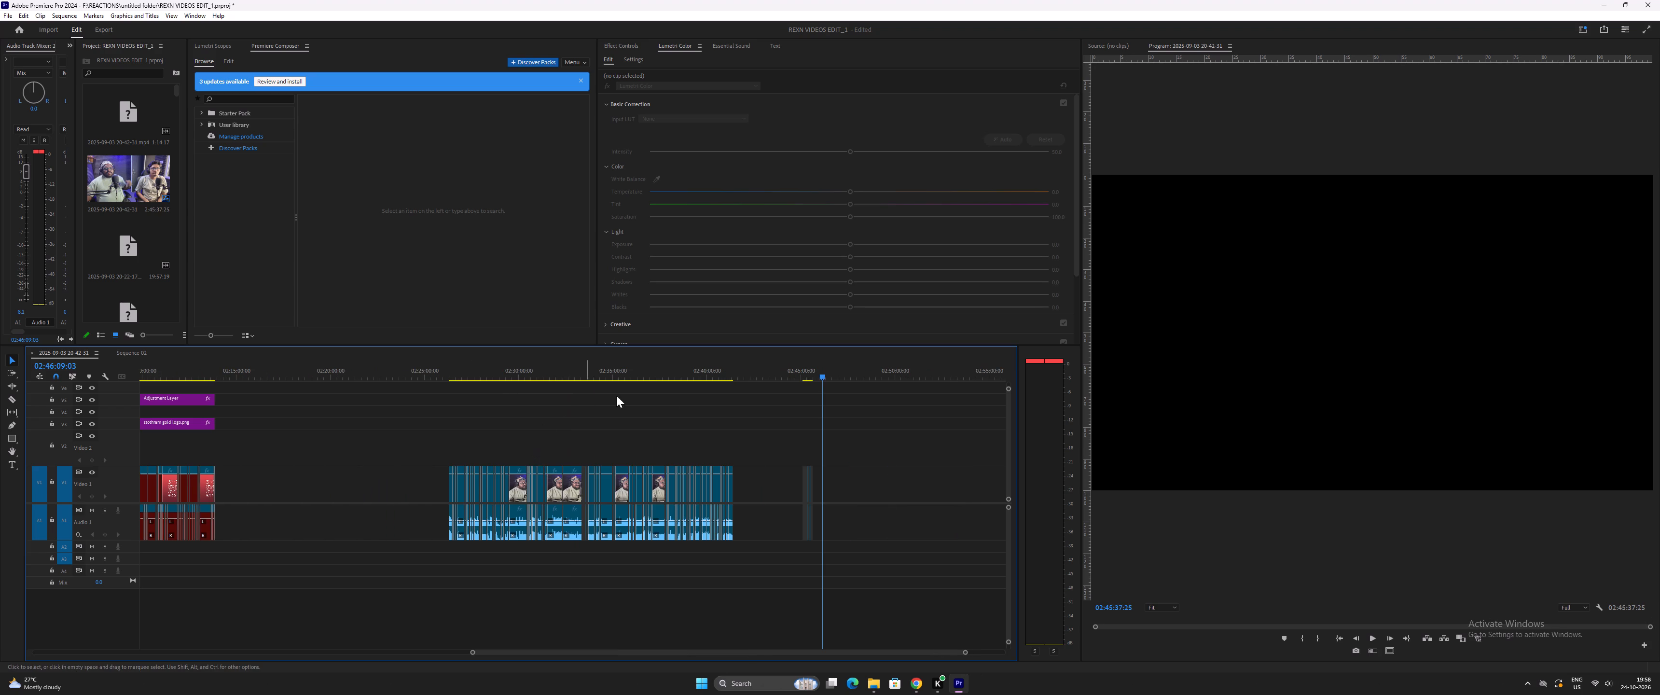
pyautogui.click(804, 376)
pyautogui.press('=')
pyautogui.press('=')
pyautogui.press('=')
pyautogui.press('=')
pyautogui.press('=')
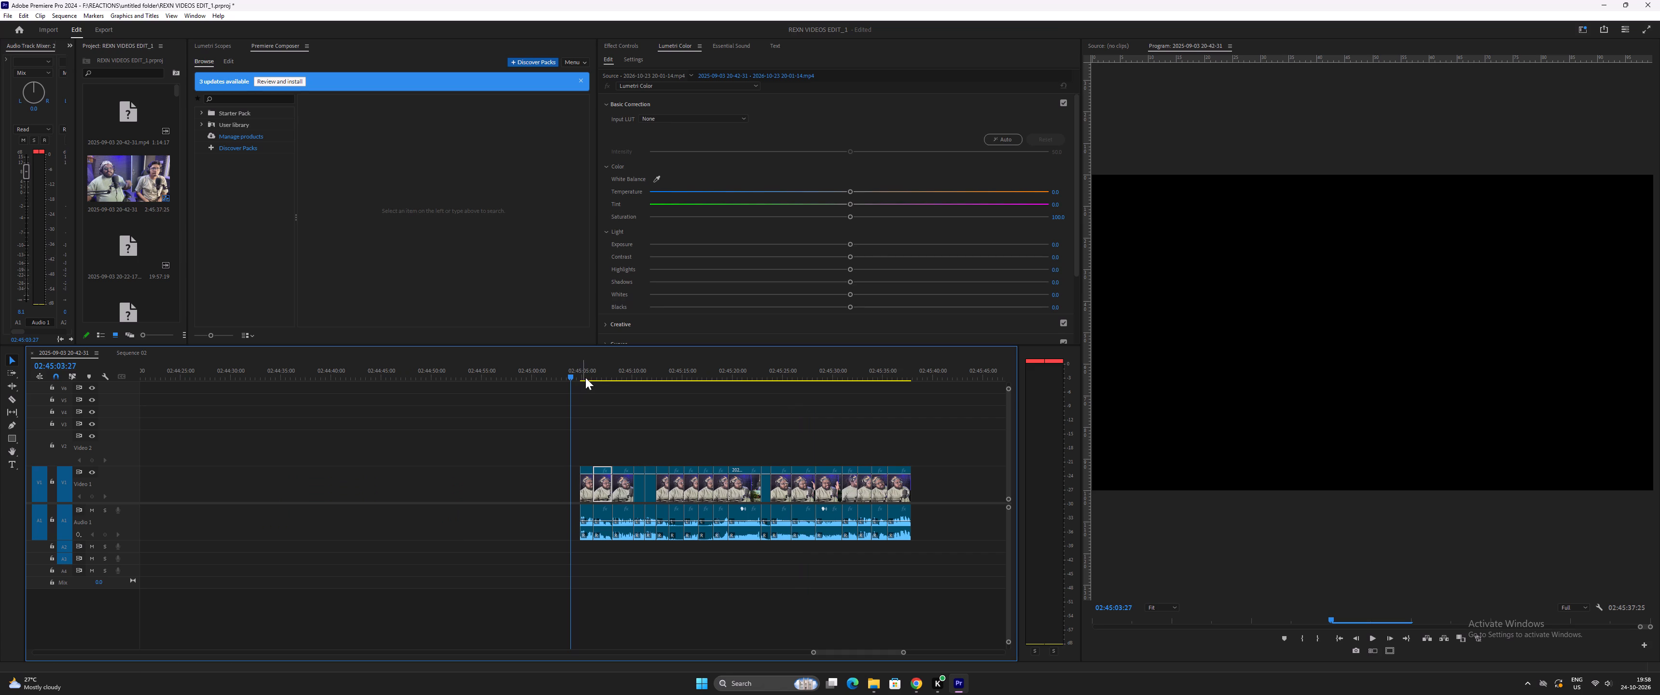
pyautogui.click(582, 372)
pyautogui.press('space')
pyautogui.press('=')
pyautogui.press('=')
pyautogui.press('=')
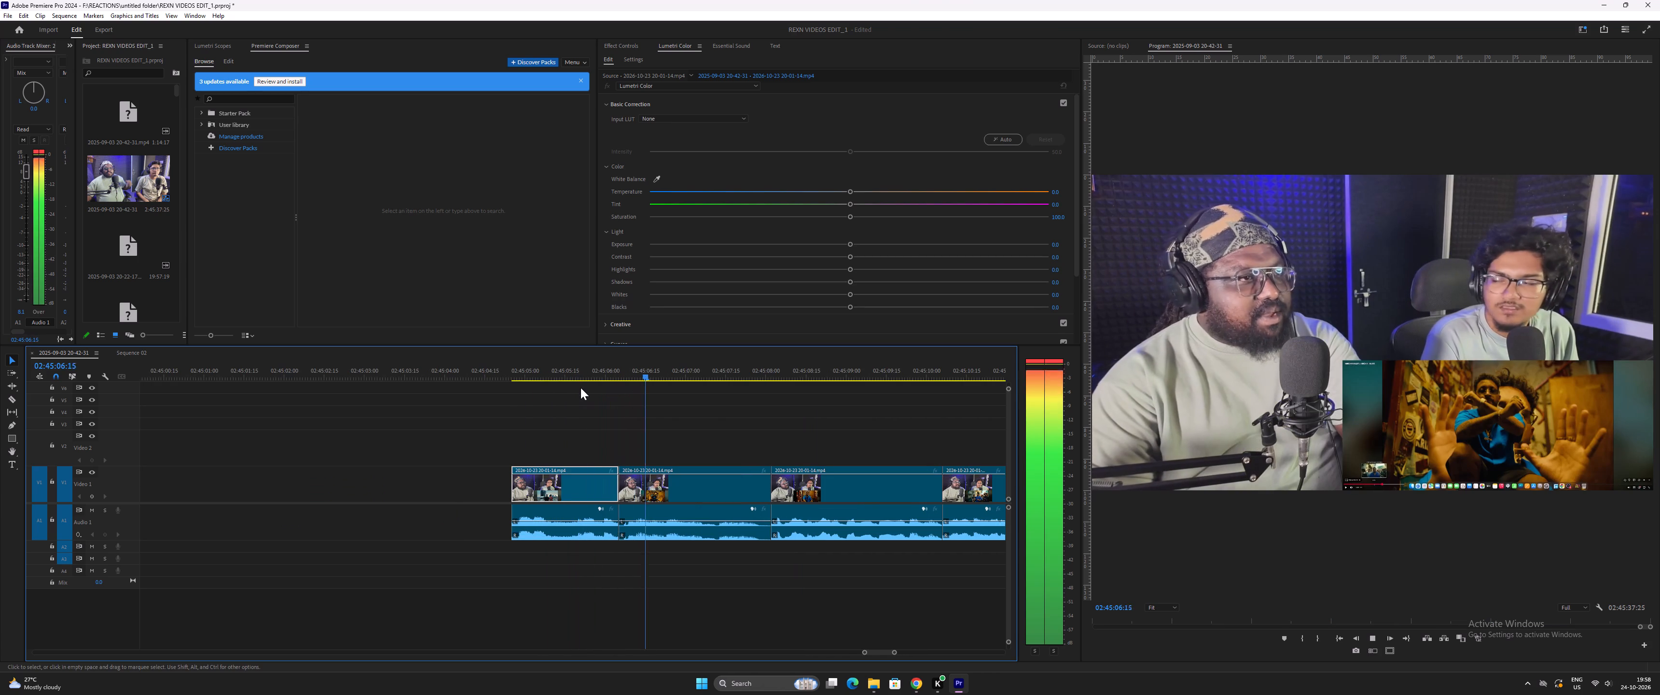
pyautogui.press('-')
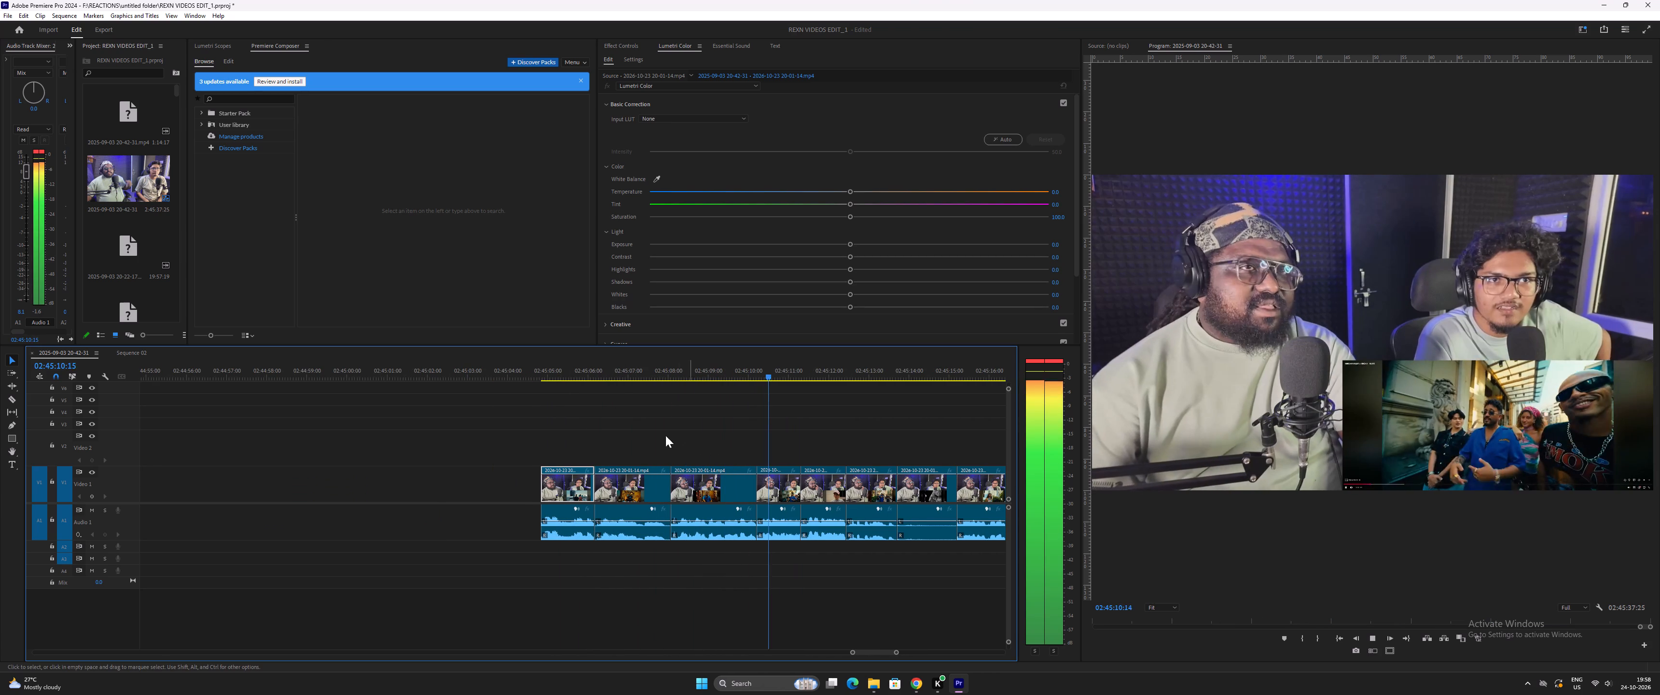
pyautogui.press('-')
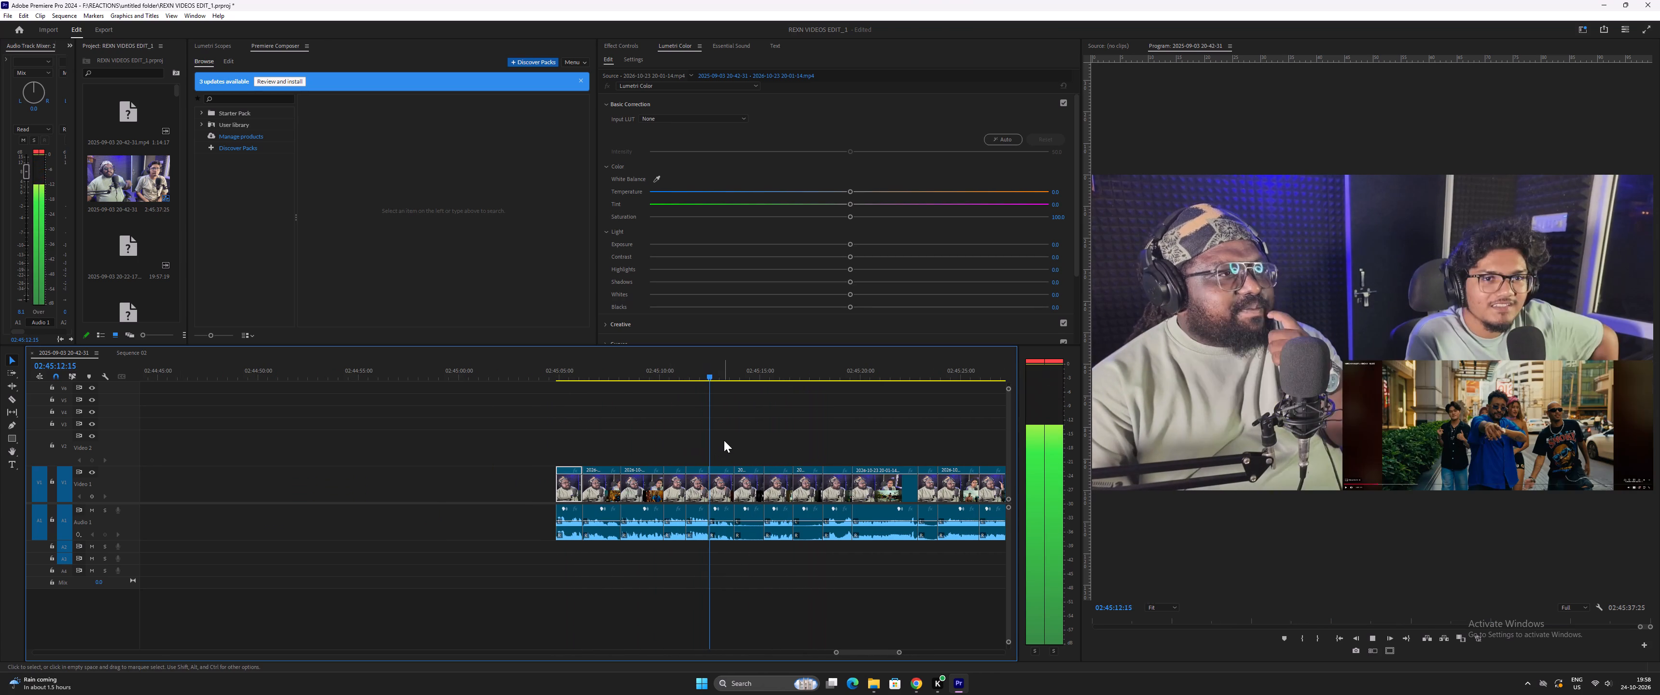
pyautogui.press('=')
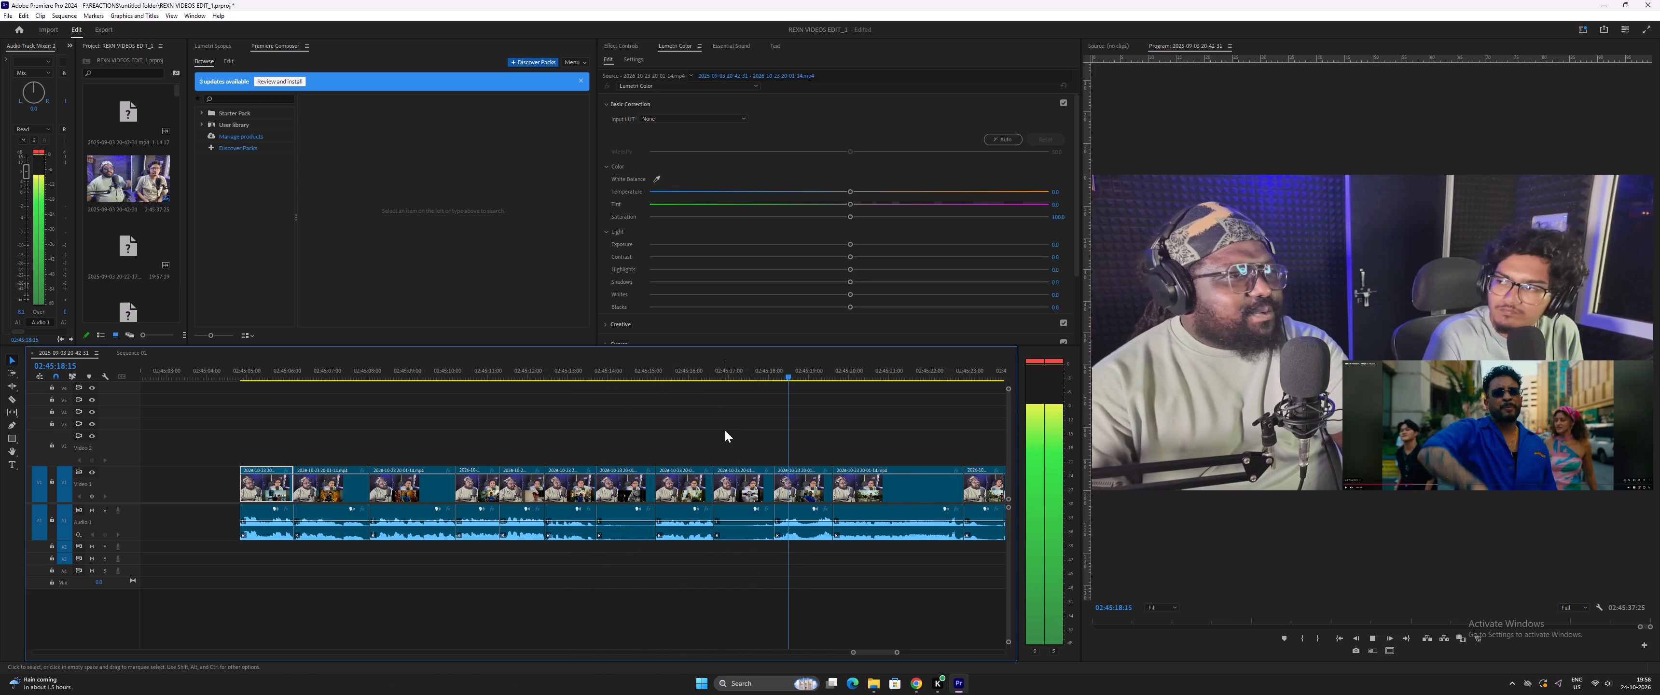
pyautogui.press('-')
pyautogui.press('-')
pyautogui.press('=')
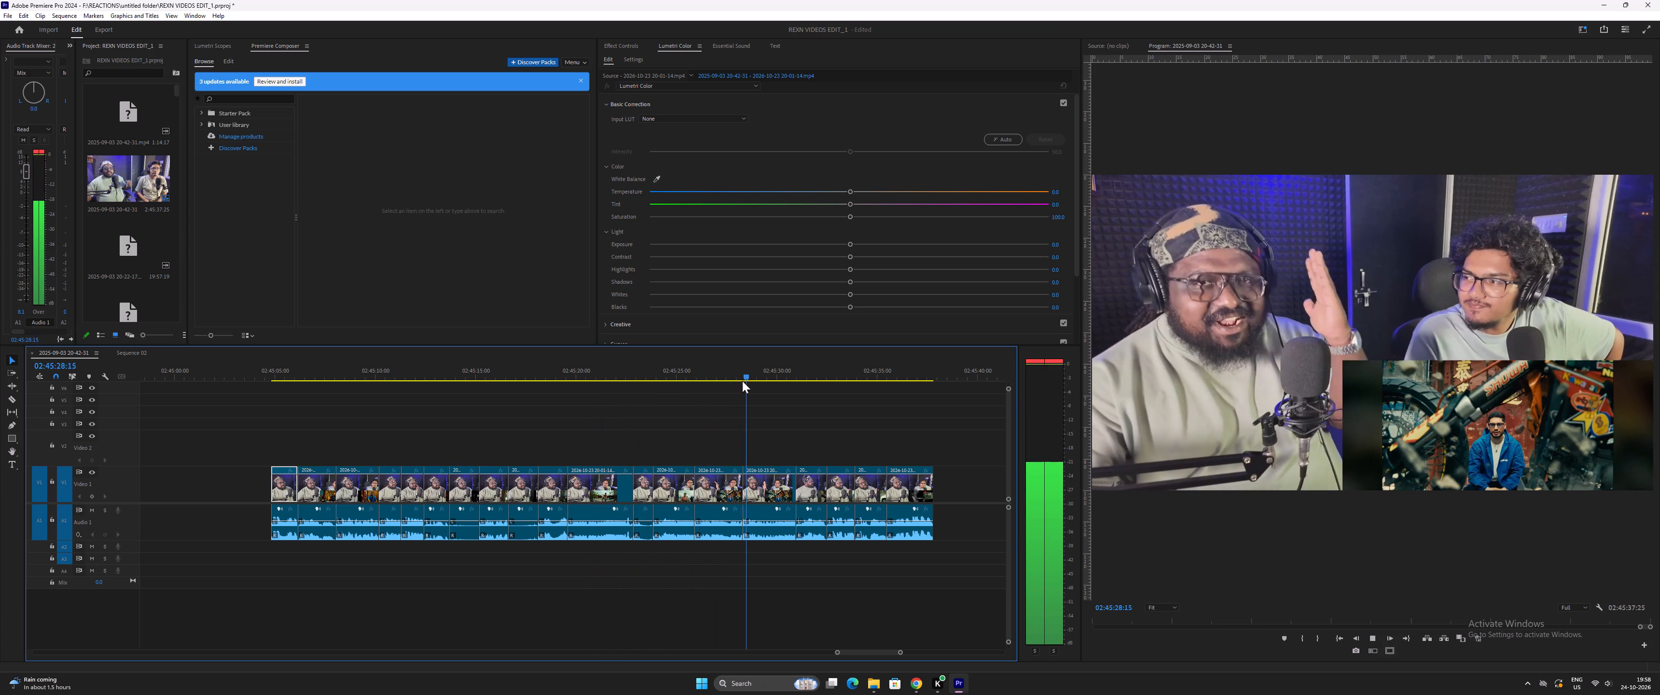
pyautogui.press('-')
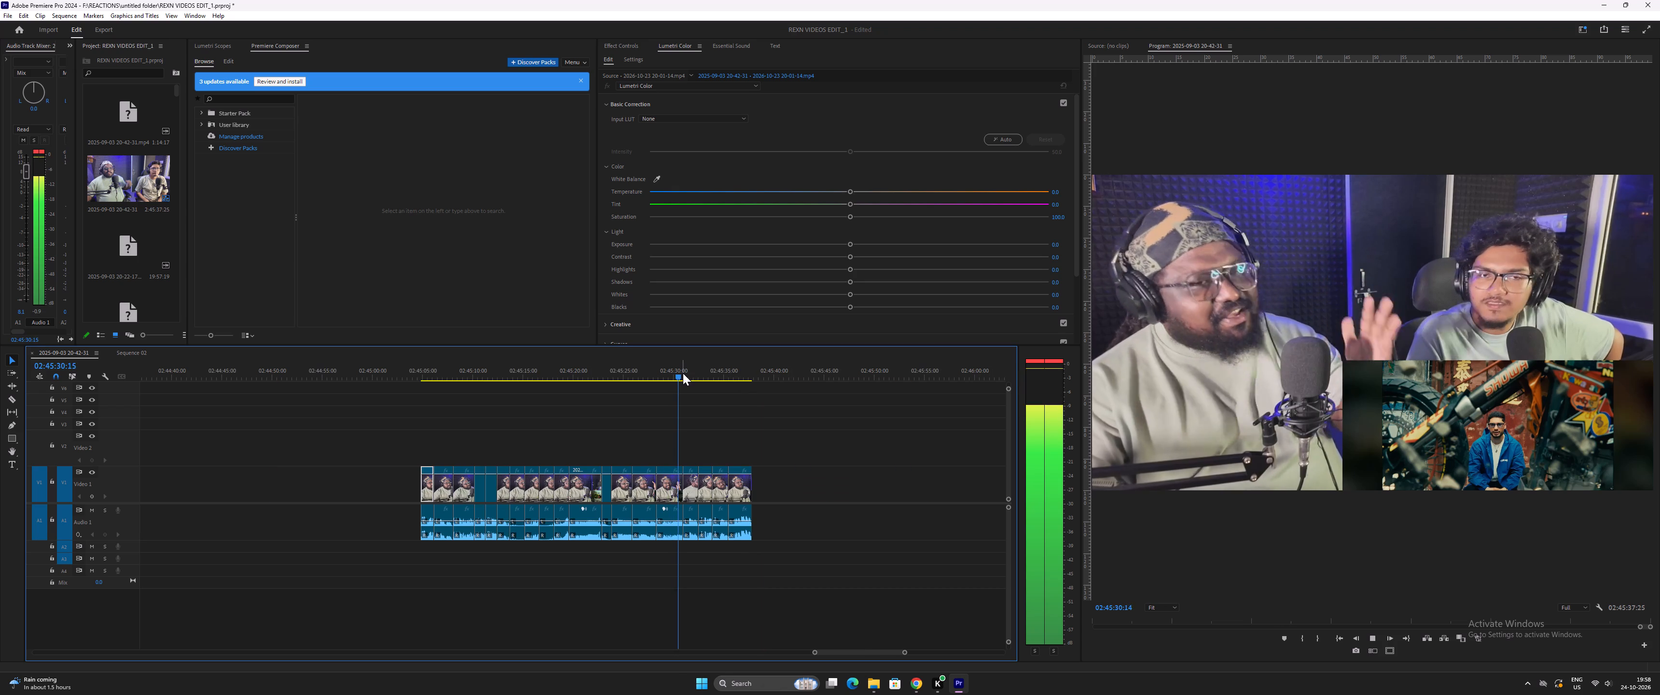
pyautogui.press('space')
pyautogui.moveTo(642, 450); pyautogui.dragTo(646, 525)
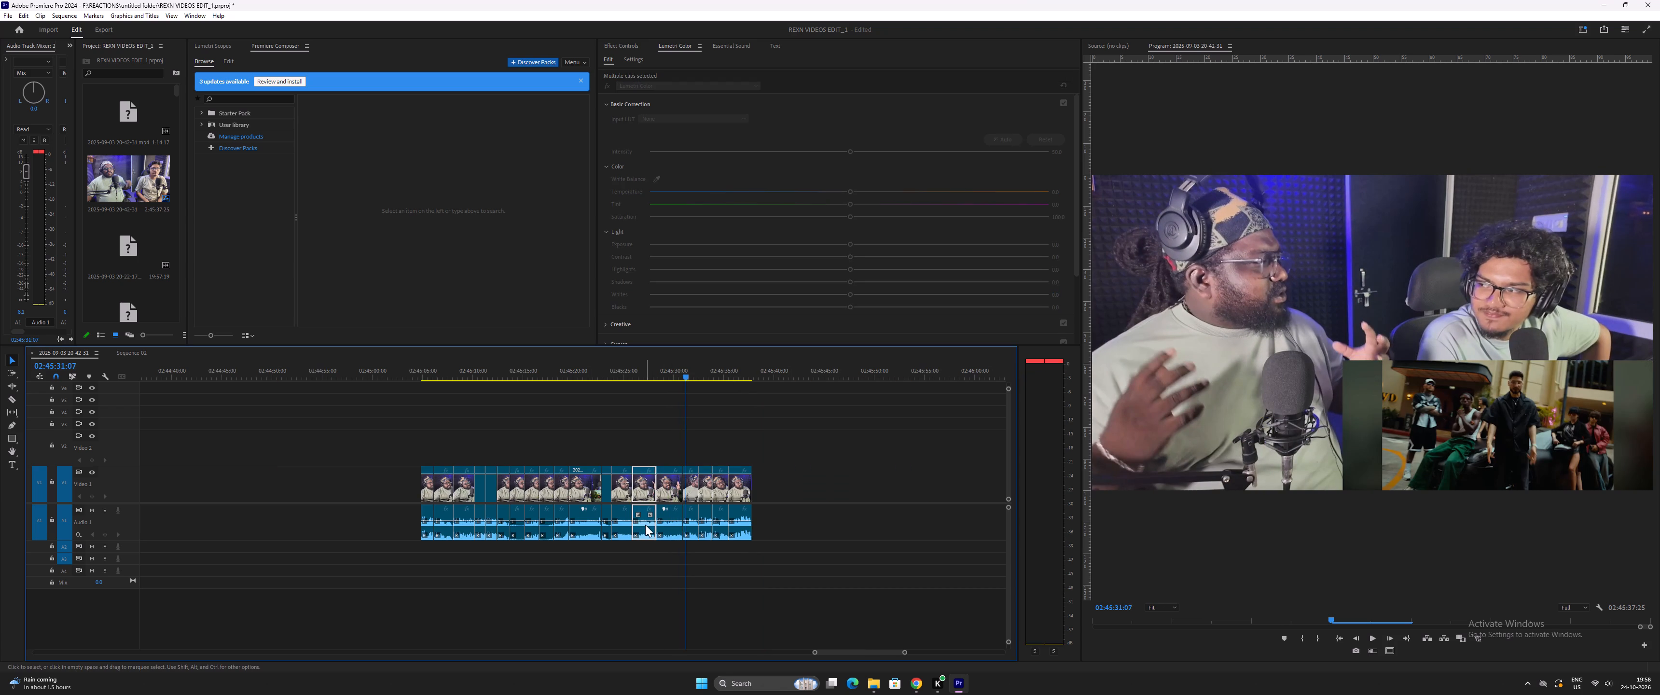
pyautogui.press('Delete')
# Play the rest of the highlight group and move its final video and audio clip to empty space at about 02:45:57.
pyautogui.press('space')
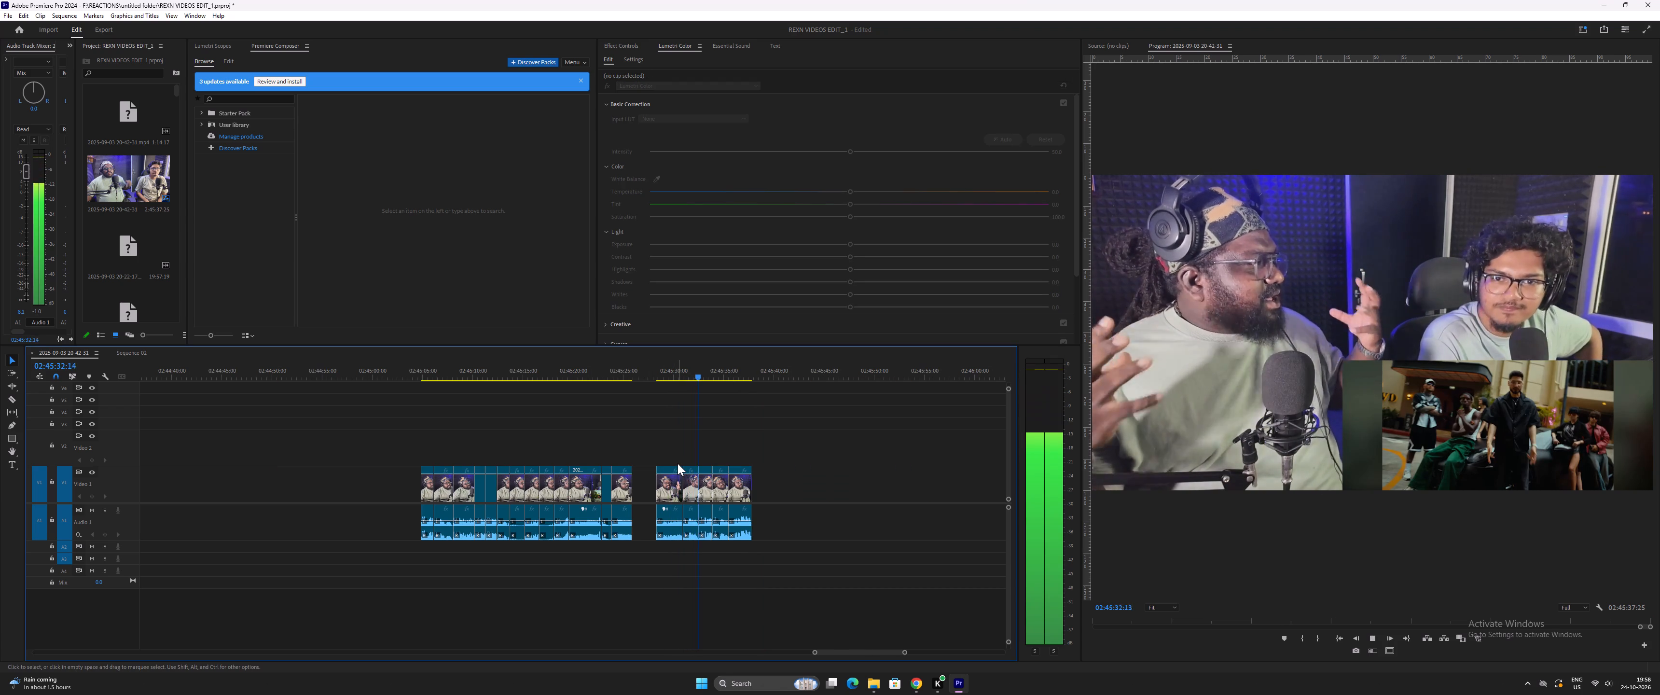
pyautogui.write('==')
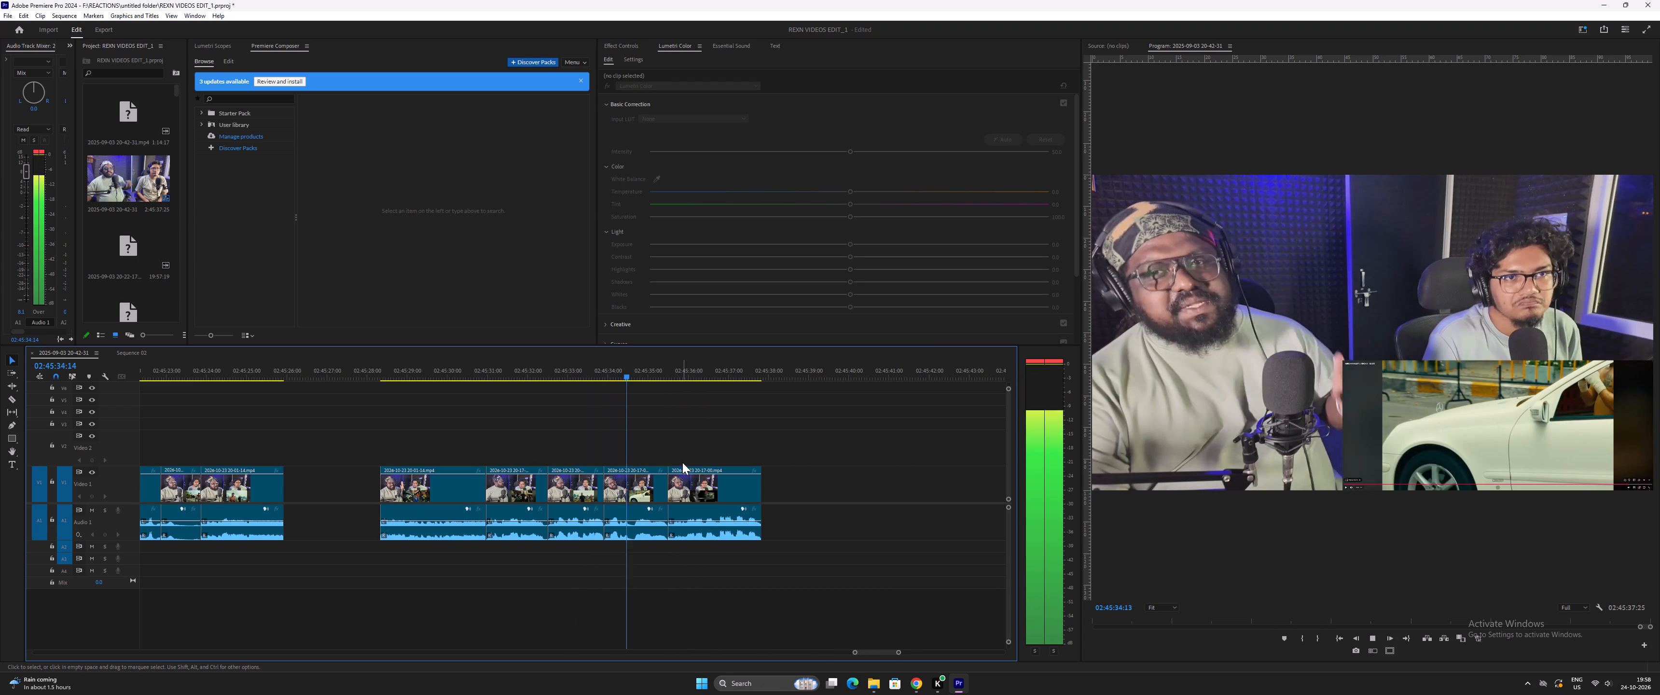
pyautogui.write('--')
pyautogui.press('space')
pyautogui.moveTo(605, 454); pyautogui.dragTo(631, 536)
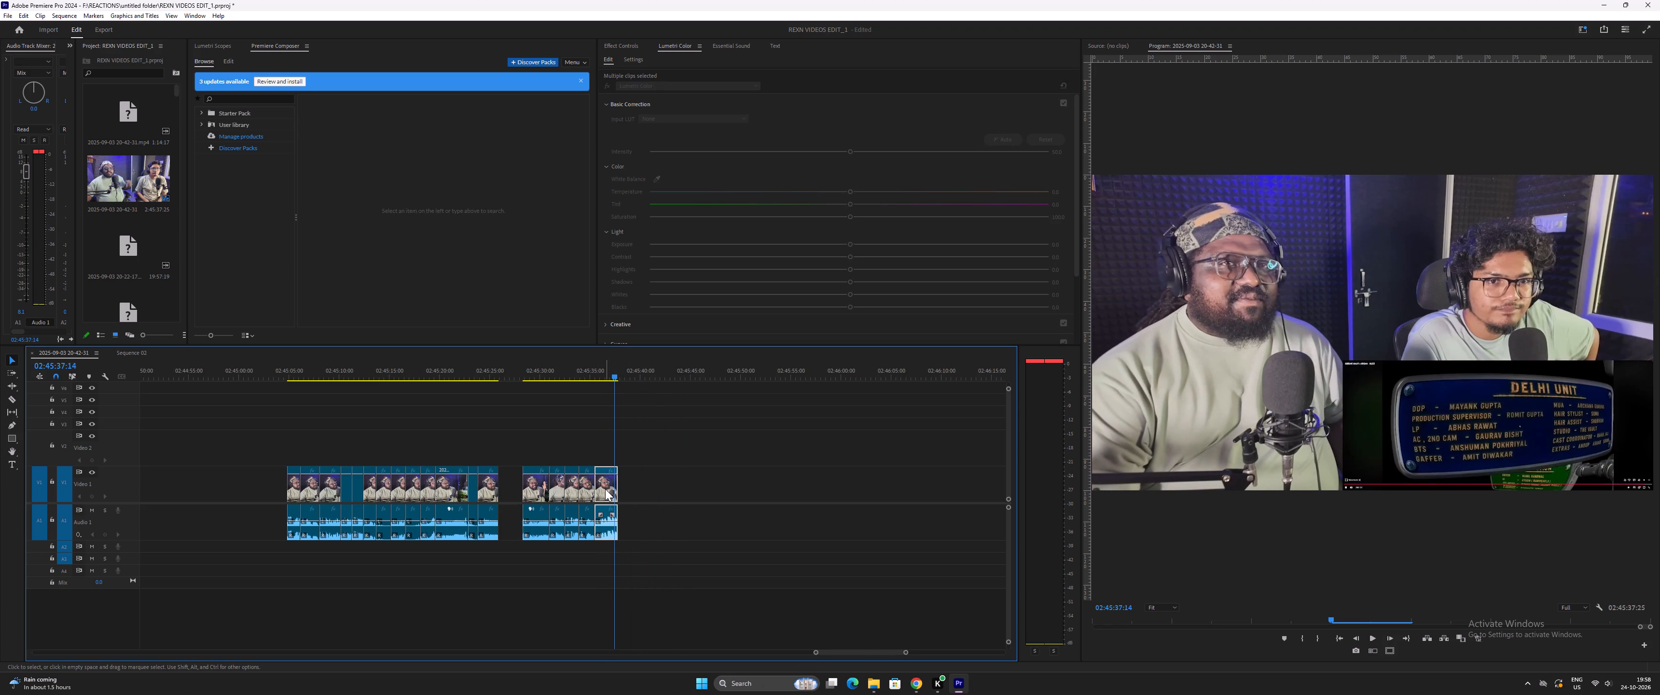
pyautogui.moveTo(603, 488); pyautogui.dragTo(819, 489)
# Play the highlight group from 02:45:05 and move the video and audio clip at about 02:45:09 directly before the group's first clip.
pyautogui.click(286, 372)
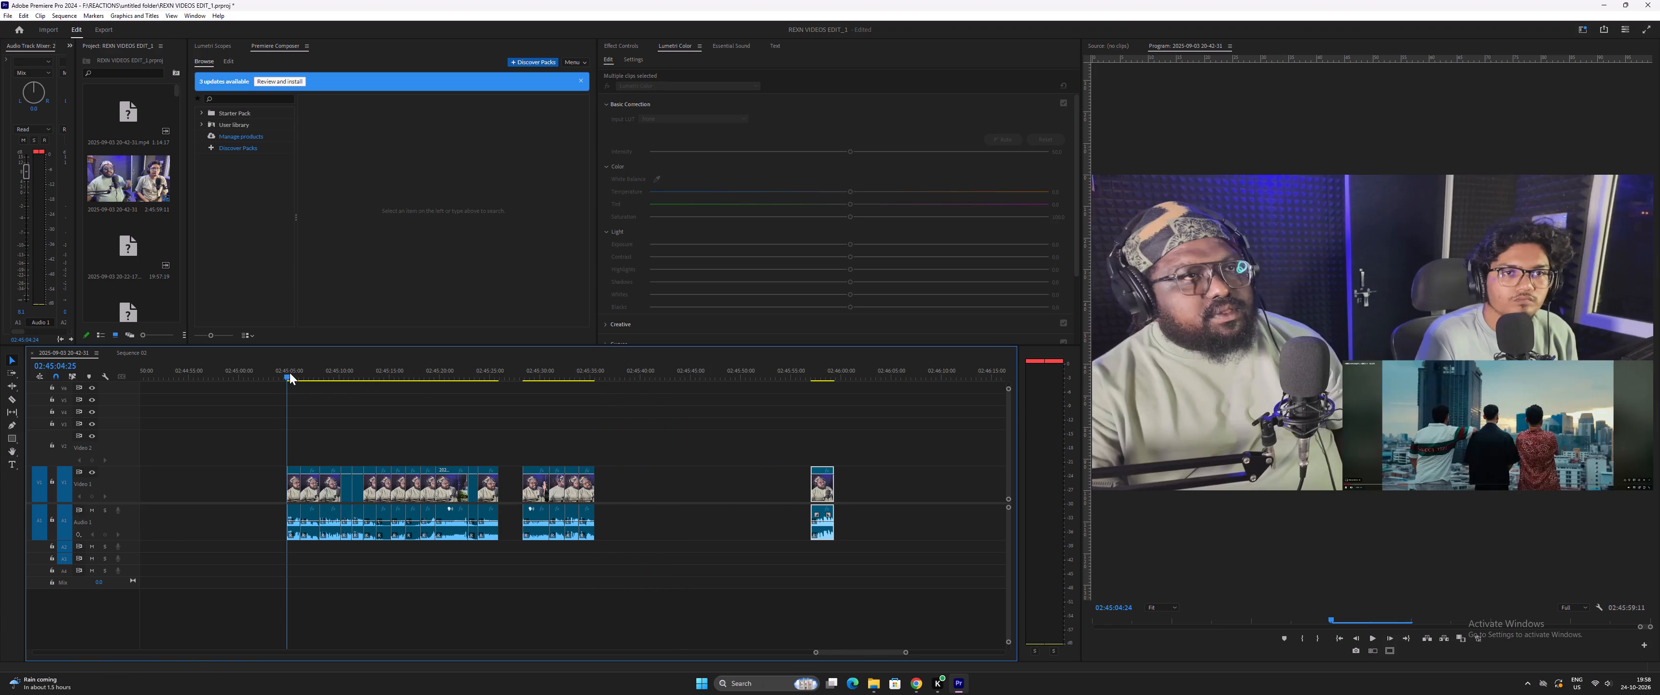
pyautogui.press('space')
pyautogui.press('=')
pyautogui.press('=')
pyautogui.press('-')
pyautogui.press('-')
pyautogui.press('space')
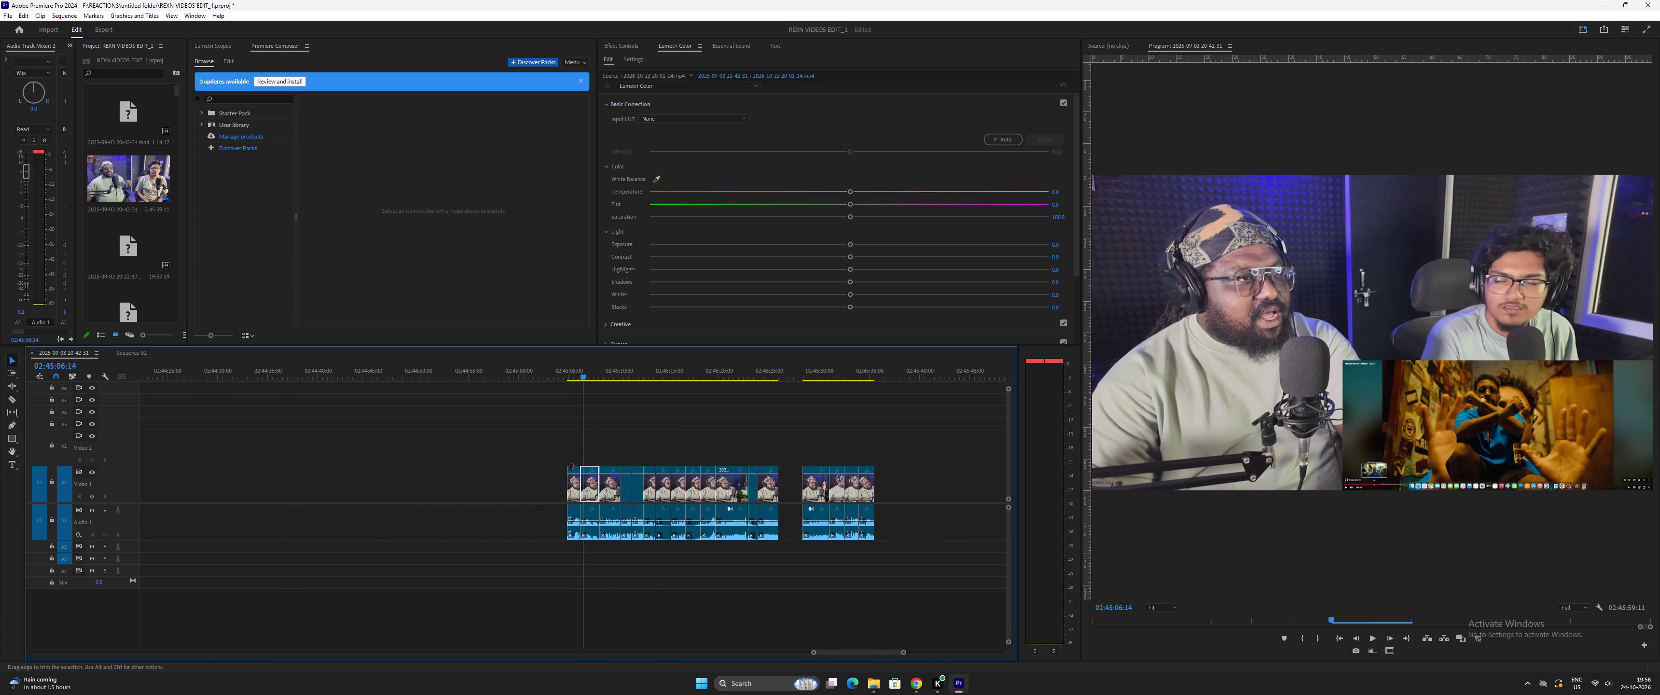
pyautogui.press('=')
pyautogui.press('=')
pyautogui.press('space')
pyautogui.press('space')
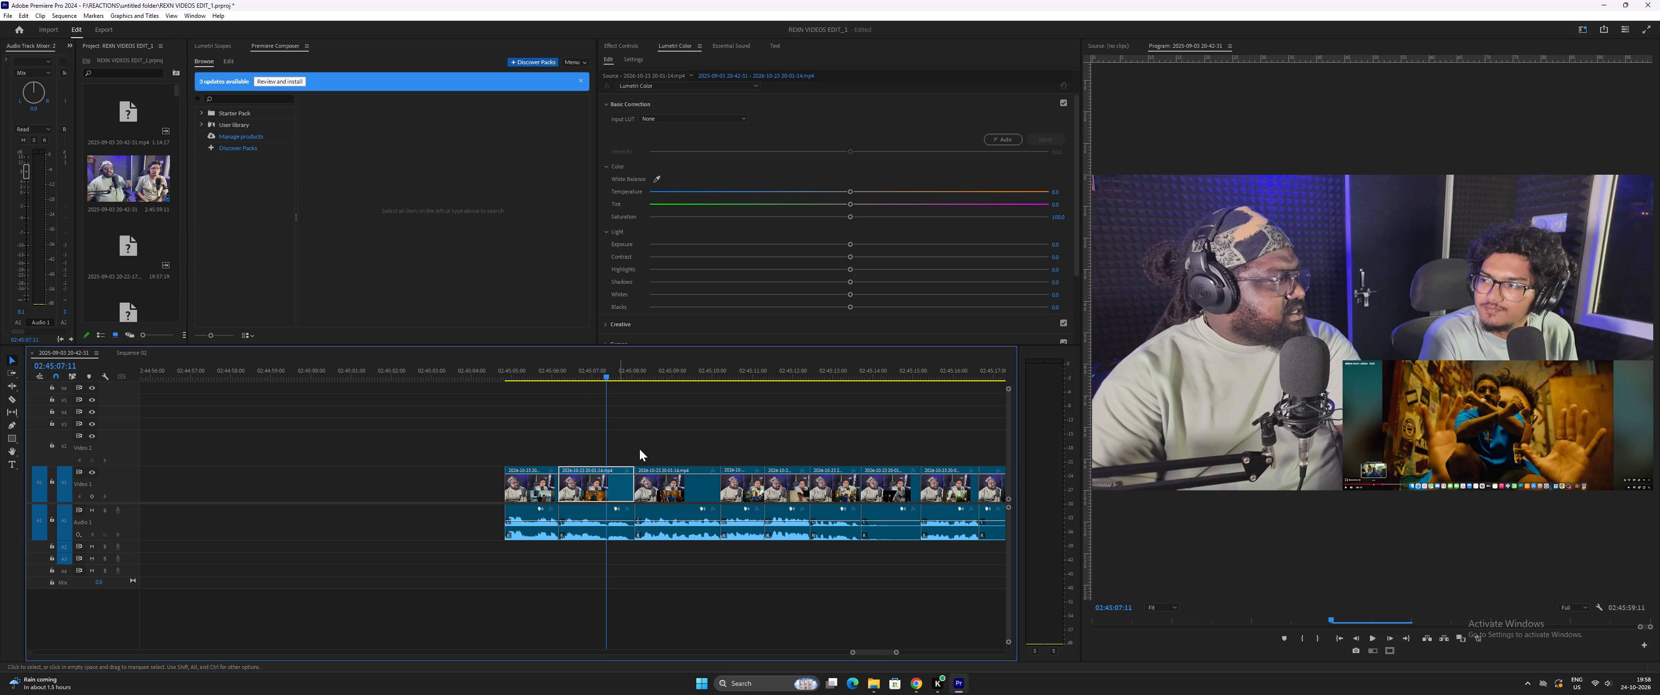
pyautogui.click(657, 373)
pyautogui.press('space')
pyautogui.press('space')
pyautogui.moveTo(655, 440); pyautogui.dragTo(685, 532)
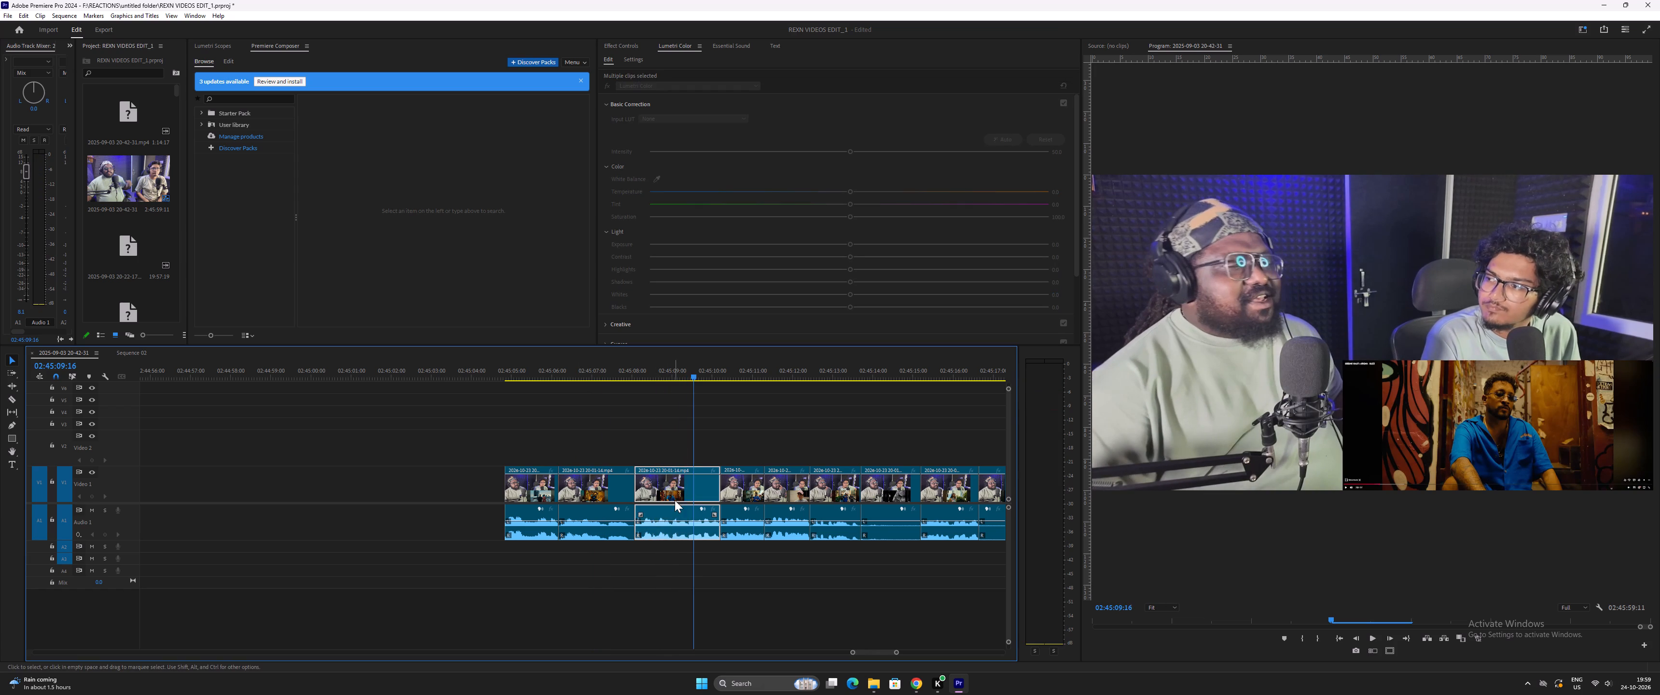
pyautogui.moveTo(676, 497); pyautogui.dragTo(460, 490)
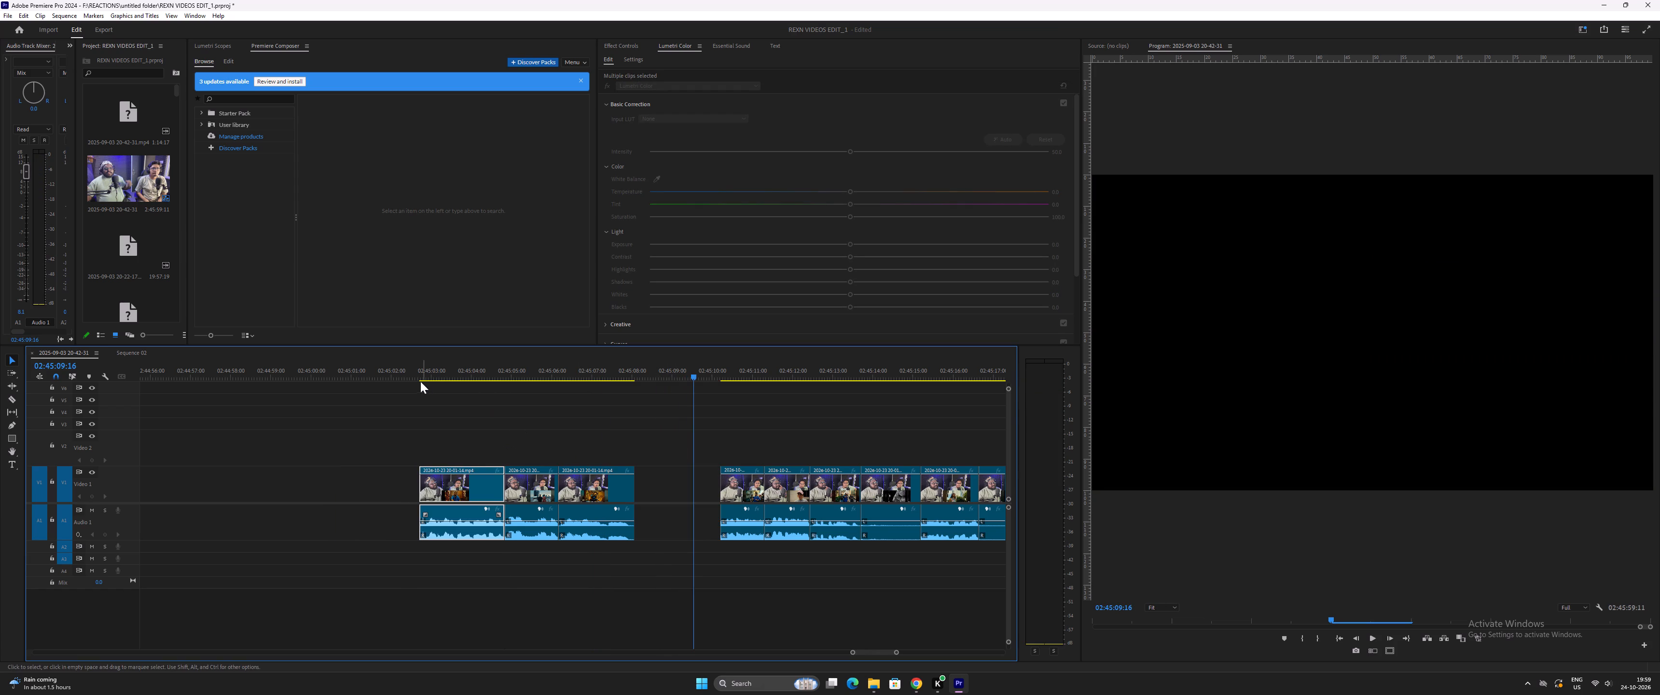
# Play the reordered clips and move the first two together to start at about 02:44:58, leaving the third clip behind.
pyautogui.moveTo(399, 363); pyautogui.dragTo(404, 366)
pyautogui.press('space')
pyautogui.press('-')
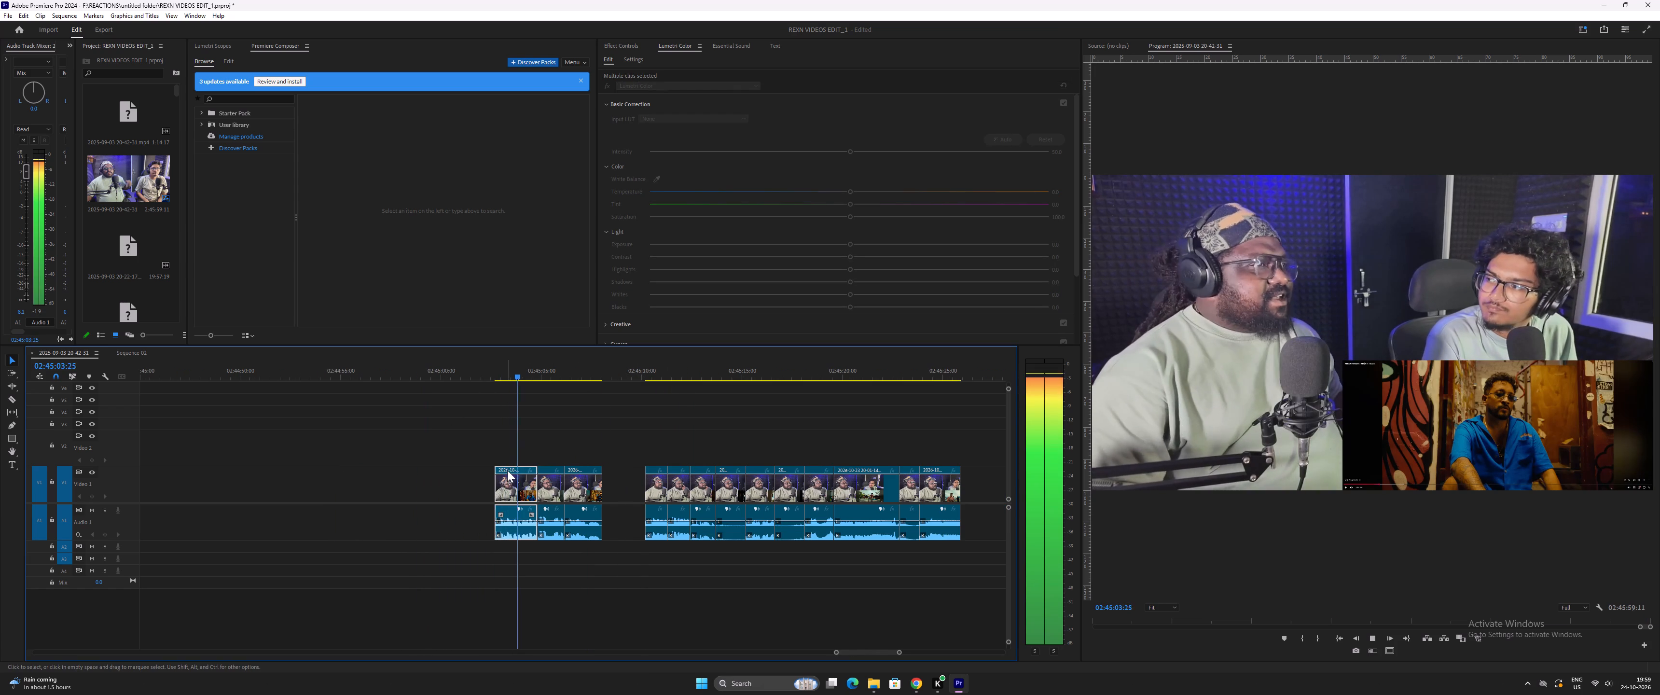
pyautogui.press('=')
pyautogui.moveTo(518, 441); pyautogui.dragTo(580, 533)
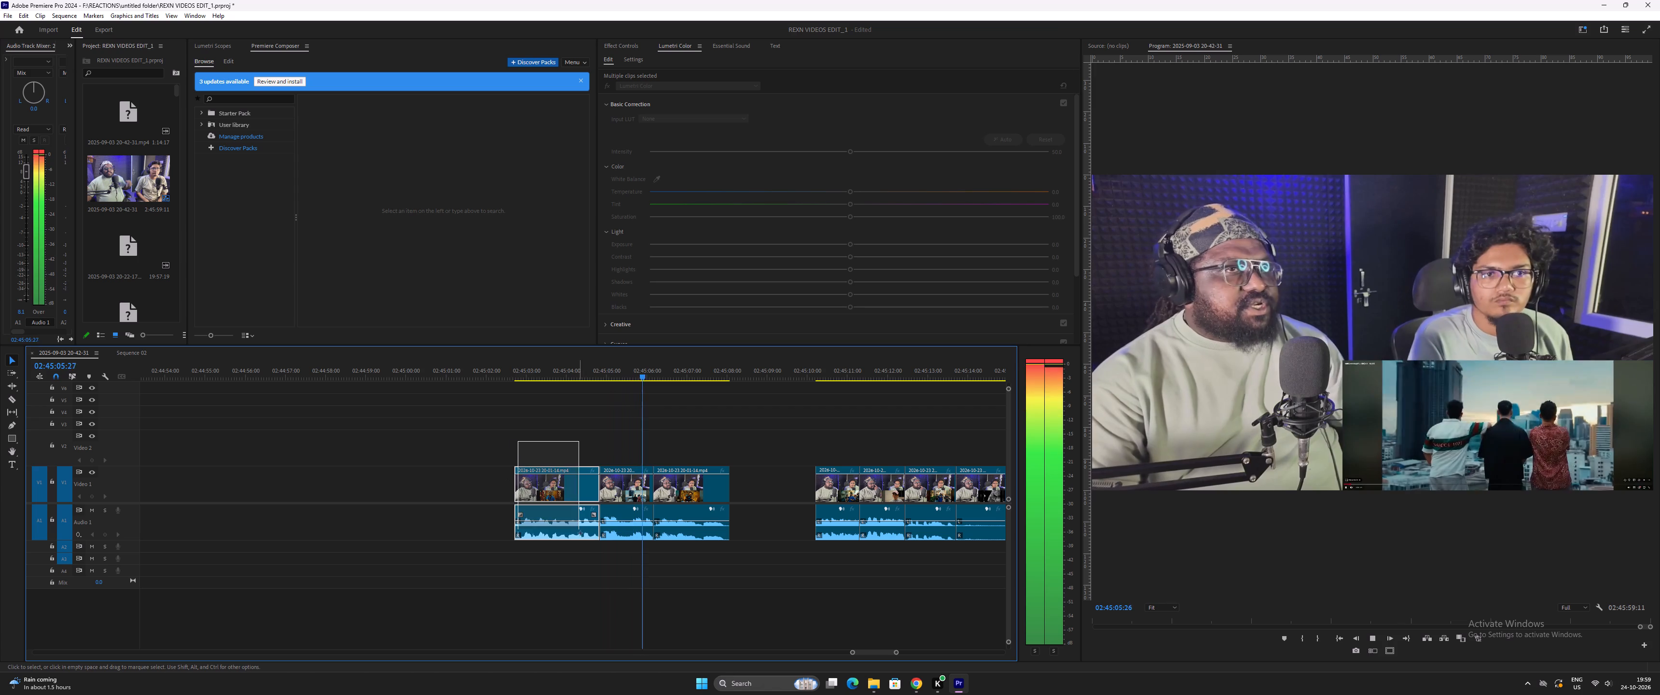
pyautogui.moveTo(580, 533); pyautogui.dragTo(627, 538)
pyautogui.moveTo(614, 493); pyautogui.dragTo(440, 493)
pyautogui.press('space')
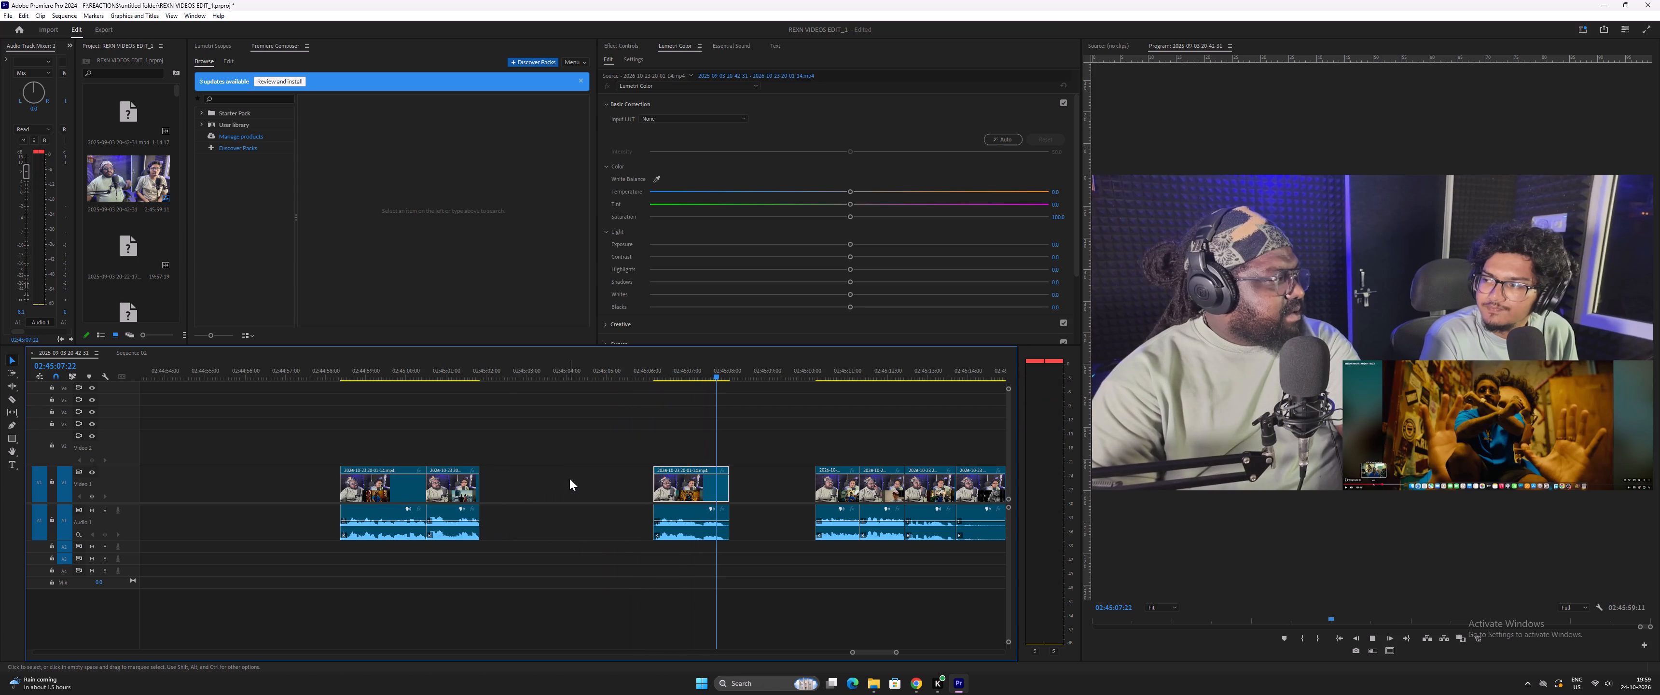
# Play the clip at about 02:45:10 and move its video and audio onto the end of the separated two-clip group.
pyautogui.click(816, 371)
pyautogui.press('space')
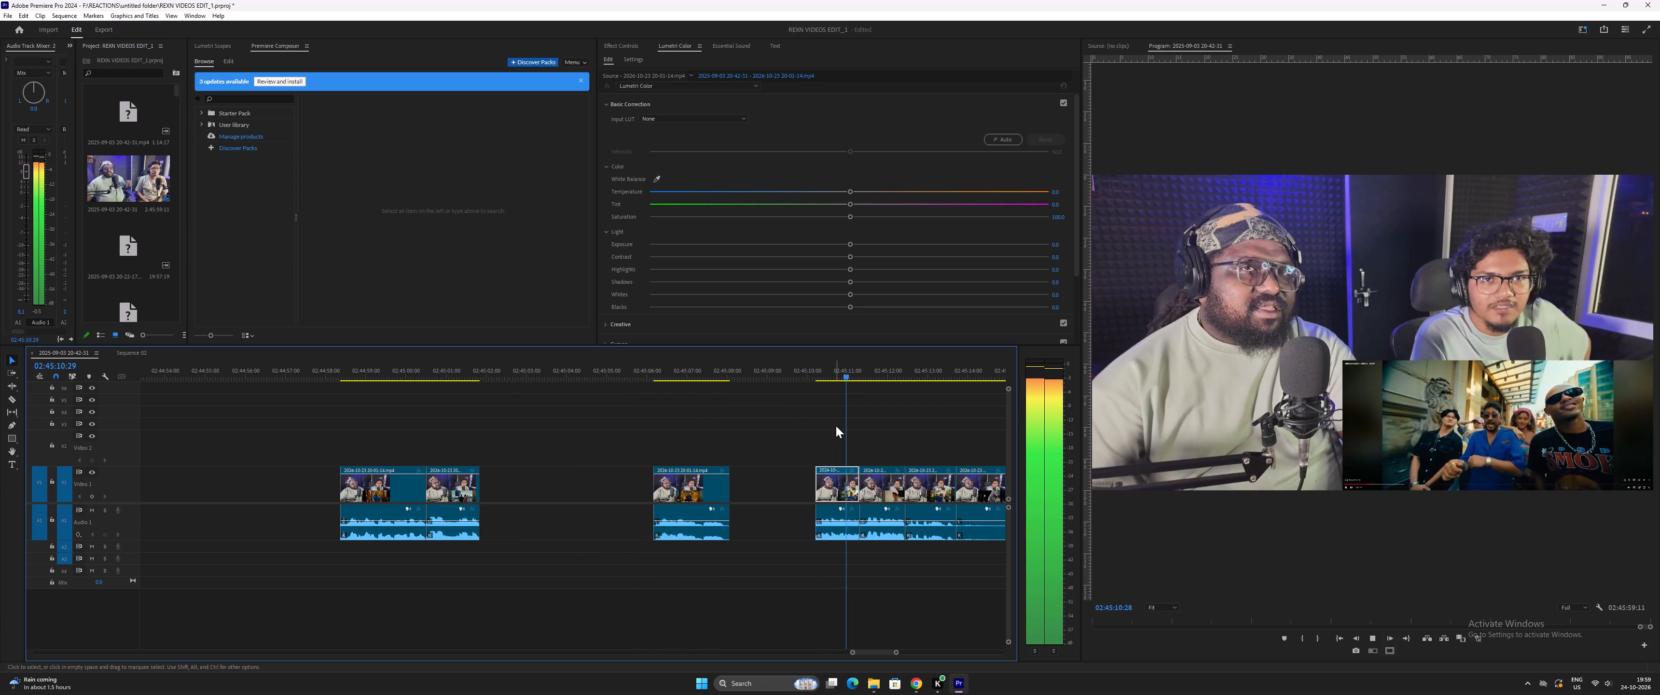
pyautogui.press('space')
pyautogui.moveTo(798, 443); pyautogui.dragTo(840, 508)
pyautogui.moveTo(834, 491); pyautogui.dragTo(508, 483)
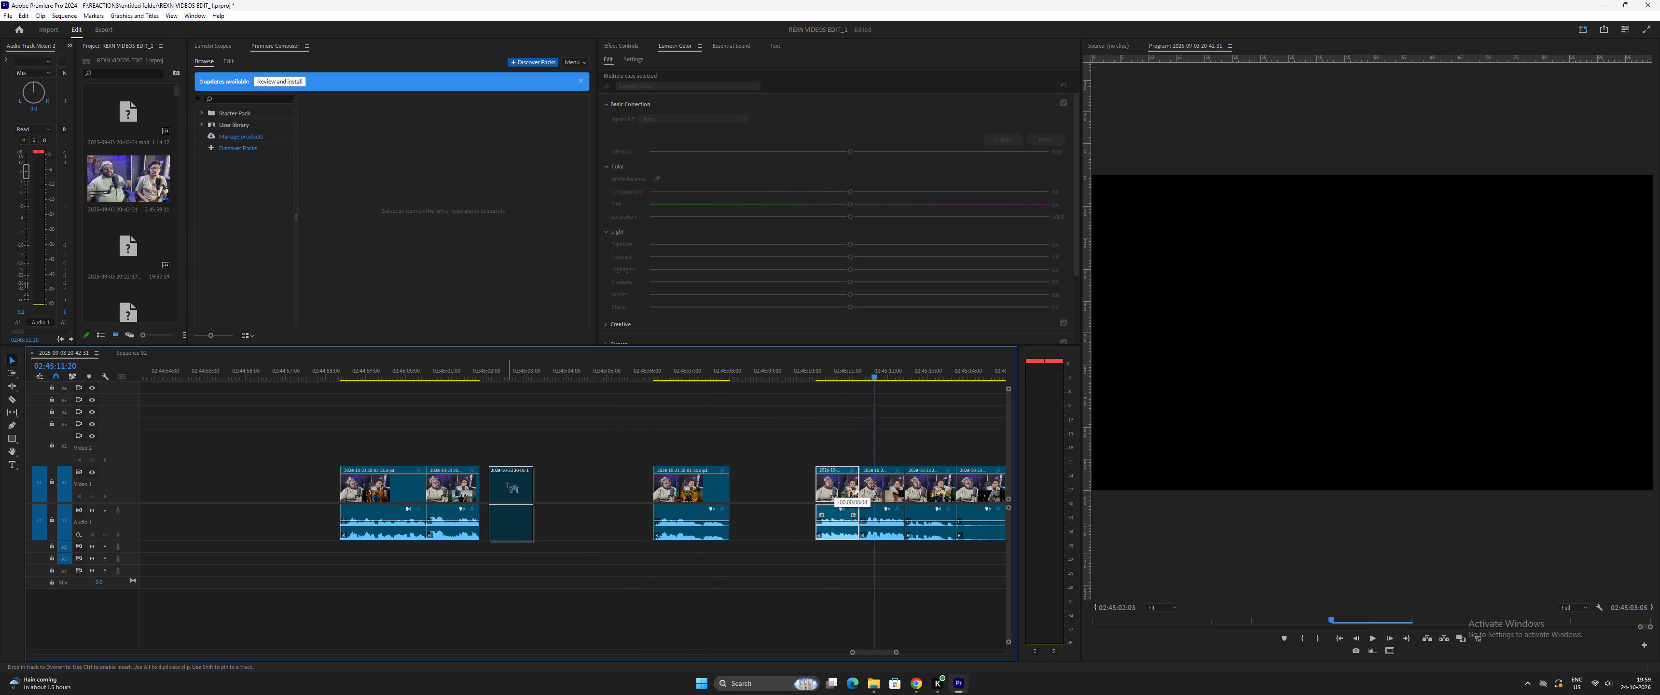
pyautogui.moveTo(508, 483); pyautogui.dragTo(502, 484)
# Play across the new join and extend the end of the group's last video and audio clip to about 02:45:03.
pyautogui.click(460, 369)
pyautogui.press('space')
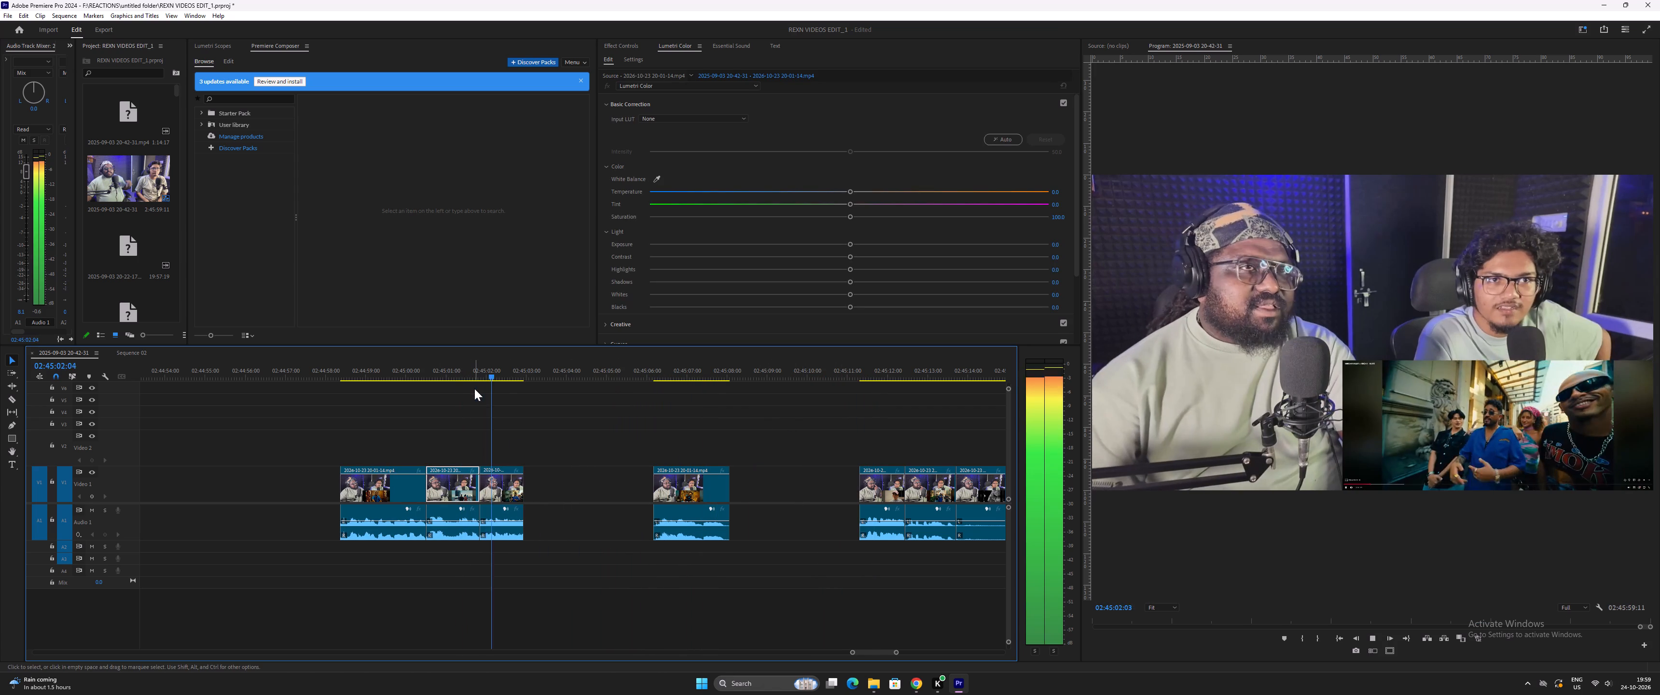
pyautogui.press('space')
pyautogui.moveTo(511, 445); pyautogui.dragTo(507, 524)
pyautogui.moveTo(521, 500); pyautogui.dragTo(531, 500)
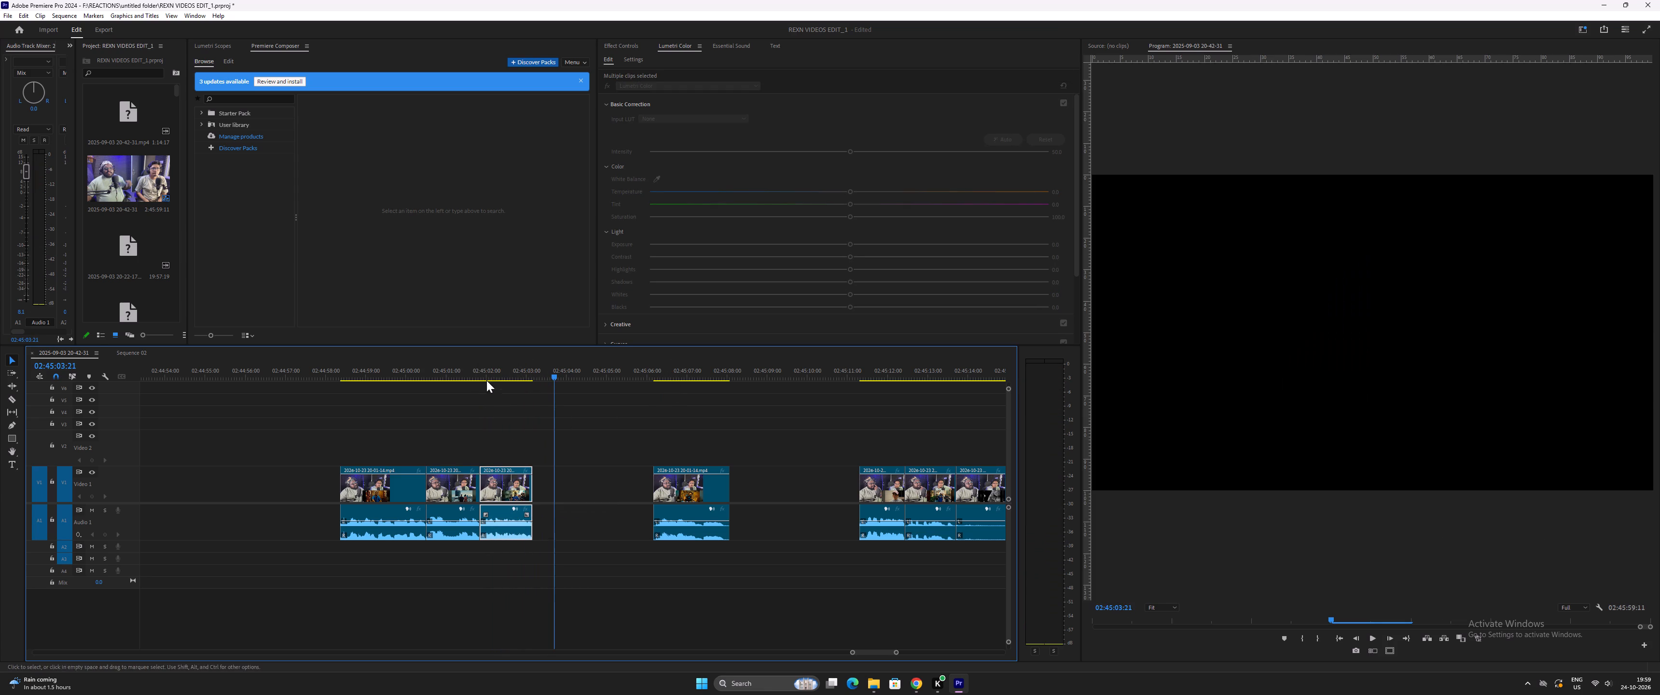
pyautogui.click(481, 372)
pyautogui.press('space')
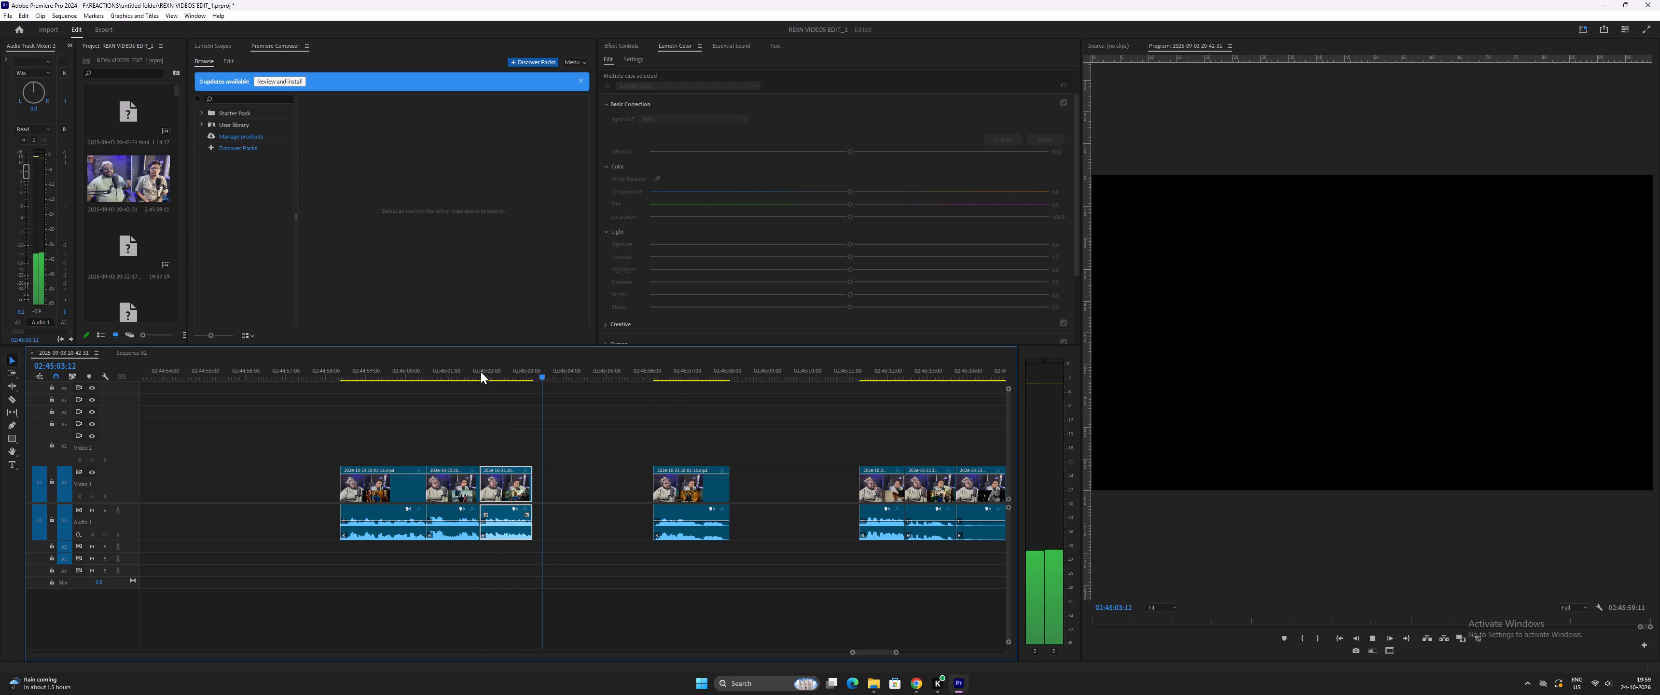
# Play the remaining highlights from about 02:45:11 and move the clip at about 02:45:16 onto the end of the separated group.
pyautogui.moveTo(648, 376); pyautogui.dragTo(656, 380)
pyautogui.press('space')
pyautogui.click(864, 369)
pyautogui.press('space')
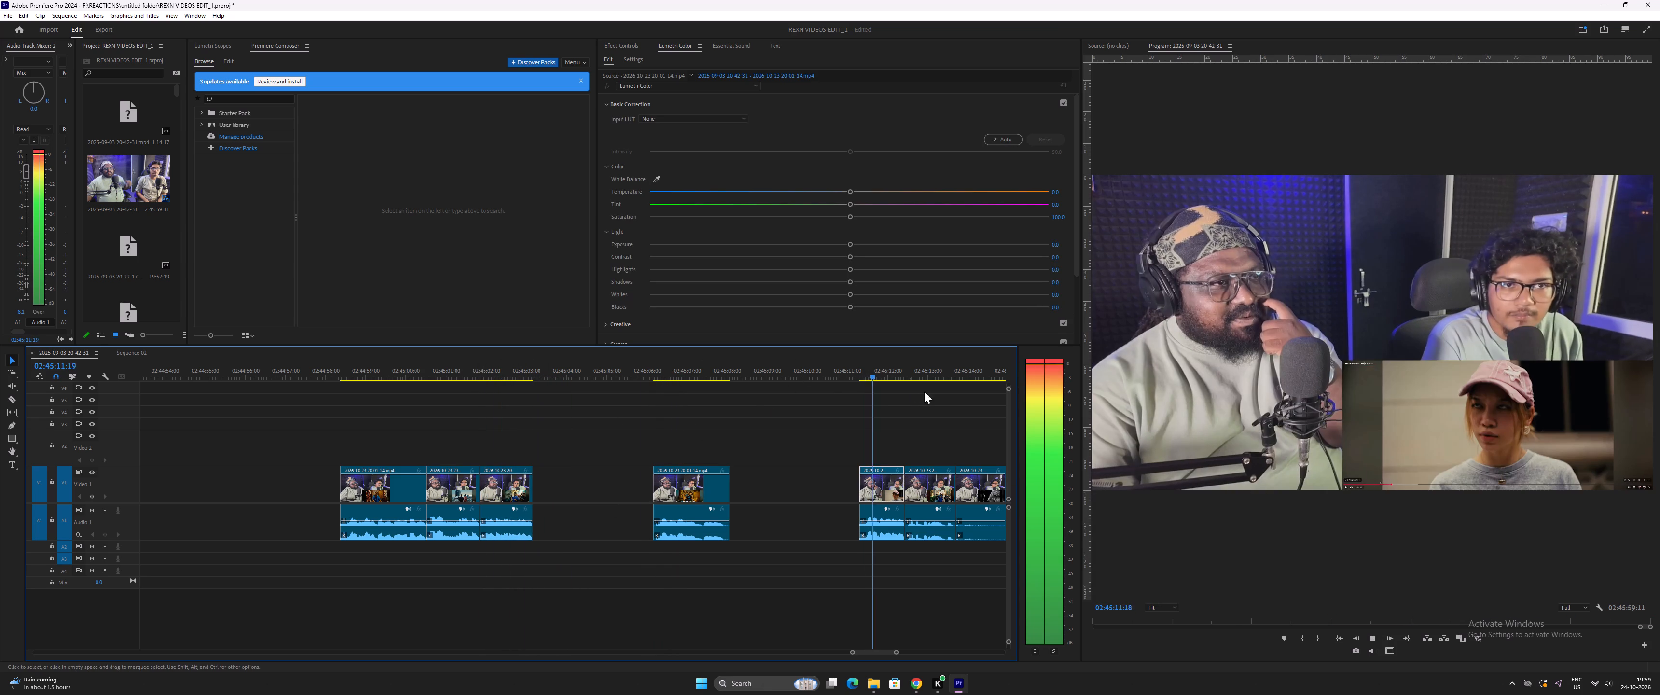
pyautogui.press('-')
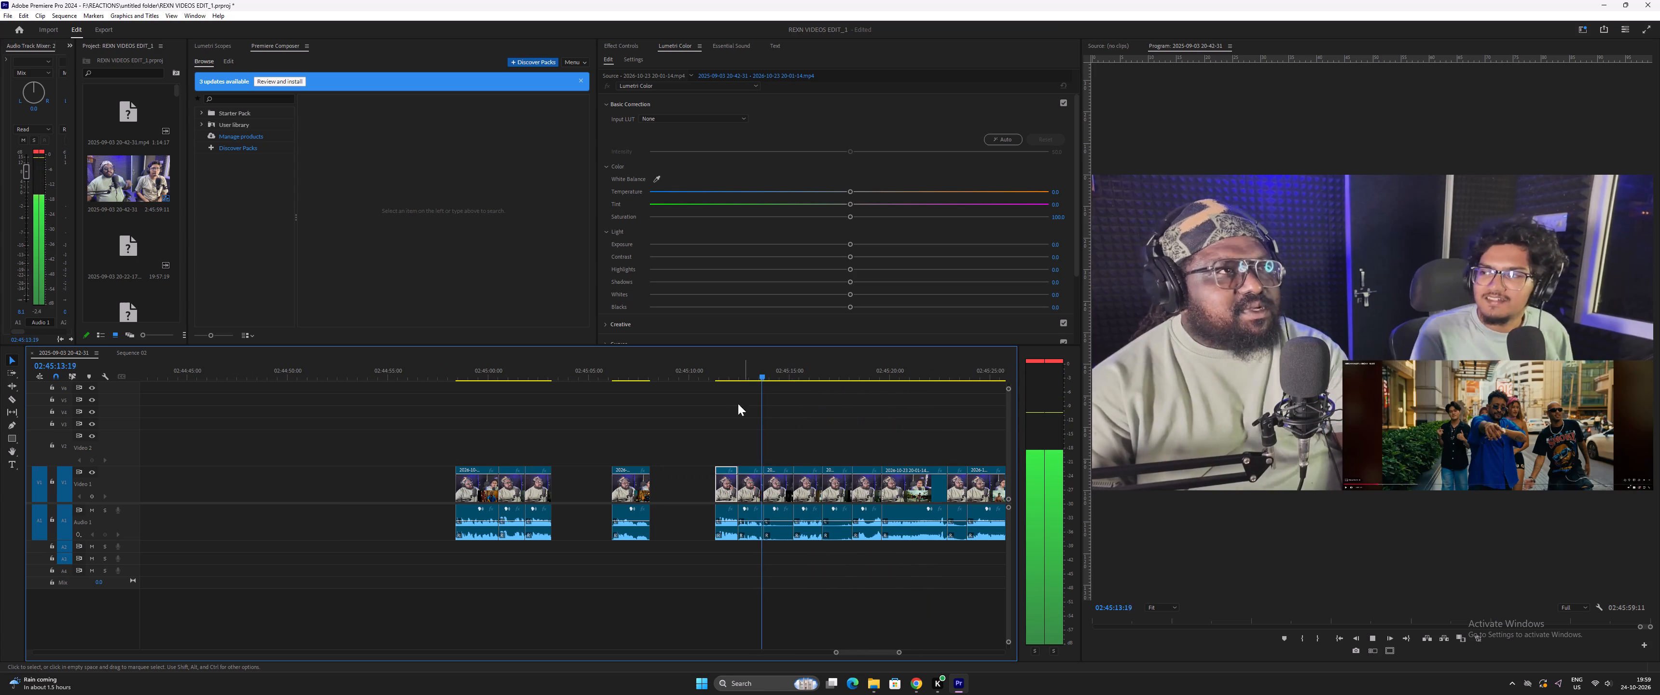
pyautogui.press('=')
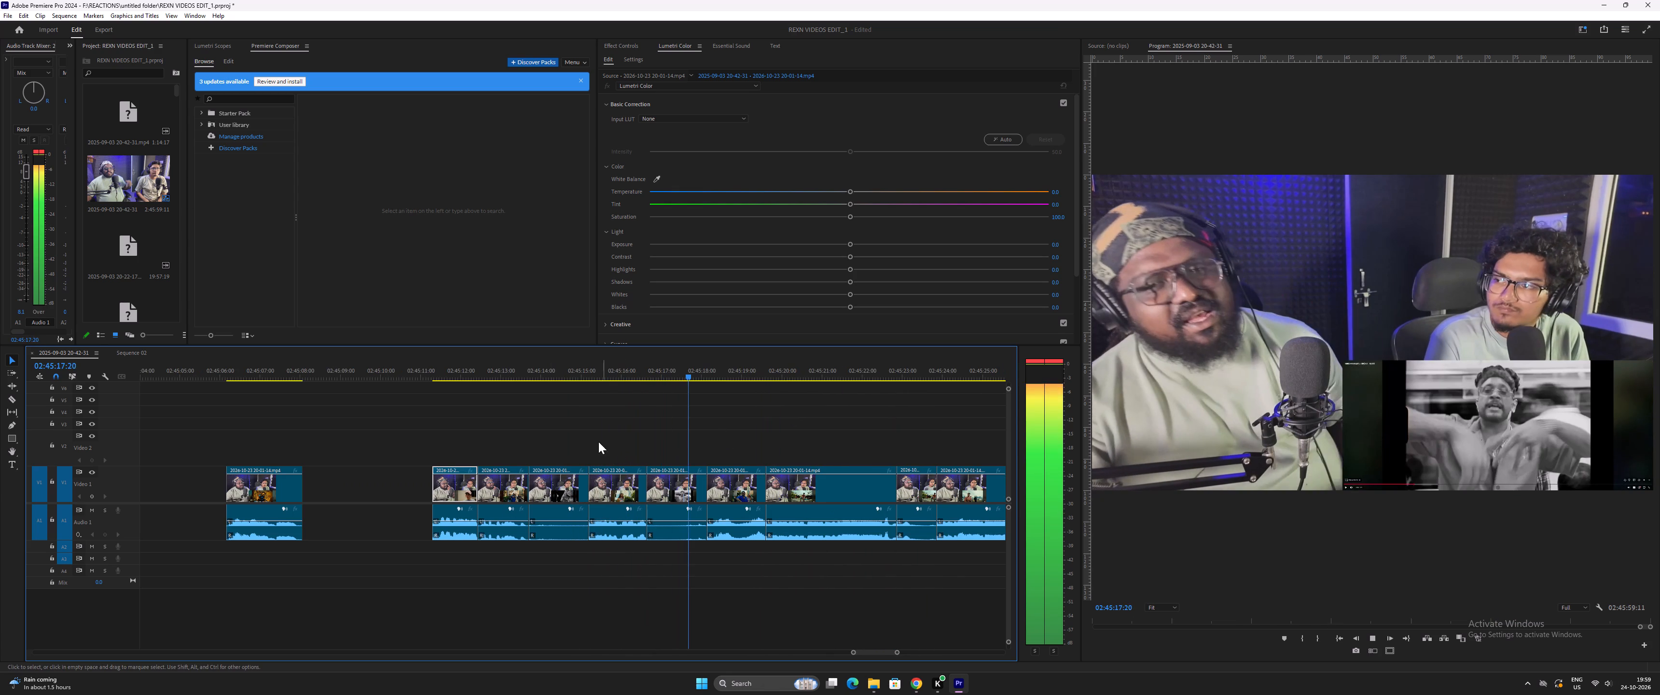
pyautogui.press('space')
pyautogui.moveTo(598, 442); pyautogui.dragTo(623, 544)
pyautogui.moveTo(613, 498); pyautogui.dragTo(341, 491)
pyautogui.press('-')
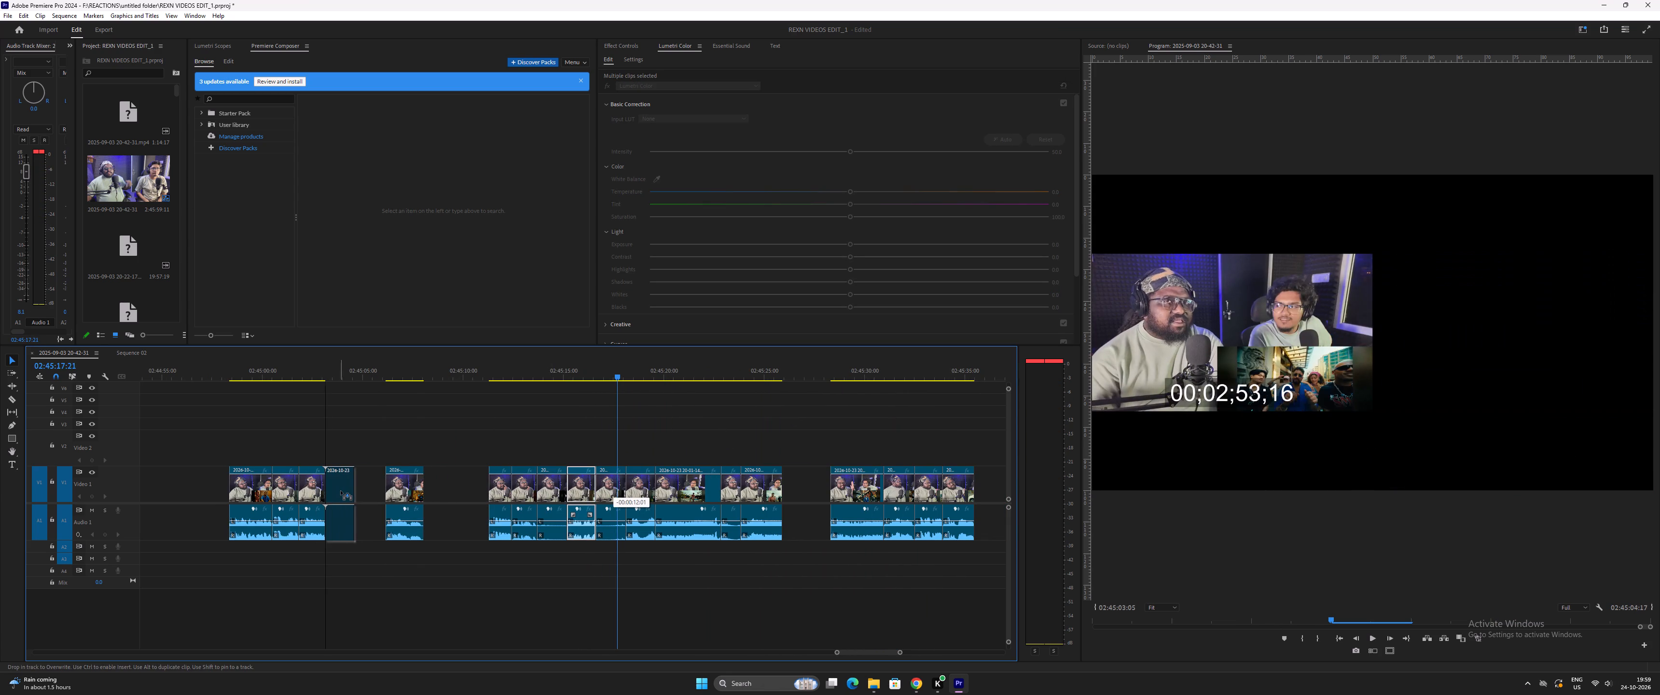
pyautogui.moveTo(341, 491); pyautogui.dragTo(341, 490)
# Move the isolated video and audio clip at about 02:45:06 to start at about 02:45:08, nearer the remaining highlights.
pyautogui.moveTo(391, 445); pyautogui.dragTo(409, 498)
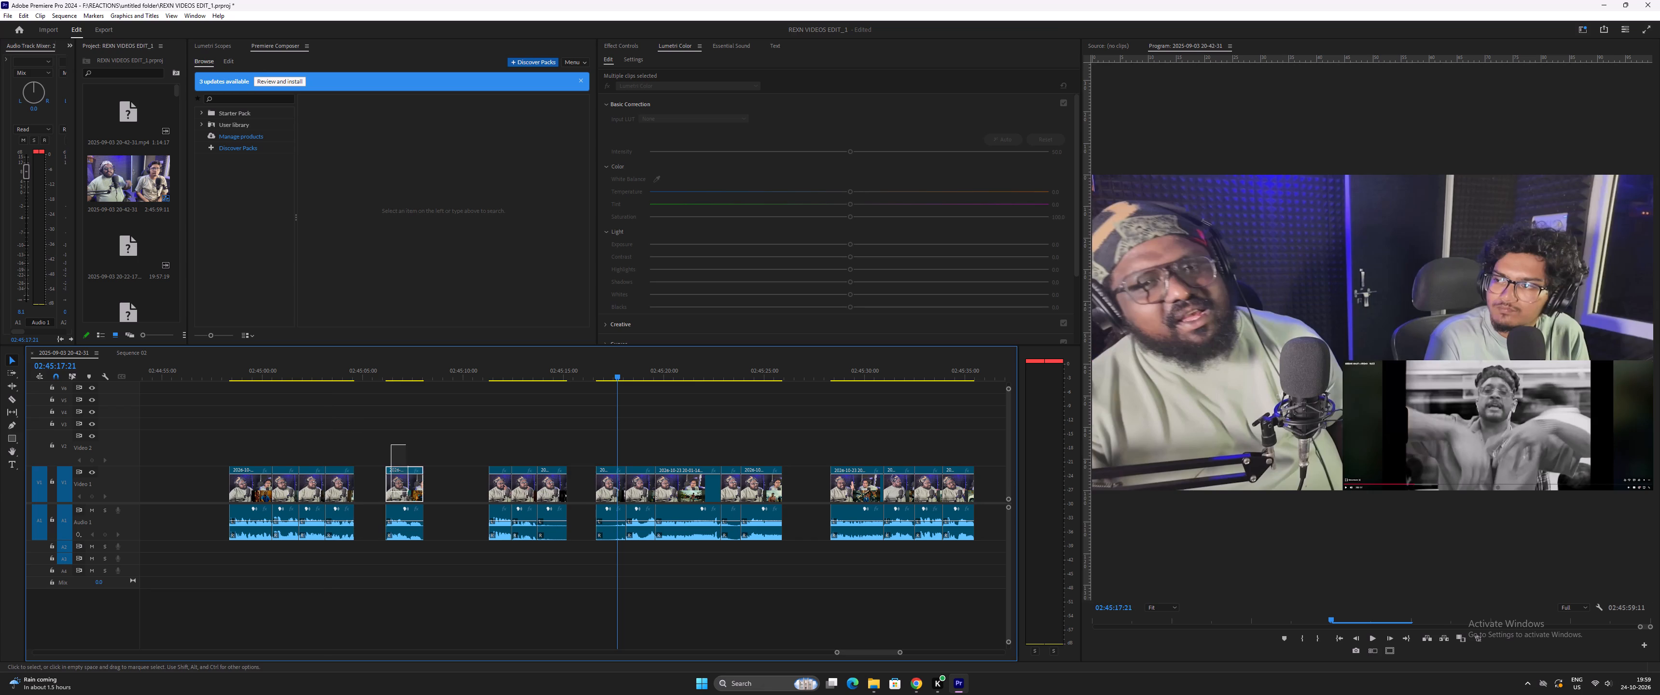
pyautogui.moveTo(409, 498); pyautogui.dragTo(418, 545)
pyautogui.moveTo(403, 493); pyautogui.dragTo(448, 499)
# Play from about 02:45:12 and move the video and audio clip at about 02:45:14 onto the end of the separated group.
pyautogui.click(515, 380)
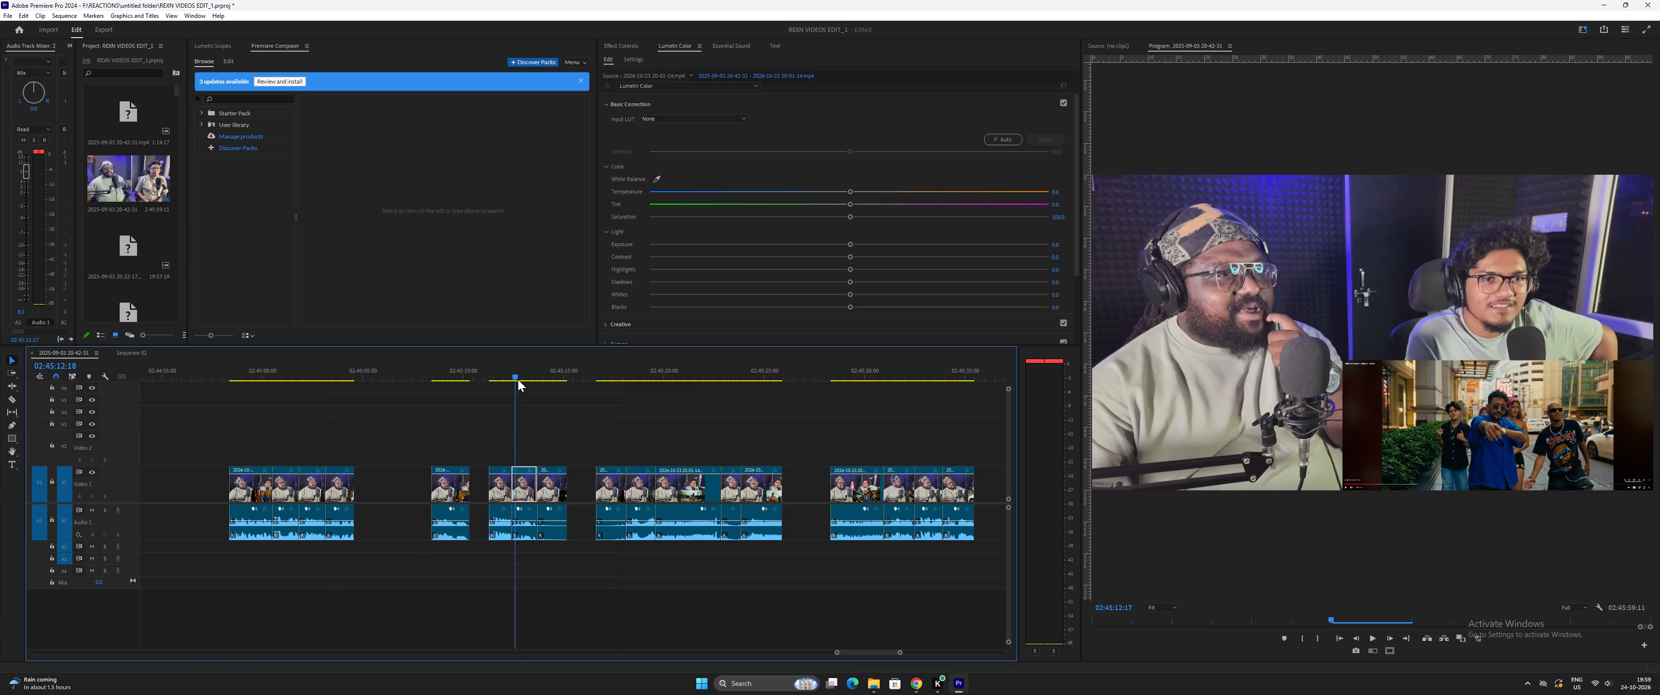
pyautogui.press('space')
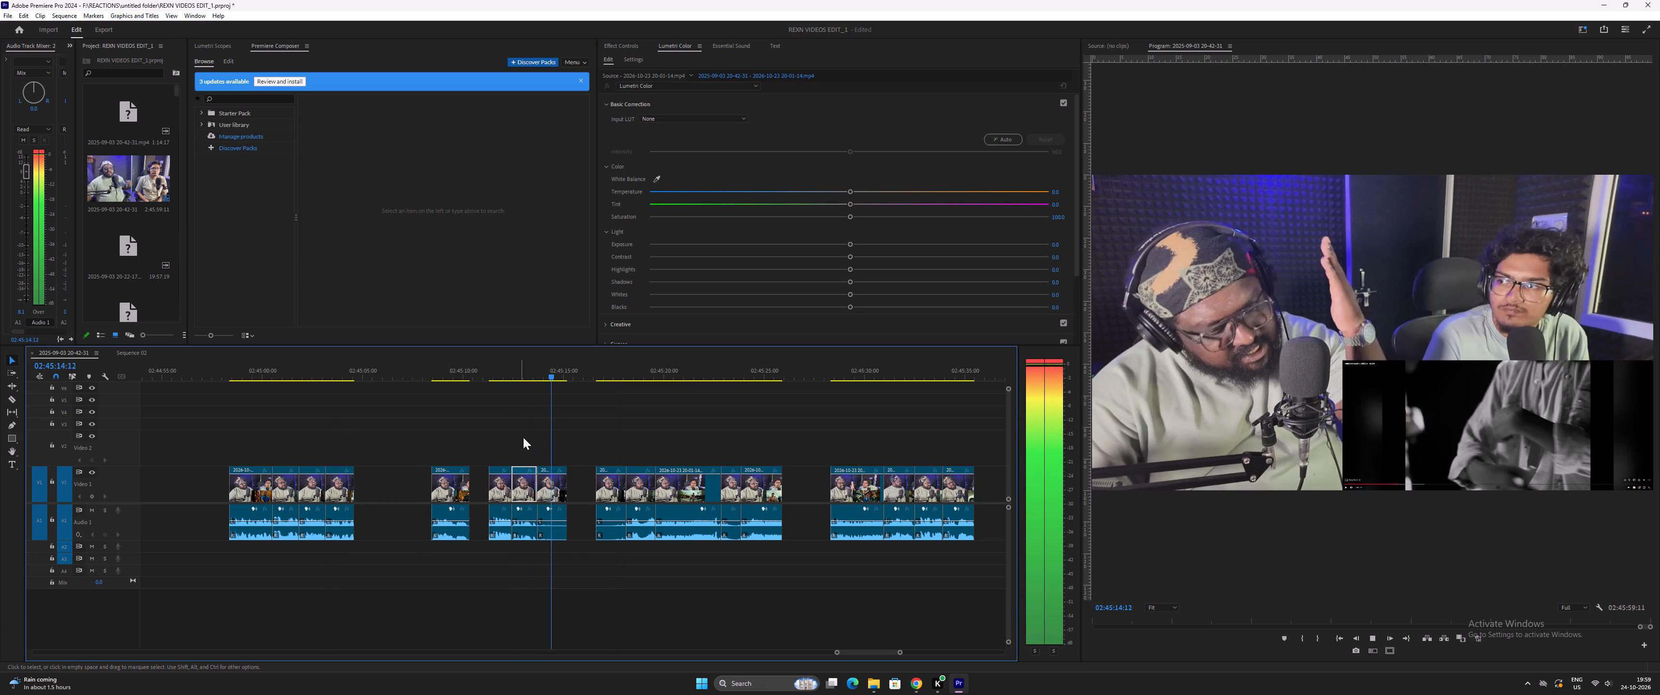
pyautogui.press('space')
pyautogui.moveTo(547, 444); pyautogui.dragTo(560, 521)
pyautogui.moveTo(552, 497); pyautogui.dragTo(552, 496)
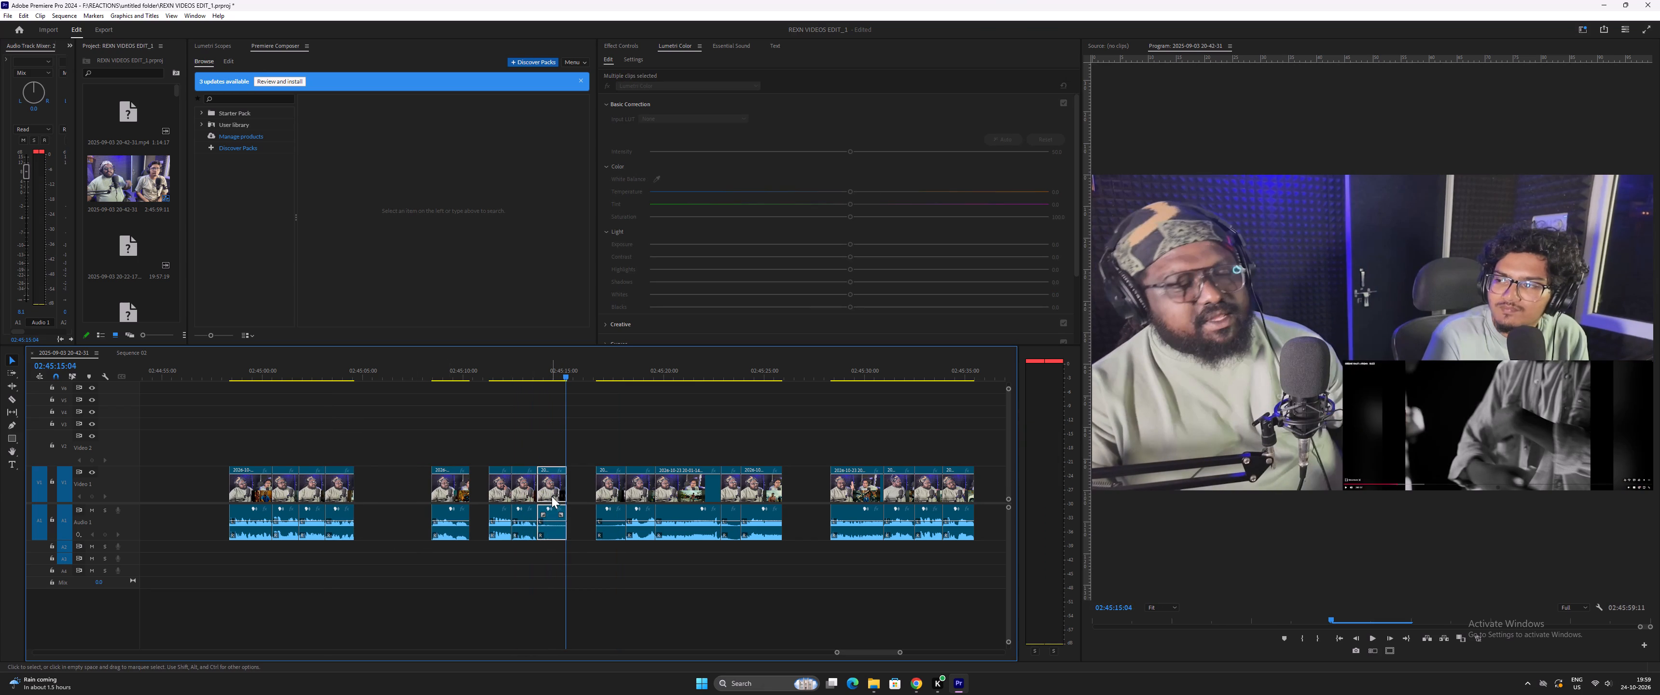
pyautogui.moveTo(552, 496); pyautogui.dragTo(373, 487)
# Play the end of the separated group and move all five of its clips together to start at about 02:44:53.
pyautogui.click(340, 372)
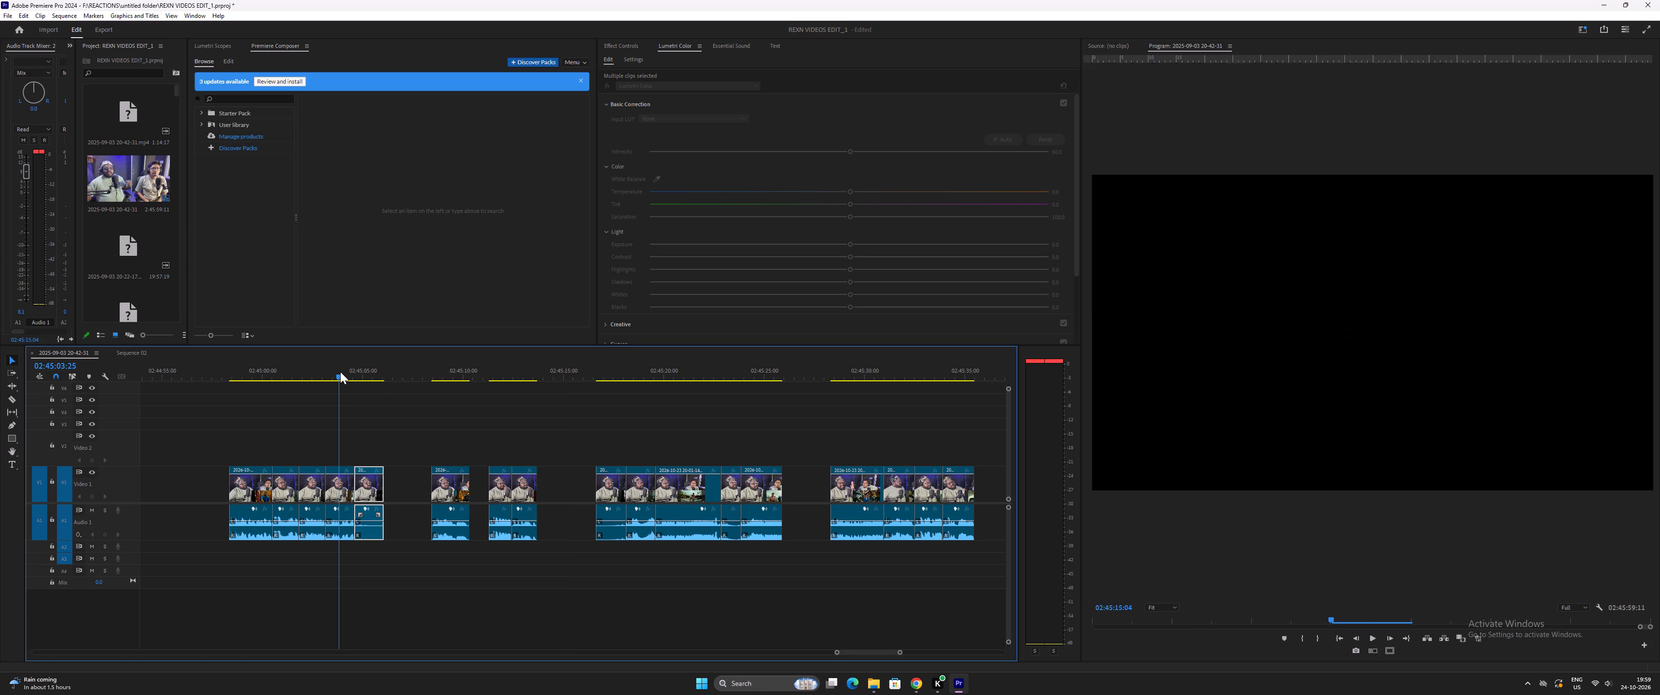
pyautogui.press('space')
pyautogui.press('=')
pyautogui.press('=')
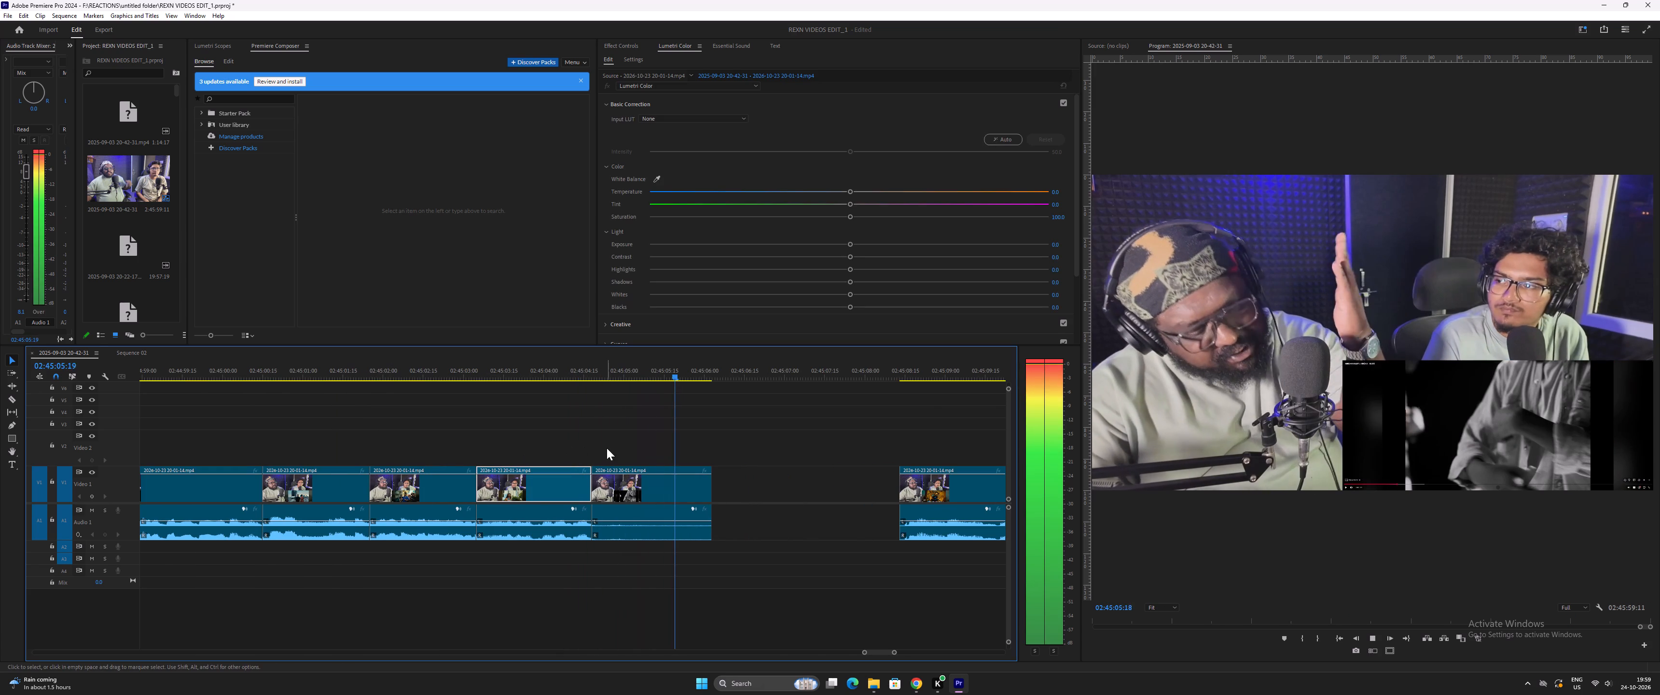
pyautogui.press('space')
pyautogui.press('-')
pyautogui.press('-')
pyautogui.press('space')
pyautogui.press('space')
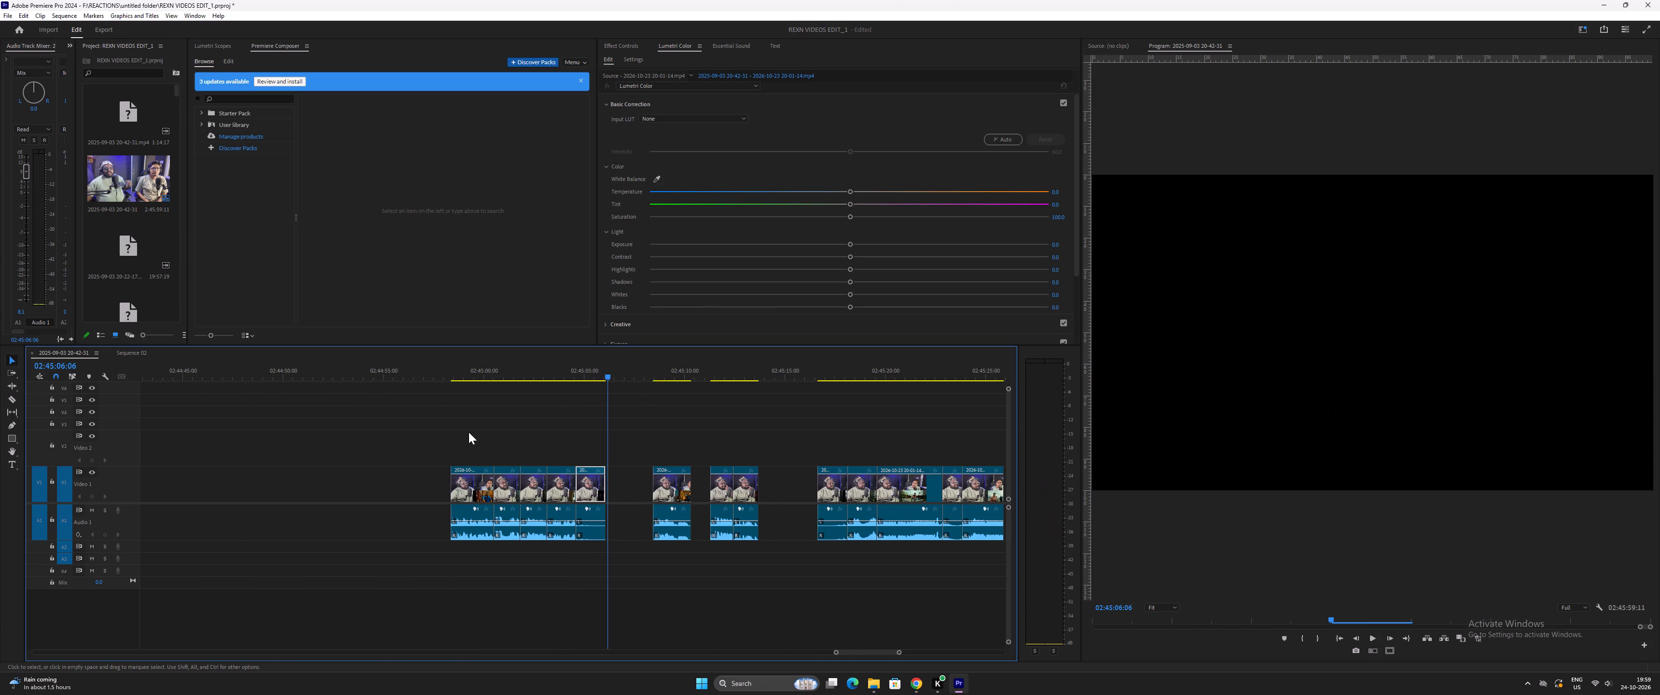
pyautogui.moveTo(446, 436); pyautogui.dragTo(595, 535)
pyautogui.moveTo(588, 489); pyautogui.dragTo(477, 494)
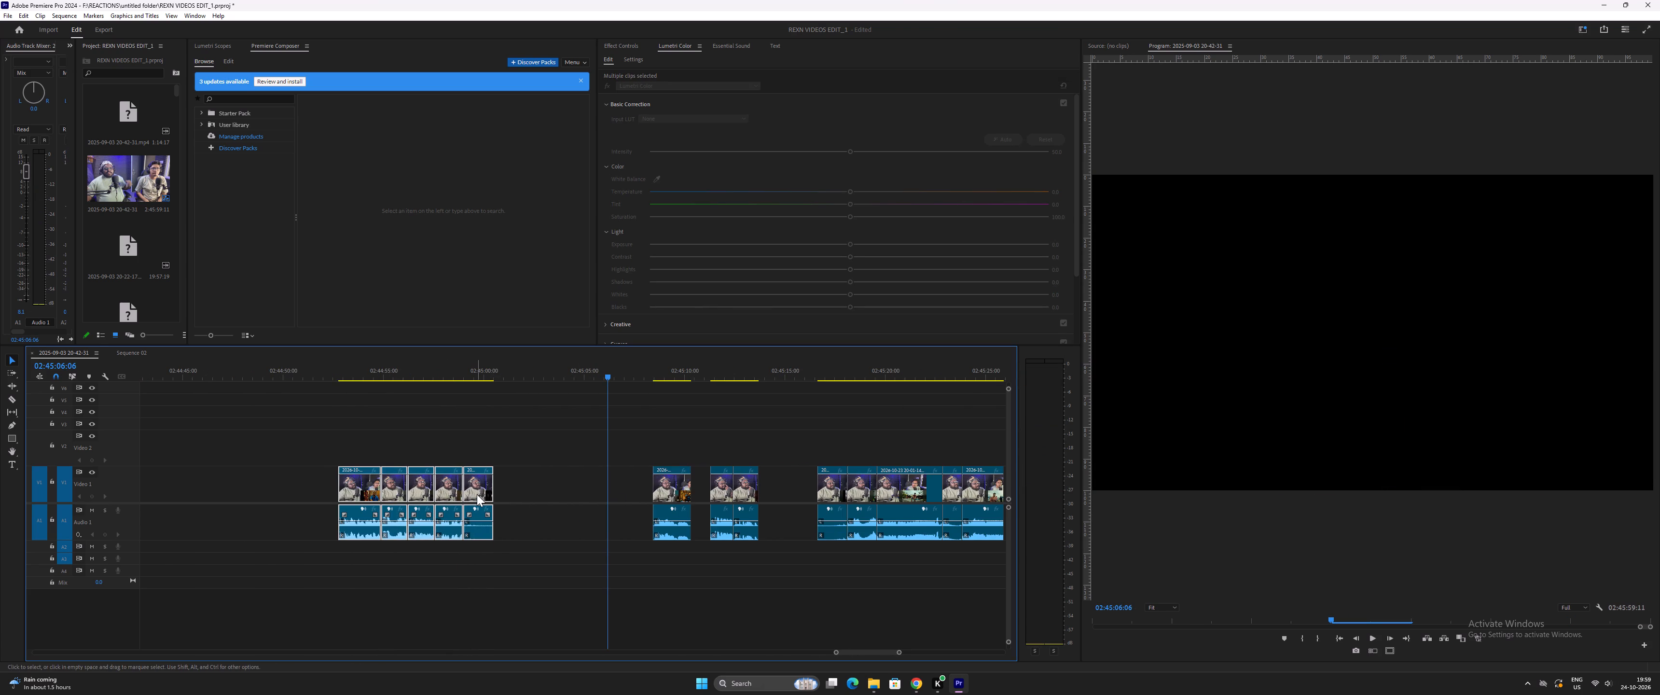
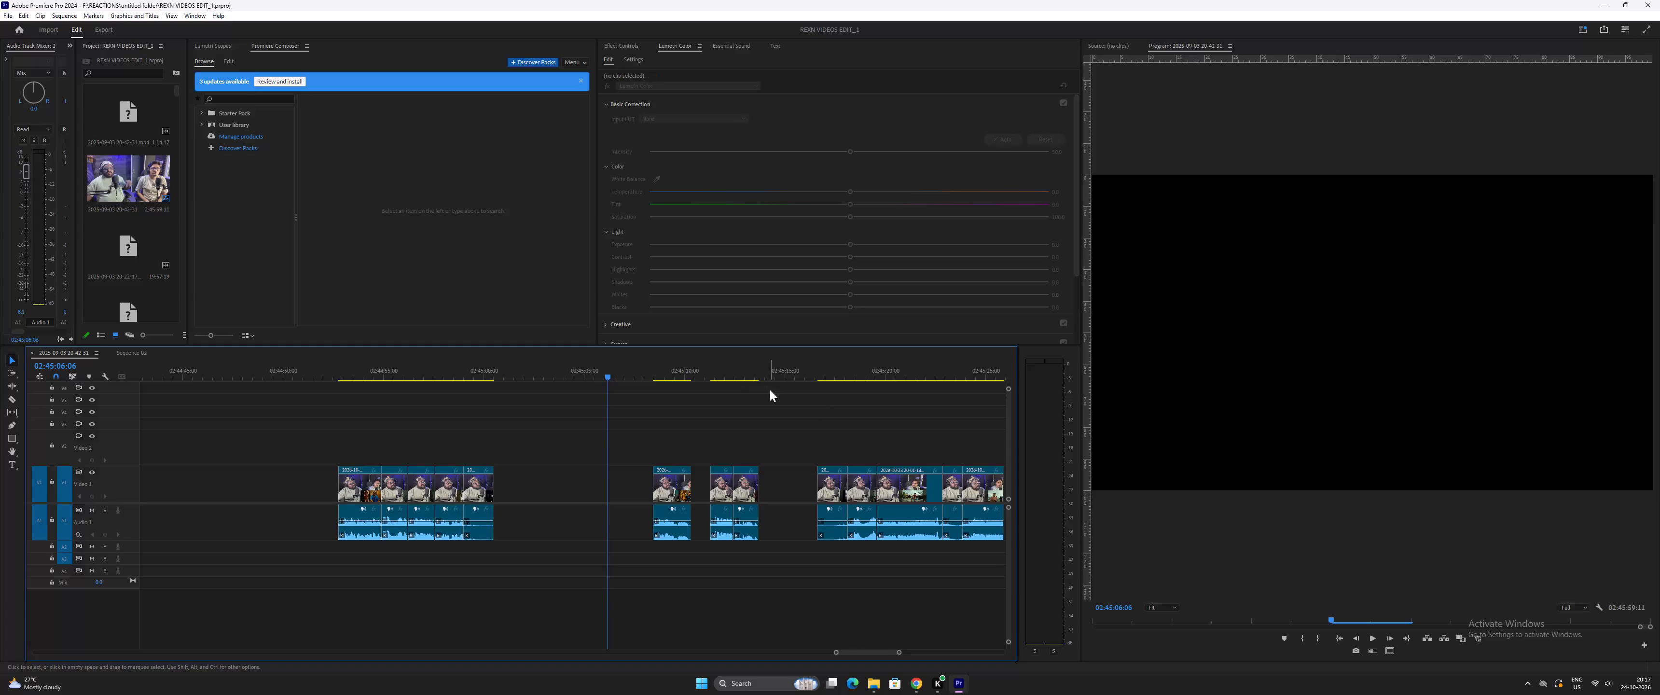
# Review the separated highlight group by playing it from about 02:44:53 to its last clip.
pyautogui.moveTo(636, 375); pyautogui.dragTo(615, 375)
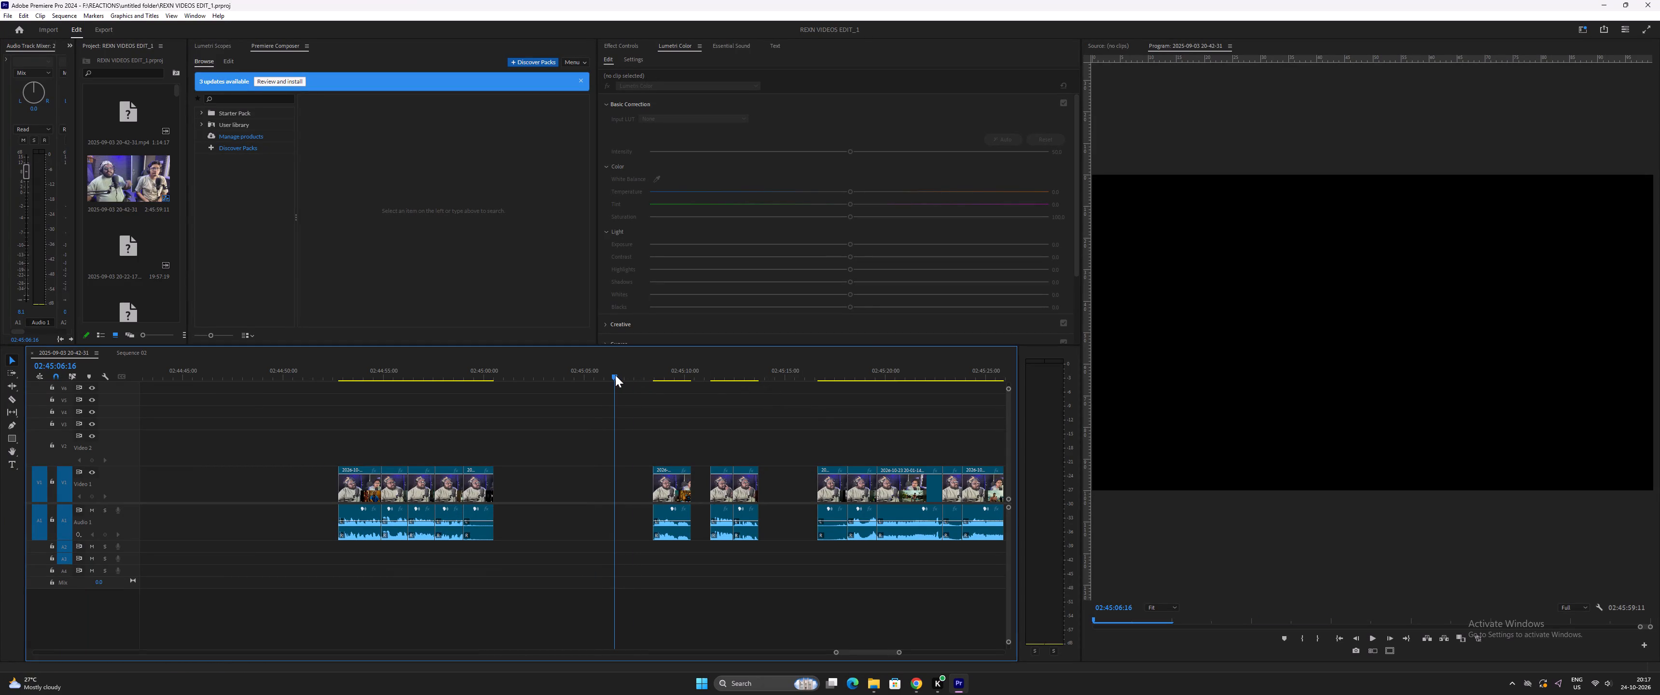
pyautogui.moveTo(615, 375); pyautogui.dragTo(718, 371)
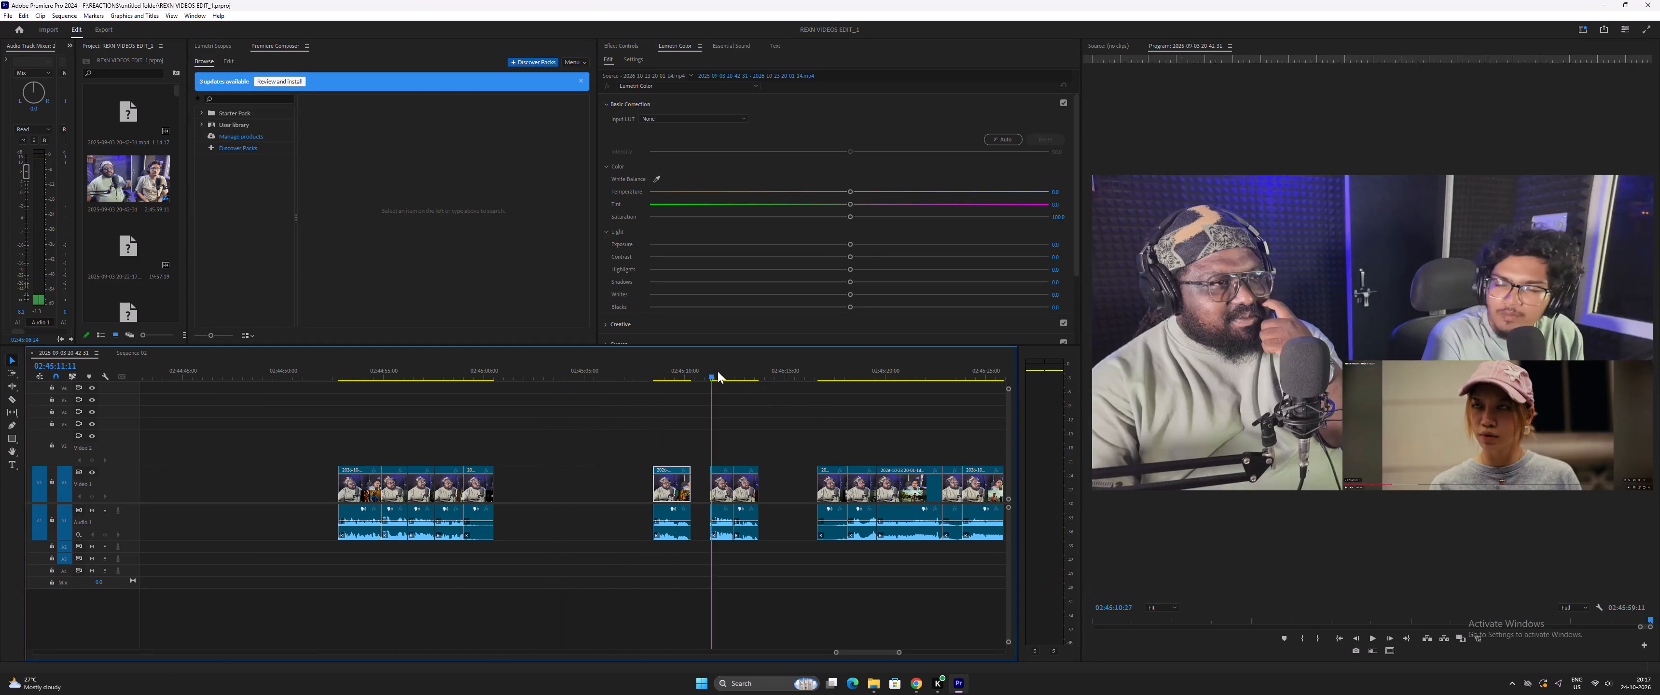
pyautogui.moveTo(718, 371); pyautogui.dragTo(334, 375)
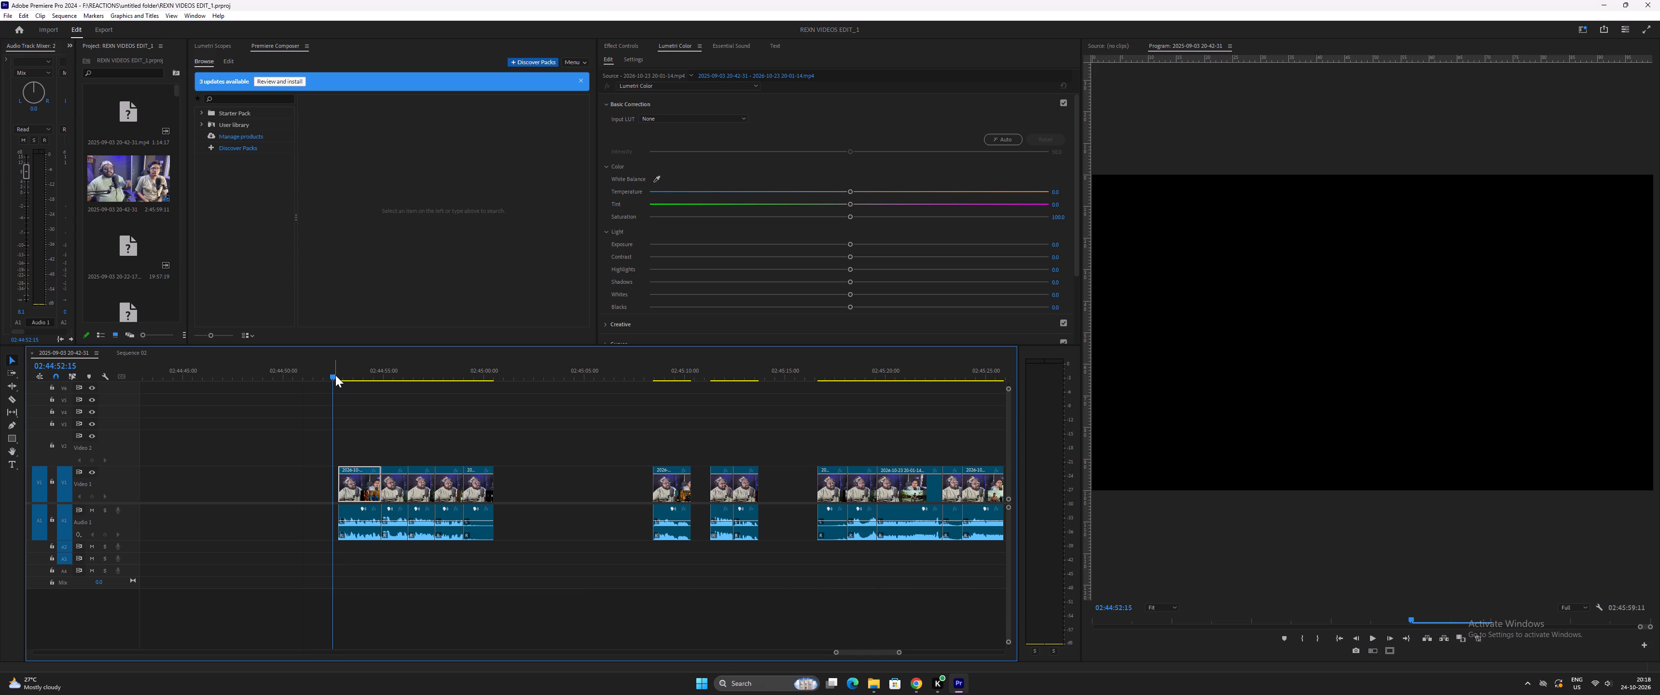
pyautogui.press('space')
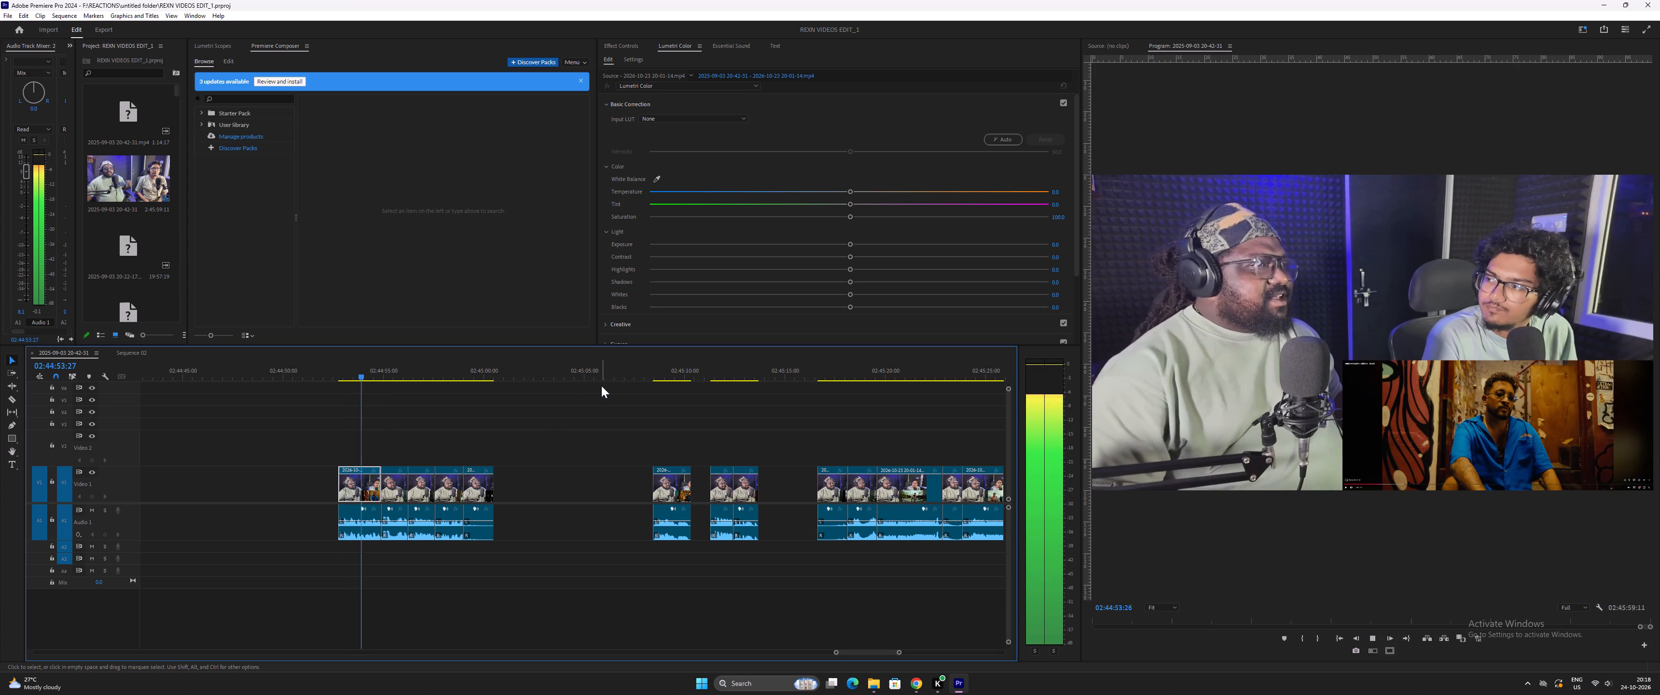
pyautogui.press('-')
pyautogui.press('-')
pyautogui.press('=')
pyautogui.press('=')
pyautogui.press('=')
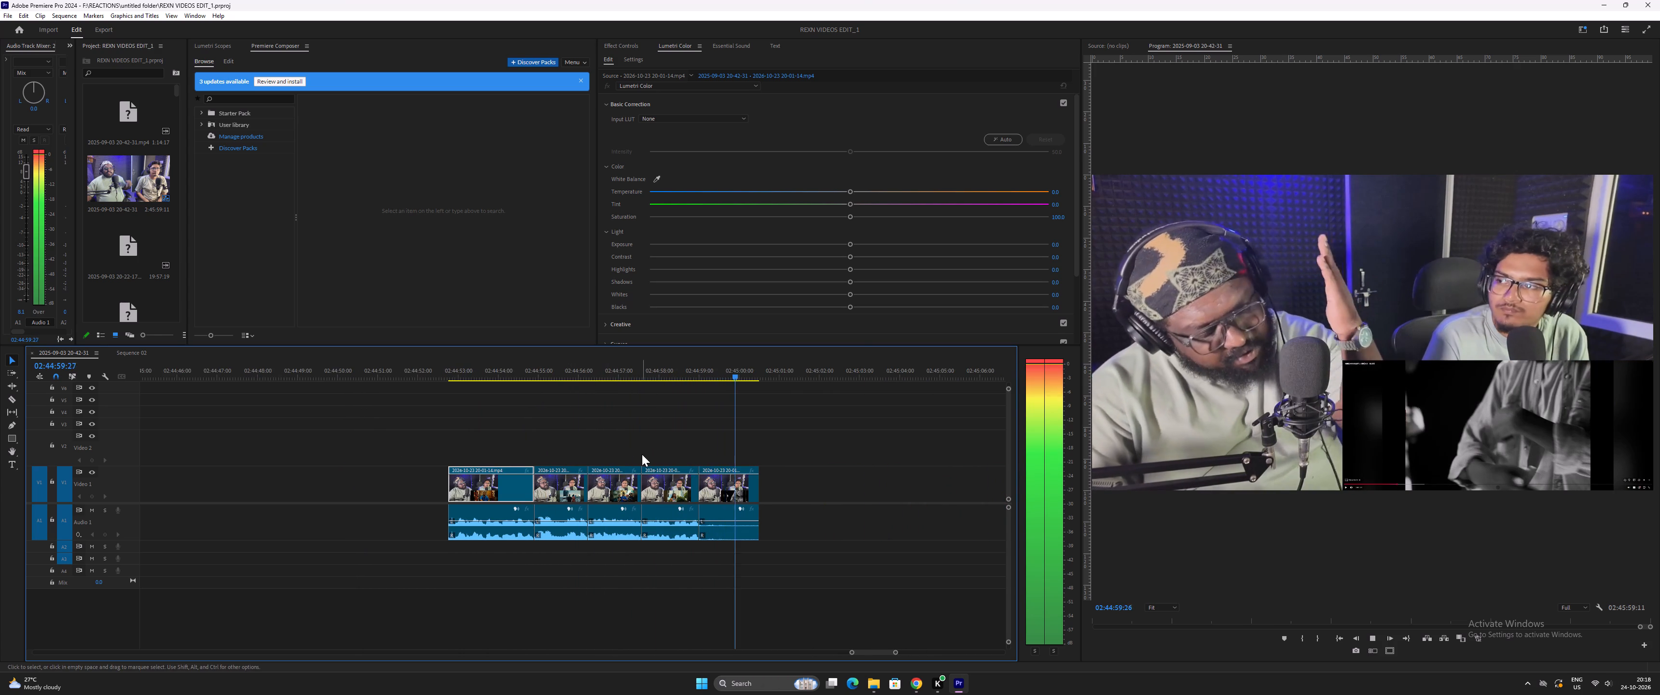
pyautogui.press('-')
pyautogui.press('-')
pyautogui.press('space')
# Play the clips from about 02:45:09 and move the video and audio clip at about 02:45:11 onto the end of the separated group.
pyautogui.click(704, 370)
pyautogui.press('space')
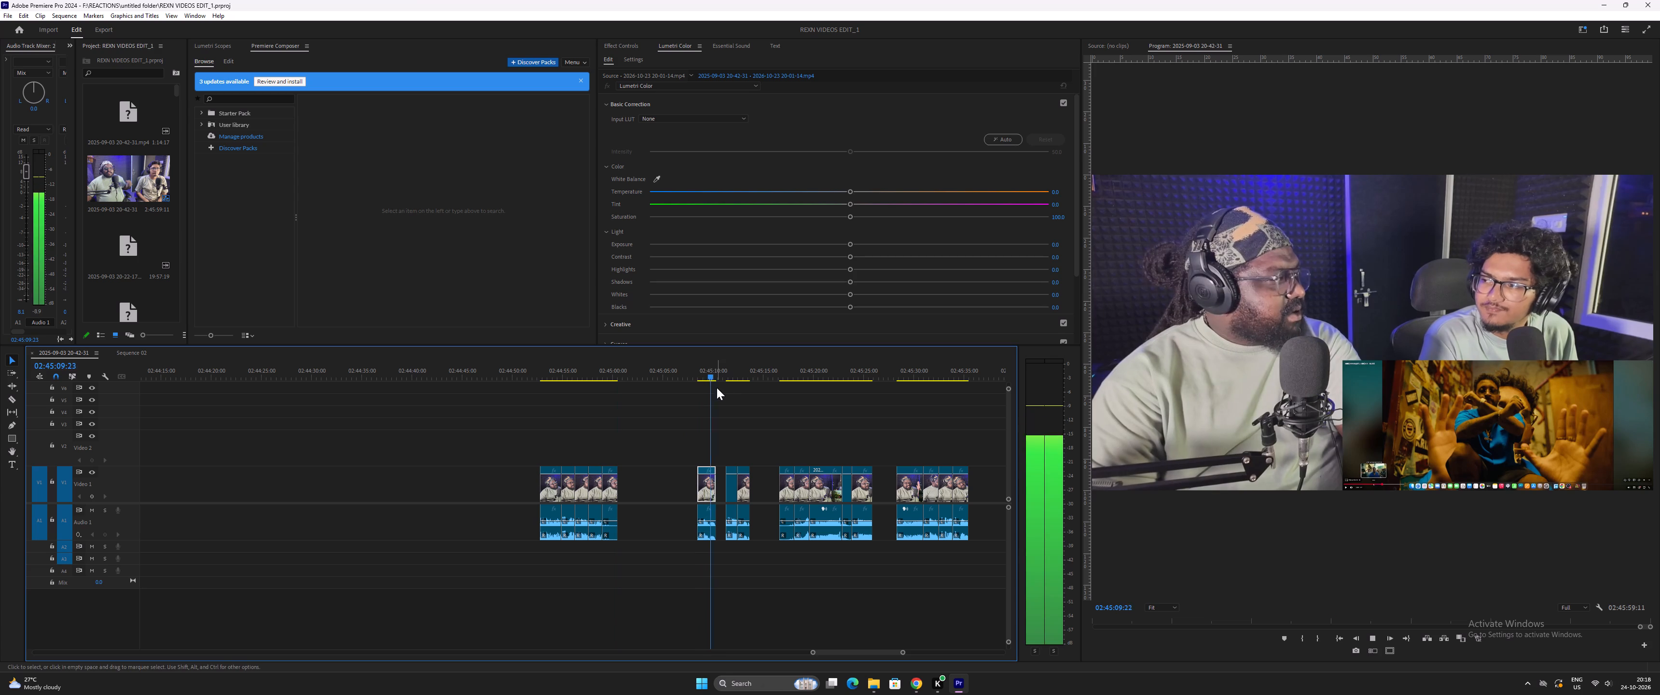
pyautogui.click(728, 375)
pyautogui.press('space')
pyautogui.press('=')
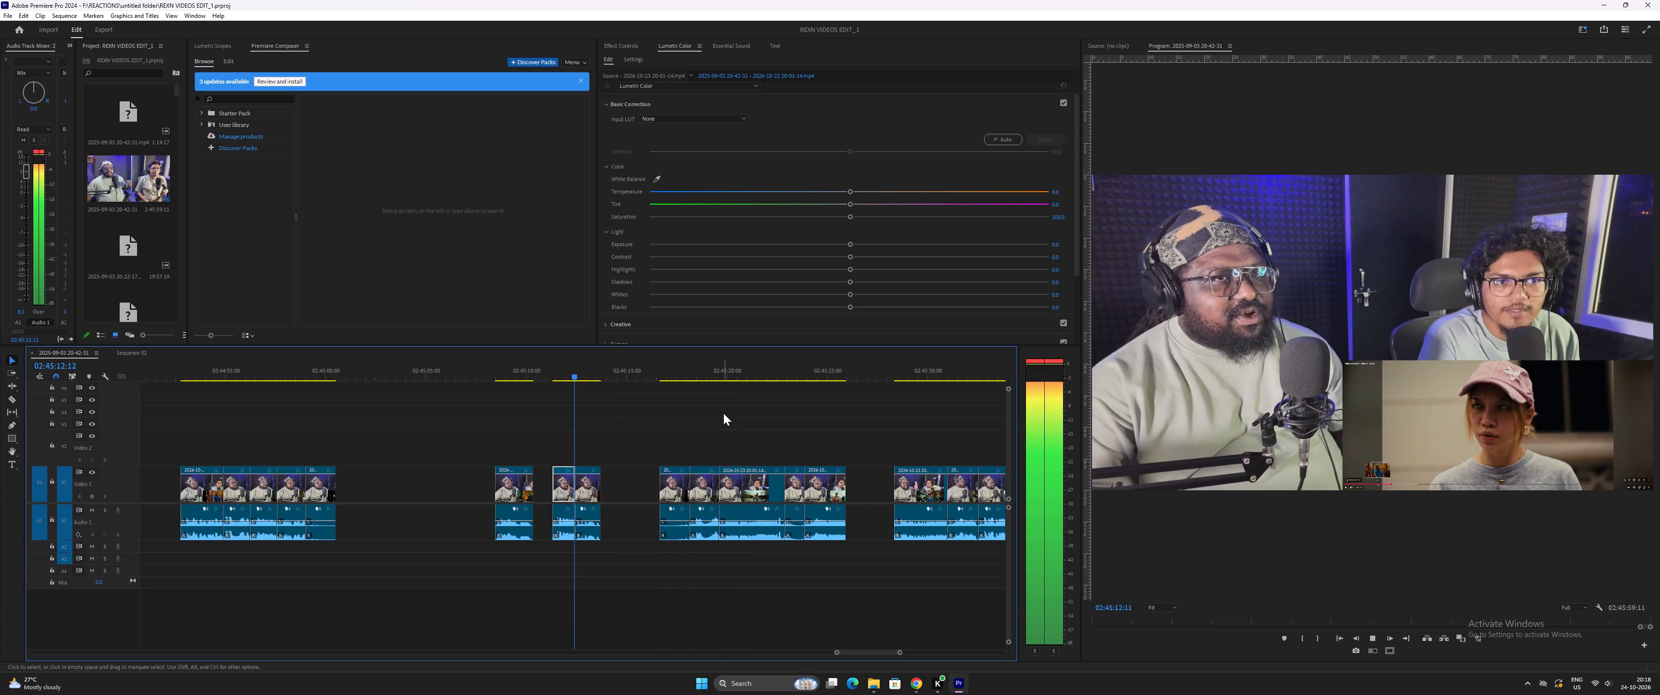
pyautogui.press('=')
pyautogui.press('space')
pyautogui.moveTo(546, 444); pyautogui.dragTo(558, 521)
pyautogui.moveTo(544, 492); pyautogui.dragTo(444, 445)
pyautogui.press('-')
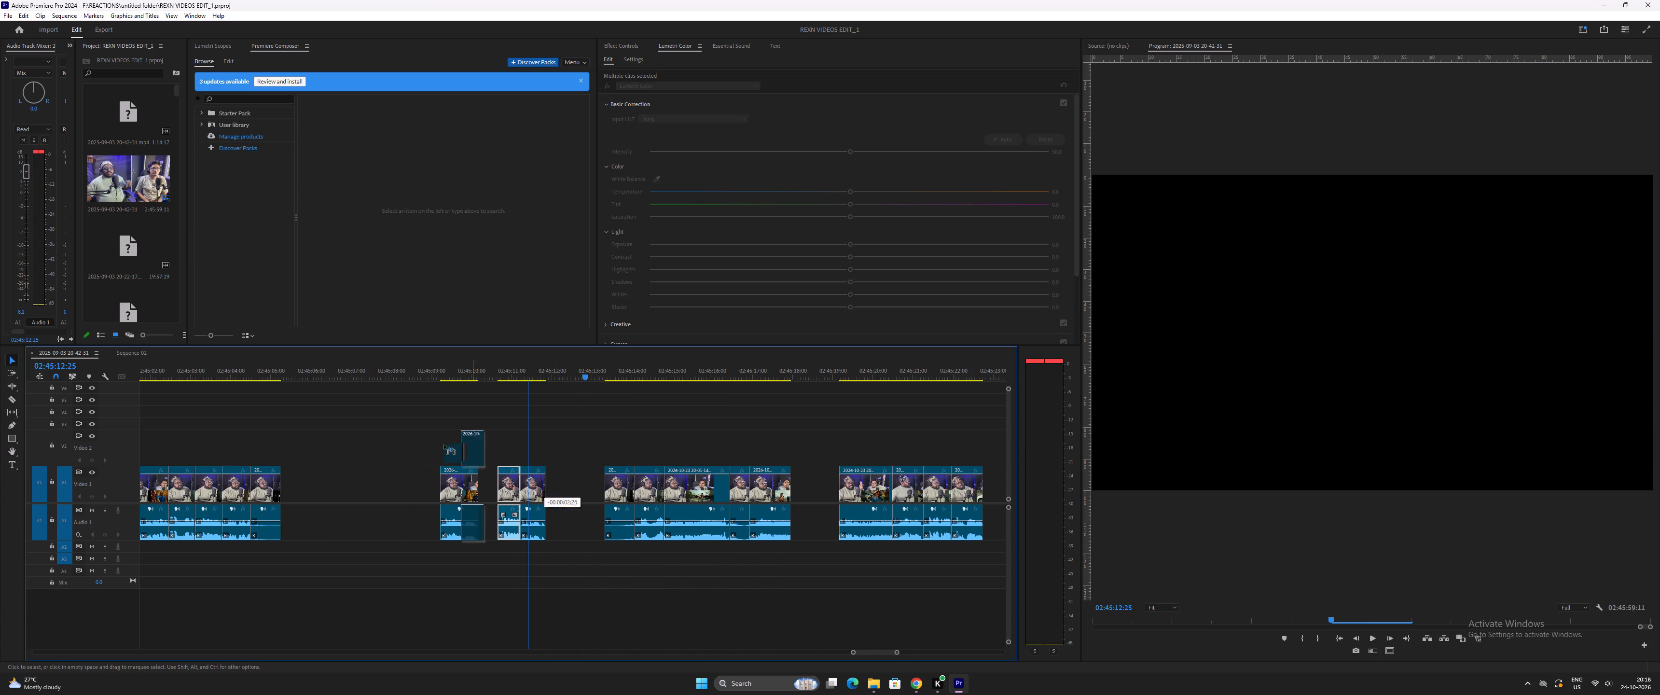
pyautogui.moveTo(444, 445); pyautogui.dragTo(293, 485)
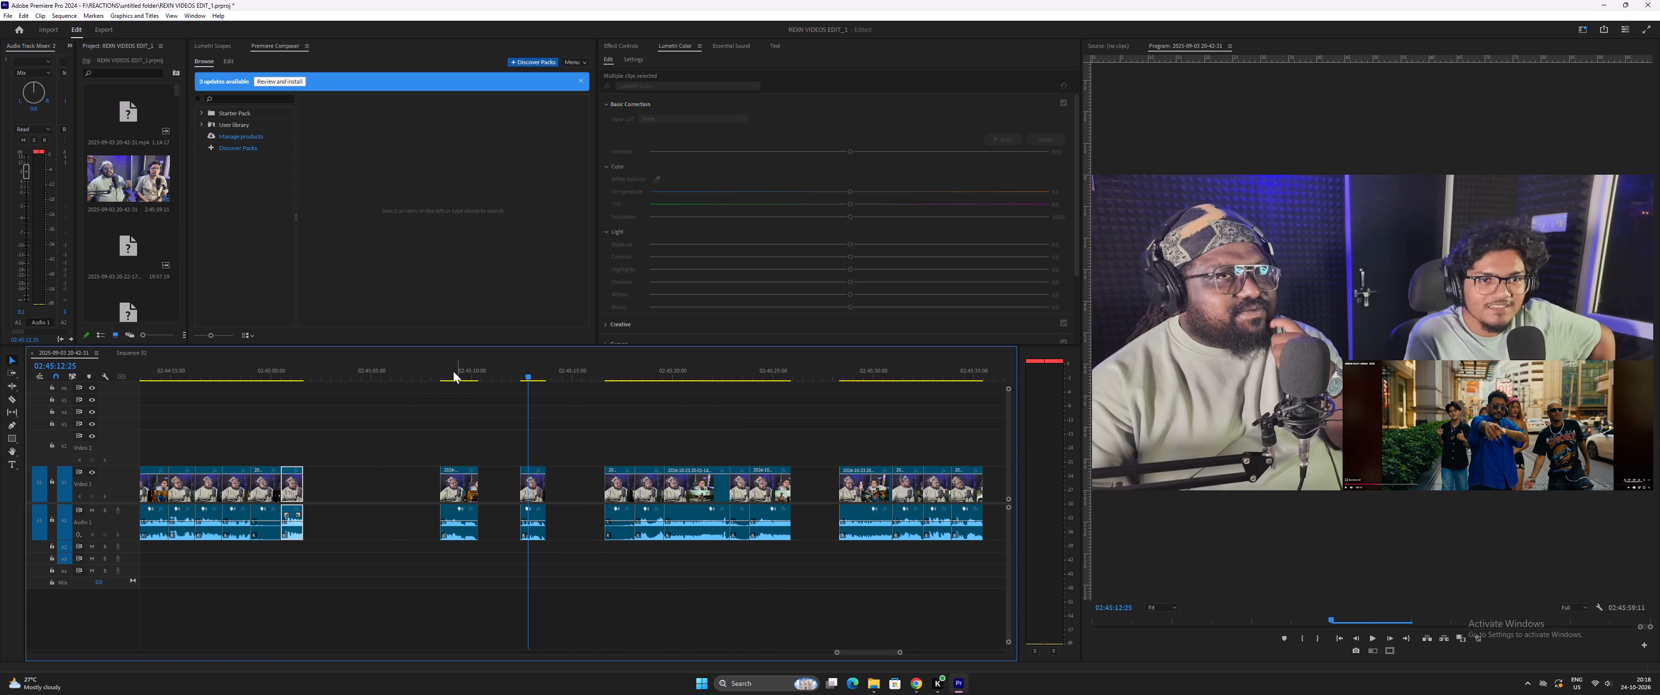
# Play the starts of the remaining highlights at about 02:45:08, 02:45:12 and 02:45:16 to compare them.
pyautogui.click(443, 368)
pyautogui.press('space')
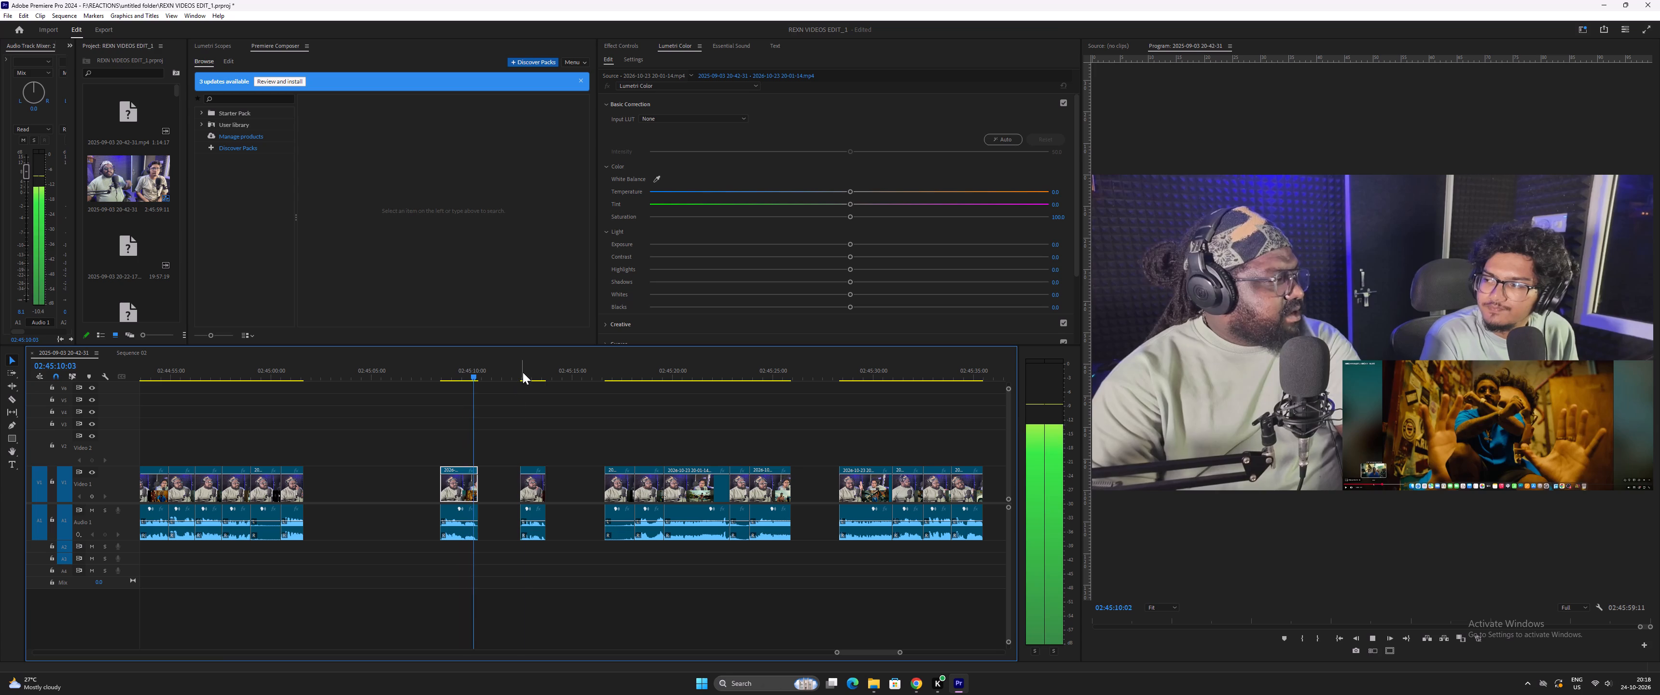
pyautogui.moveTo(524, 372); pyautogui.dragTo(531, 373)
pyautogui.press('space')
pyautogui.click(602, 369)
pyautogui.press('space')
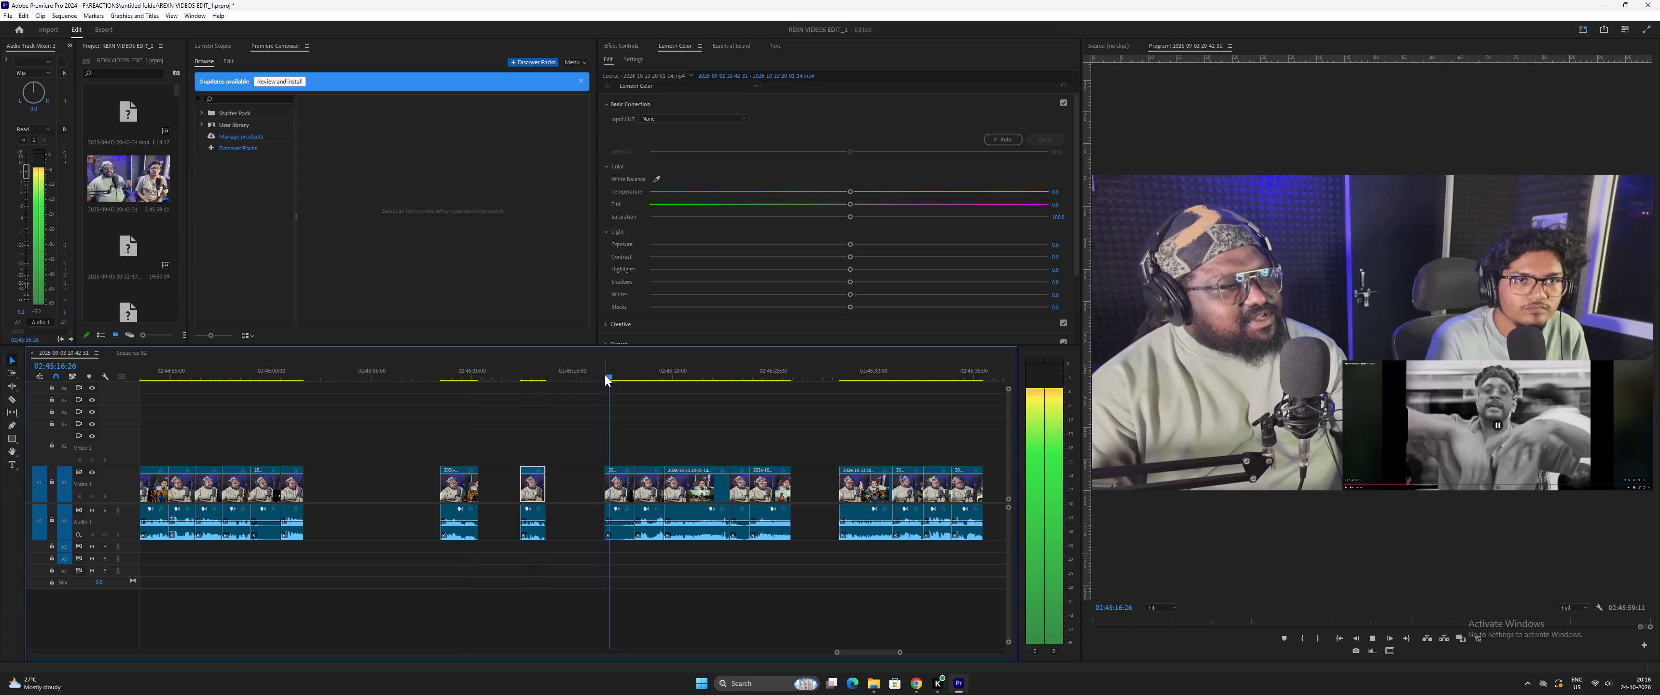
pyautogui.press('space')
pyautogui.click(442, 367)
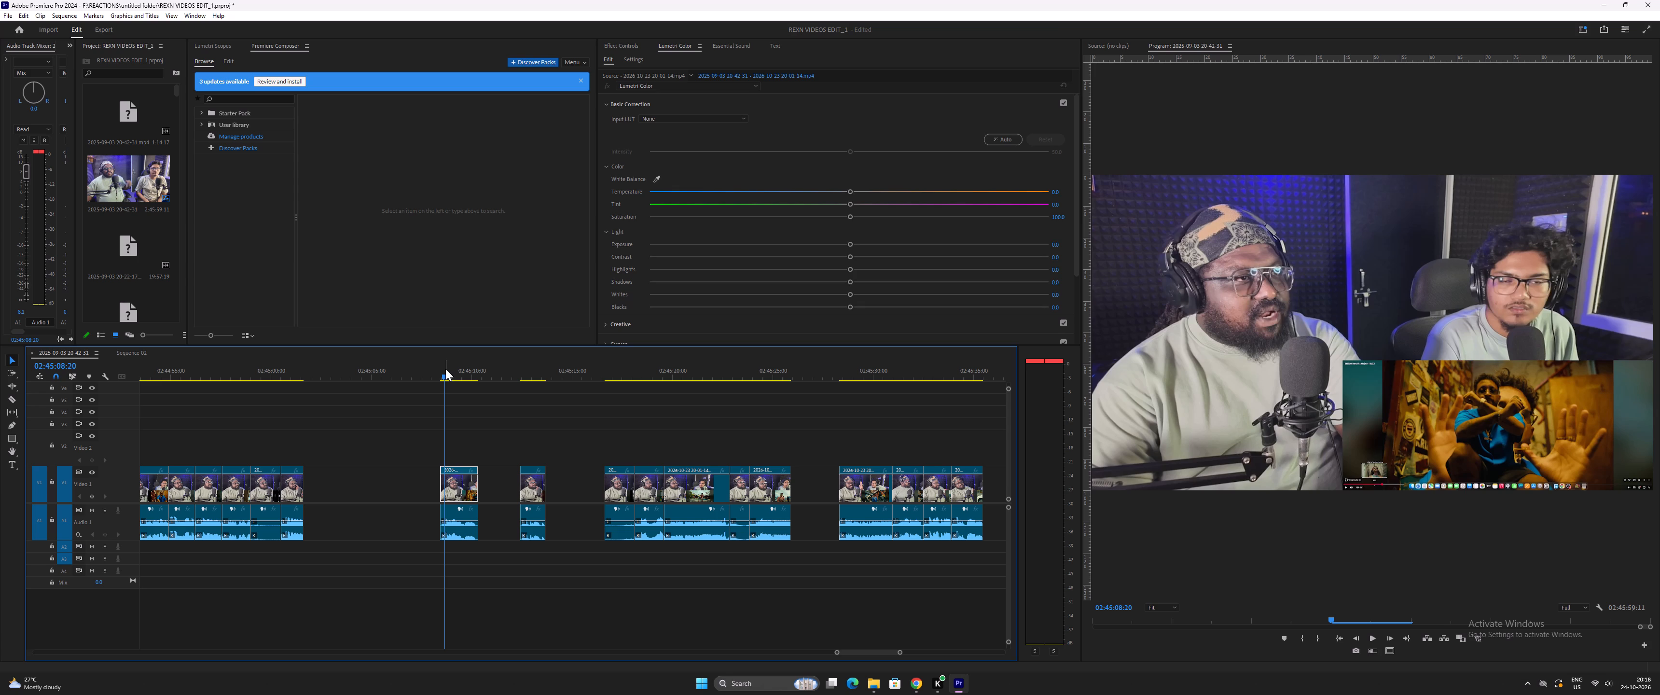
pyautogui.click(435, 370)
pyautogui.press('space')
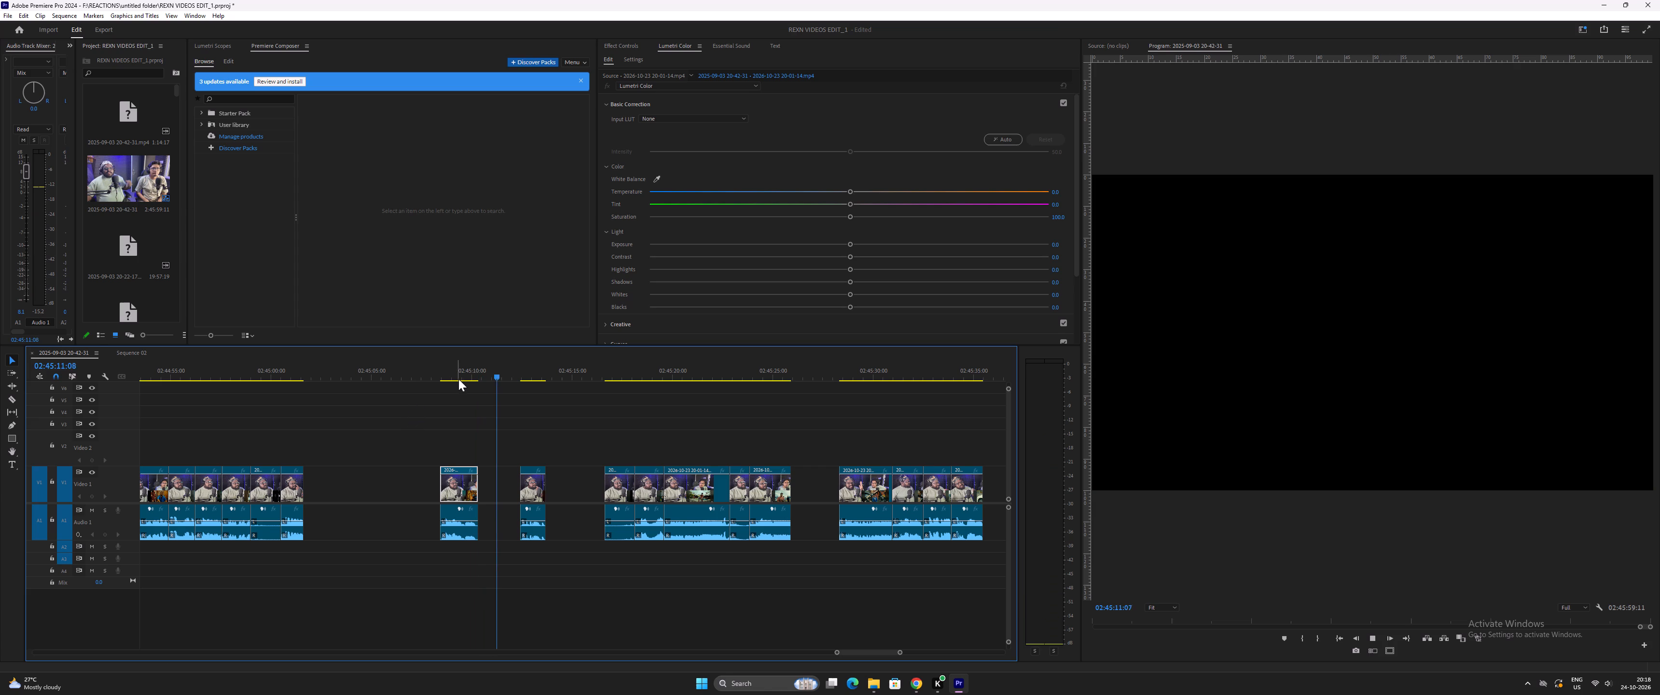
pyautogui.press('space')
# Play the end of the separated group and move the clip at about 02:45:08 there, starting at about 02:45:01.
pyautogui.click(273, 375)
pyautogui.press('space')
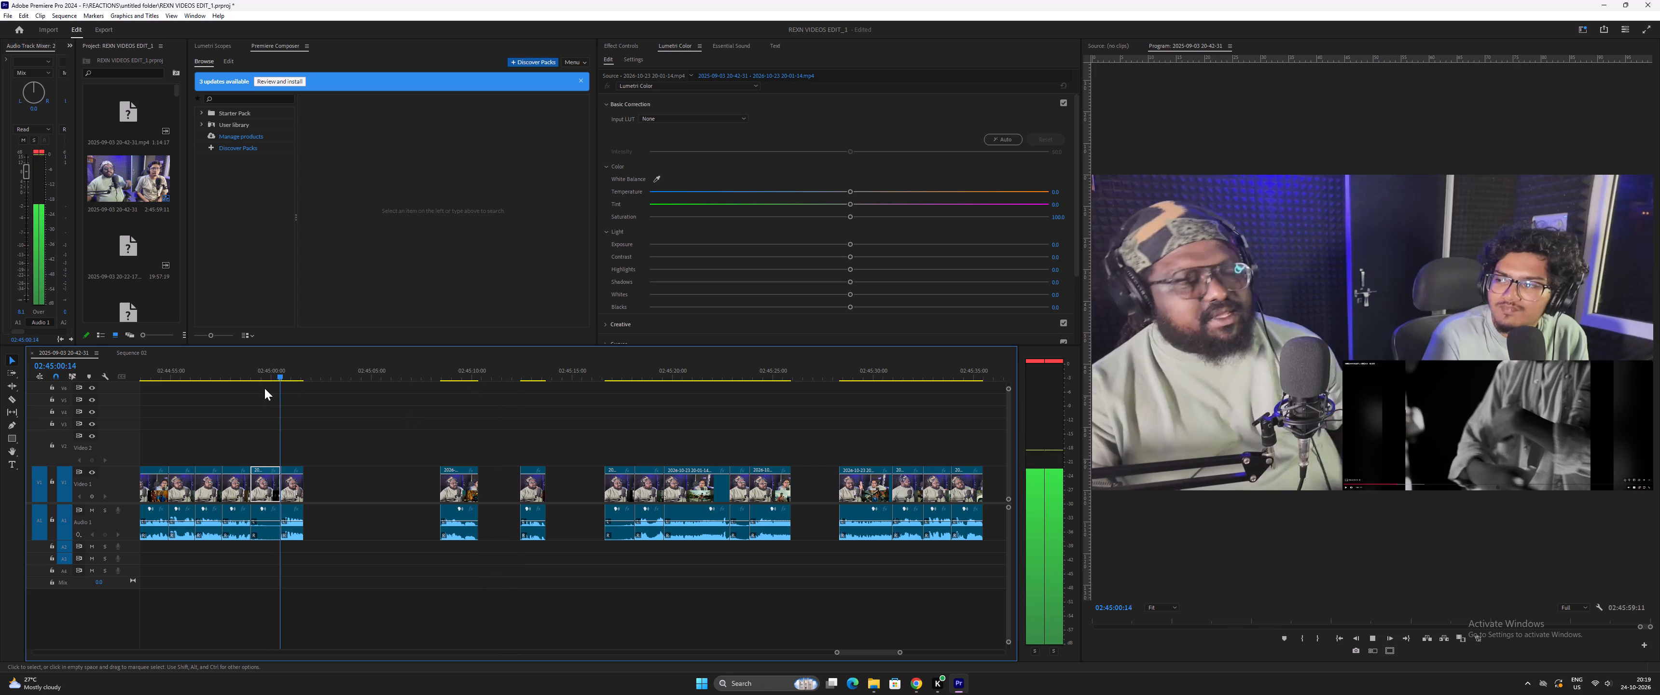
pyautogui.press('space')
pyautogui.moveTo(441, 441); pyautogui.dragTo(461, 515)
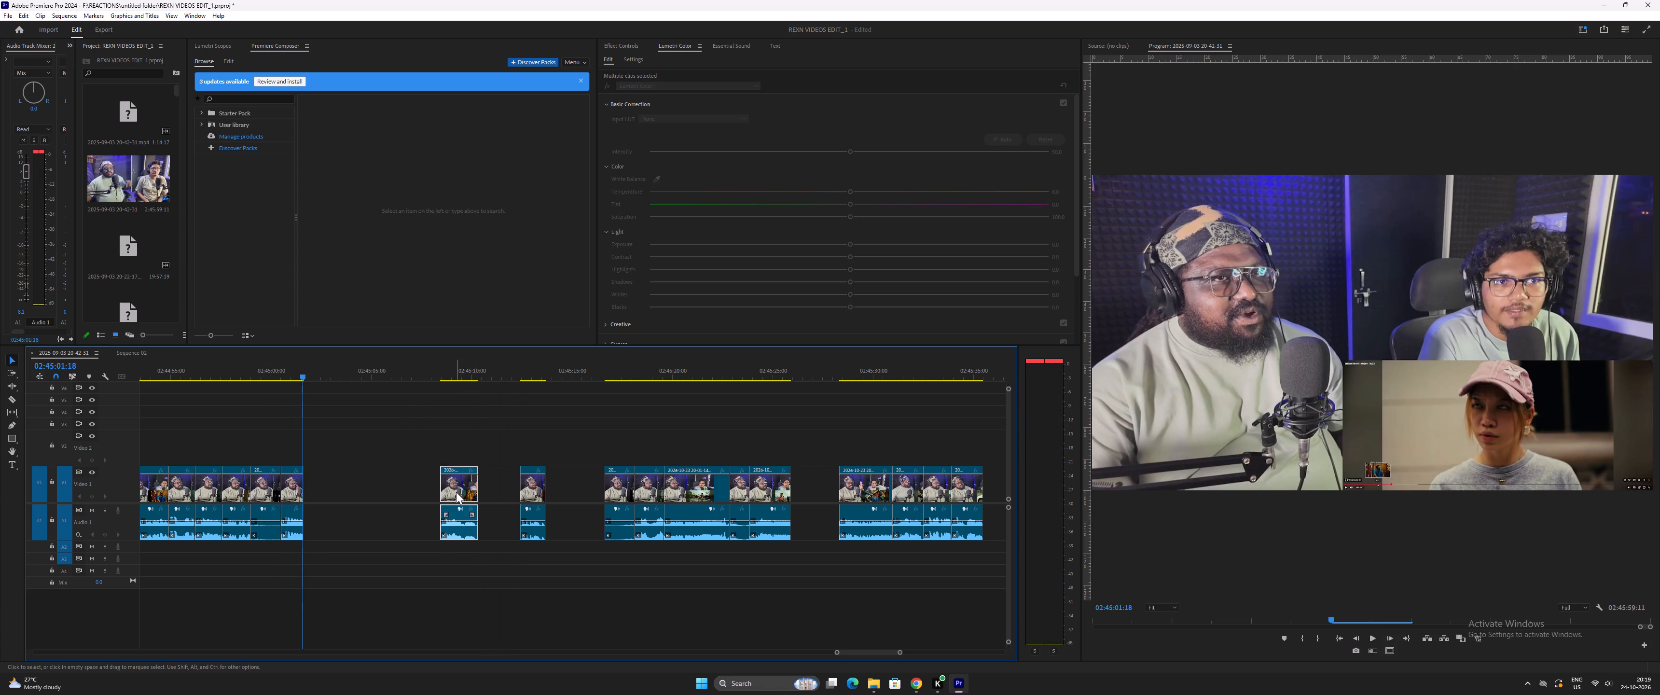
pyautogui.moveTo(456, 491); pyautogui.dragTo(324, 493)
pyautogui.click(324, 493)
# Play the newly placed clip and the remaining highlights from about 02:45:12 to 02:45:25 to find the next match.
pyautogui.press('space')
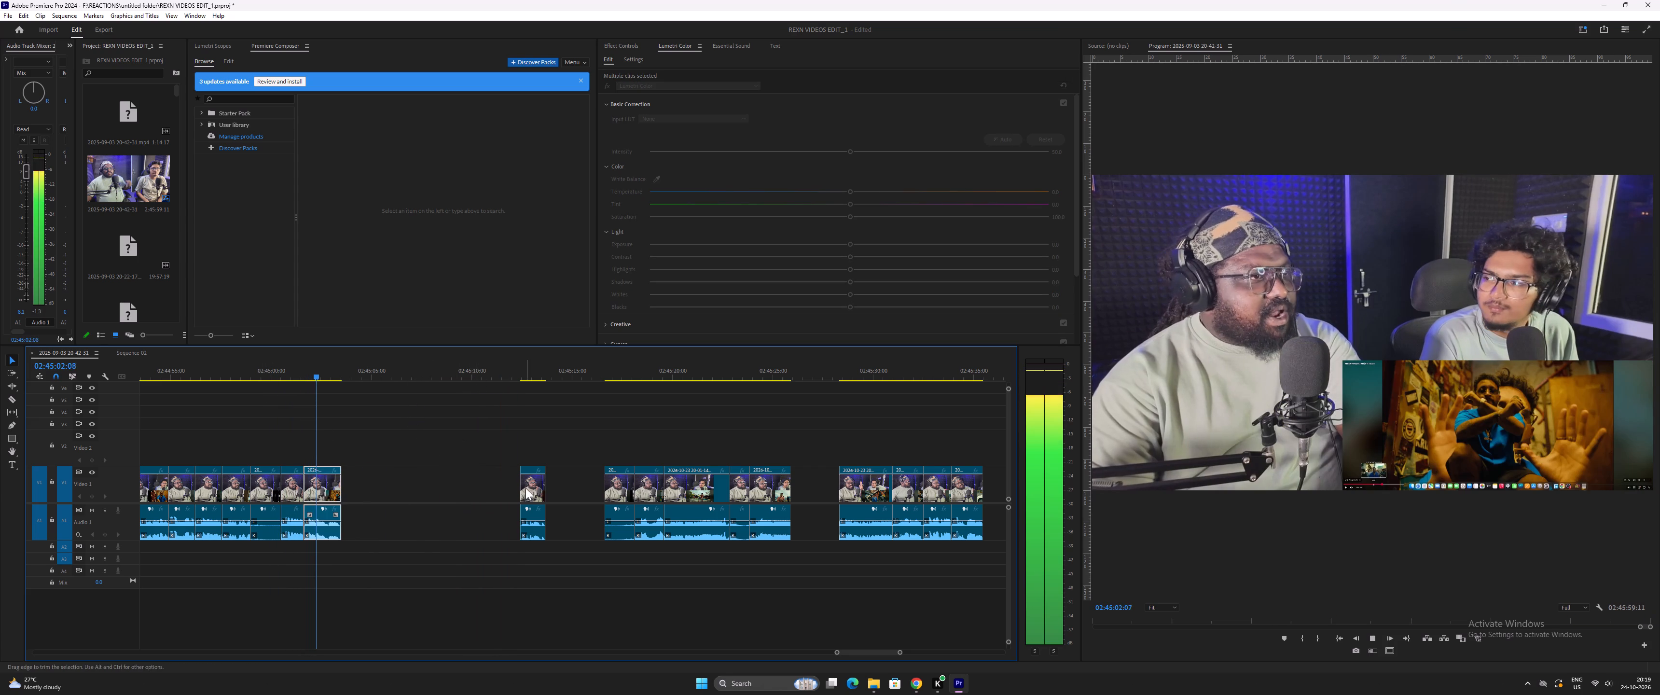
pyautogui.press('-')
pyautogui.click(546, 372)
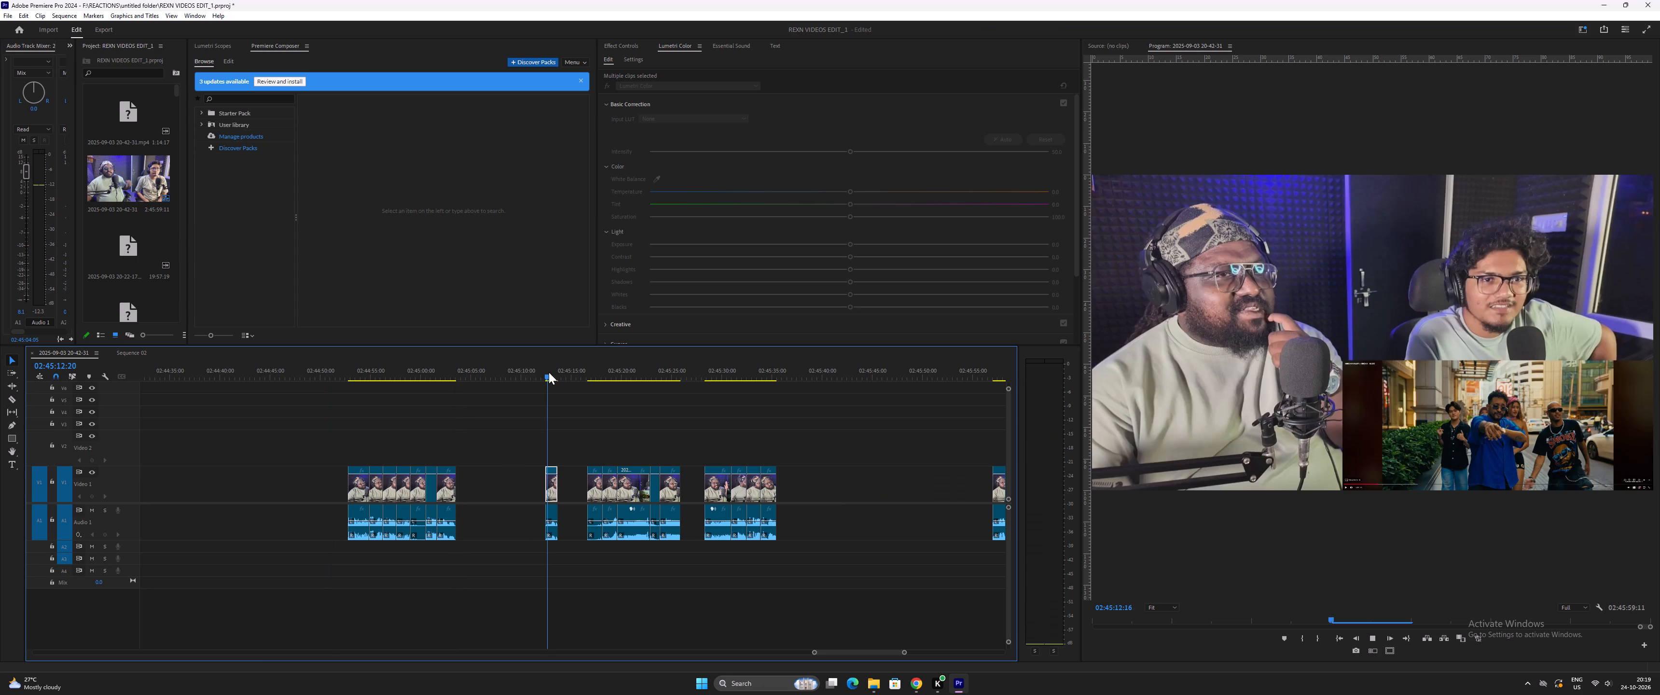
pyautogui.press('space')
pyautogui.click(585, 375)
pyautogui.press('space')
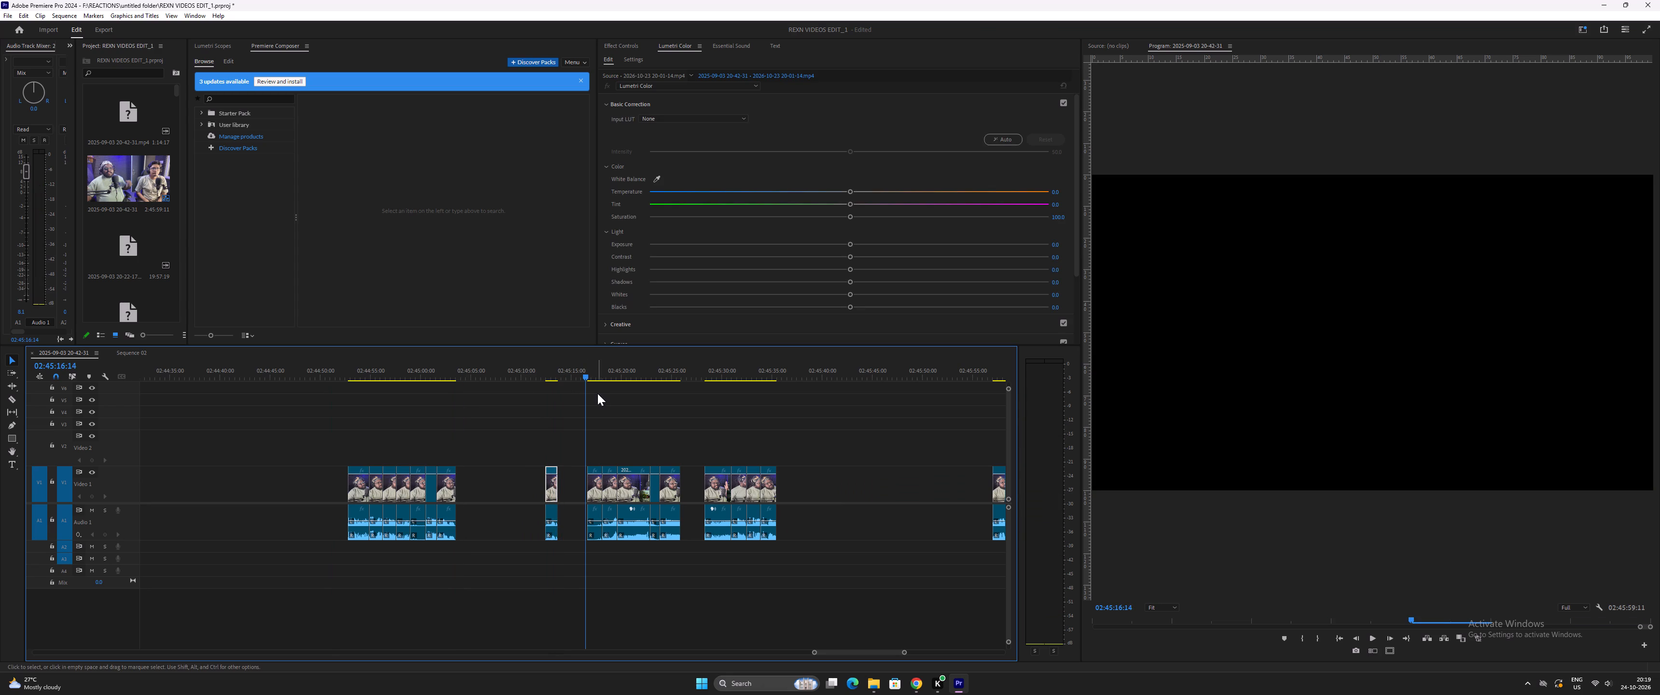
pyautogui.press('space')
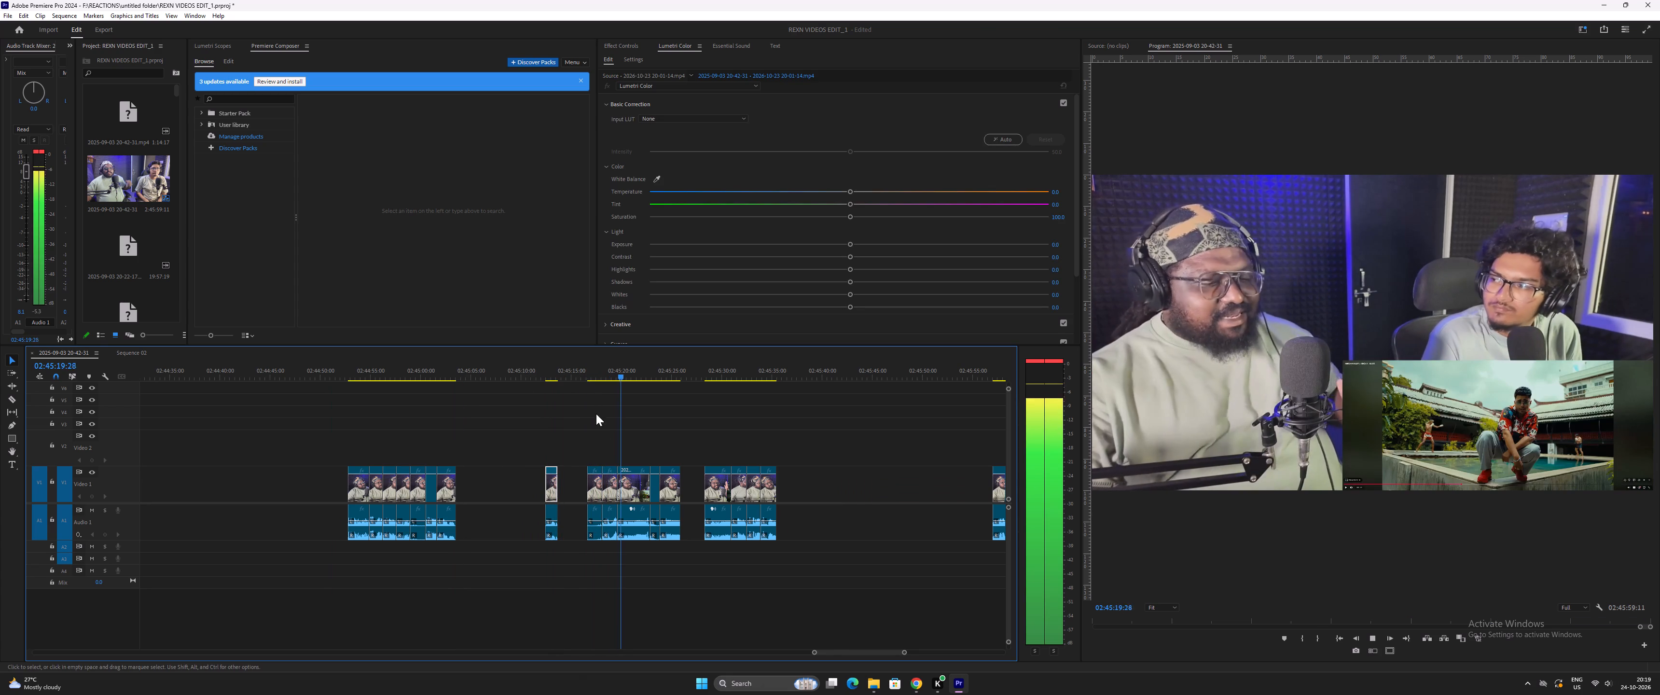
pyautogui.press('=')
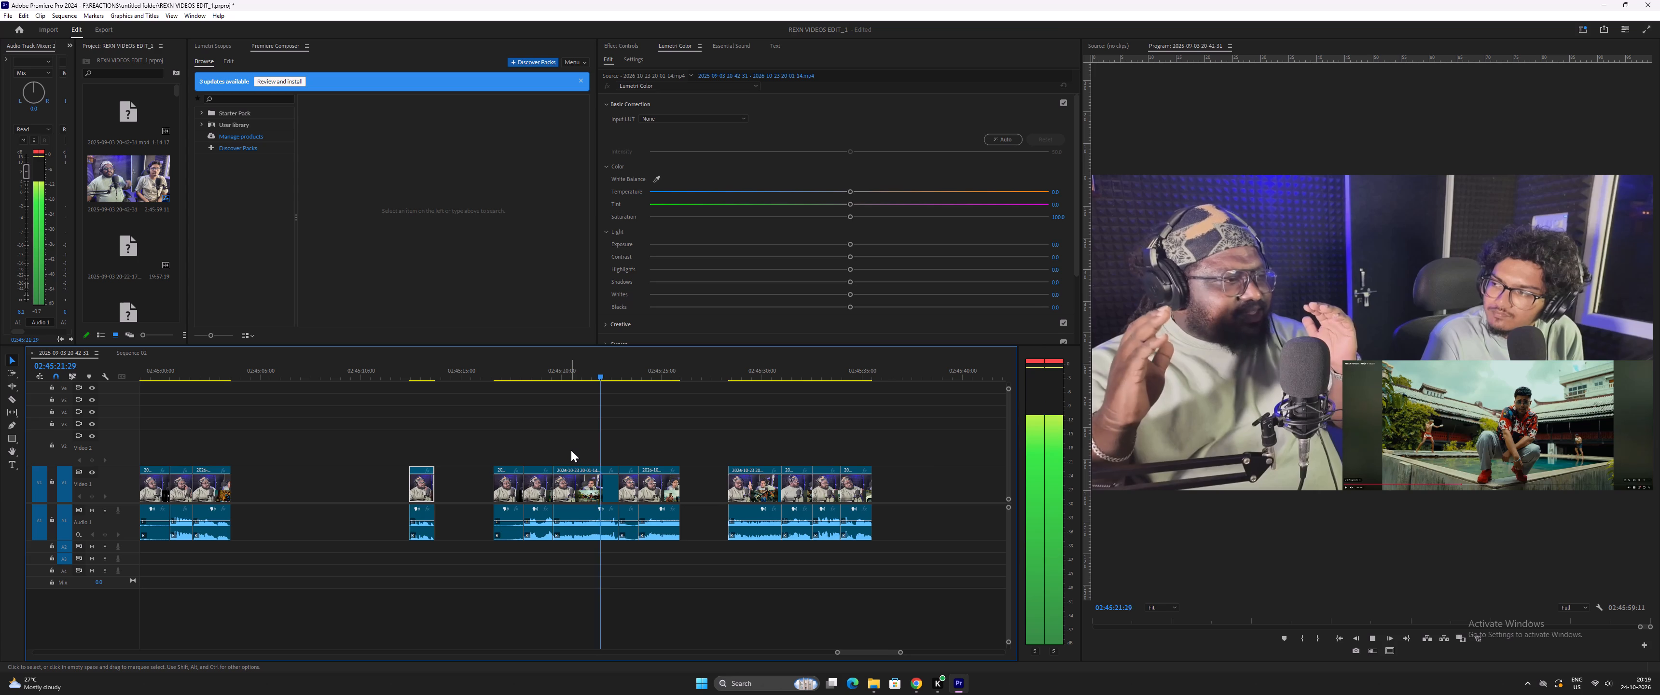
pyautogui.press('-')
pyautogui.press('=')
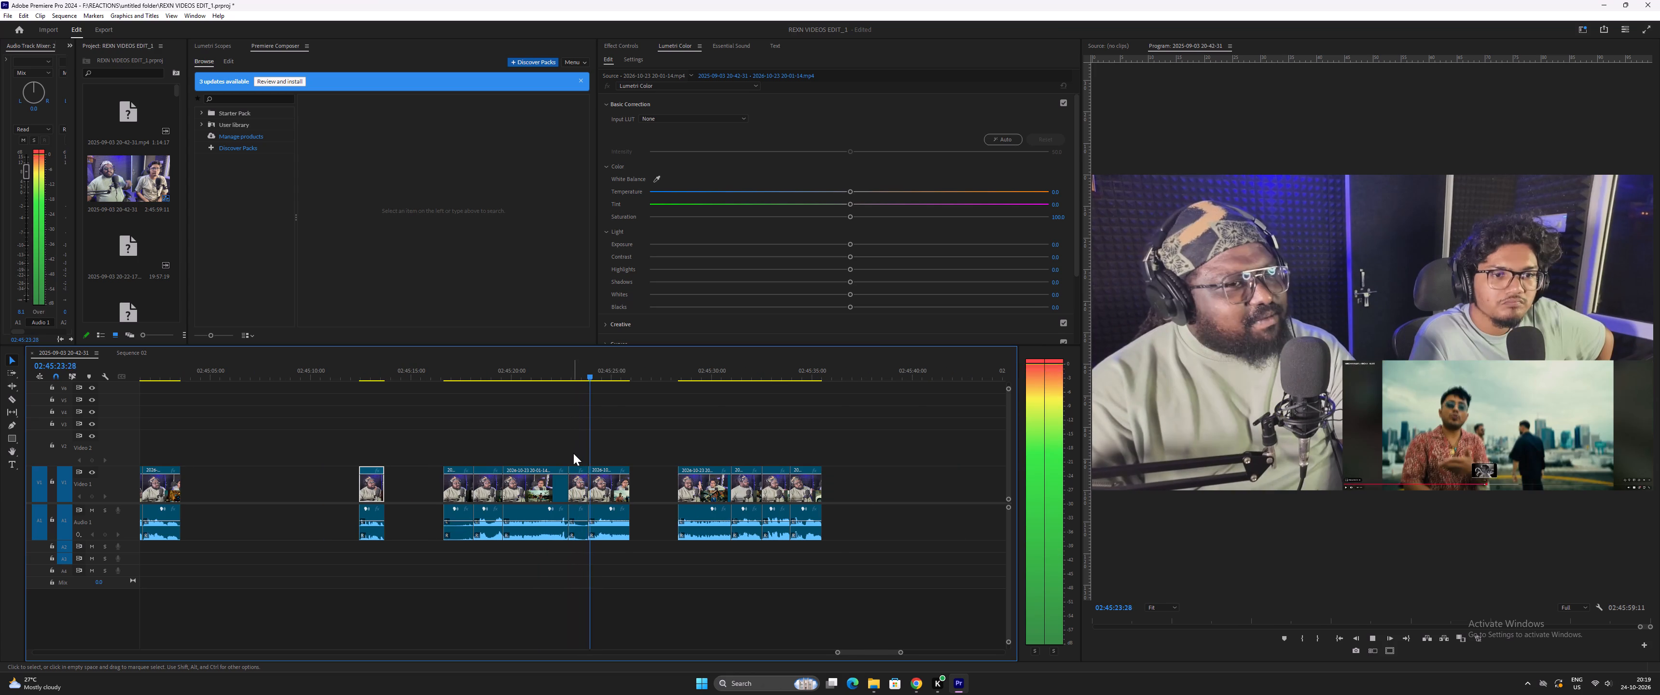
pyautogui.press('space')
pyautogui.moveTo(581, 454); pyautogui.dragTo(609, 519)
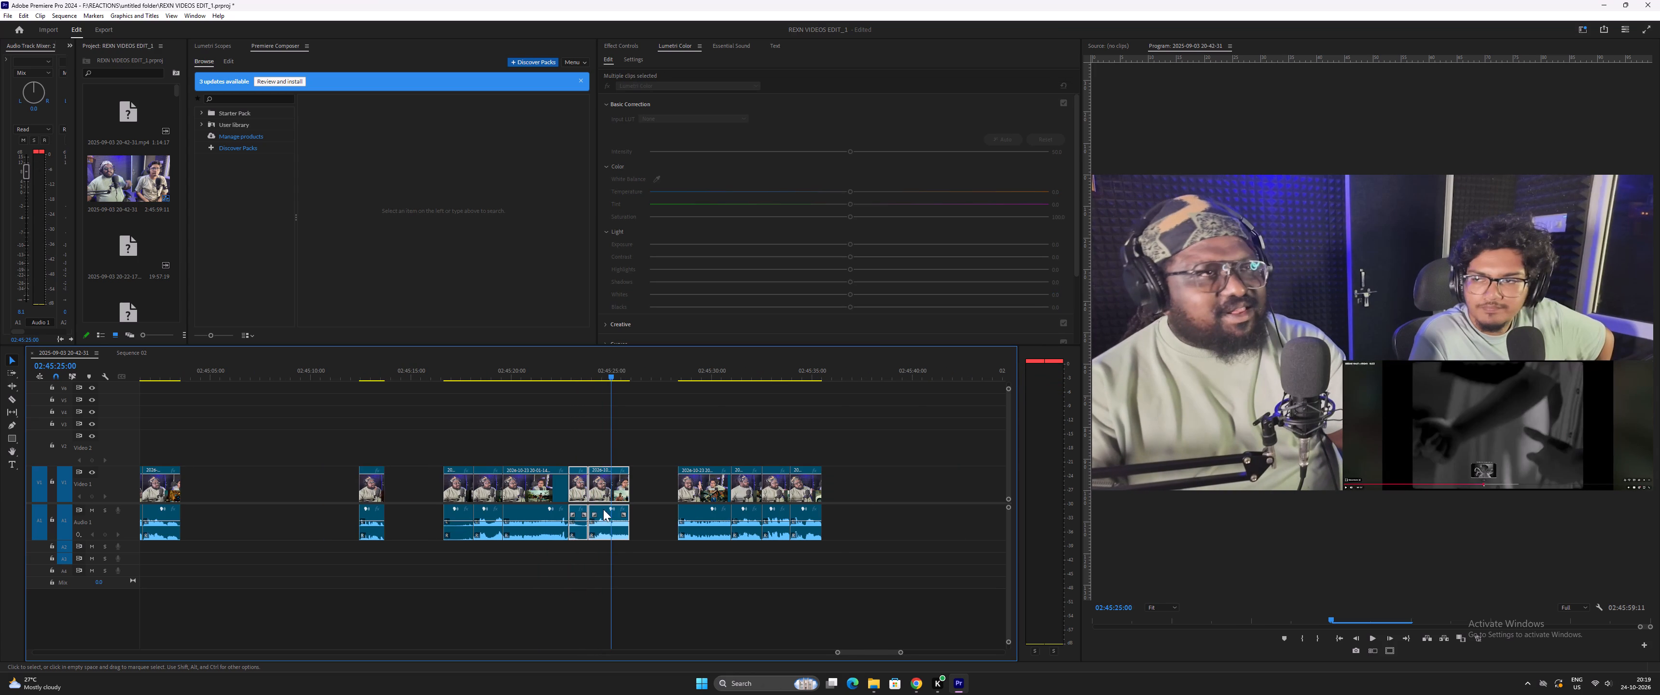
pyautogui.moveTo(576, 451); pyautogui.dragTo(582, 524)
pyautogui.press('space')
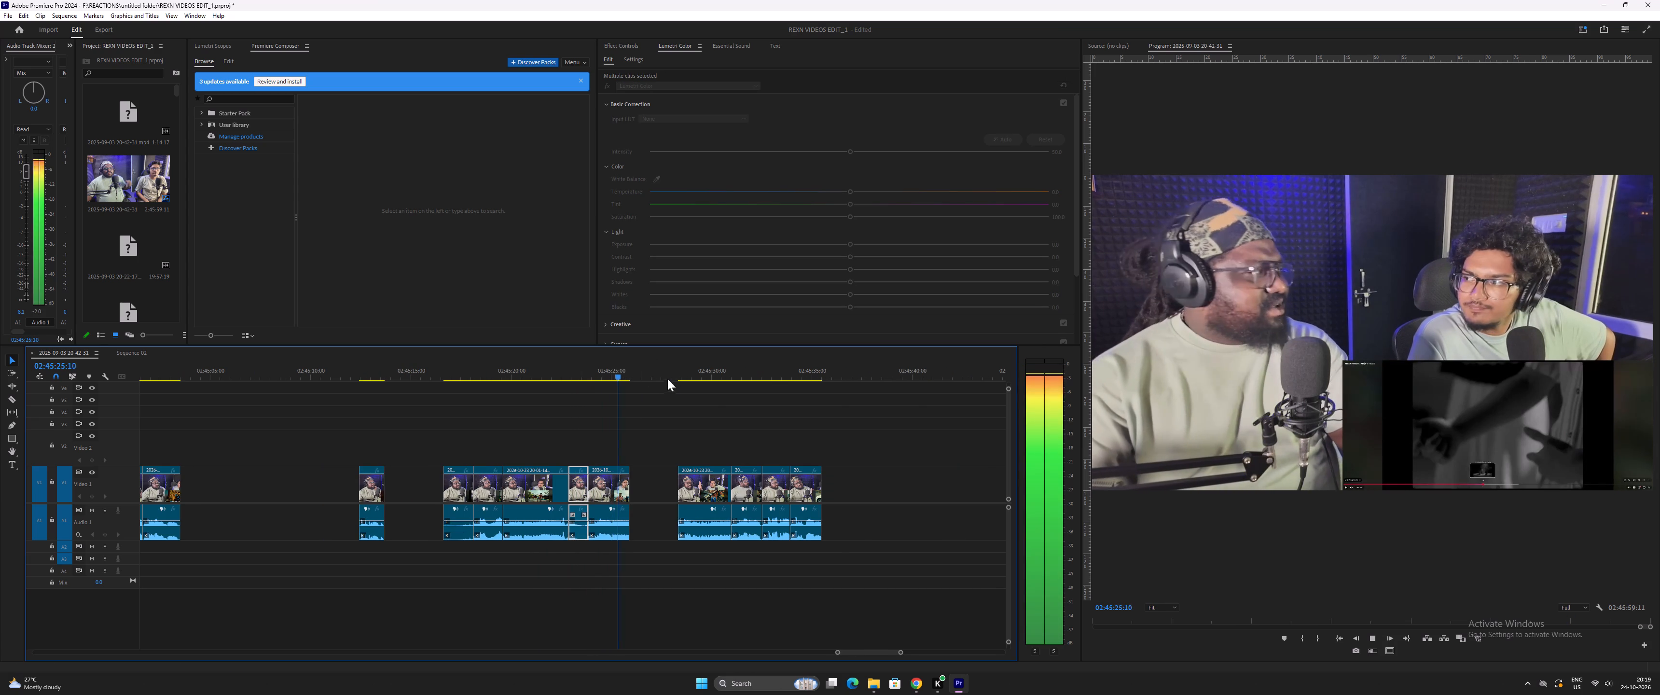
# Play from about 02:45:28 and move that video and audio clip onto the end of the separated group at about 02:45:03.
pyautogui.click(681, 372)
pyautogui.press('space')
pyautogui.press('space')
pyautogui.moveTo(678, 441); pyautogui.dragTo(708, 524)
pyautogui.moveTo(692, 496); pyautogui.dragTo(279, 467)
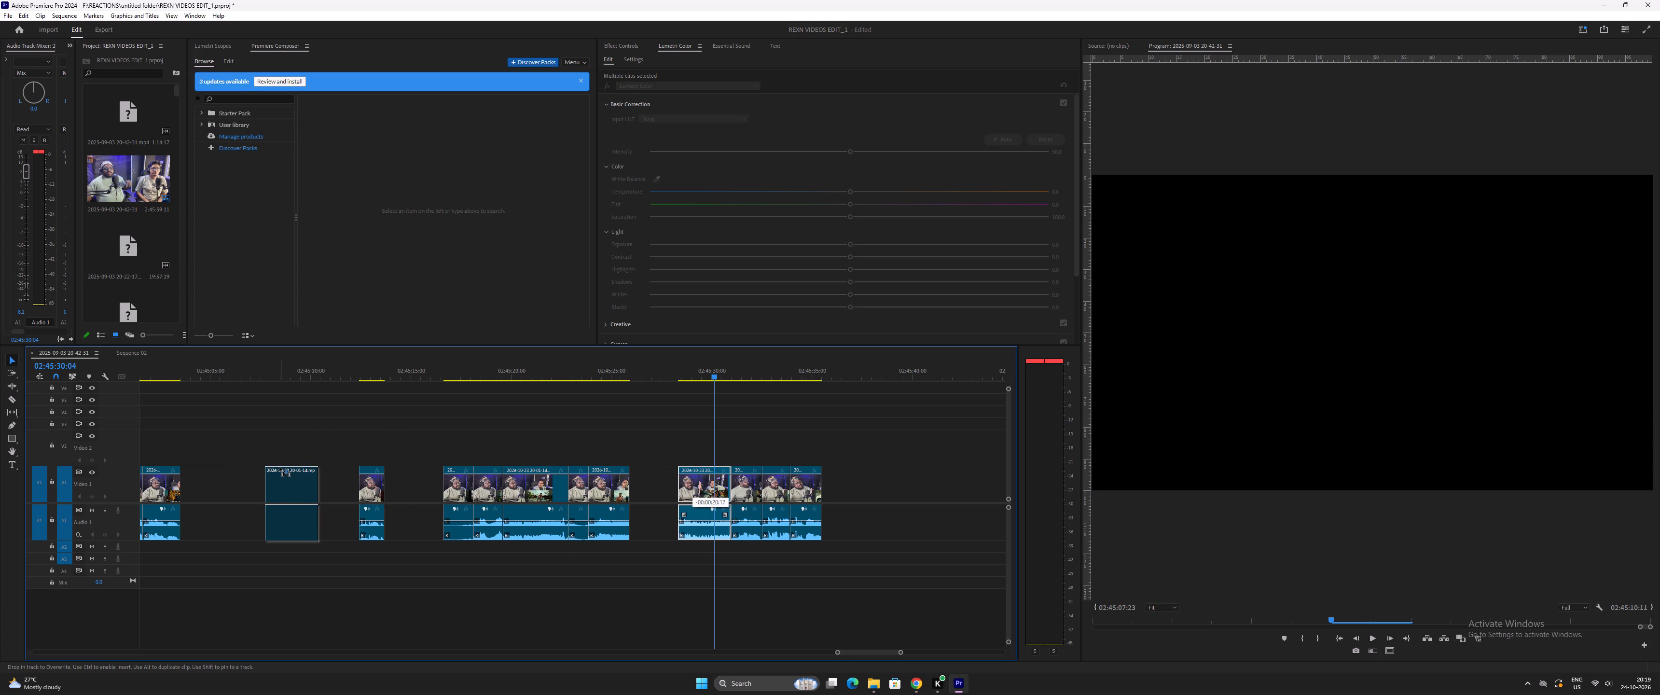
pyautogui.moveTo(279, 467); pyautogui.dragTo(196, 499)
# Play from about 02:45:30 and move the video and audio clip at about 02:45:33 directly after the isolated clip at about 02:45:12.
pyautogui.press('-')
pyautogui.press('space')
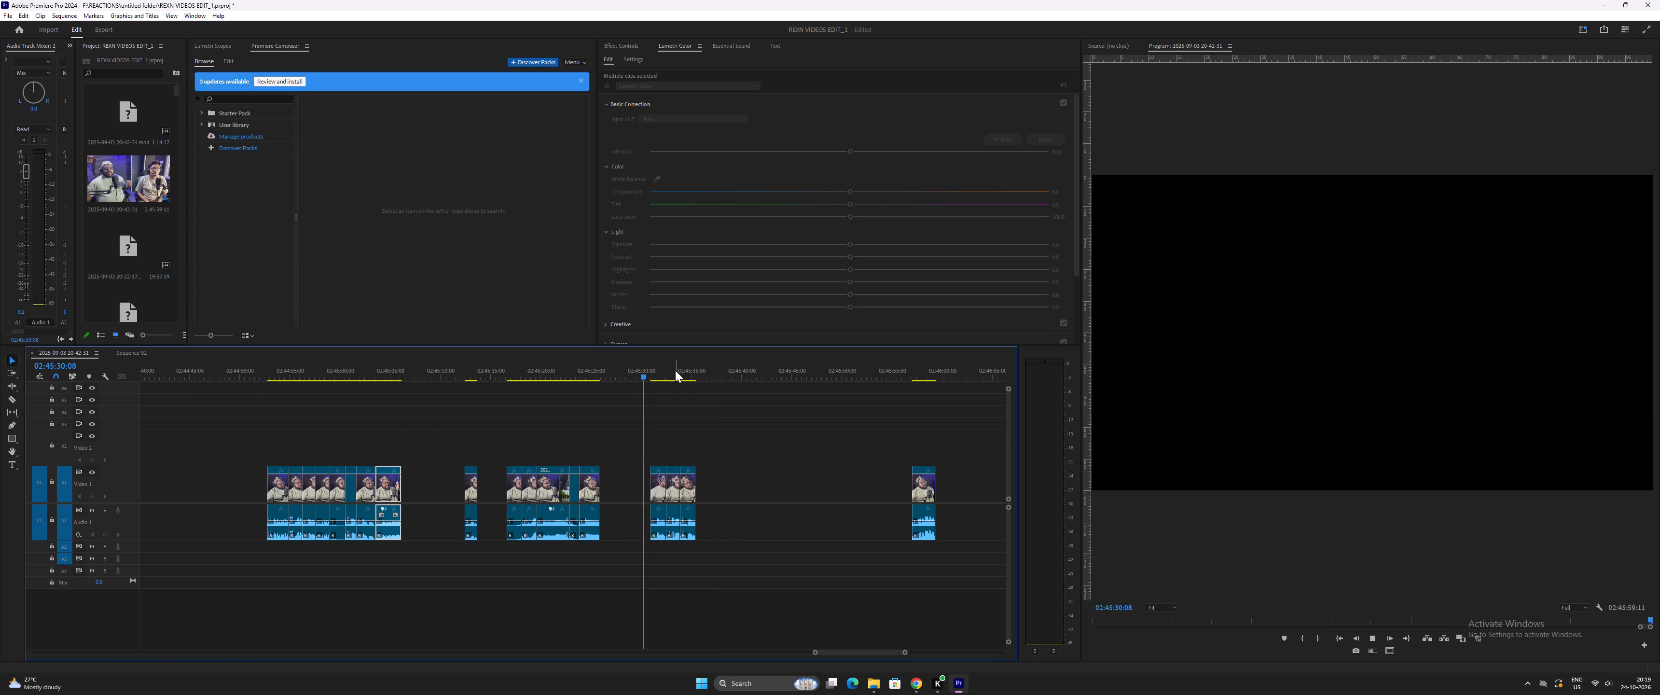
pyautogui.press('=')
pyautogui.press('=')
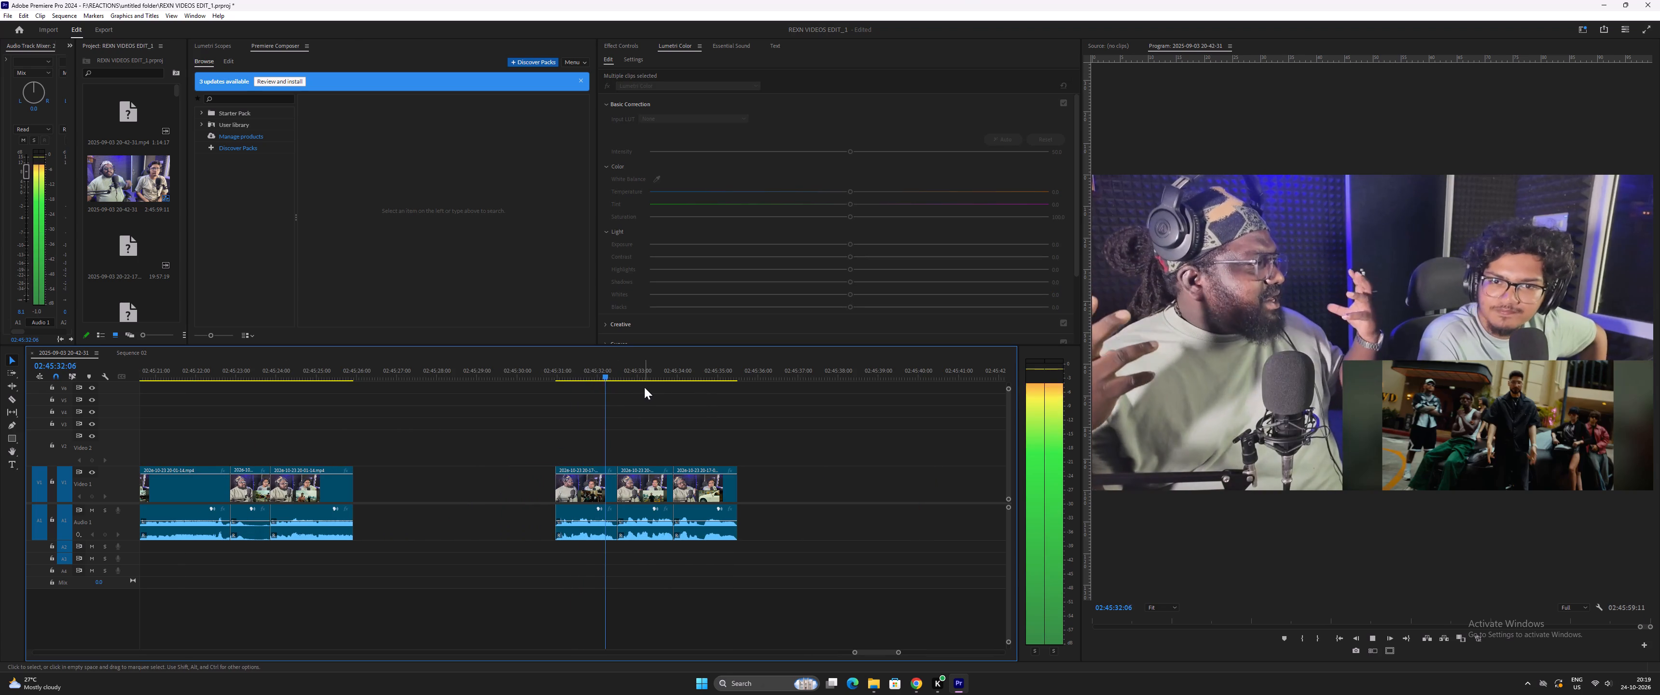
pyautogui.press('-')
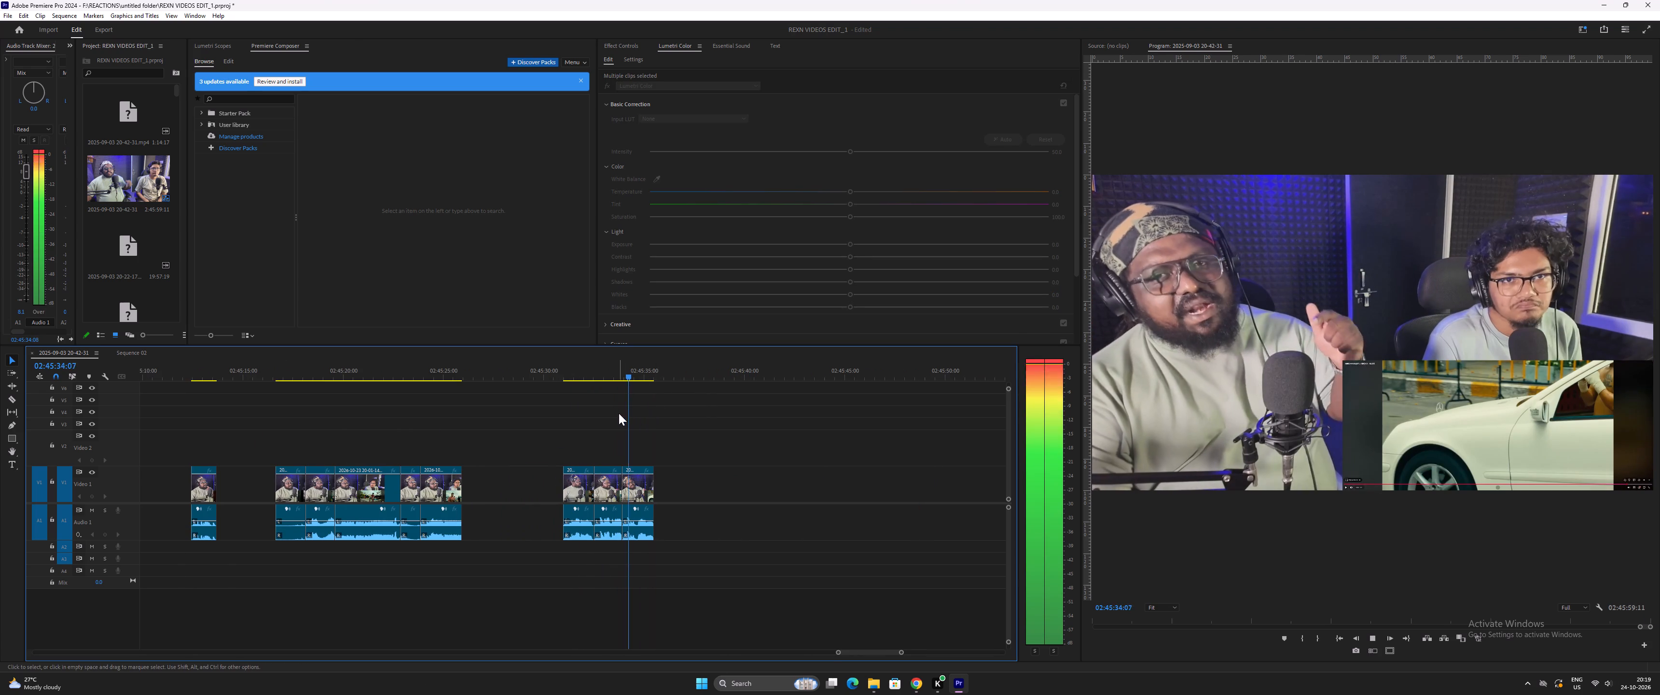
pyautogui.press('space')
pyautogui.moveTo(606, 445); pyautogui.dragTo(612, 524)
pyautogui.moveTo(610, 495); pyautogui.dragTo(234, 481)
pyautogui.press('-')
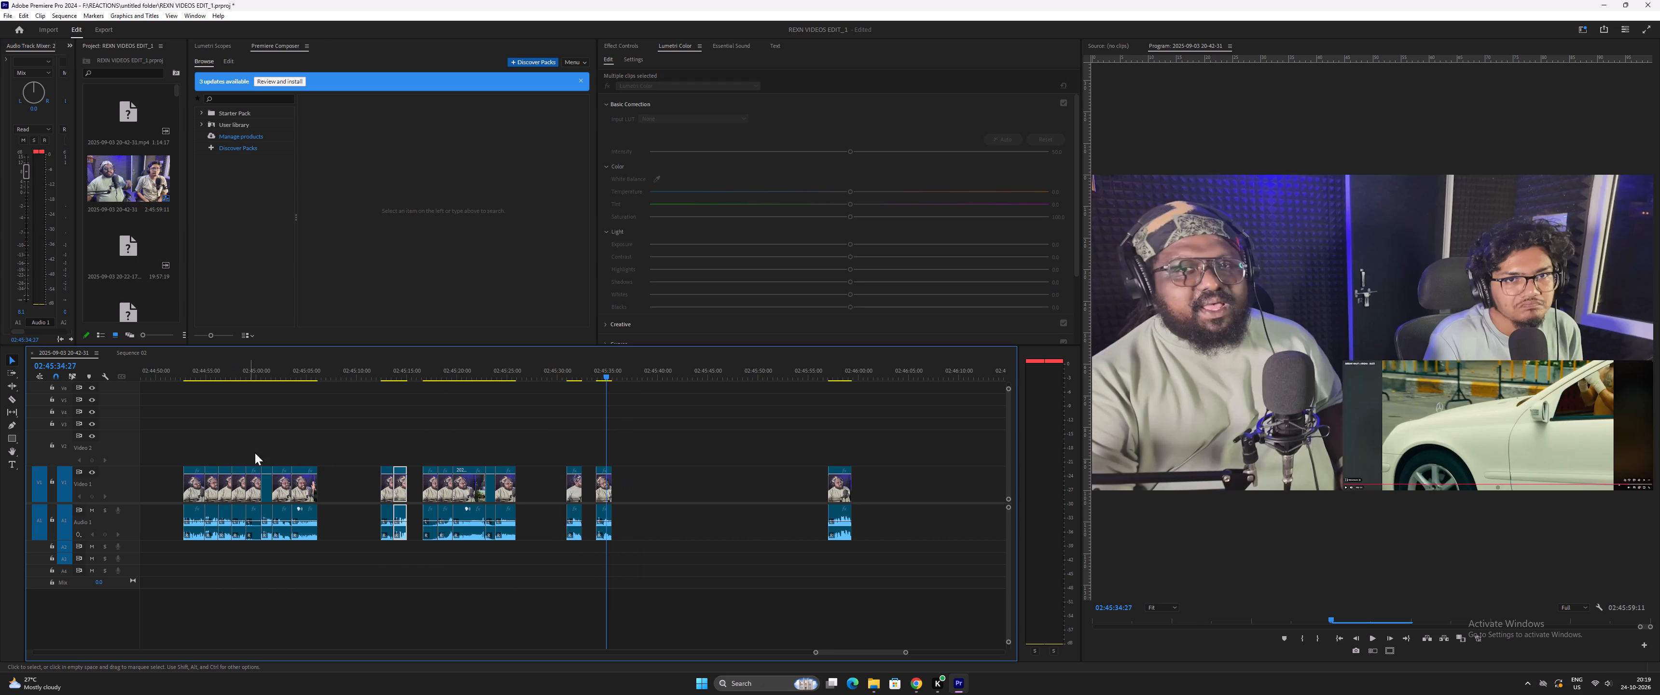
# Play the extended separated group from about 02:44:53 to 02:45:05 to check the order of its clips.
pyautogui.click(182, 367)
pyautogui.press('space')
pyautogui.press('=')
pyautogui.press('=')
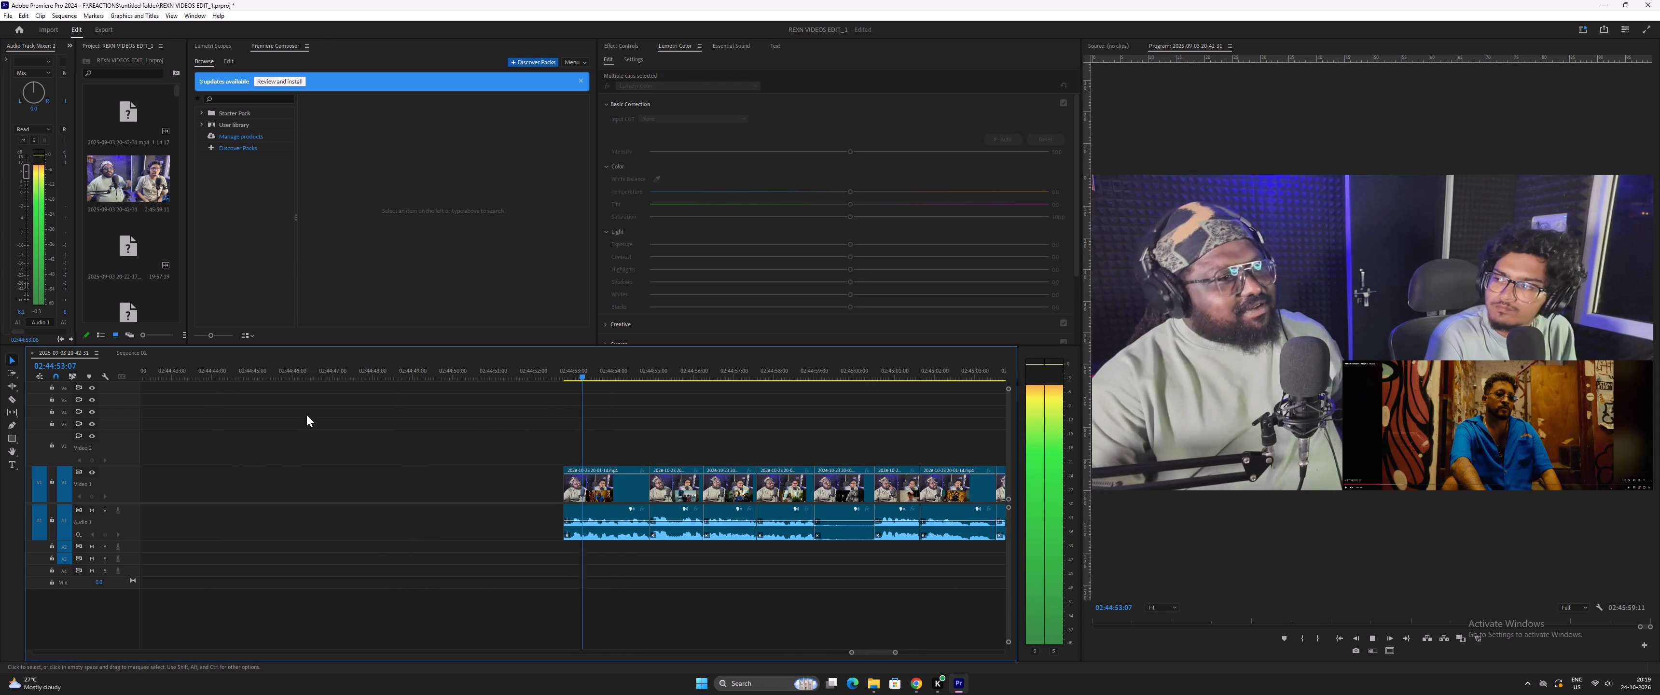
pyautogui.press('-')
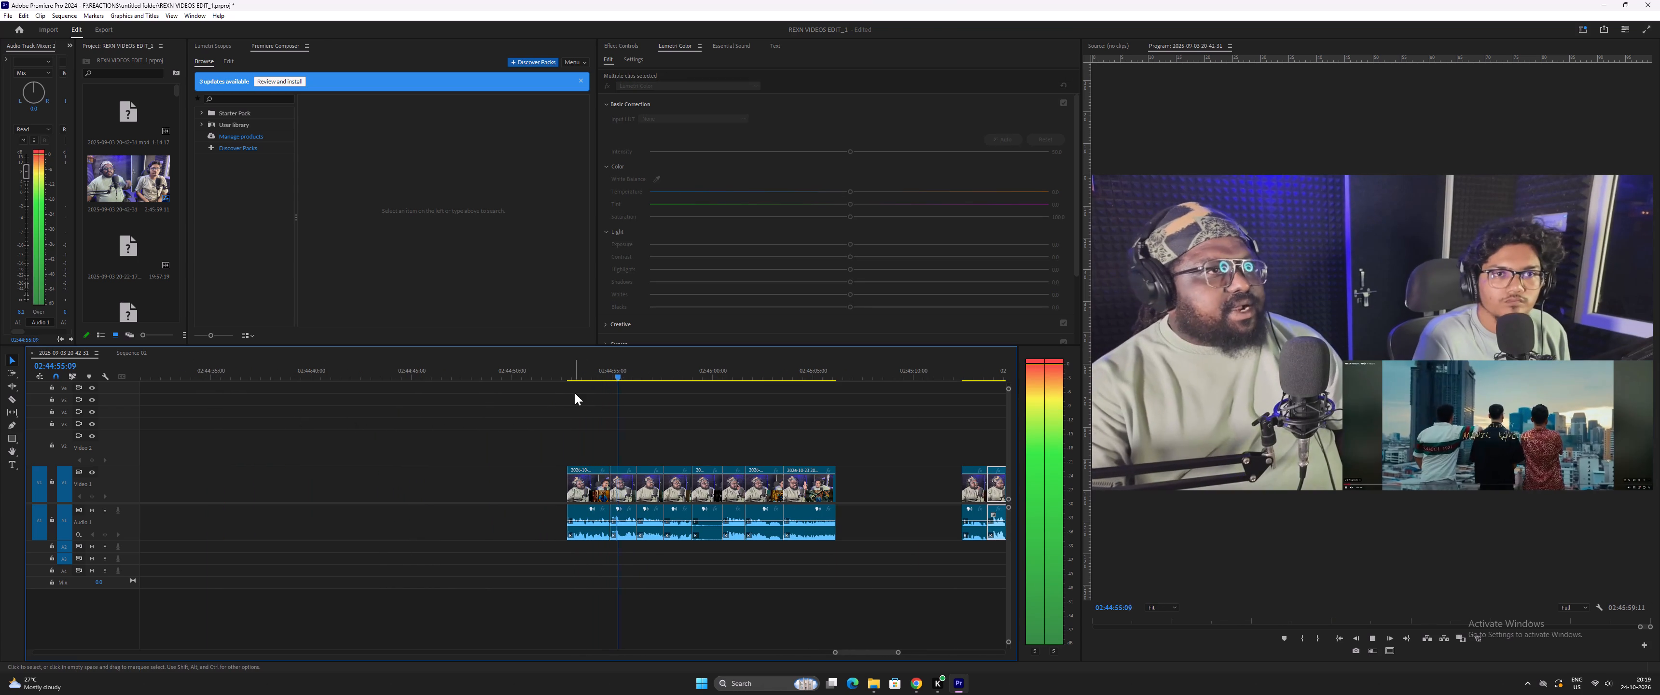
pyautogui.press('=')
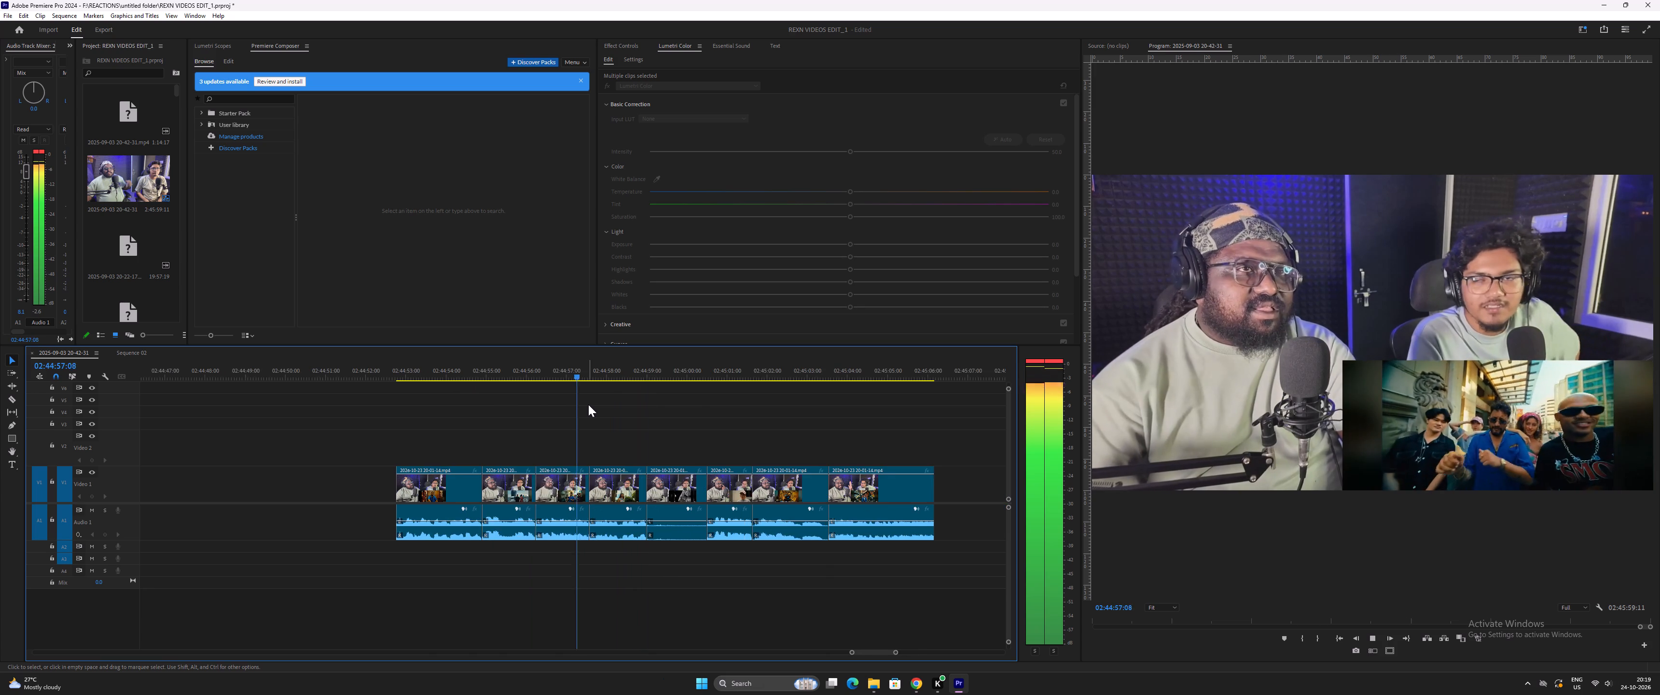
pyautogui.press('=')
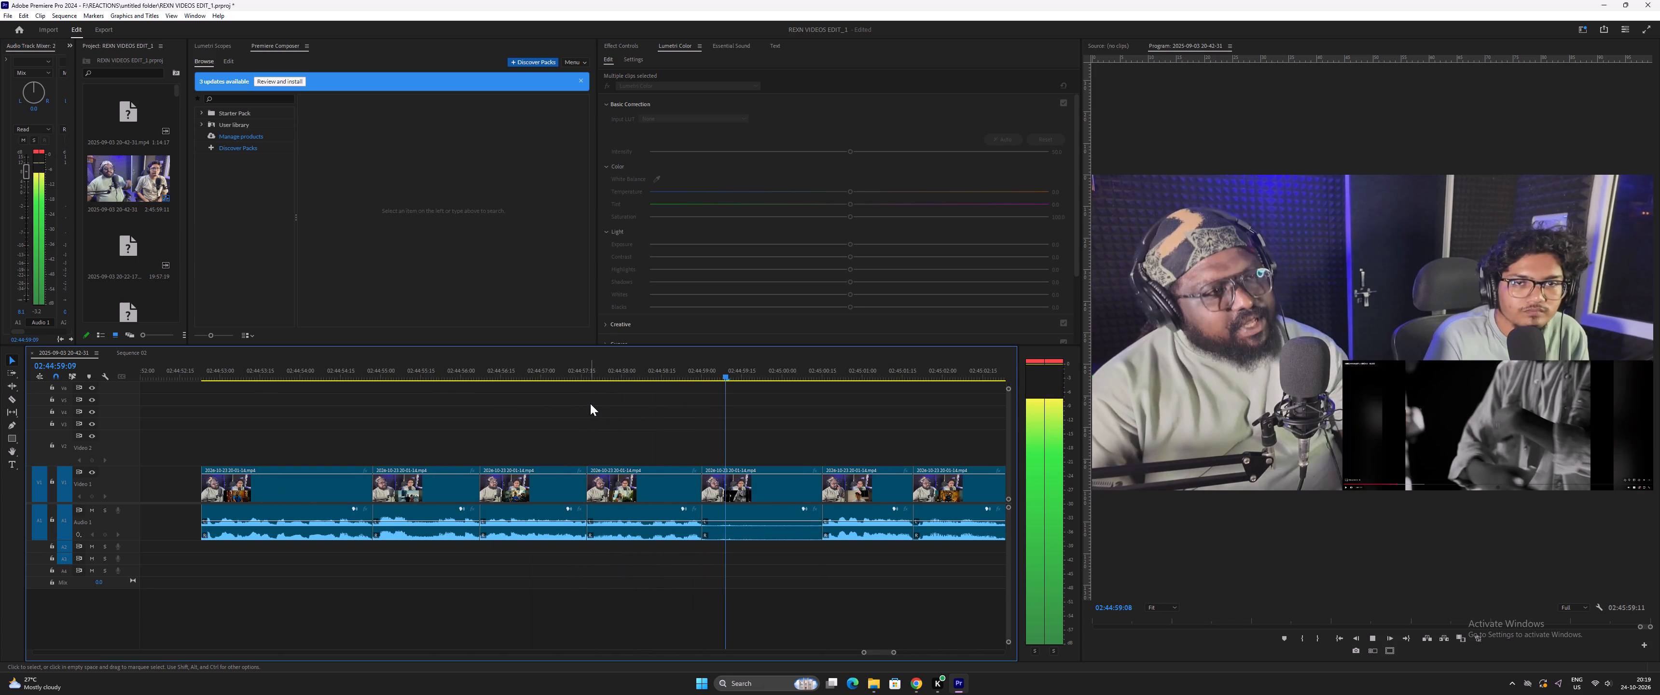
pyautogui.press('-')
pyautogui.press('-')
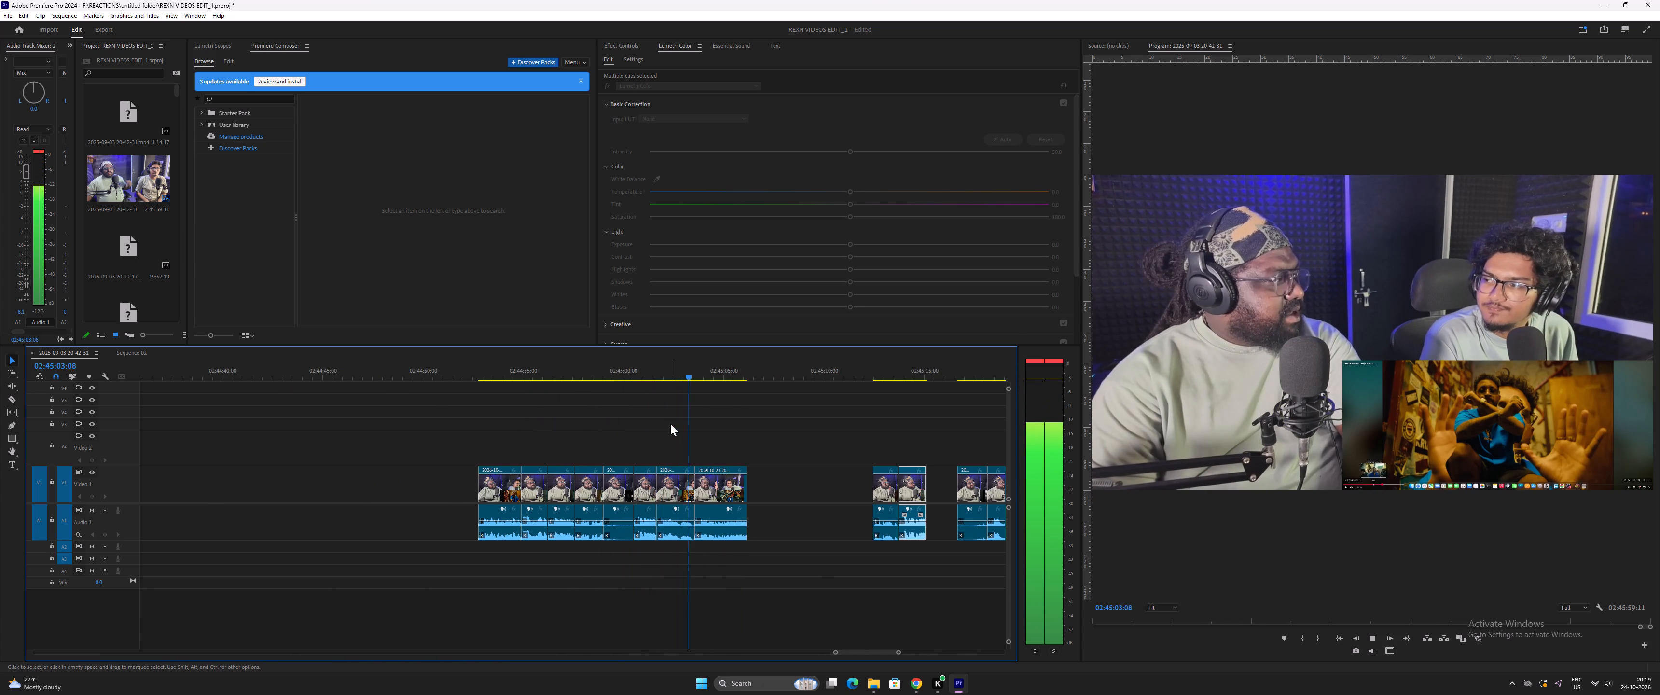
pyautogui.press('-')
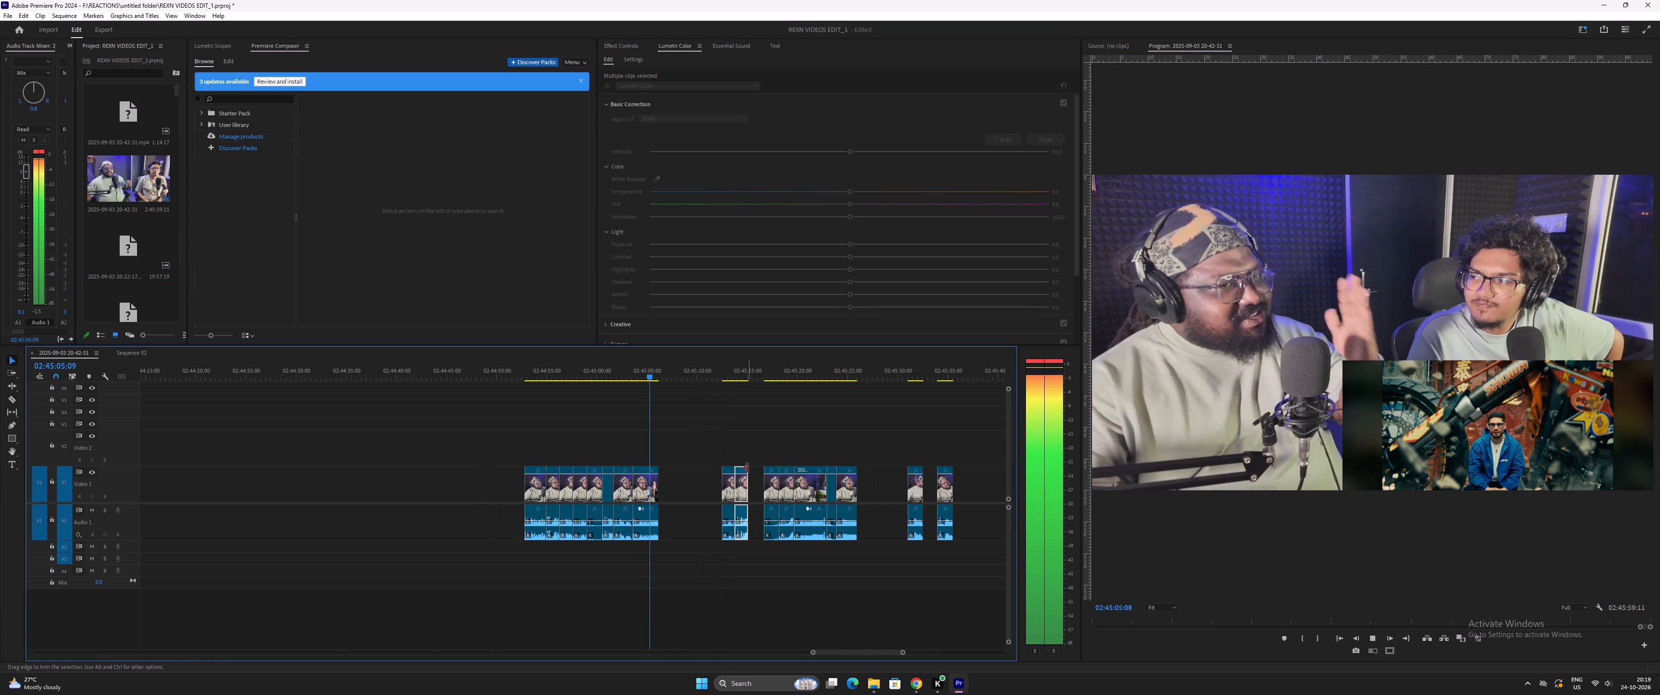
pyautogui.press('space')
# Replay the clip pair at about 02:45:12 and move its second video and audio clip onto the separated group's end at about 02:45:06.
pyautogui.click(729, 365)
pyautogui.press('space')
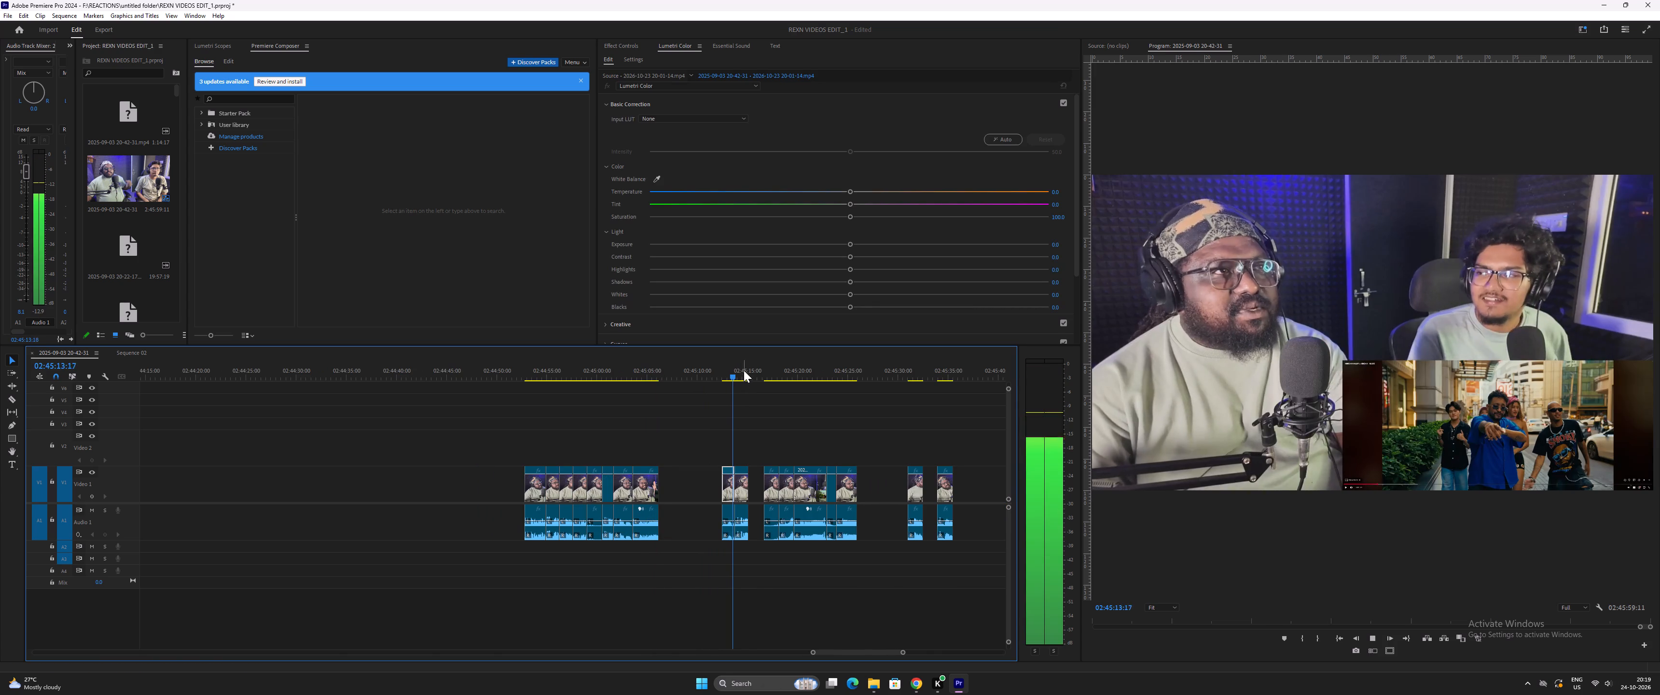
pyautogui.moveTo(747, 370); pyautogui.dragTo(760, 377)
pyautogui.press('space')
pyautogui.press('space')
pyautogui.moveTo(720, 368); pyautogui.dragTo(726, 368)
pyautogui.press('space')
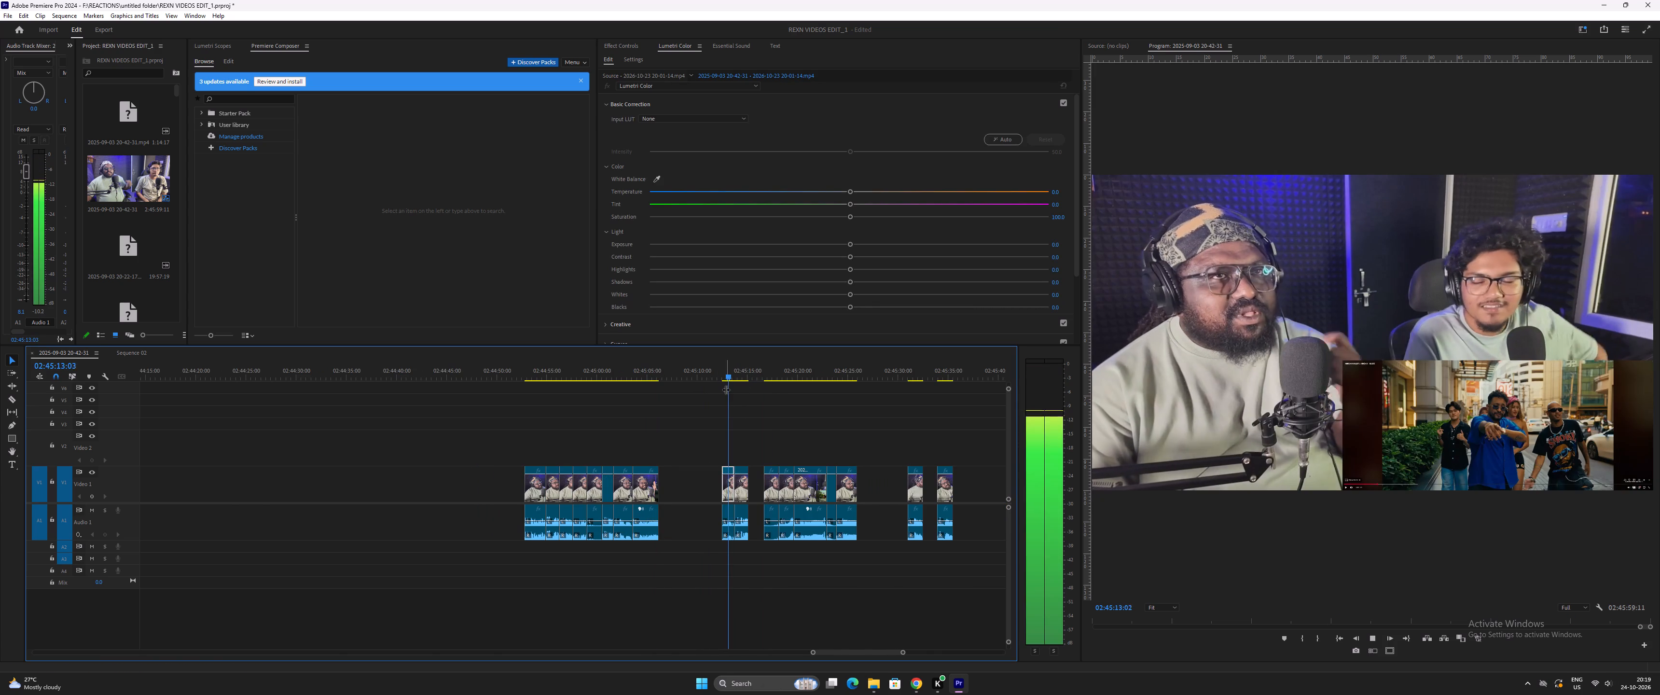
pyautogui.press('=')
pyautogui.press('space')
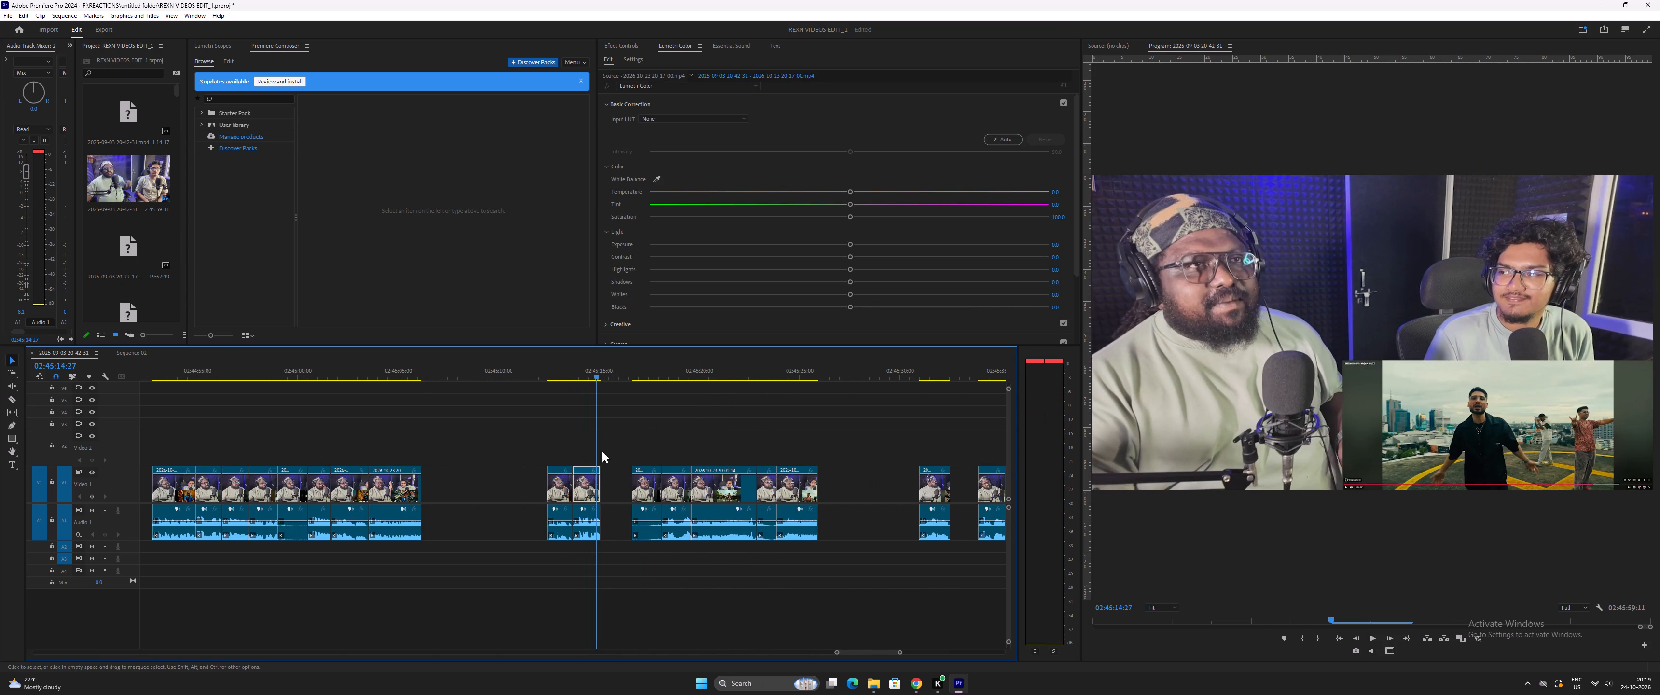
pyautogui.moveTo(583, 447); pyautogui.dragTo(610, 537)
pyautogui.moveTo(591, 486); pyautogui.dragTo(576, 464)
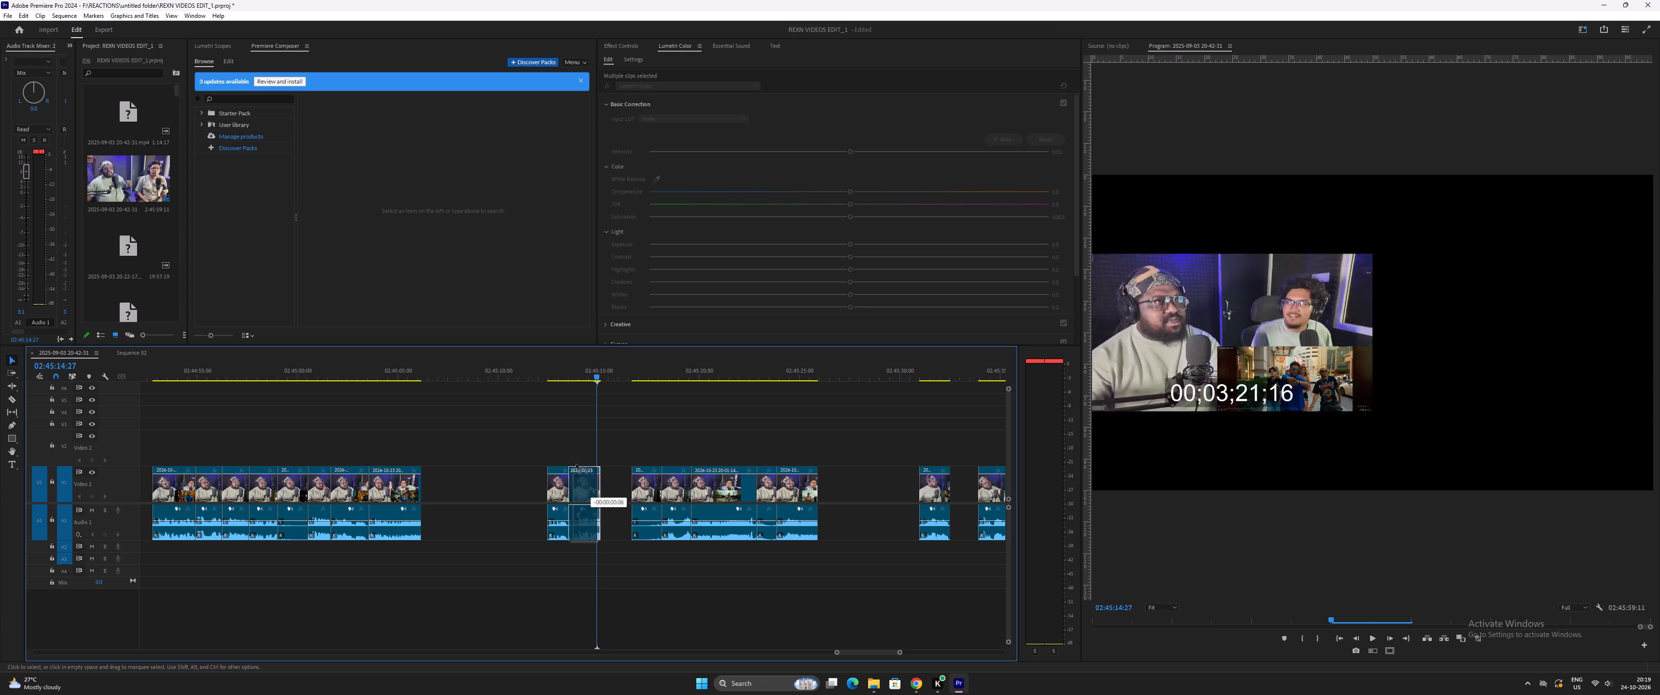
pyautogui.moveTo(576, 464); pyautogui.dragTo(443, 478)
# Play the extended separated group, then compare it with the isolated clip at about 02:45:12 and the highlights from about 02:45:17.
pyautogui.click(404, 375)
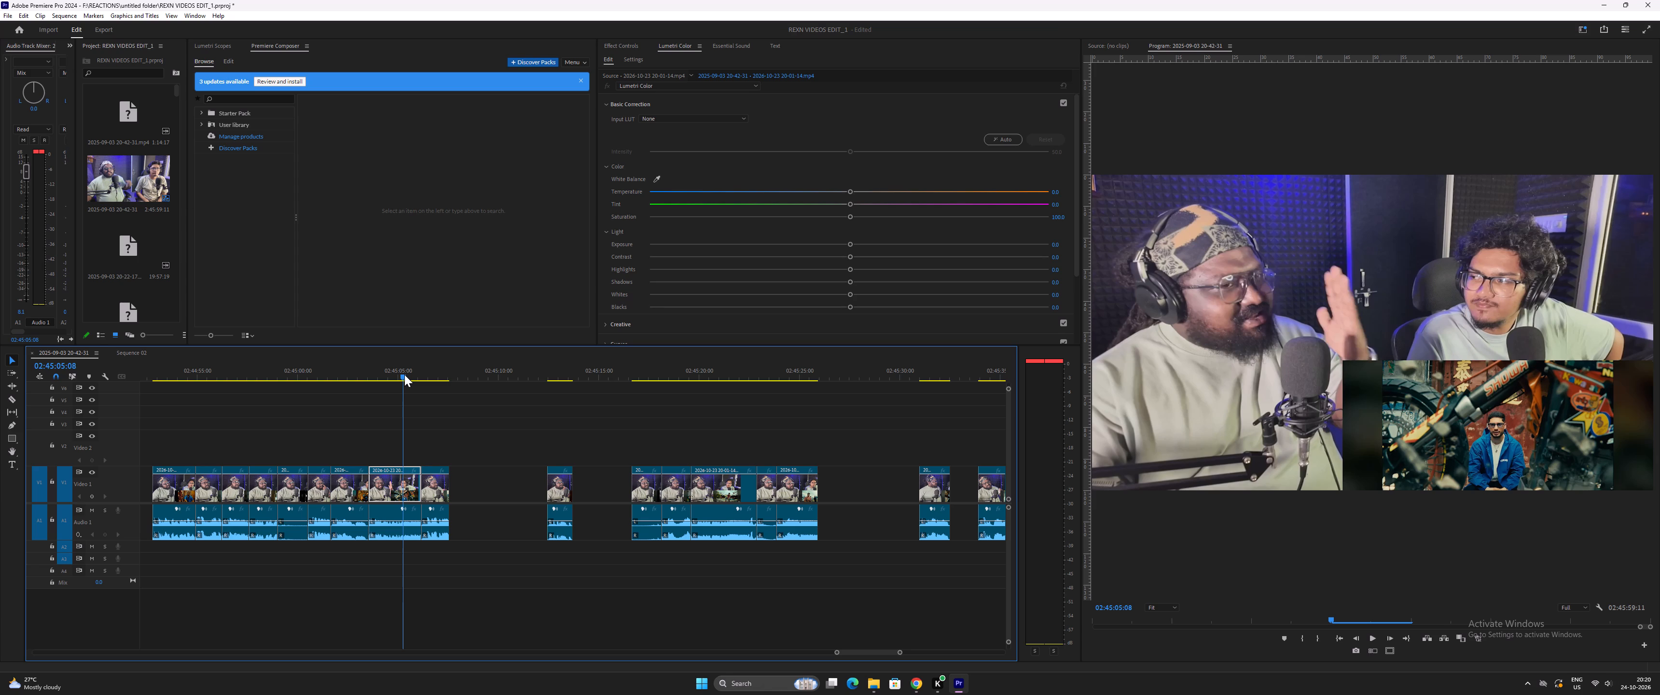
pyautogui.click(335, 378)
pyautogui.press('space')
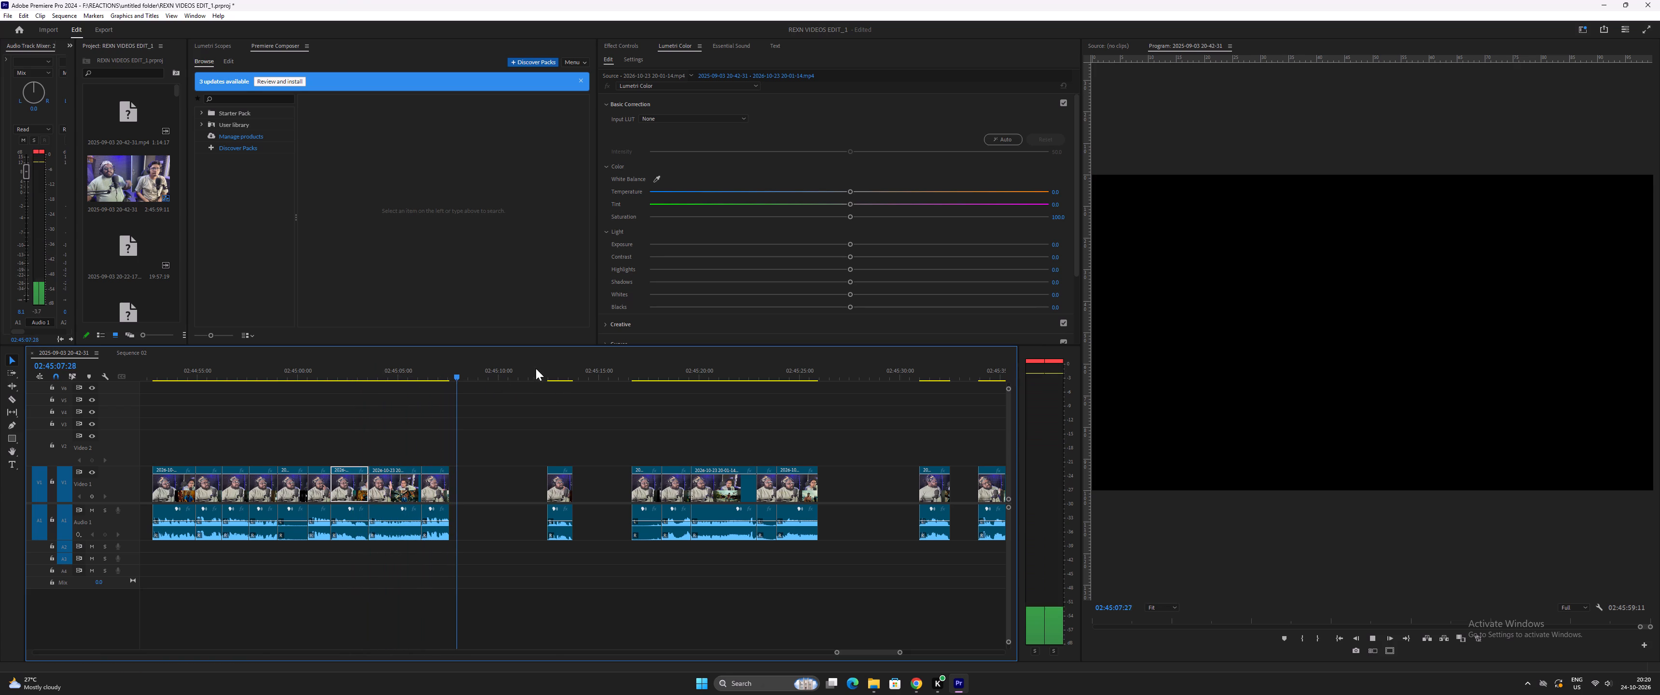
pyautogui.click(551, 368)
pyautogui.press('space')
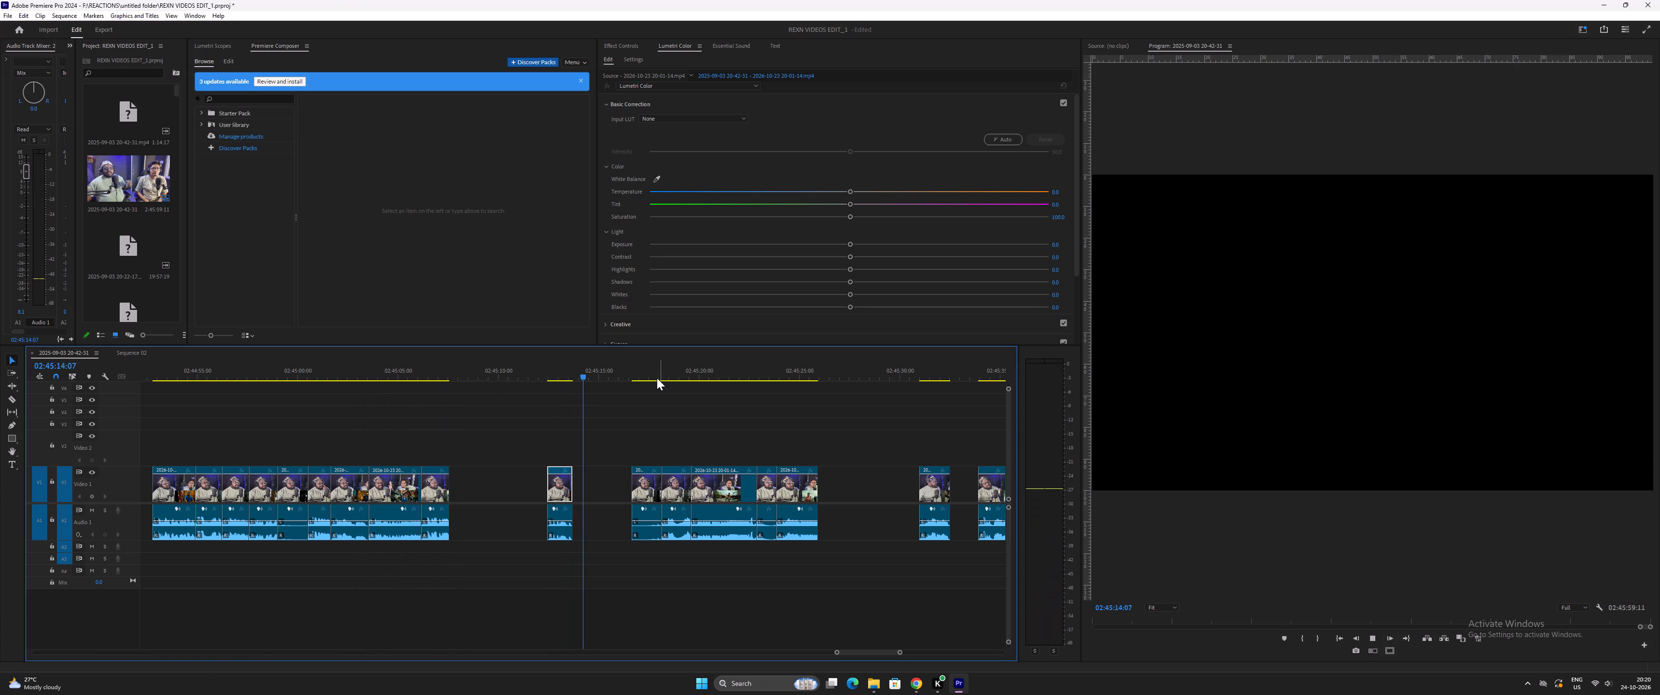
pyautogui.click(635, 369)
pyautogui.press('space')
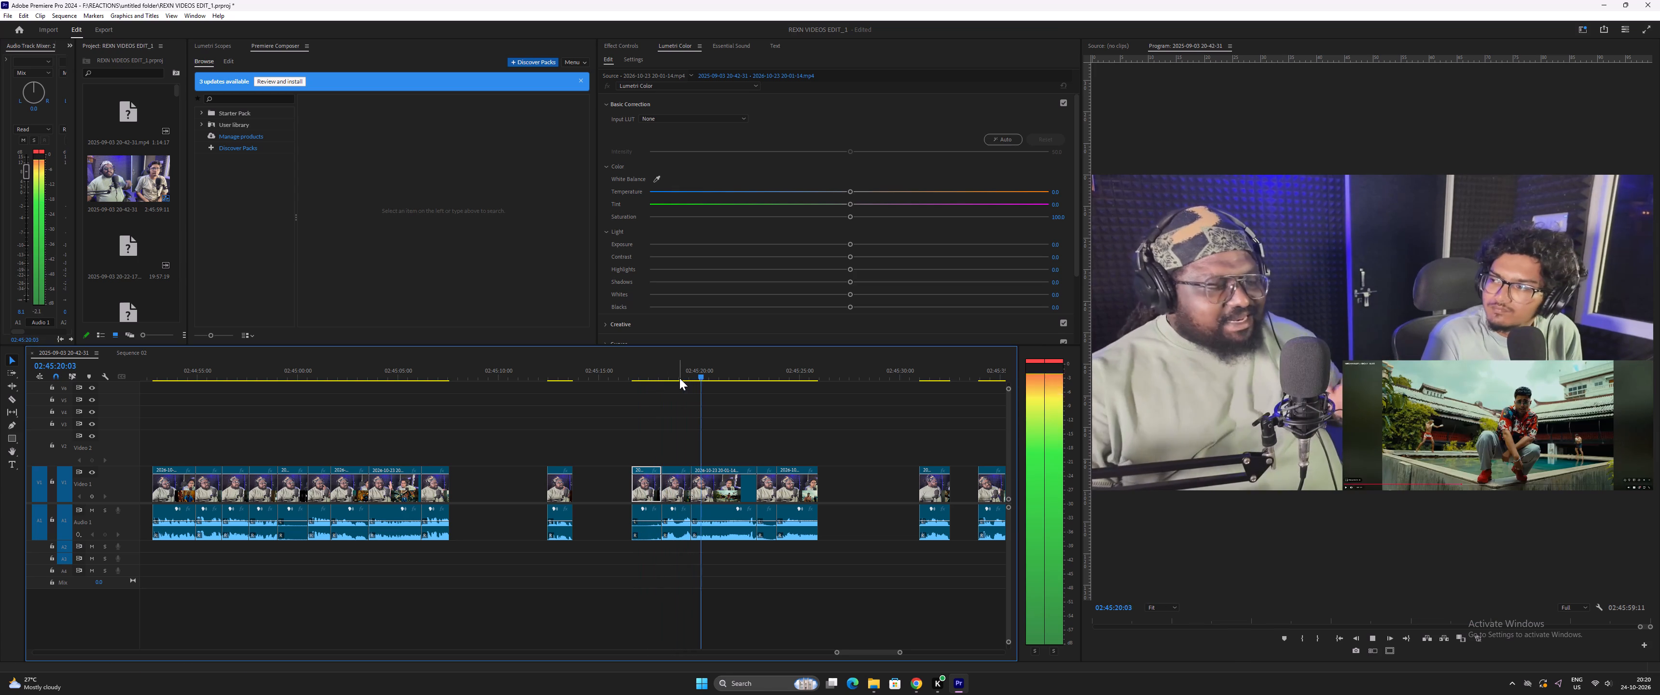
pyautogui.press('space')
pyautogui.click(401, 375)
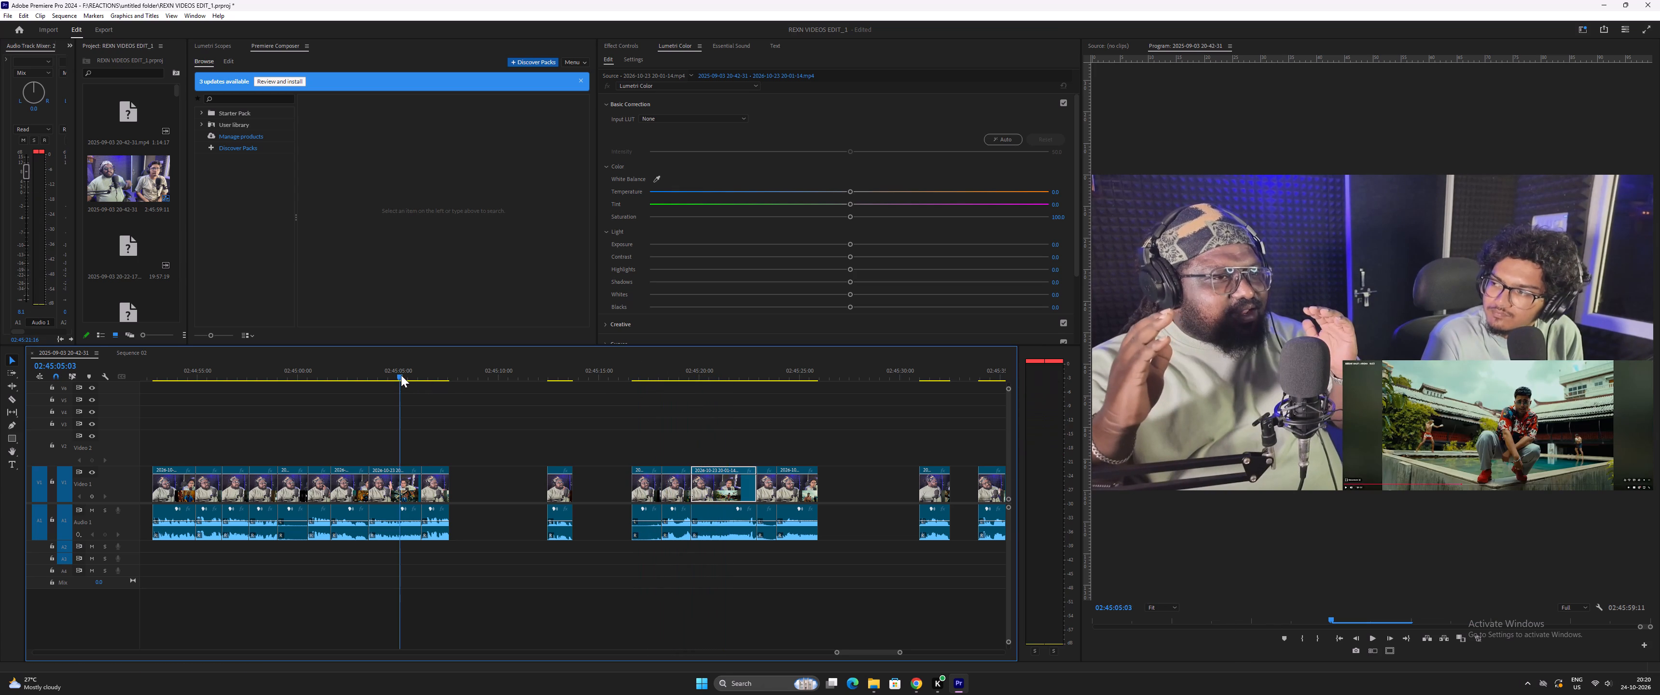
pyautogui.press('space')
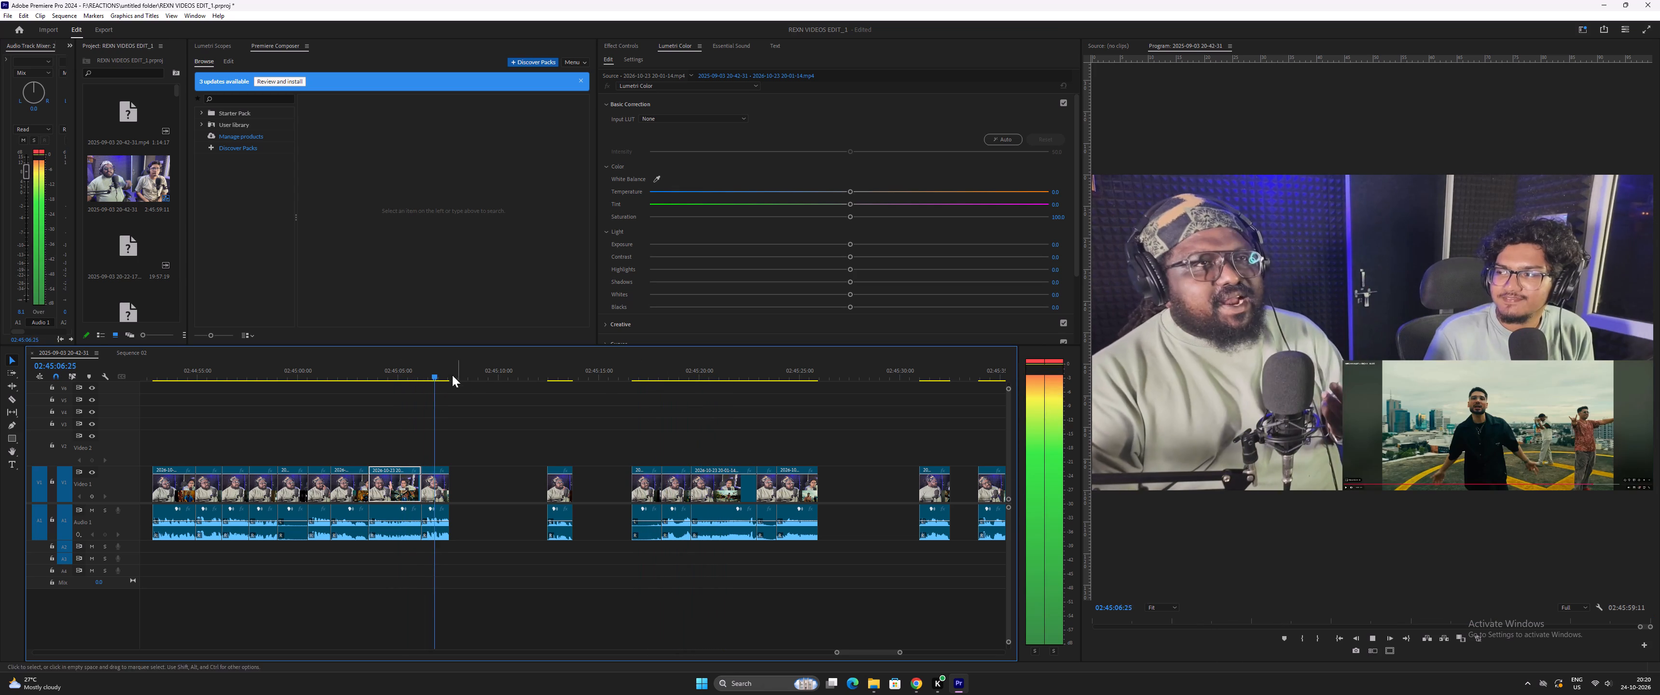
# Replay the isolated clip at about 02:45:12 and delete its video and audio.
pyautogui.click(552, 366)
pyautogui.press('space')
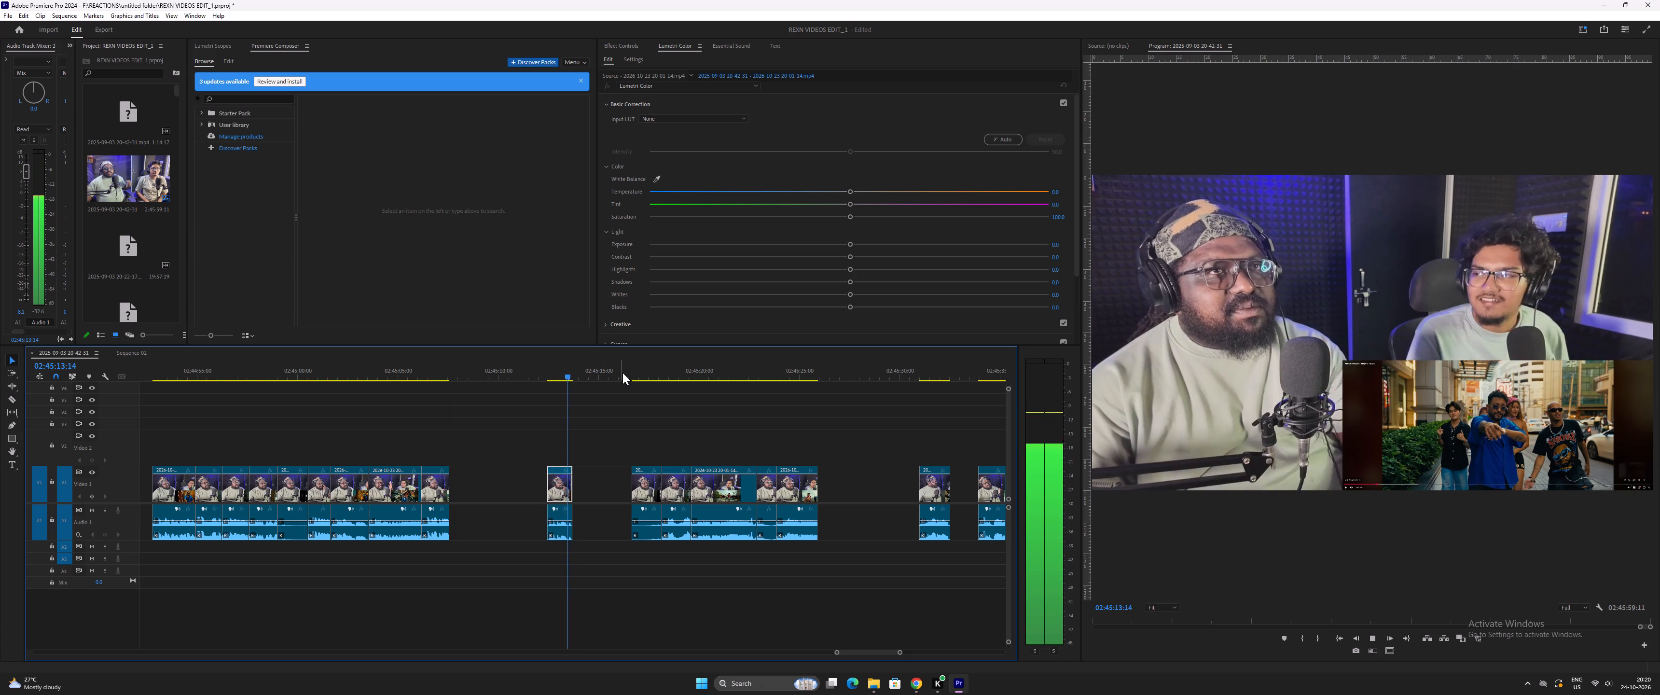
pyautogui.moveTo(626, 363); pyautogui.dragTo(636, 367)
pyautogui.press('space')
pyautogui.press('space')
pyautogui.moveTo(541, 443); pyautogui.dragTo(573, 565)
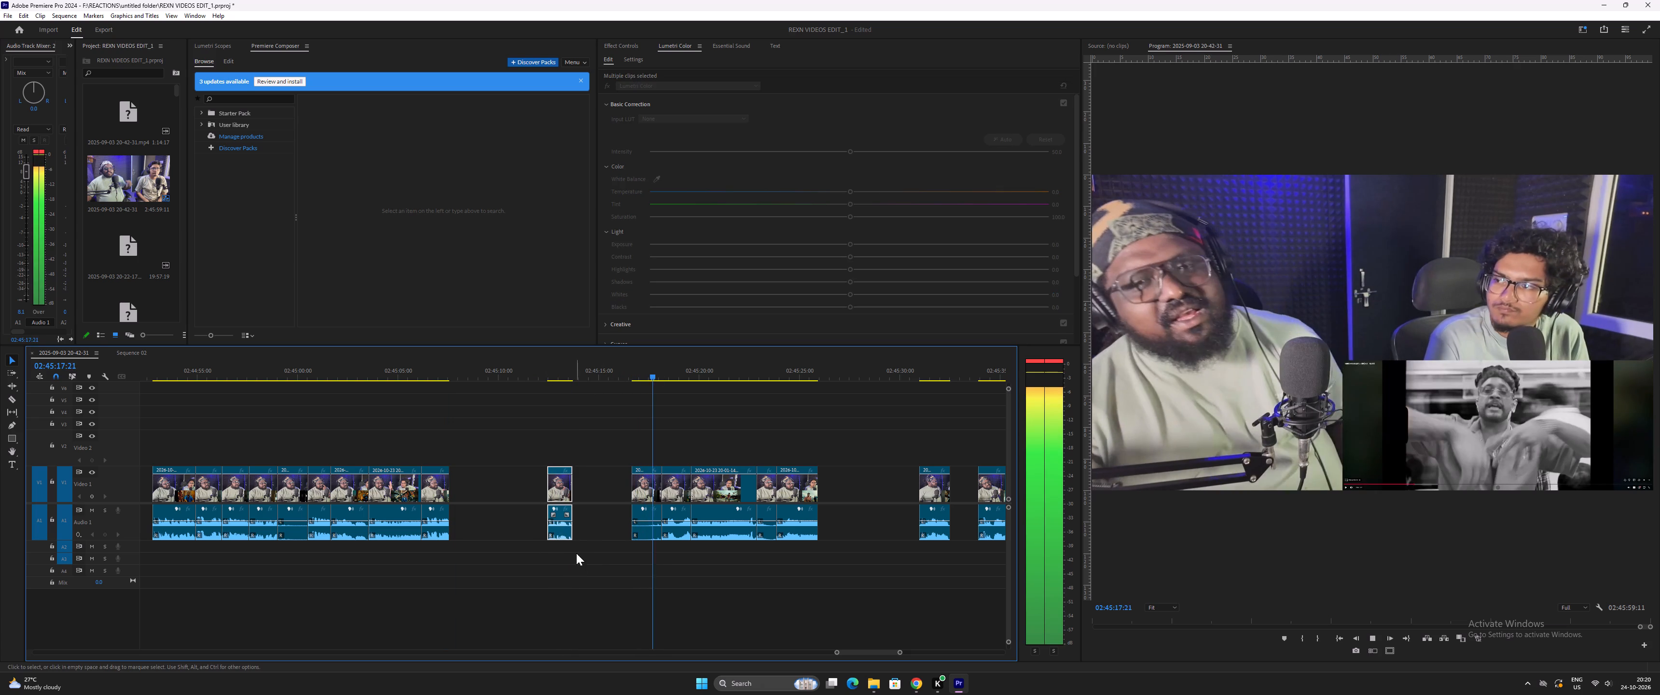
pyautogui.press('Delete')
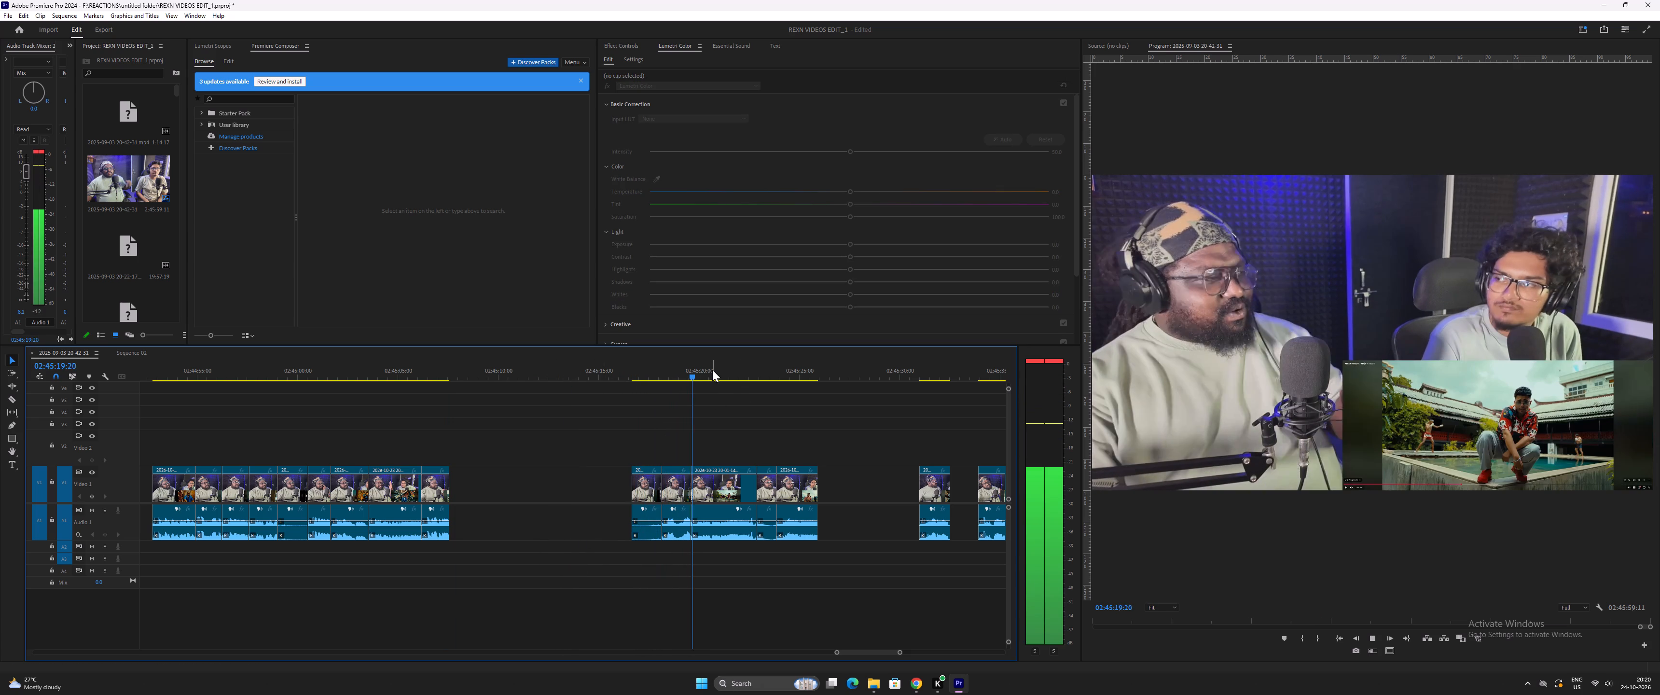
# Play the remaining highlights from about 02:45:23, 02:45:31 and 02:45:34 to find the next match.
pyautogui.click(764, 370)
pyautogui.press('space')
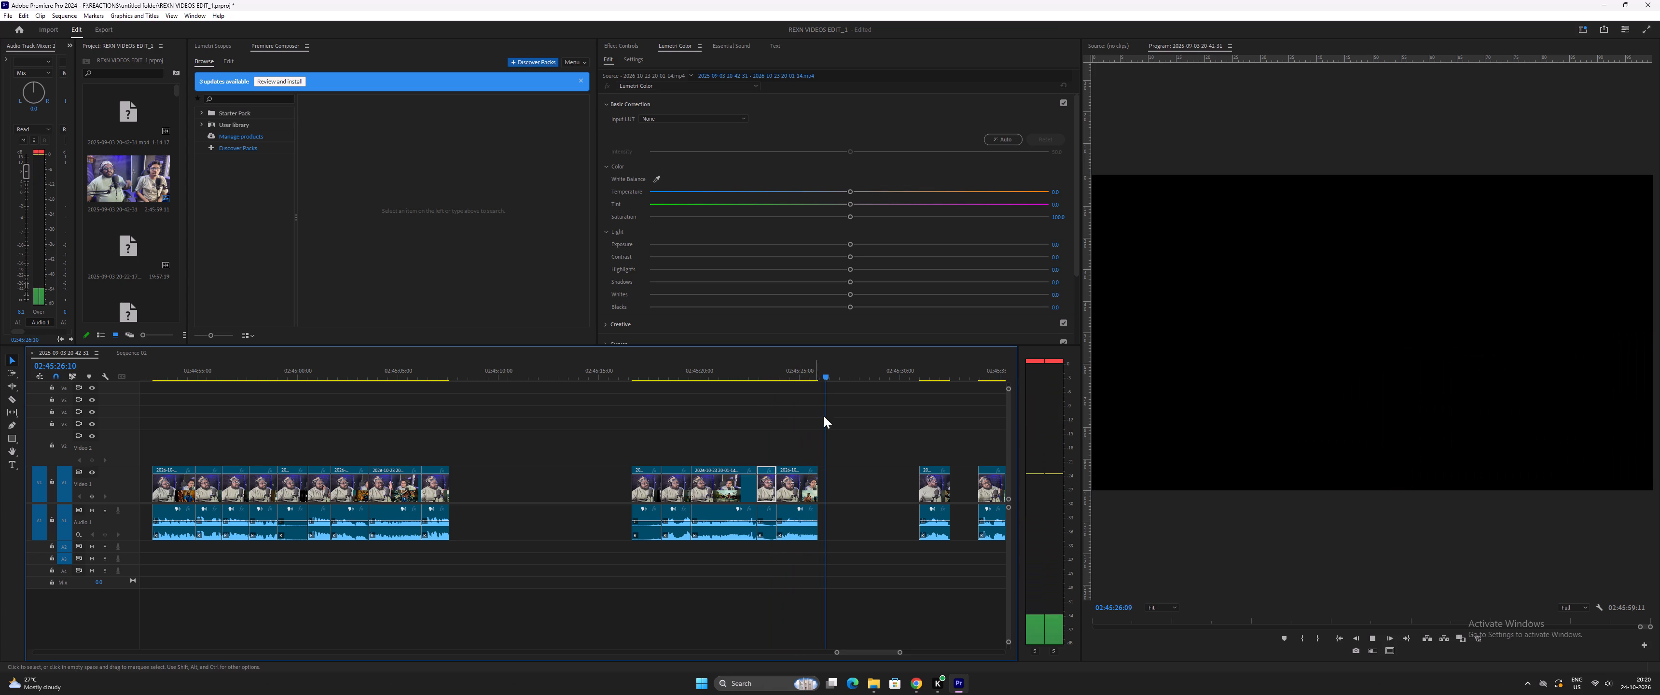
pyautogui.moveTo(918, 371); pyautogui.dragTo(922, 372)
pyautogui.press('space')
pyautogui.press('-')
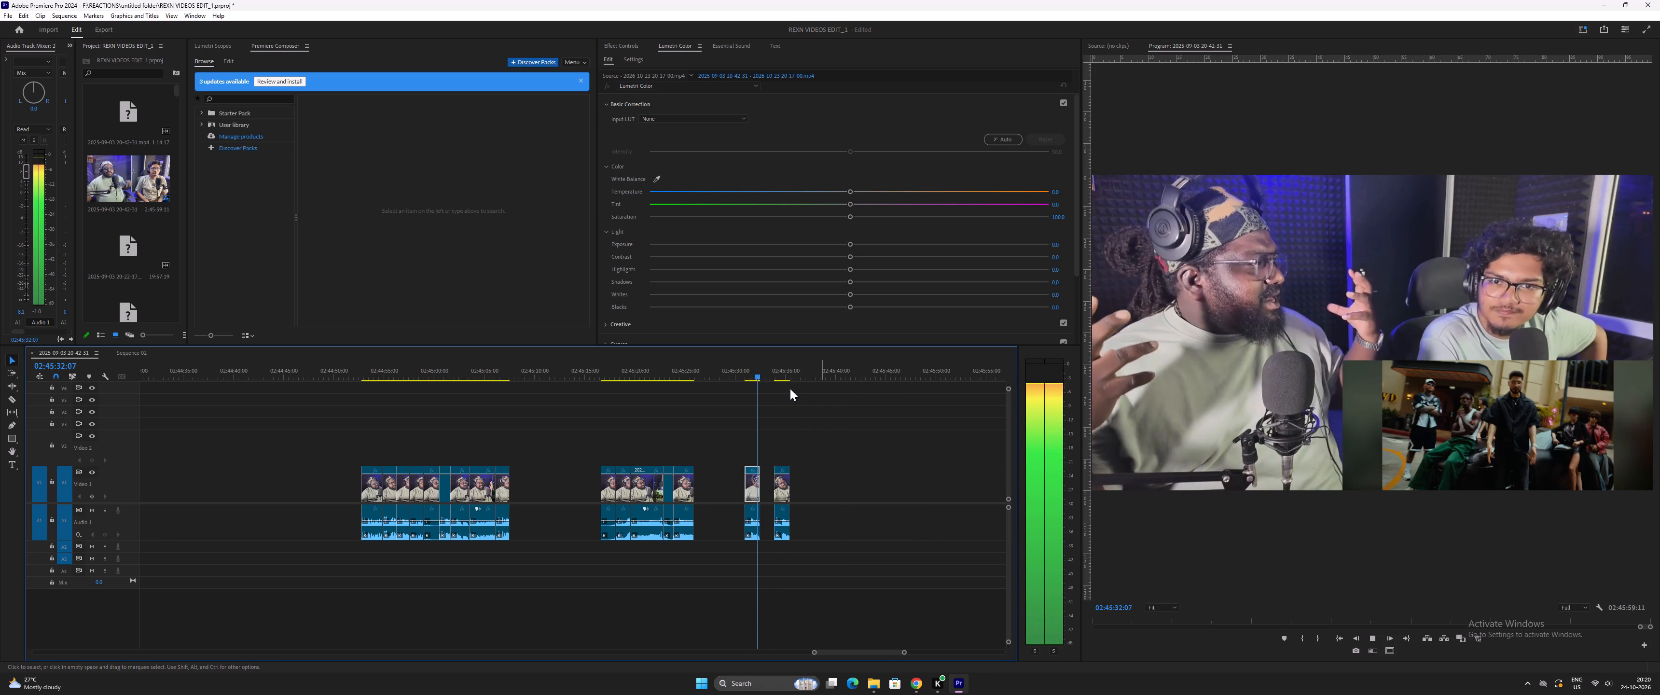
pyautogui.press('-')
pyautogui.click(675, 373)
pyautogui.press('space')
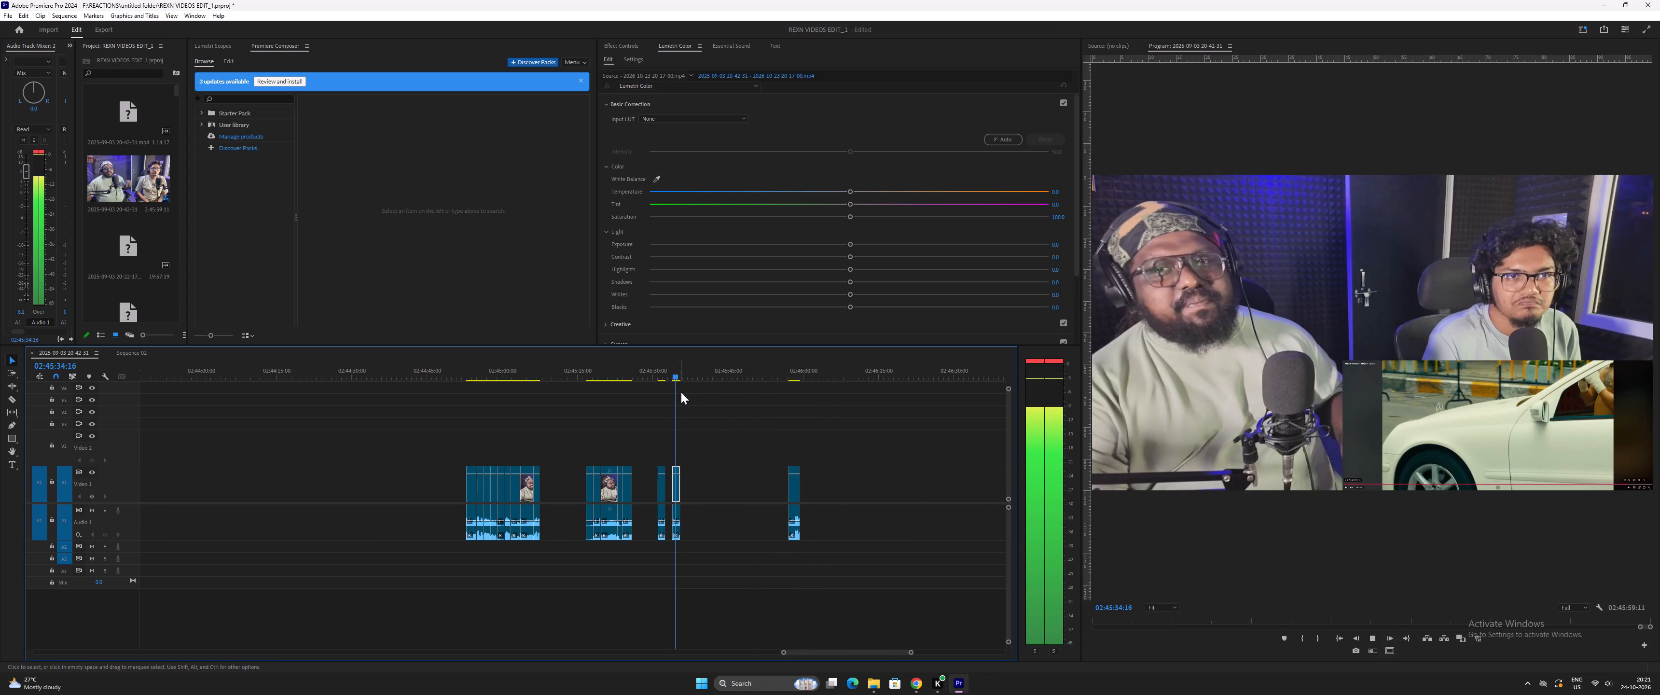
# Play the last clip at about 02:45:58 and move its video and audio onto the end of the separated group.
pyautogui.click(791, 372)
pyautogui.press('space')
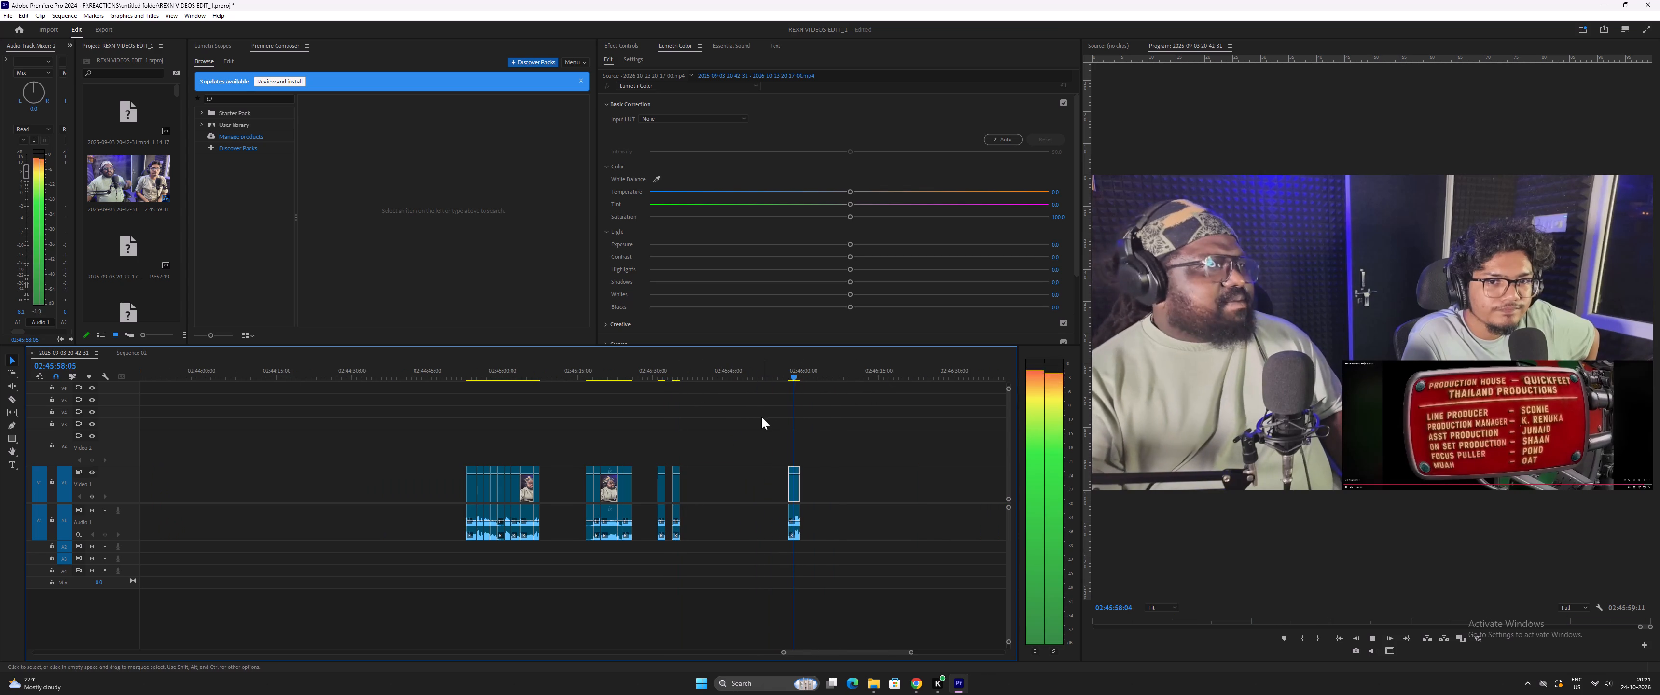
pyautogui.press('space')
pyautogui.moveTo(770, 447); pyautogui.dragTo(815, 528)
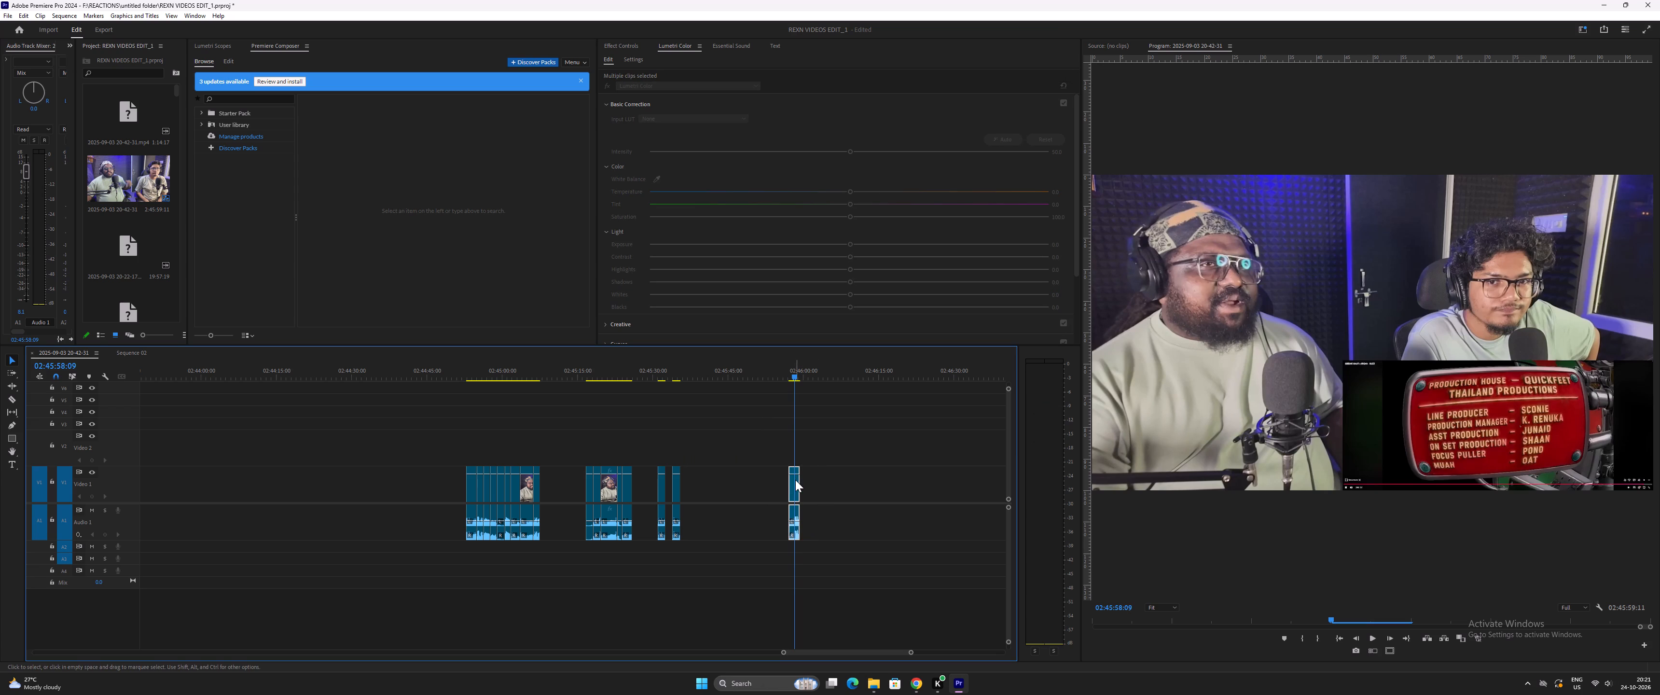
pyautogui.moveTo(795, 480); pyautogui.dragTo(558, 481)
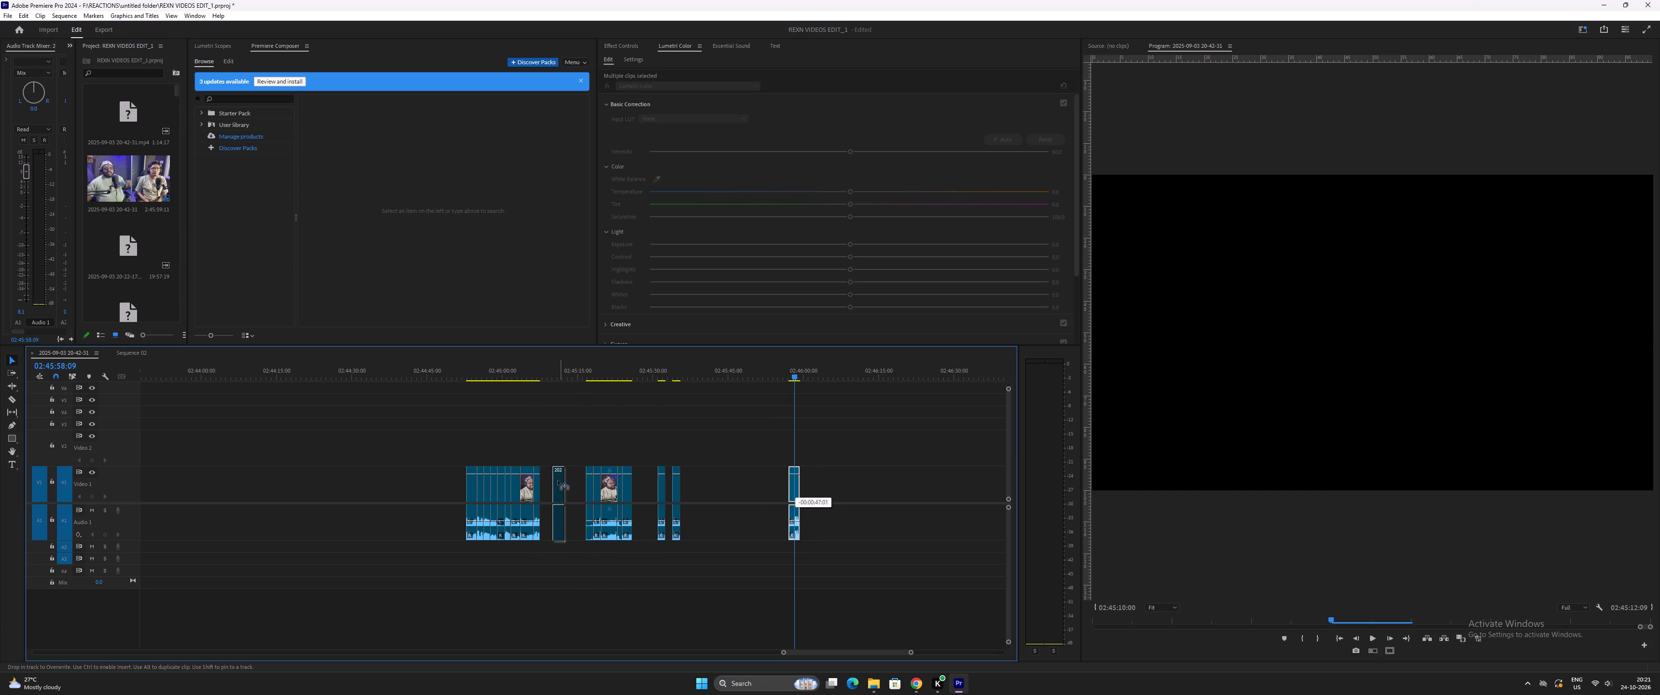
pyautogui.moveTo(558, 481); pyautogui.dragTo(552, 480)
# Play the end of the separated group from about 02:45:04 to check how the newly added clip follows on.
pyautogui.click(534, 369)
pyautogui.press('space')
pyautogui.press('=')
pyautogui.press('=')
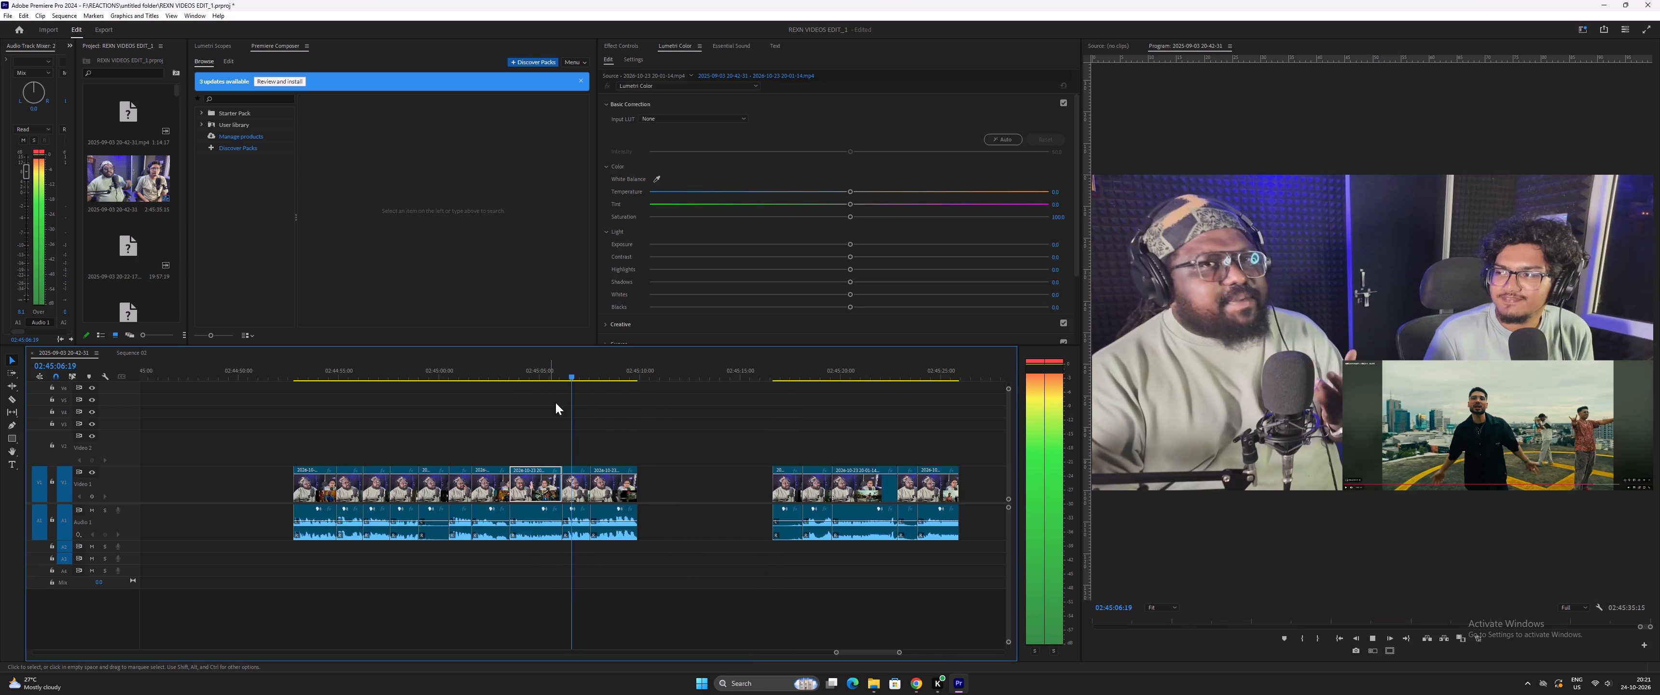
pyautogui.press('=')
pyautogui.press('-')
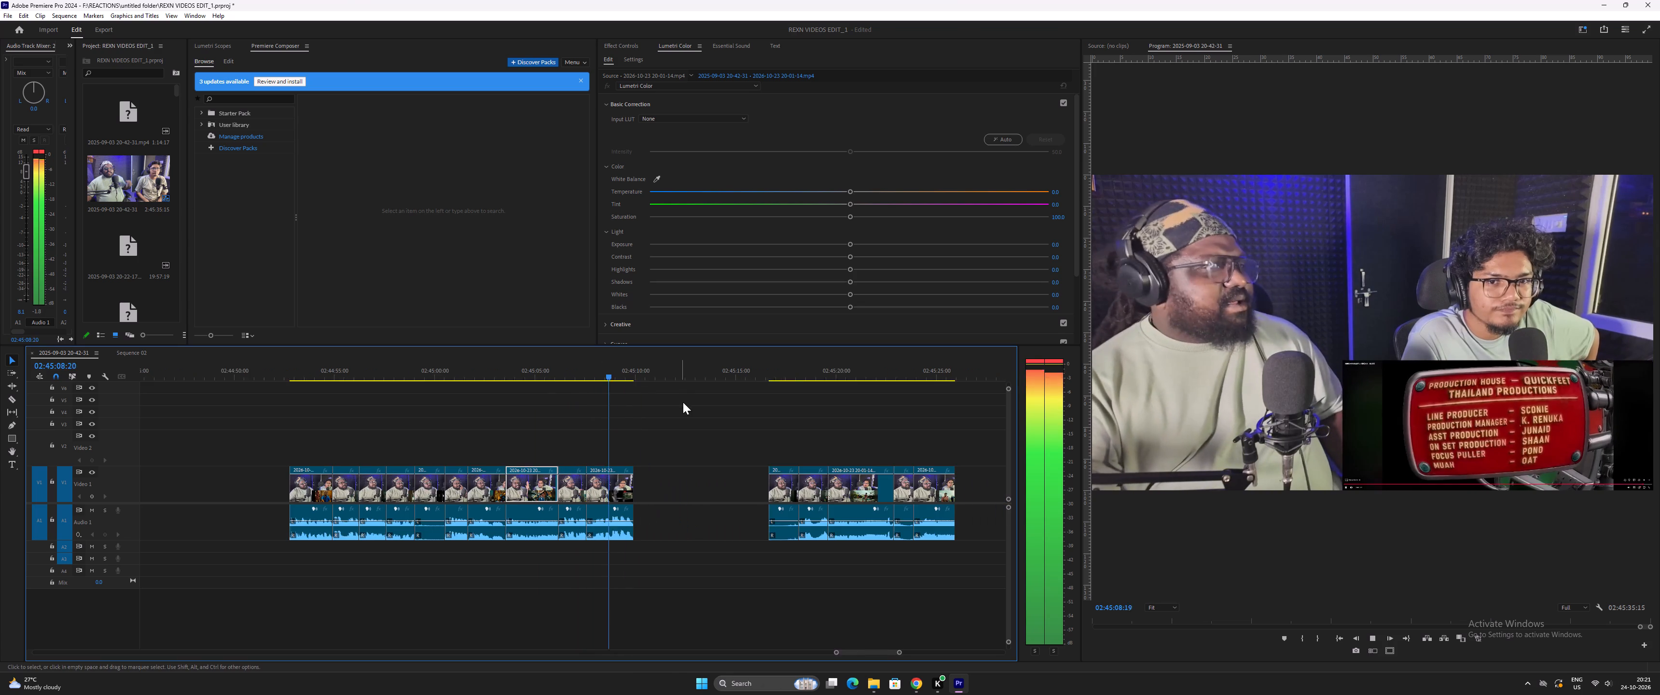
pyautogui.press('-')
# Play the remaining highlights from about 02:45:17 to 02:45:35 to check whether any still belong in the separated group.
pyautogui.click(669, 368)
pyautogui.press('space')
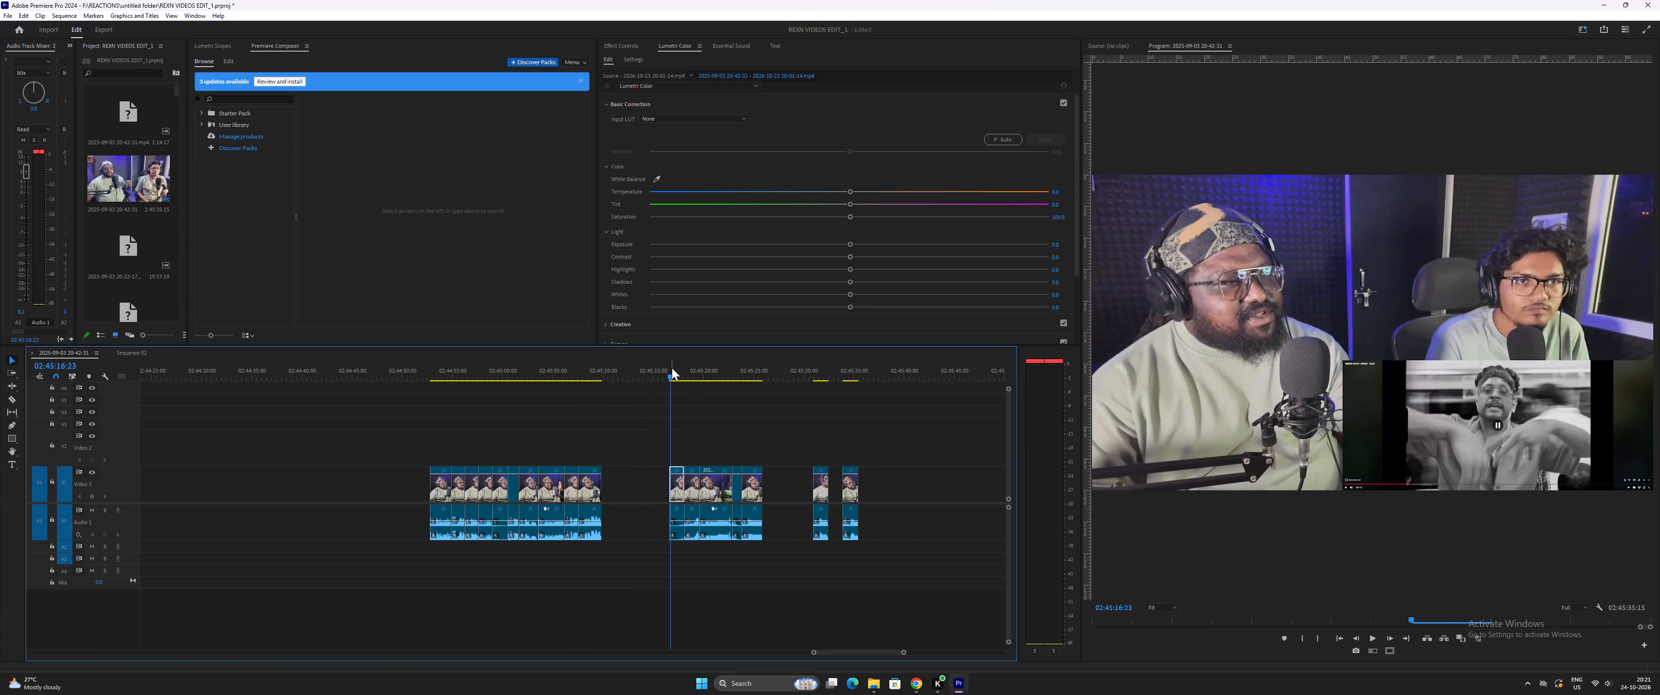
pyautogui.press('=')
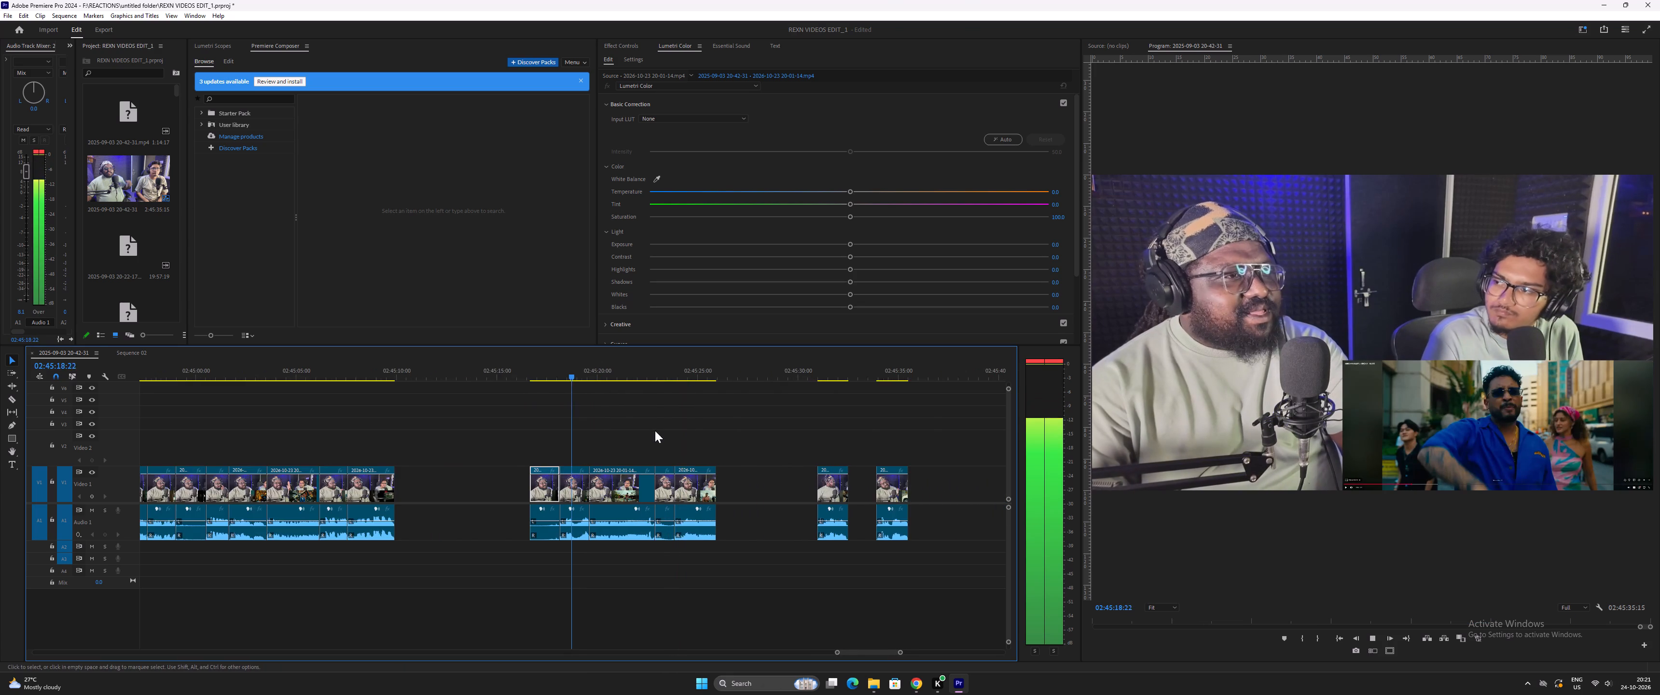
pyautogui.press('=')
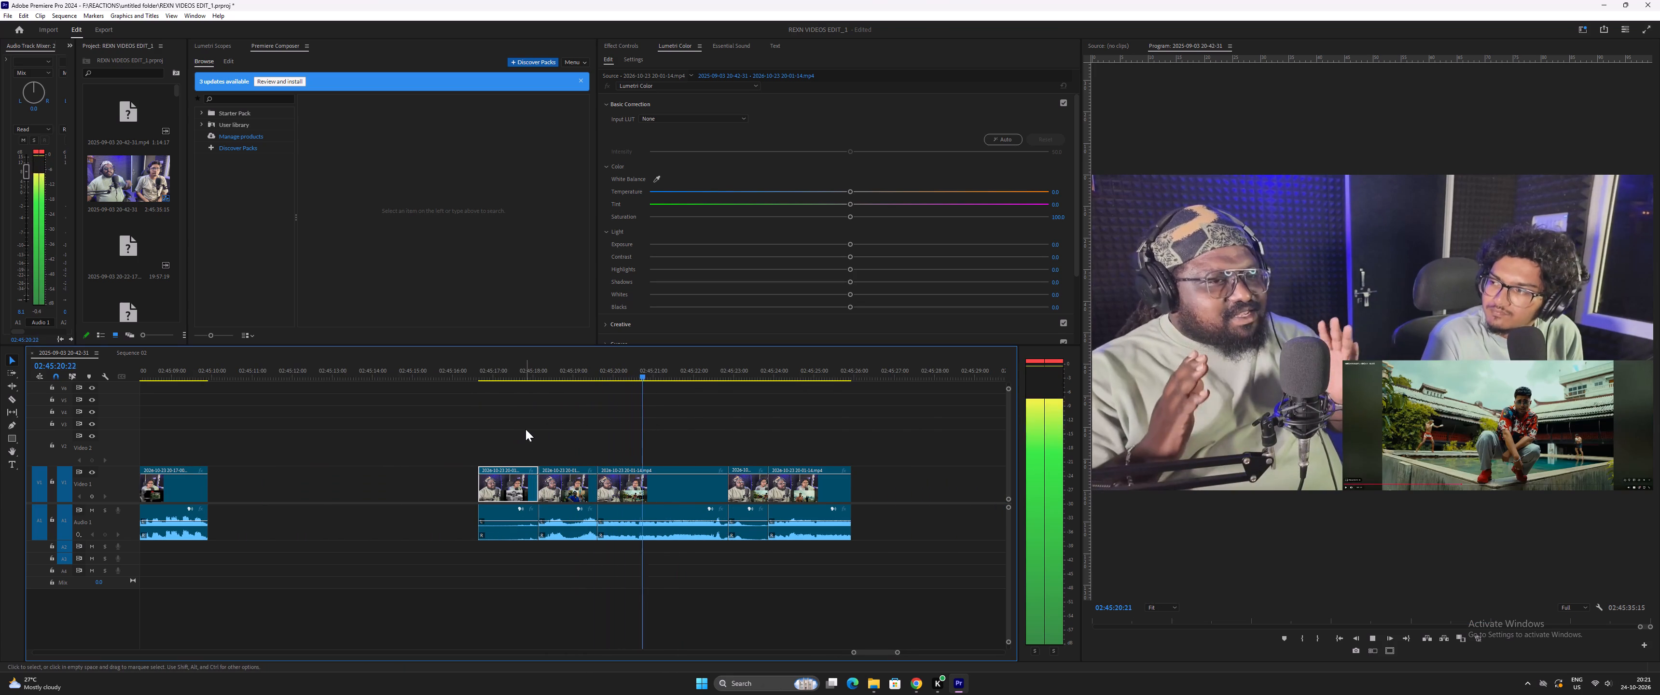
pyautogui.press('-')
pyautogui.press('-')
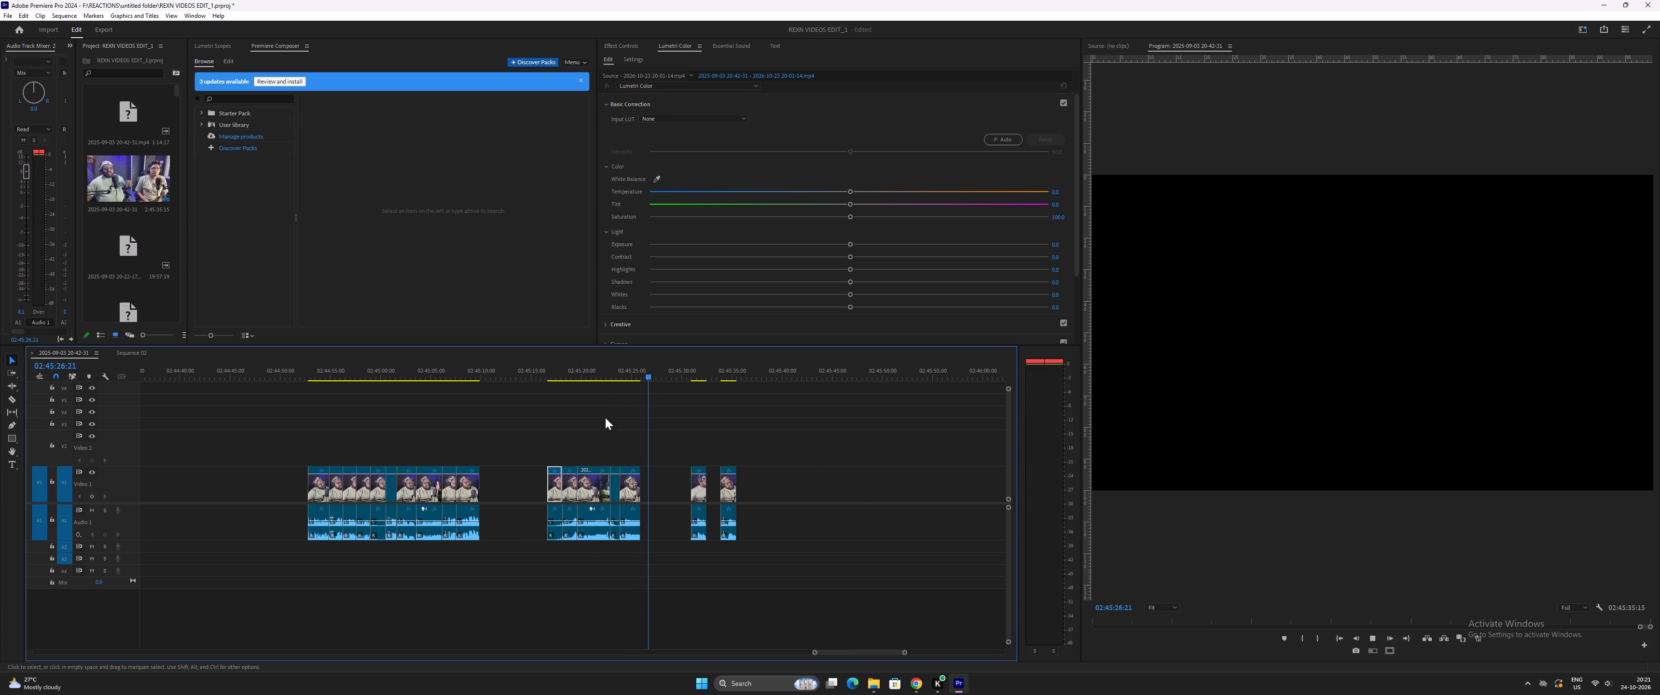
pyautogui.click(692, 369)
pyautogui.press('space')
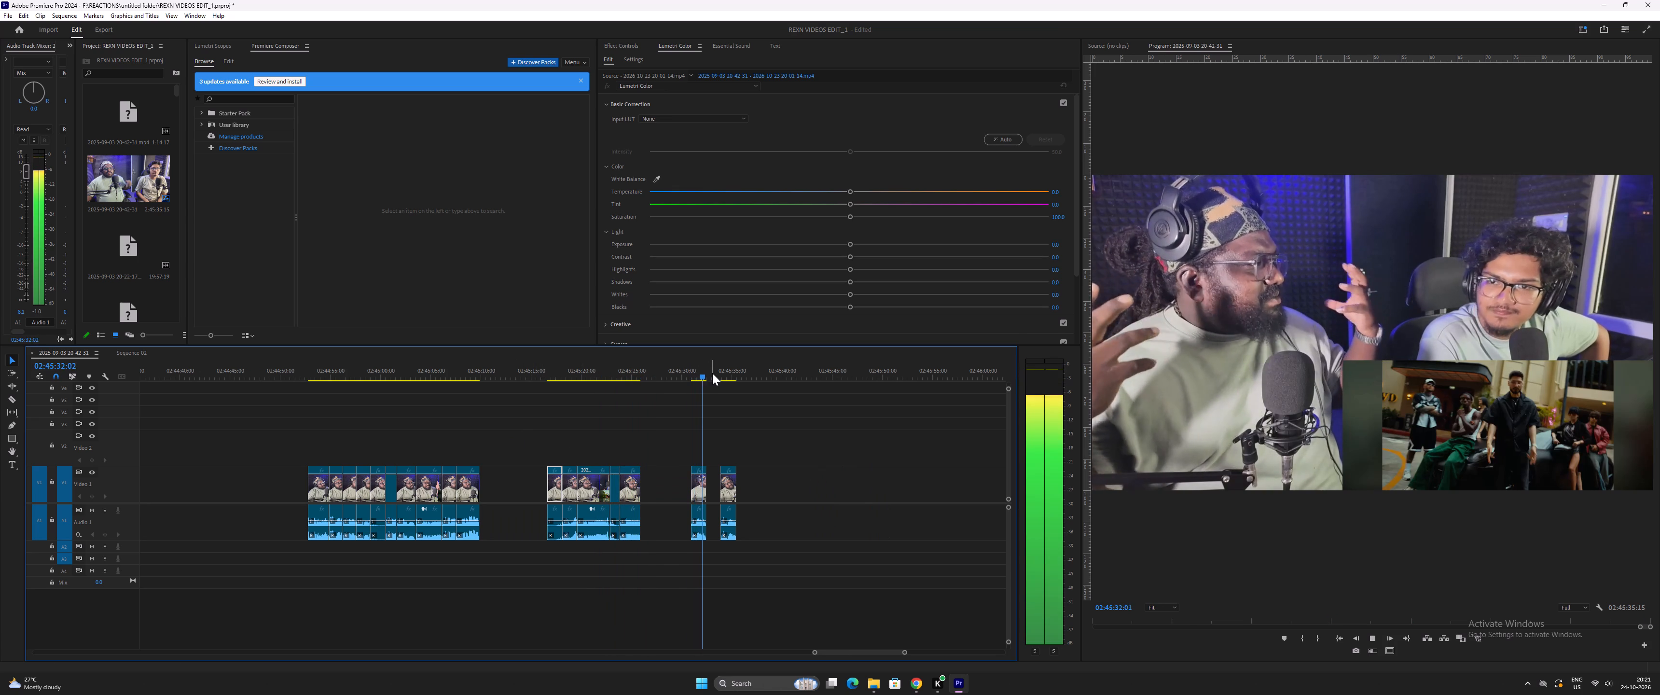
pyautogui.click(720, 372)
pyautogui.press('space')
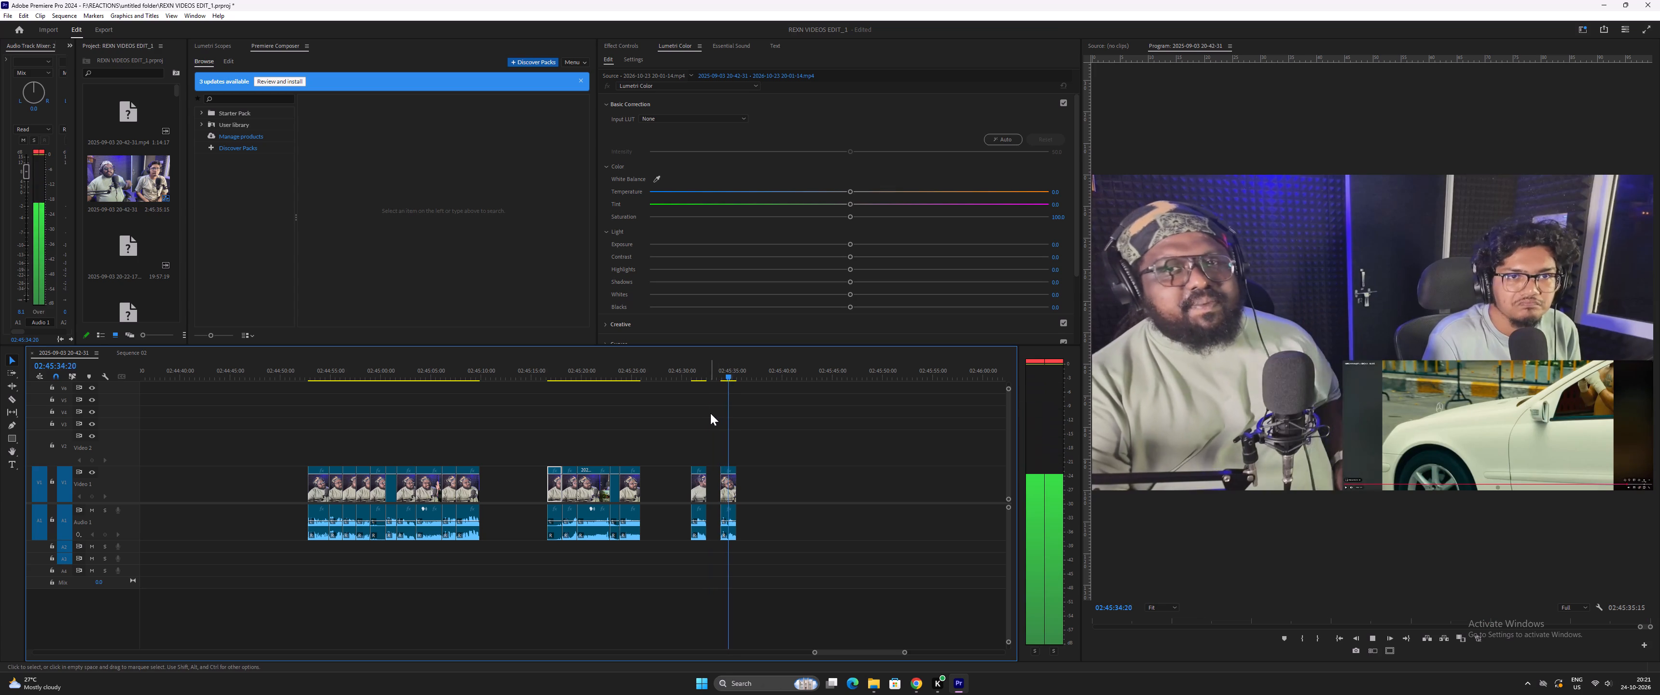
pyautogui.press('space')
# Move all the remaining highlight clips with their audio about 15 seconds further along, starting at about 02:45:32.
pyautogui.moveTo(555, 445); pyautogui.dragTo(798, 538)
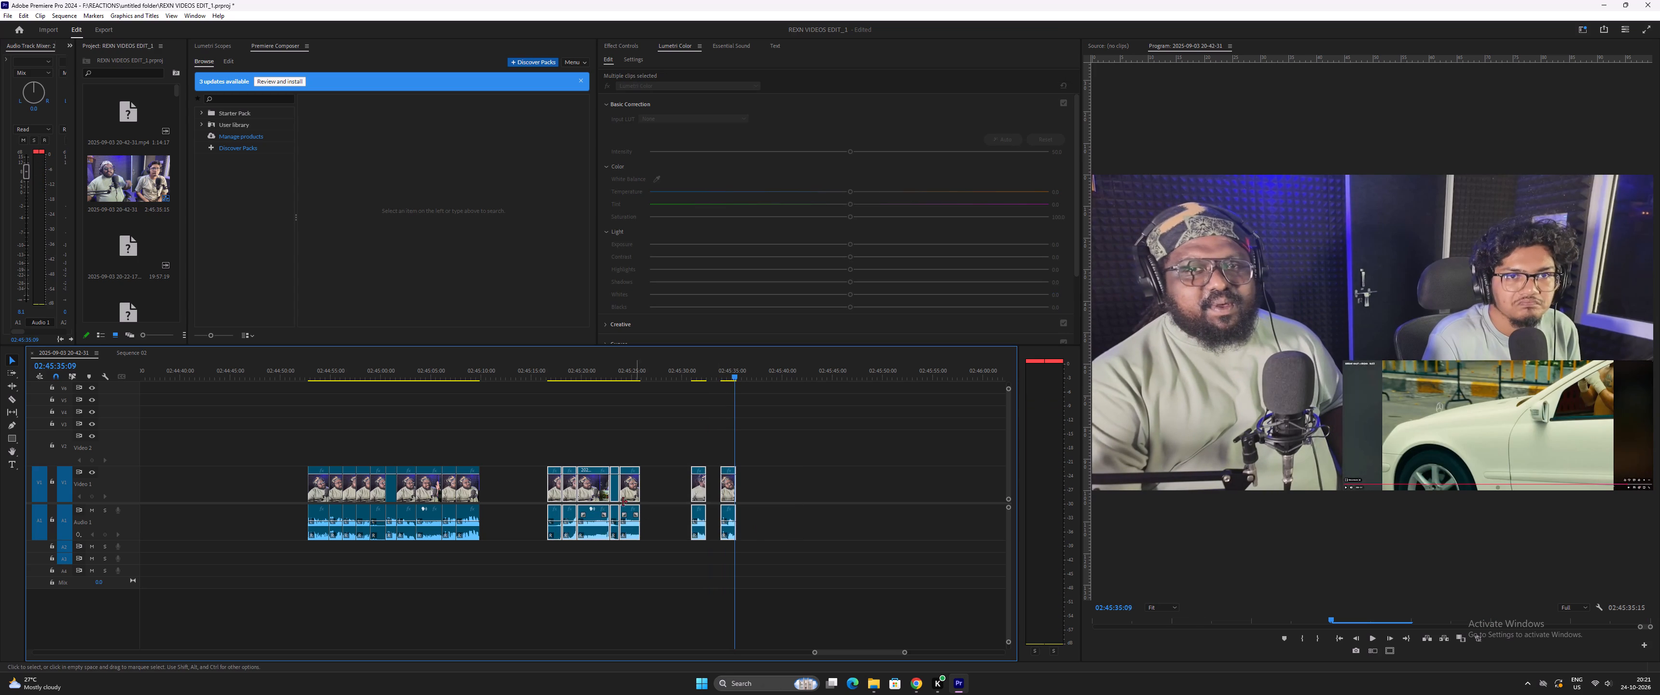
pyautogui.moveTo(591, 493); pyautogui.dragTo(745, 487)
# Move the whole separated group from about 02:44:53 into the empty gap after the offline-media section, at about 02:20.
pyautogui.press('-')
pyautogui.press('-')
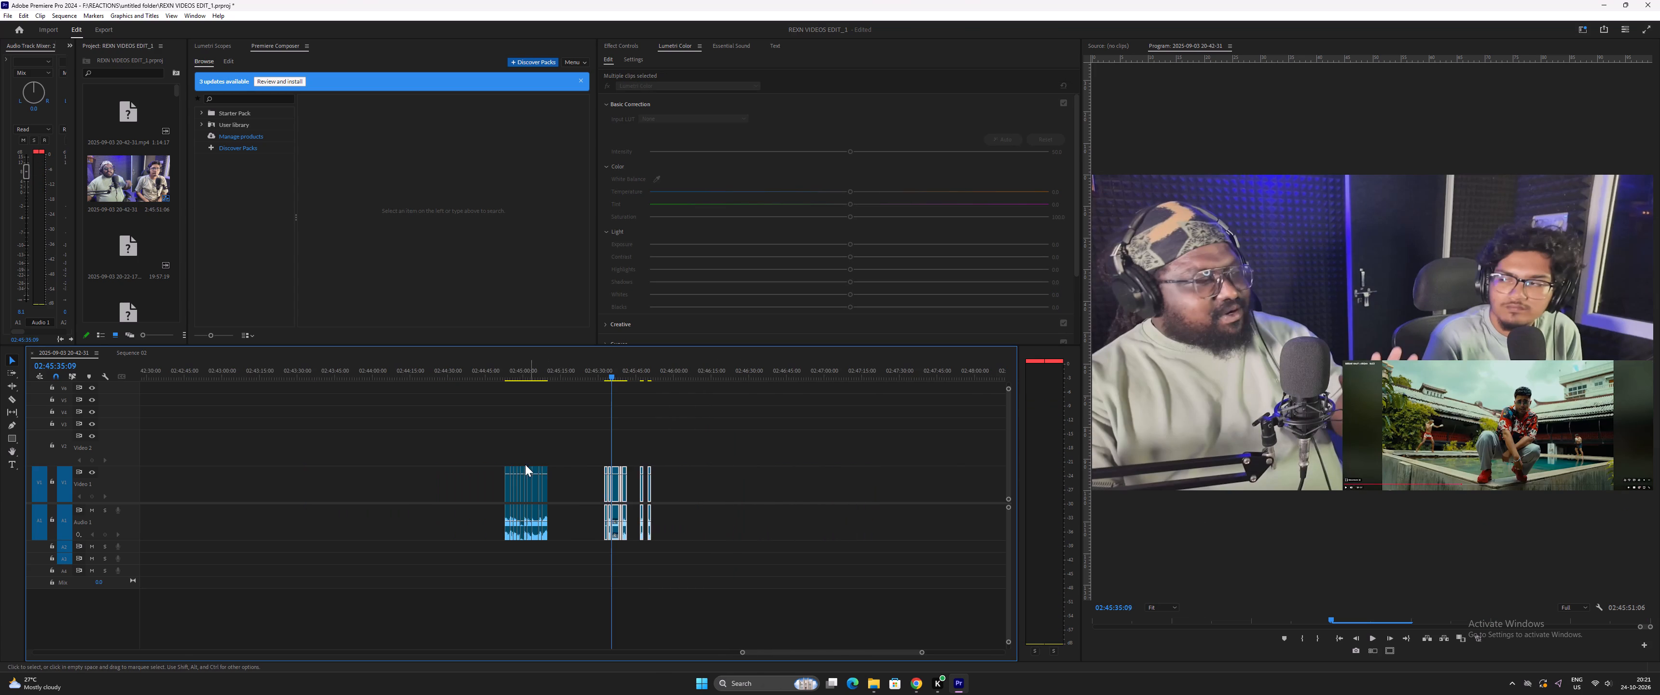
pyautogui.moveTo(493, 457); pyautogui.dragTo(562, 542)
pyautogui.moveTo(533, 497); pyautogui.dragTo(483, 445)
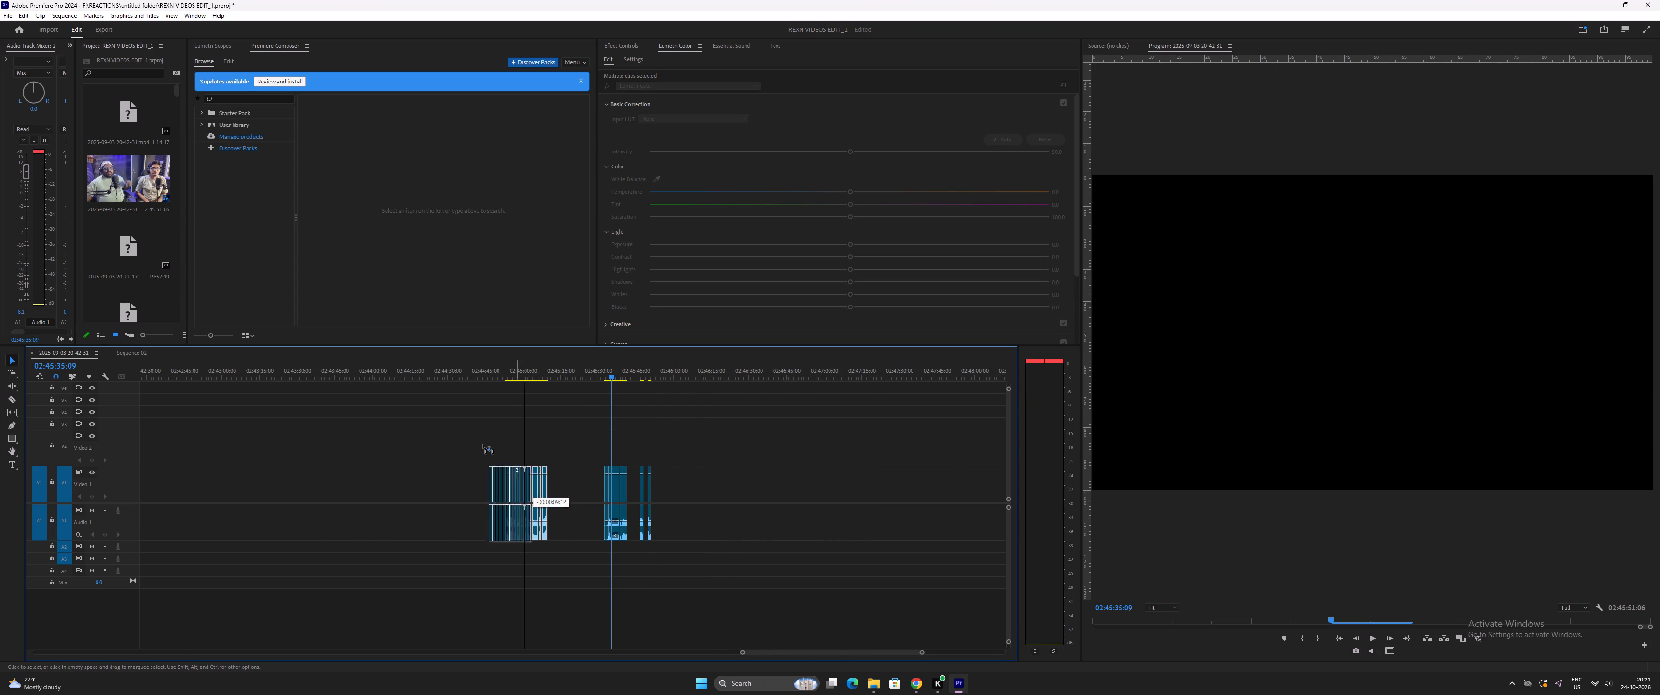
pyautogui.moveTo(483, 445); pyautogui.dragTo(690, 478)
pyautogui.press('-')
pyautogui.press('-')
pyautogui.press('-')
pyautogui.press('-')
pyautogui.press('=')
pyautogui.press('=')
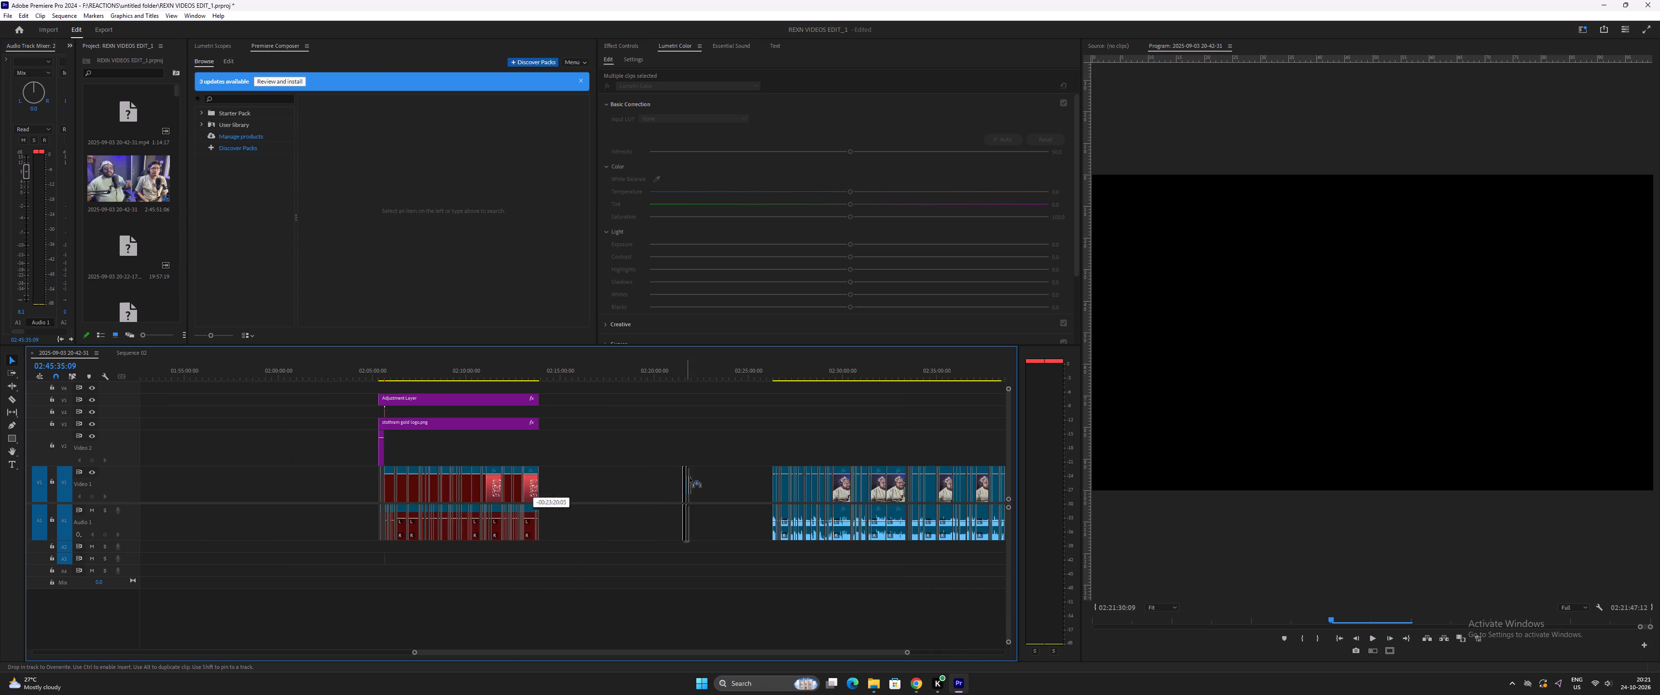
pyautogui.moveTo(690, 478); pyautogui.dragTo(144, 478)
pyautogui.press('=')
pyautogui.press('-')
pyautogui.press('-')
pyautogui.press('=')
pyautogui.press('=')
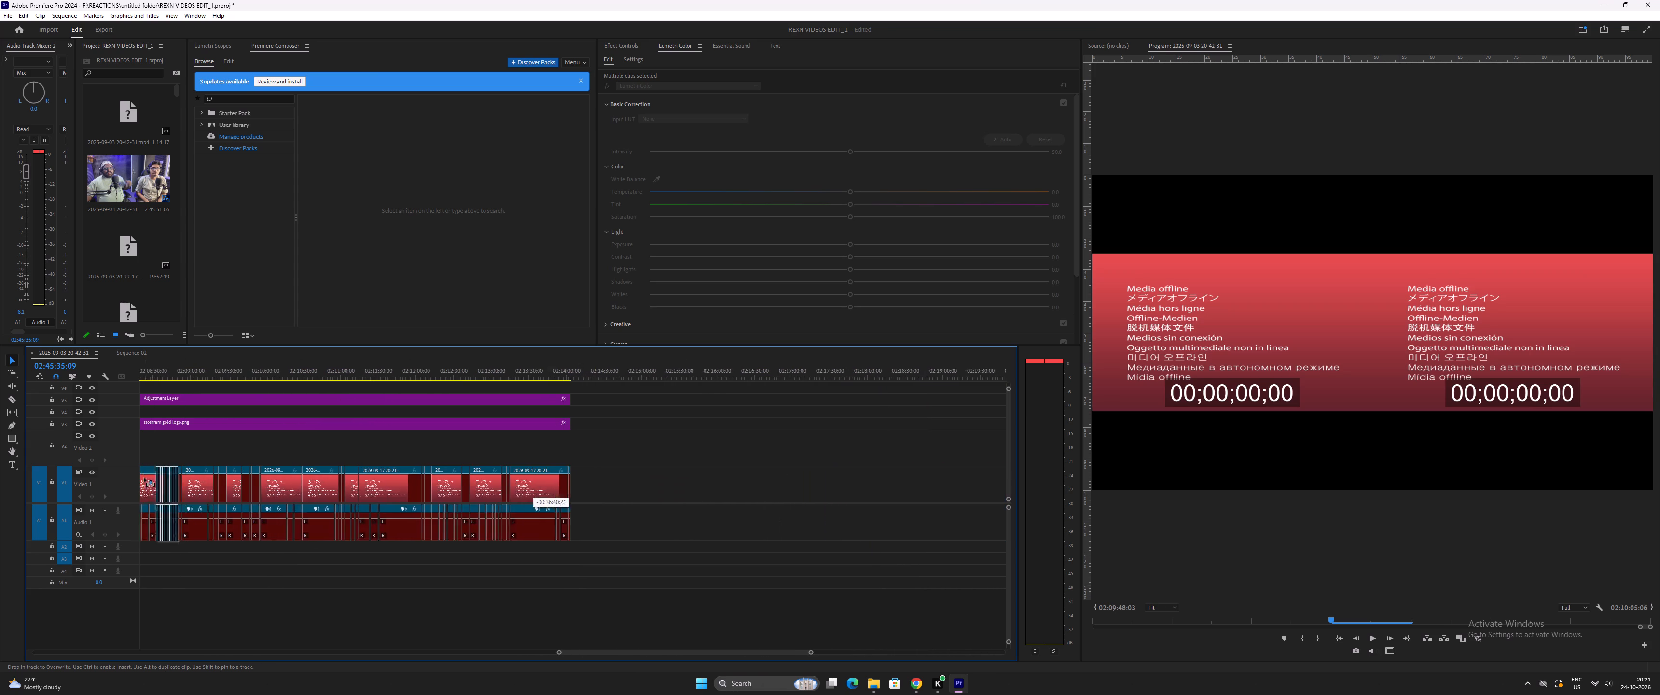
pyautogui.moveTo(144, 478); pyautogui.dragTo(276, 475)
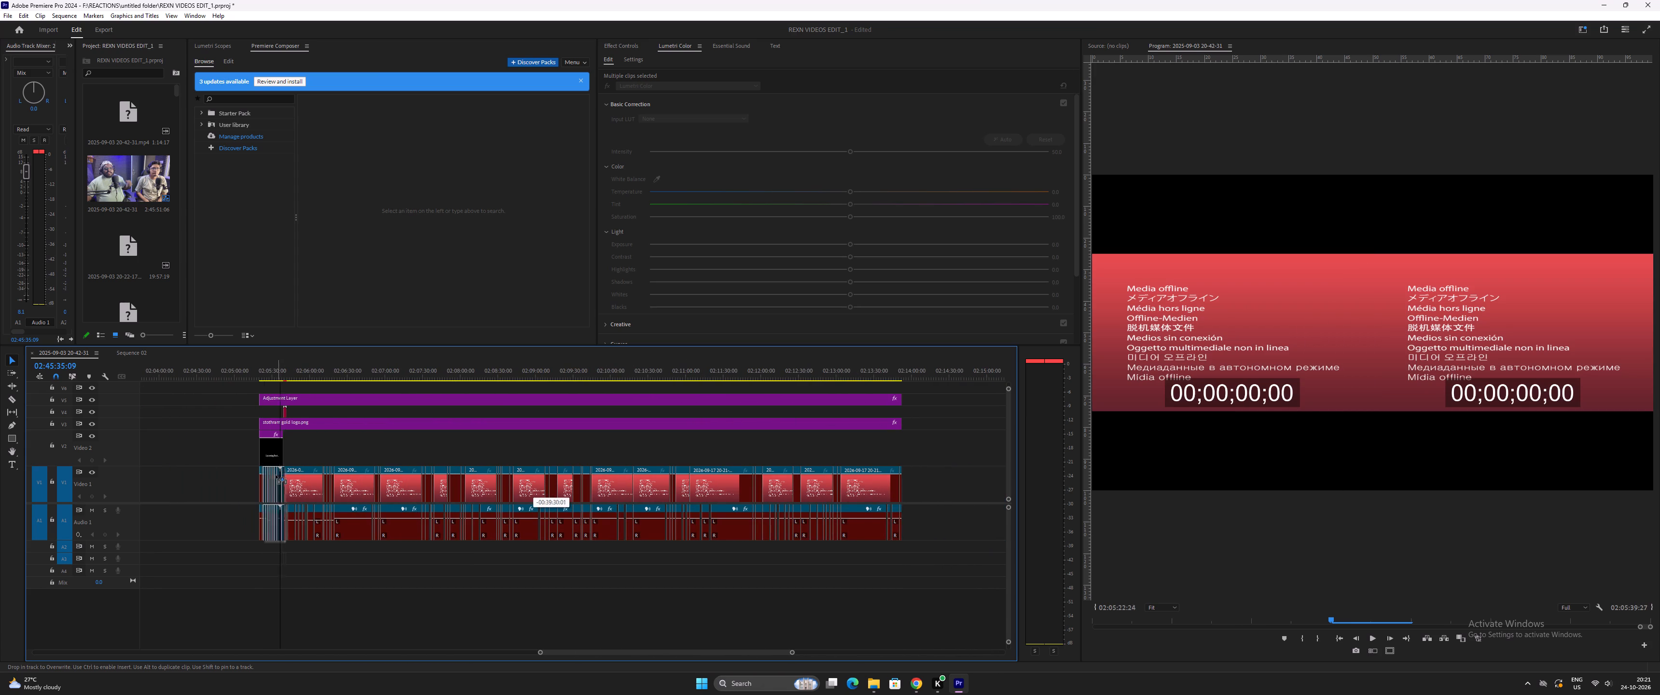
pyautogui.moveTo(276, 475); pyautogui.dragTo(927, 469)
pyautogui.press('-')
pyautogui.press('-')
pyautogui.press('-')
pyautogui.press('=')
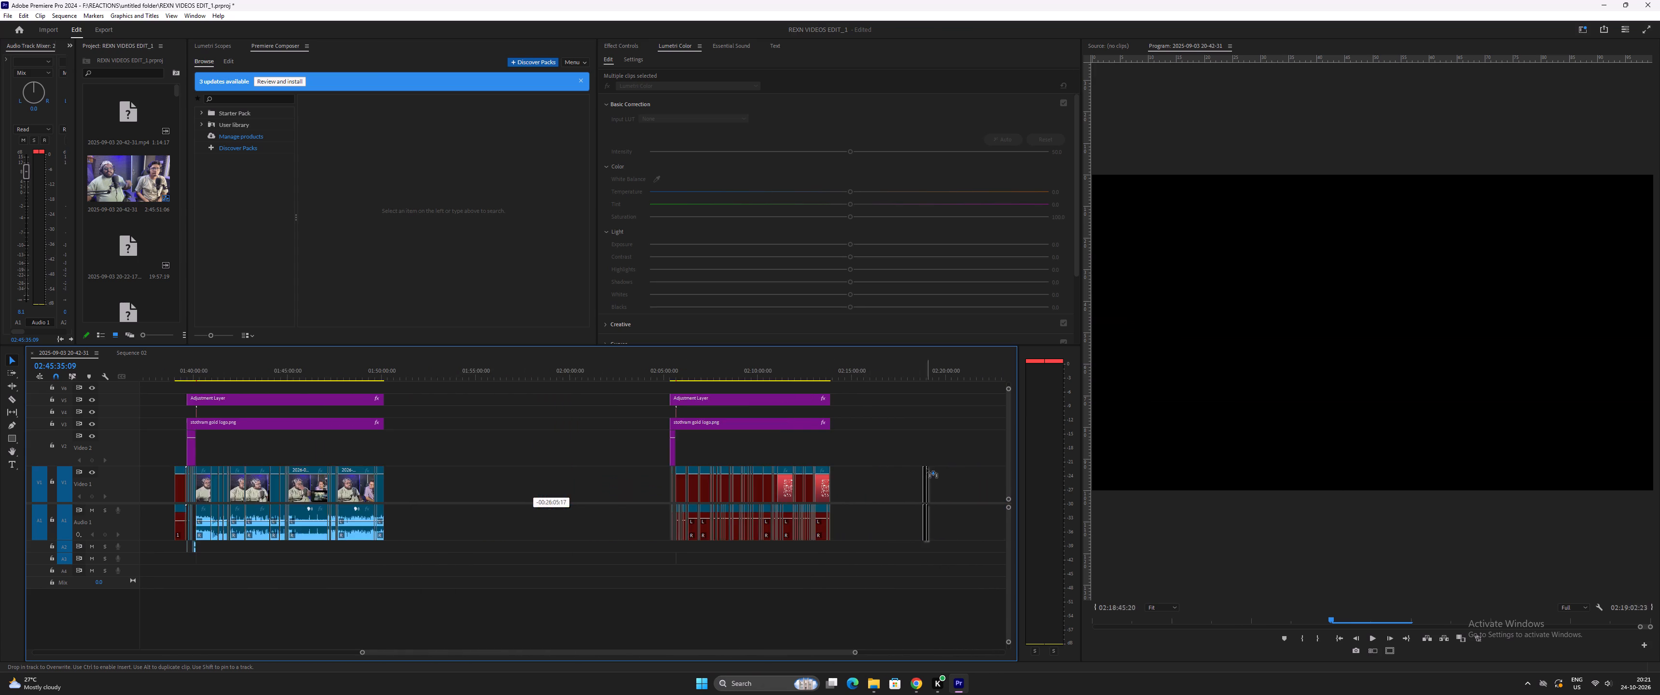
pyautogui.moveTo(927, 469); pyautogui.dragTo(982, 475)
pyautogui.press('=')
pyautogui.press('-')
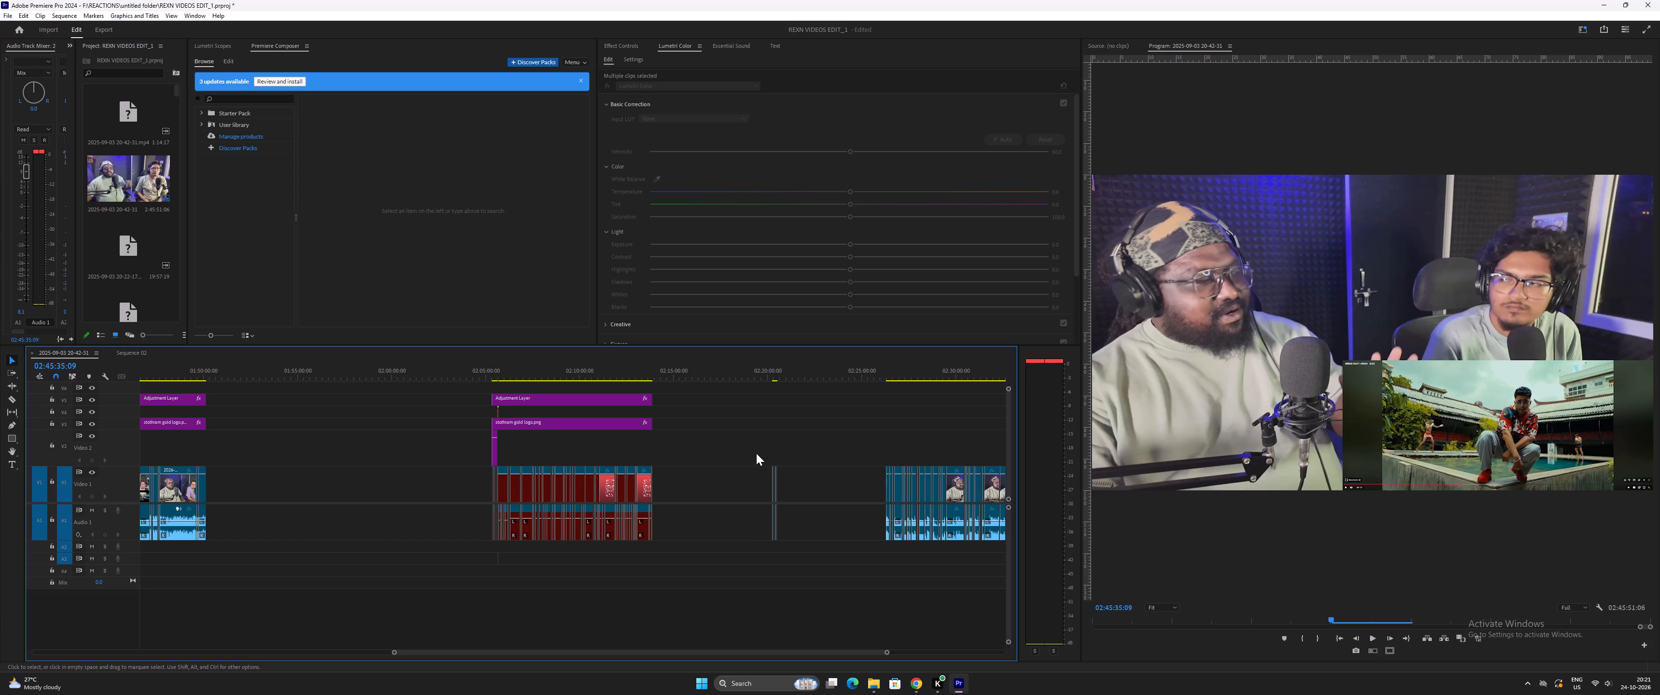
# Move the separated highlight group to about 02:25, ahead of the main reaction footage, and close the remaining gap between them.
pyautogui.moveTo(756, 453); pyautogui.dragTo(813, 537)
pyautogui.moveTo(774, 486); pyautogui.dragTo(866, 486)
pyautogui.click(869, 368)
pyautogui.press('=')
pyautogui.press('=')
pyautogui.press('=')
pyautogui.press('=')
pyautogui.click(678, 485)
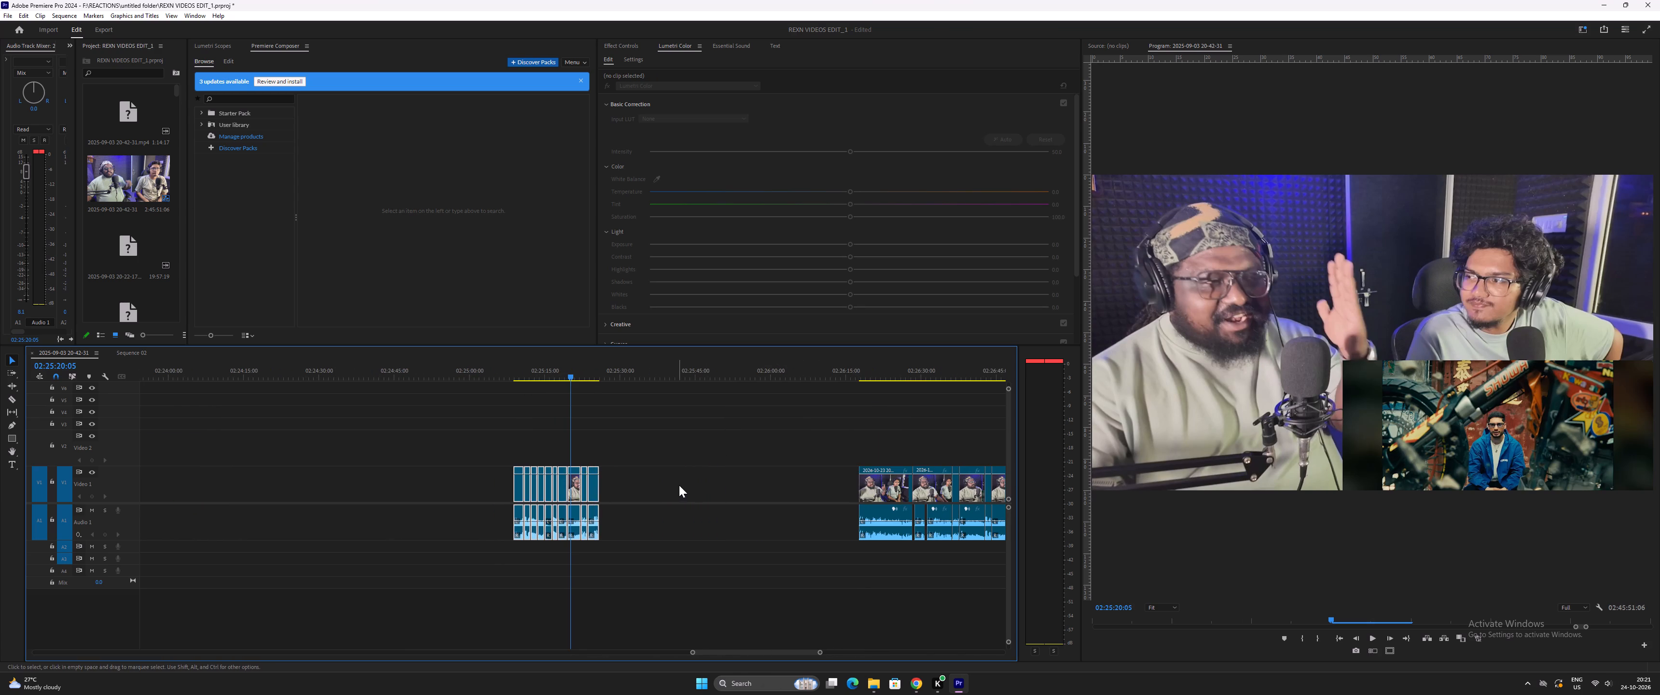
pyautogui.press('Delete')
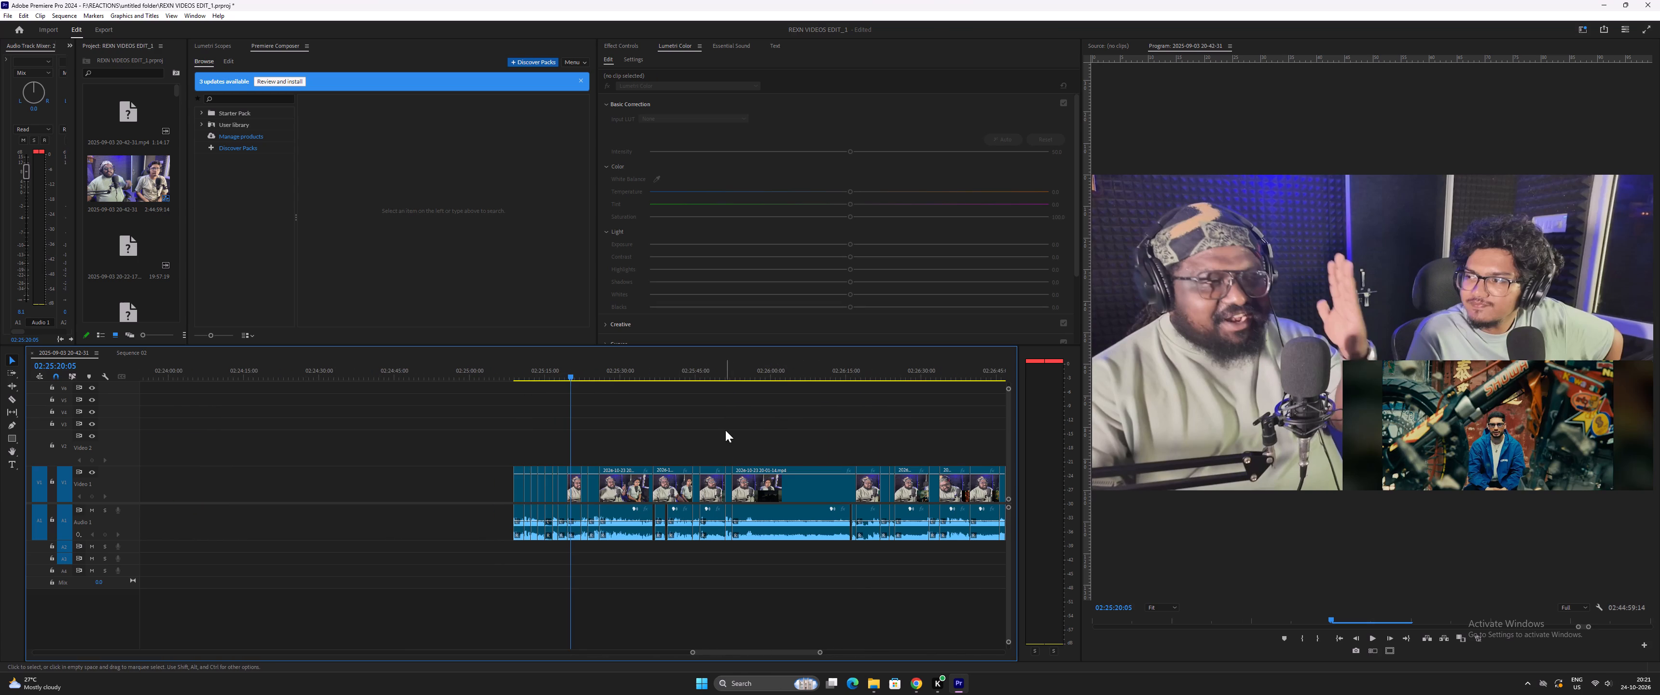
# Play the joined footage from about 02:25:35 to check the section after the highlights.
pyautogui.press('-')
pyautogui.press('-')
pyautogui.press('-')
pyautogui.press('-')
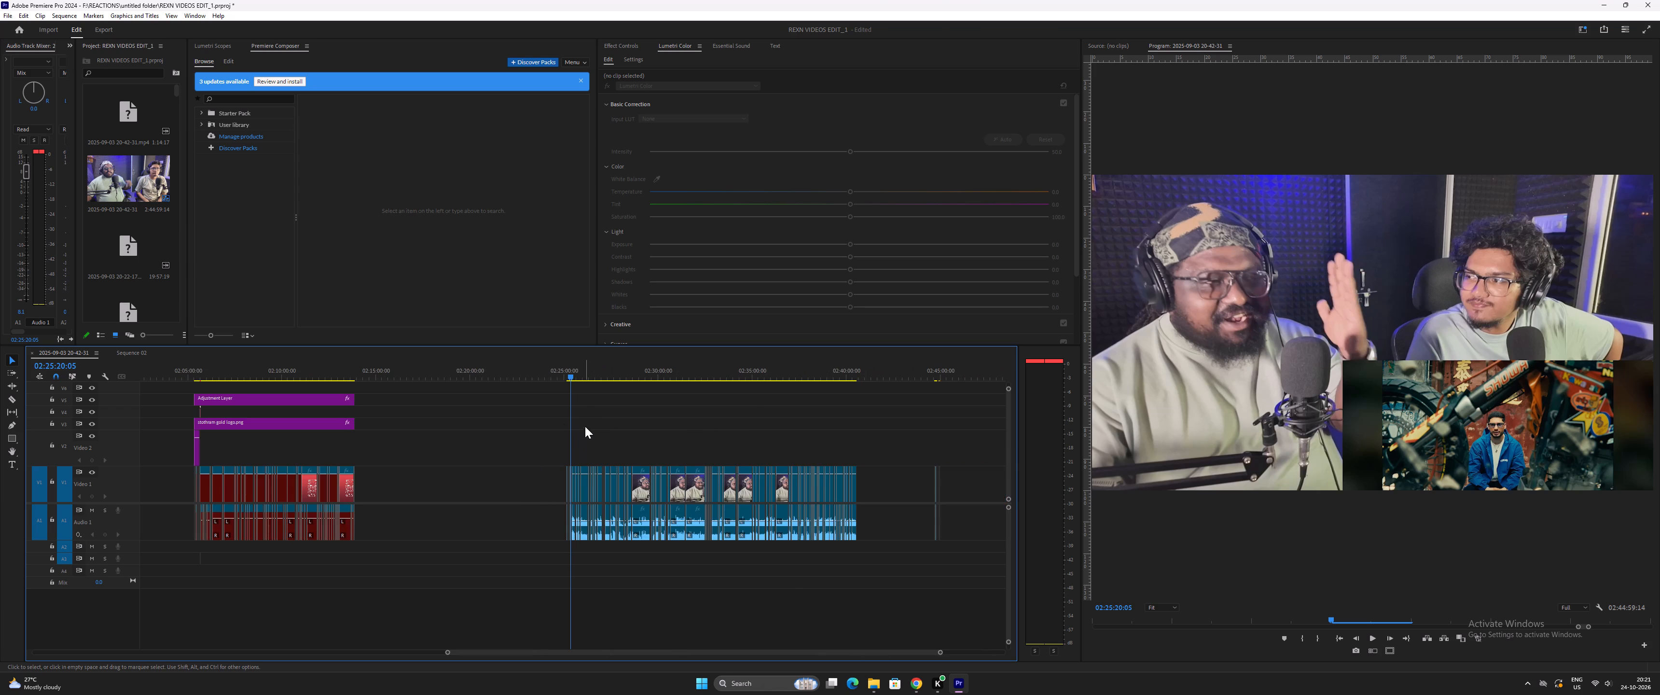
pyautogui.press('=')
pyautogui.press('=')
pyautogui.press('=')
pyautogui.press('=')
pyautogui.press('=')
pyautogui.moveTo(722, 368); pyautogui.dragTo(728, 370)
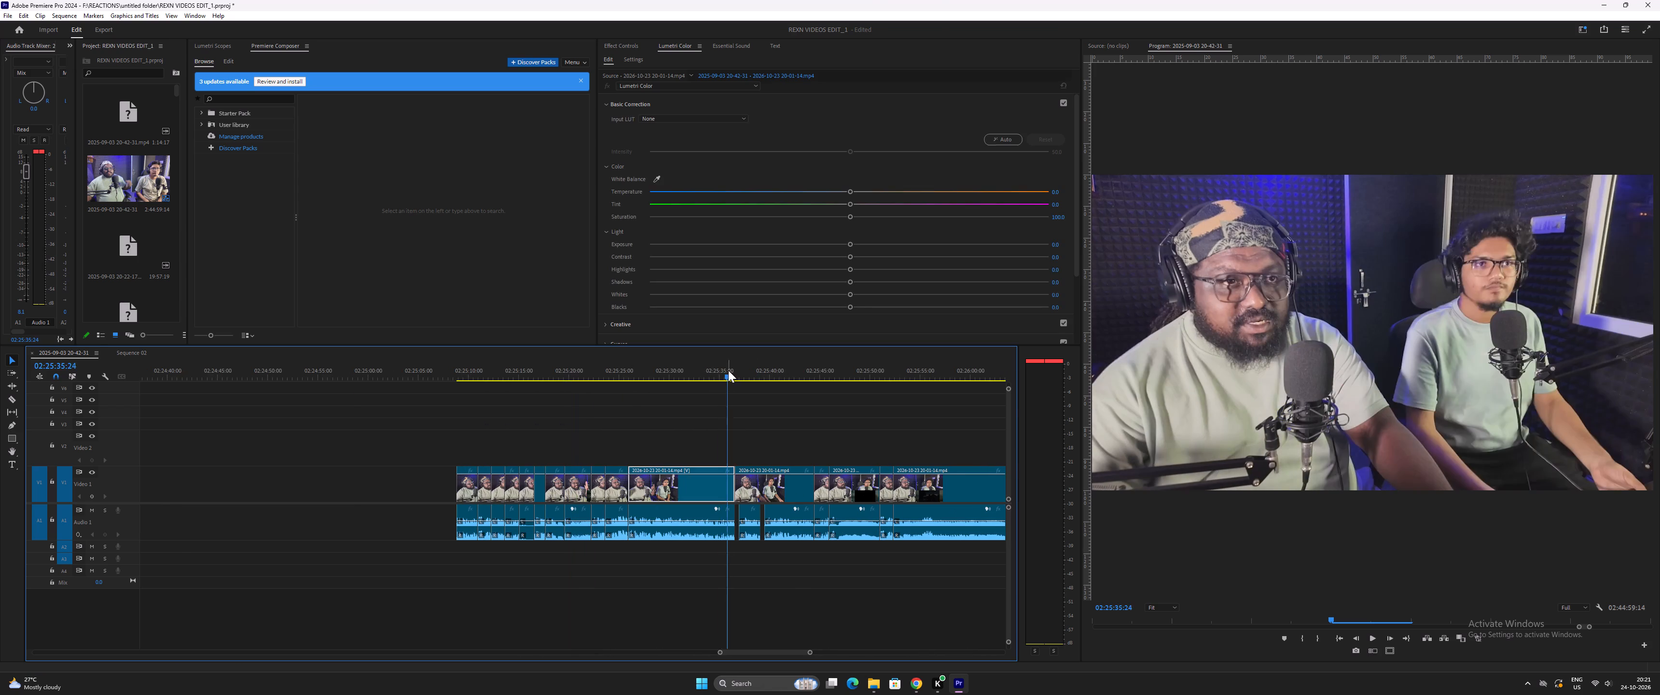
pyautogui.press('space')
pyautogui.press('=')
pyautogui.press('=')
pyautogui.press('-')
pyautogui.press('-')
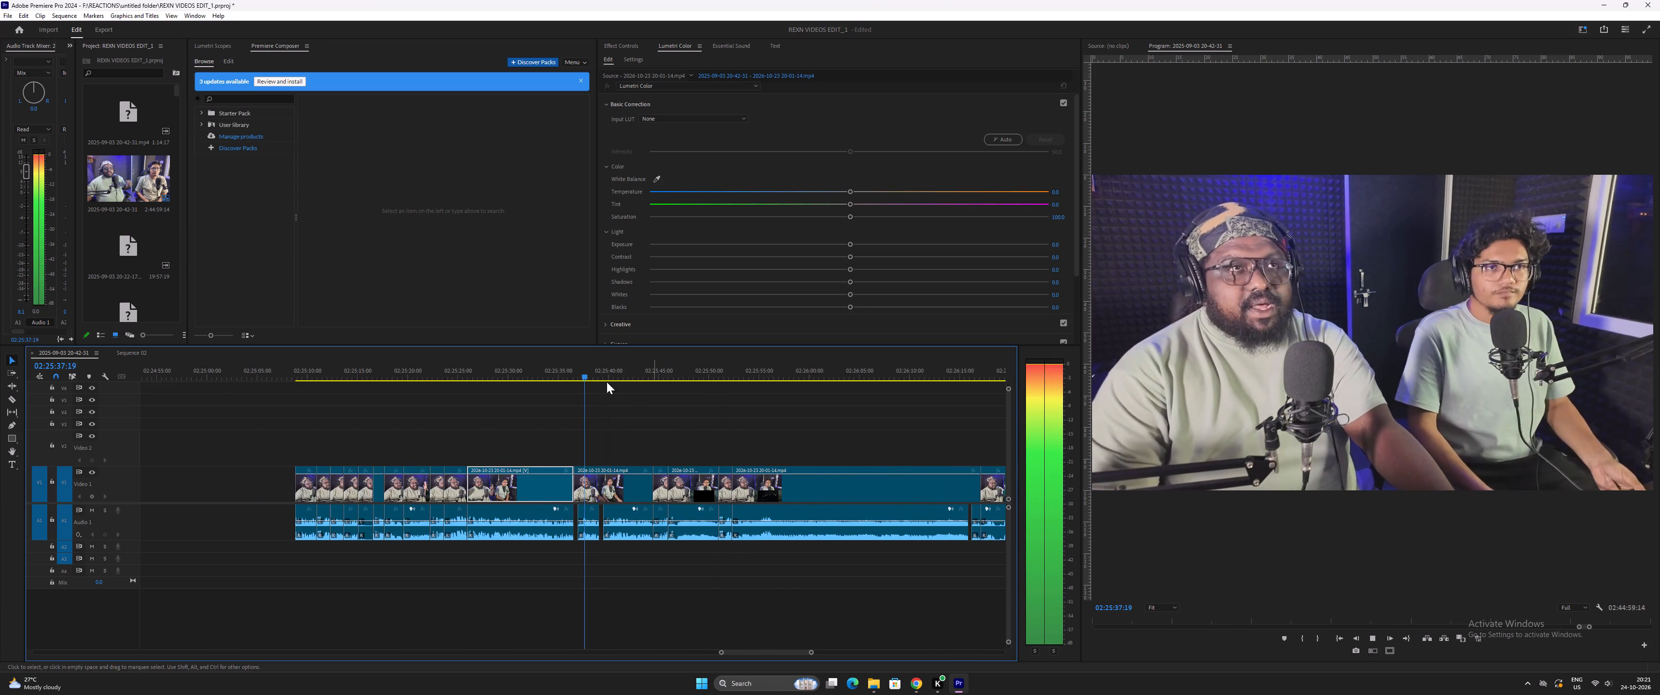
pyautogui.press('-')
pyautogui.press('-')
pyautogui.press('-')
pyautogui.press('-')
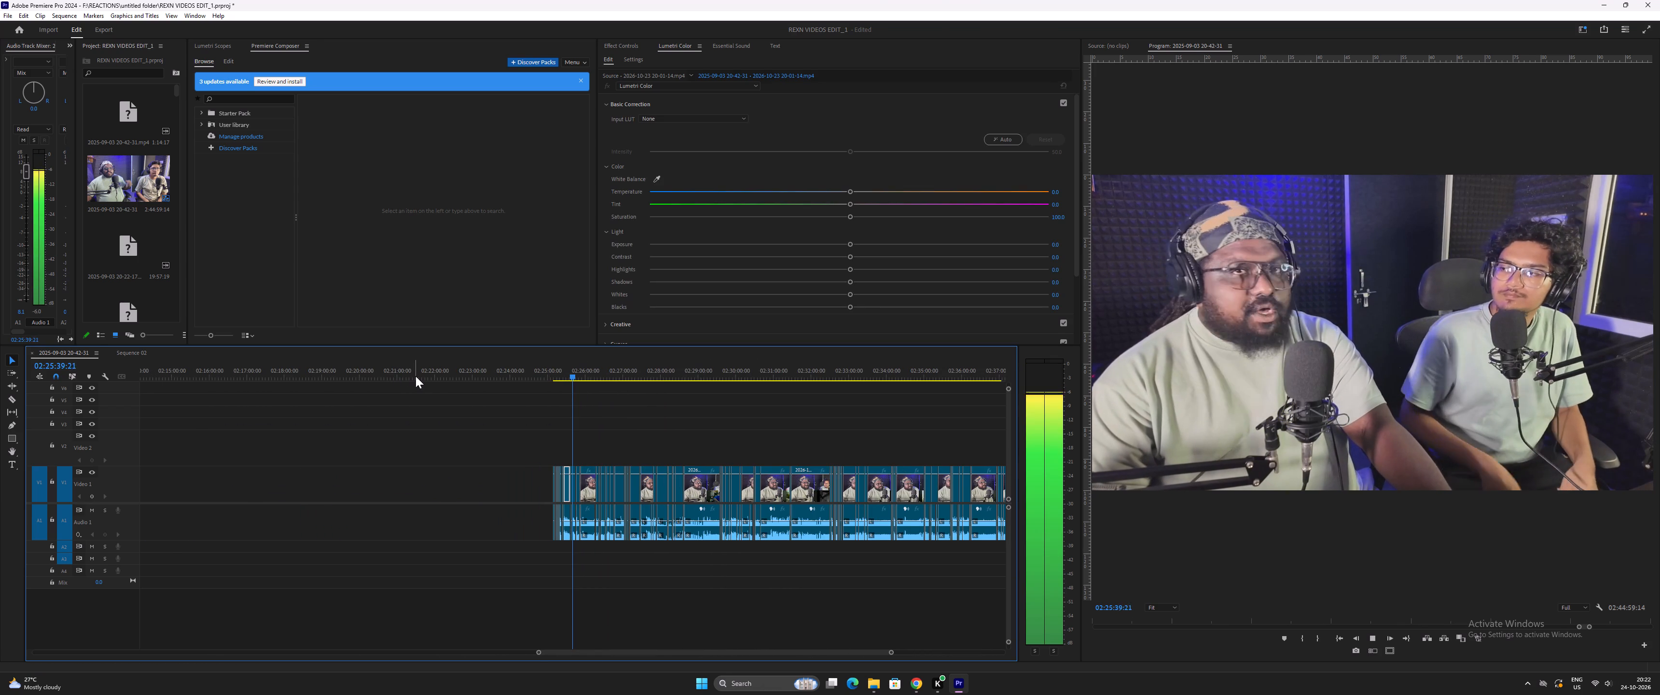
pyautogui.press('-')
pyautogui.press('-')
pyautogui.press('space')
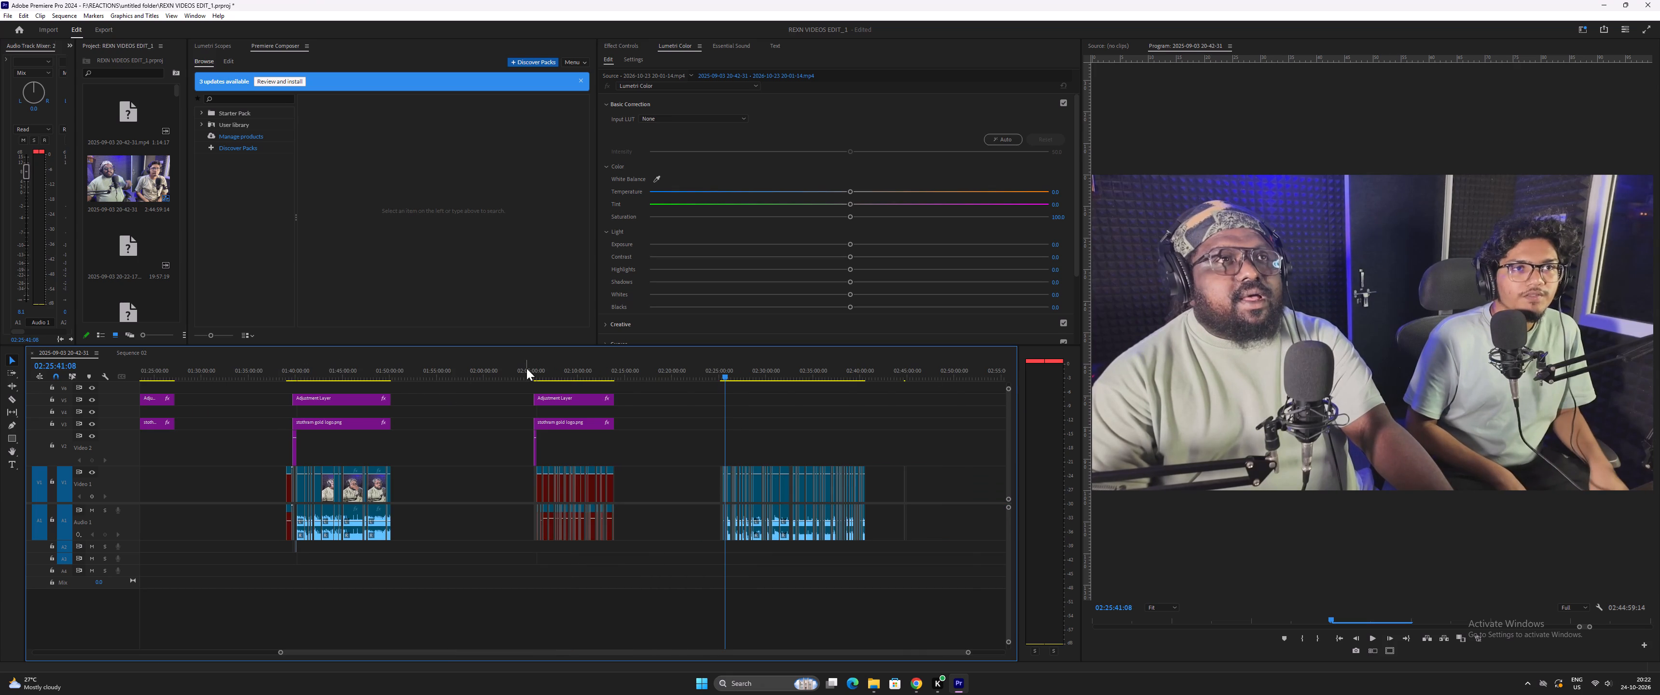
# Move the adjustment layer, logo, "Upcoming Next" and "Hello Everyone" titles and their sound effects from the offline-media section onto the section at about 02:25.
pyautogui.click(532, 370)
pyautogui.press('space')
pyautogui.press('=')
pyautogui.press('=')
pyautogui.press('=')
pyautogui.press('=')
pyautogui.press('=')
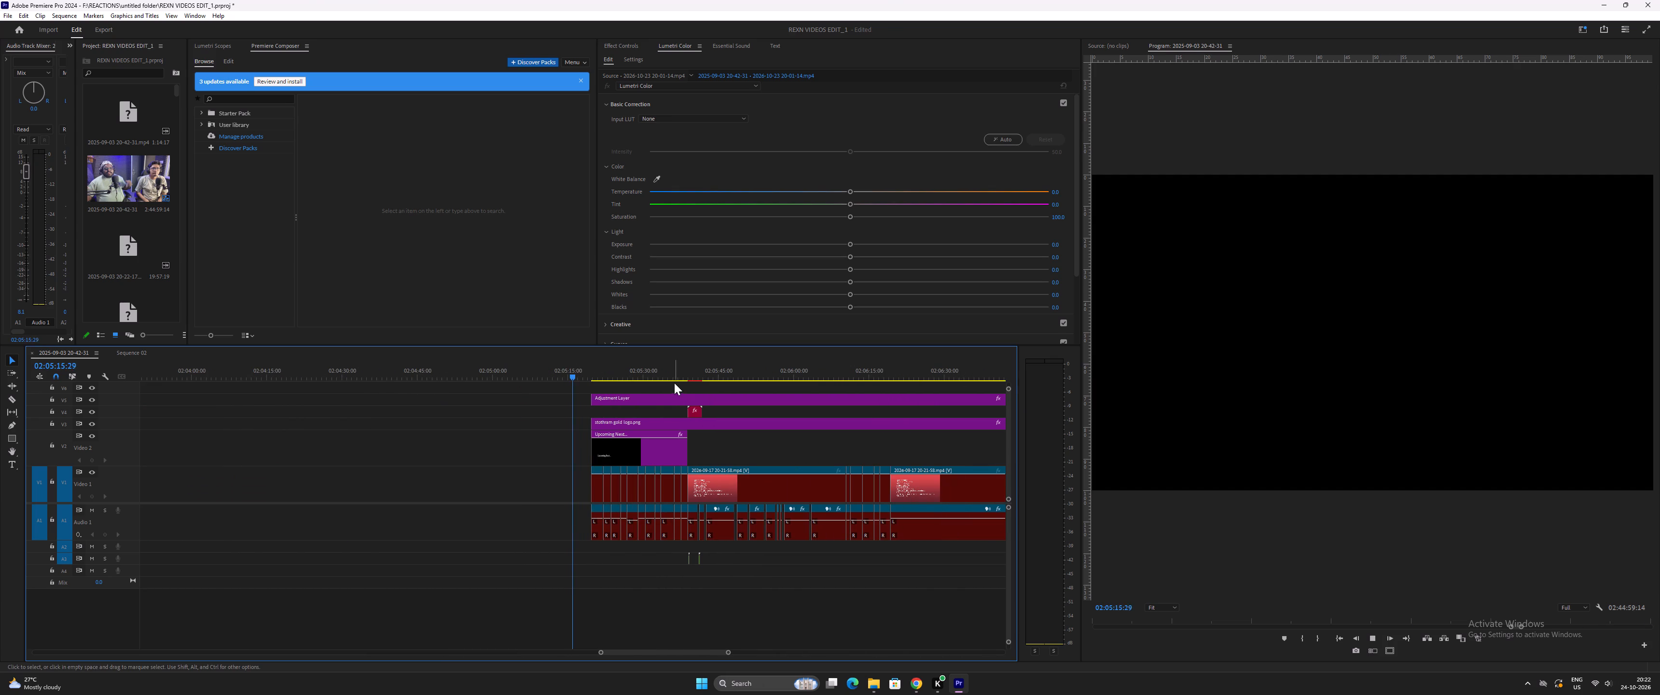
pyautogui.moveTo(664, 387); pyautogui.dragTo(717, 440)
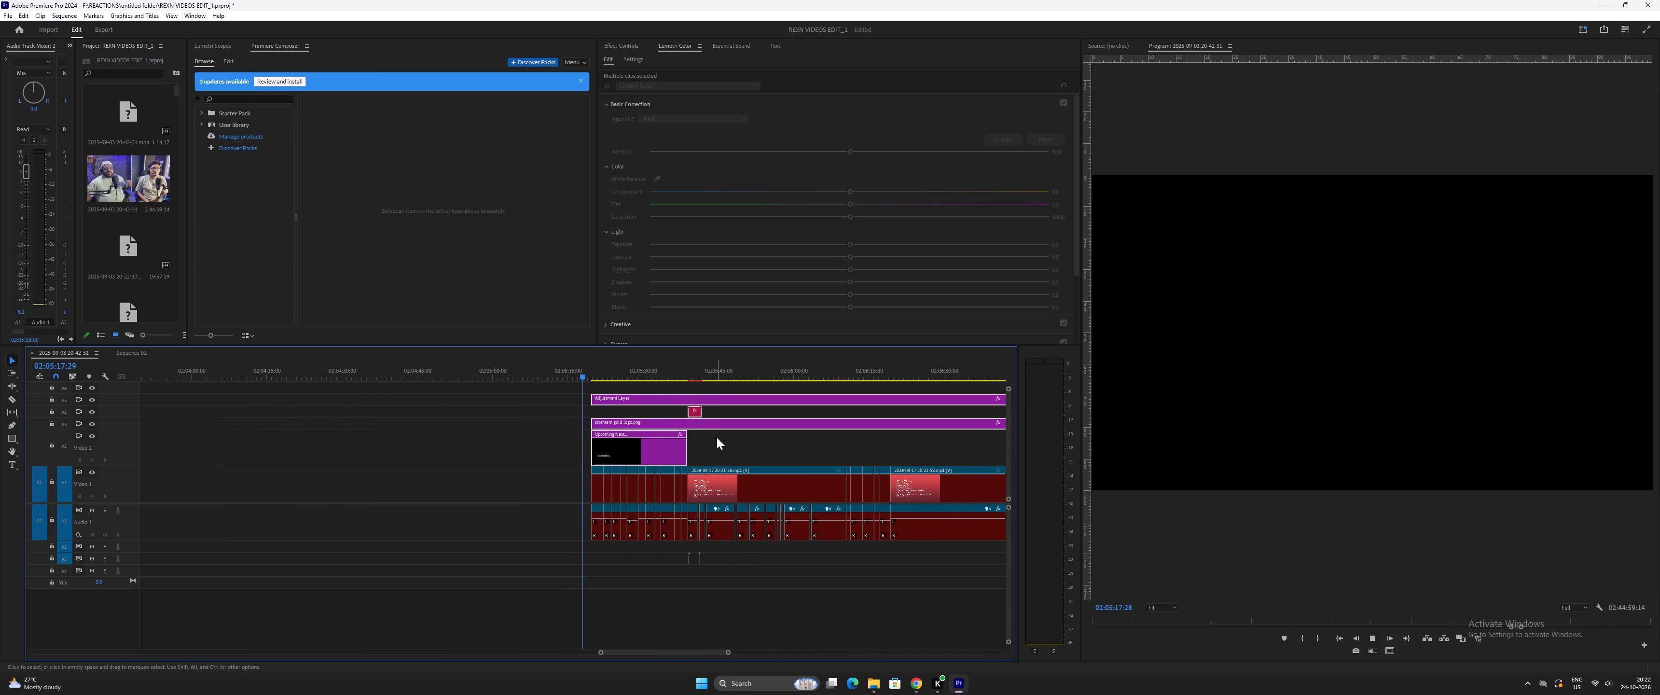
pyautogui.press('space')
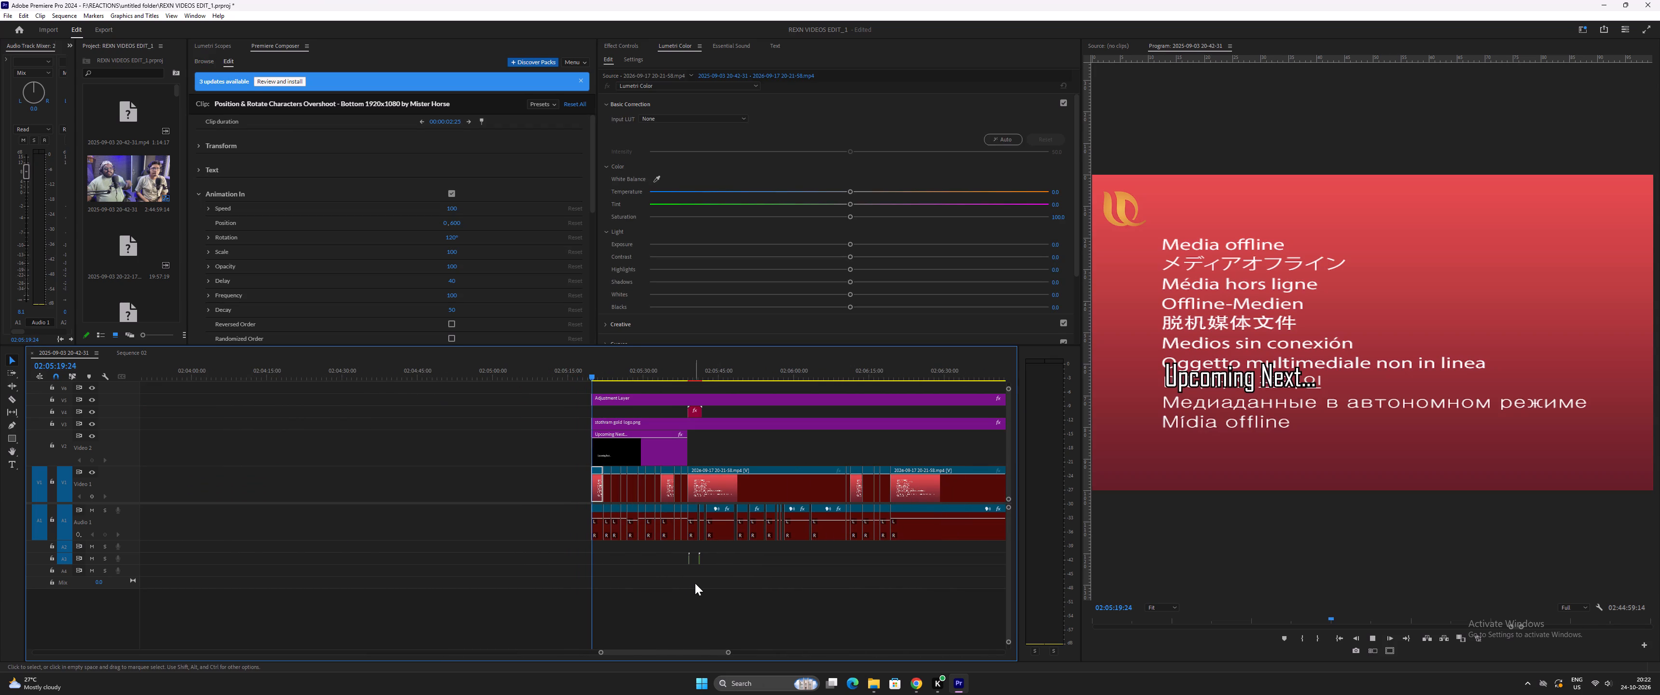
pyautogui.moveTo(663, 380); pyautogui.dragTo(699, 444)
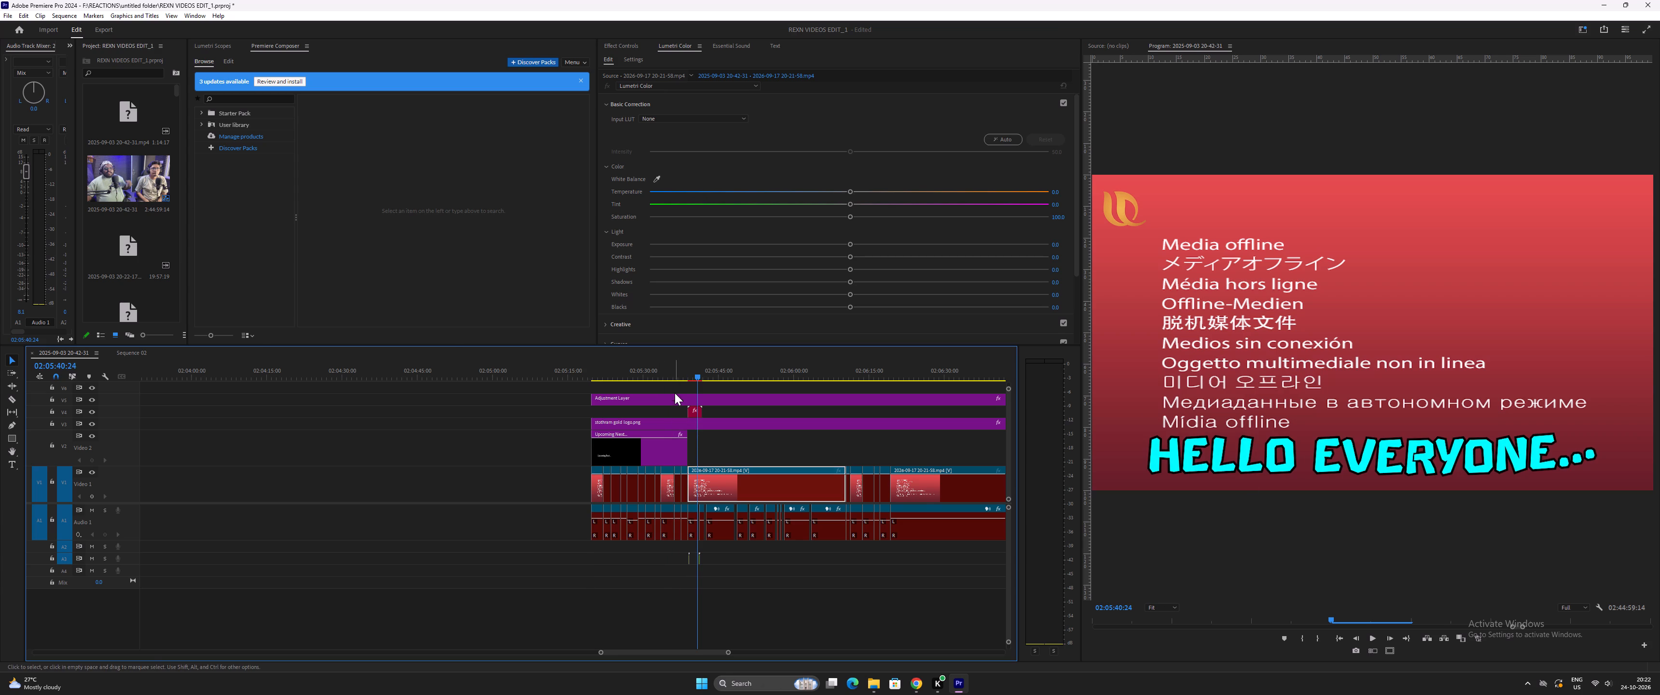
pyautogui.moveTo(671, 386); pyautogui.dragTo(713, 450)
pyautogui.keyDown('shift'); pyautogui.moveTo(715, 568); pyautogui.dragTo(675, 564); pyautogui.keyUp('shift')
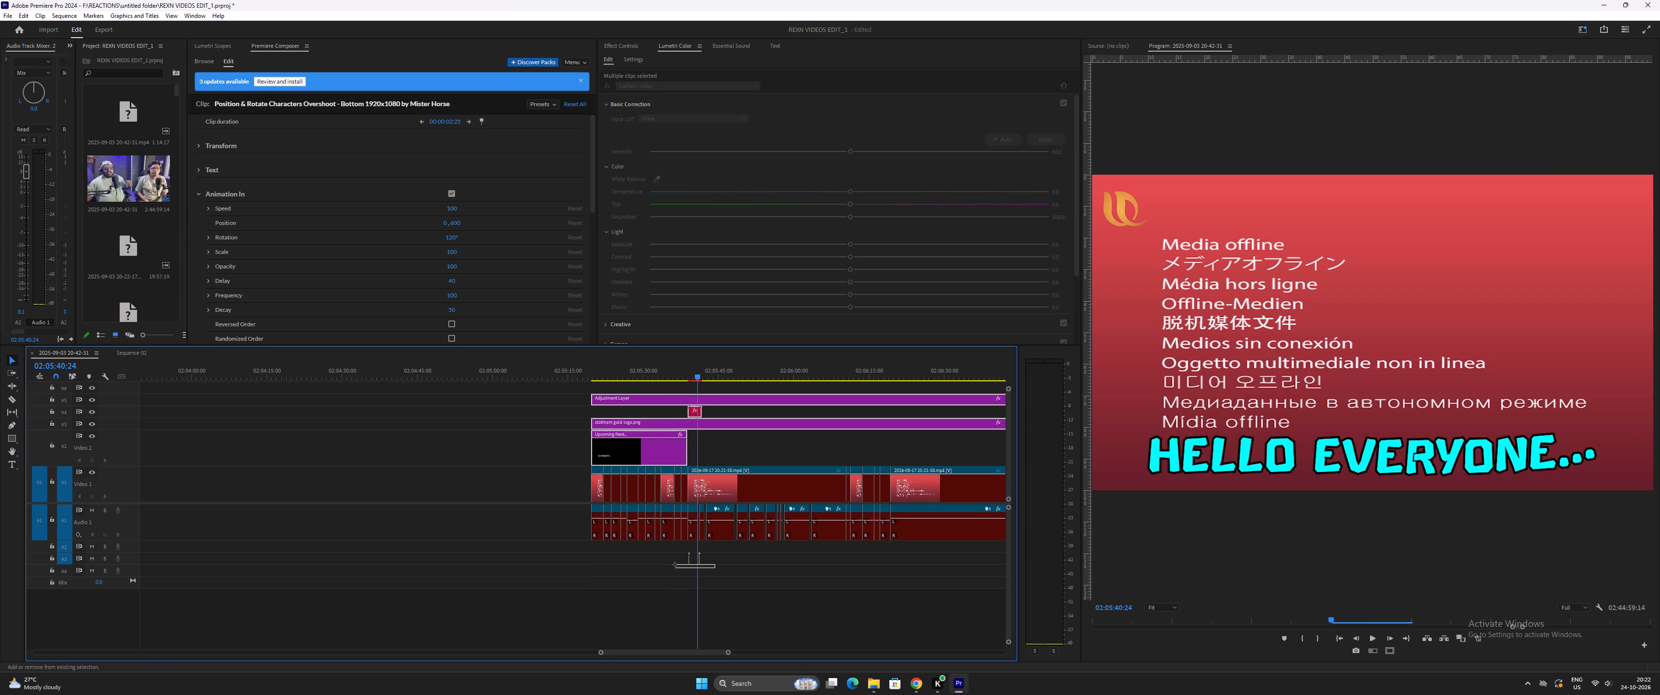
pyautogui.keyDown('shift'); pyautogui.moveTo(675, 564); pyautogui.dragTo(666, 552); pyautogui.keyUp('shift')
pyautogui.moveTo(667, 451); pyautogui.dragTo(707, 438)
pyautogui.press('-')
pyautogui.press('-')
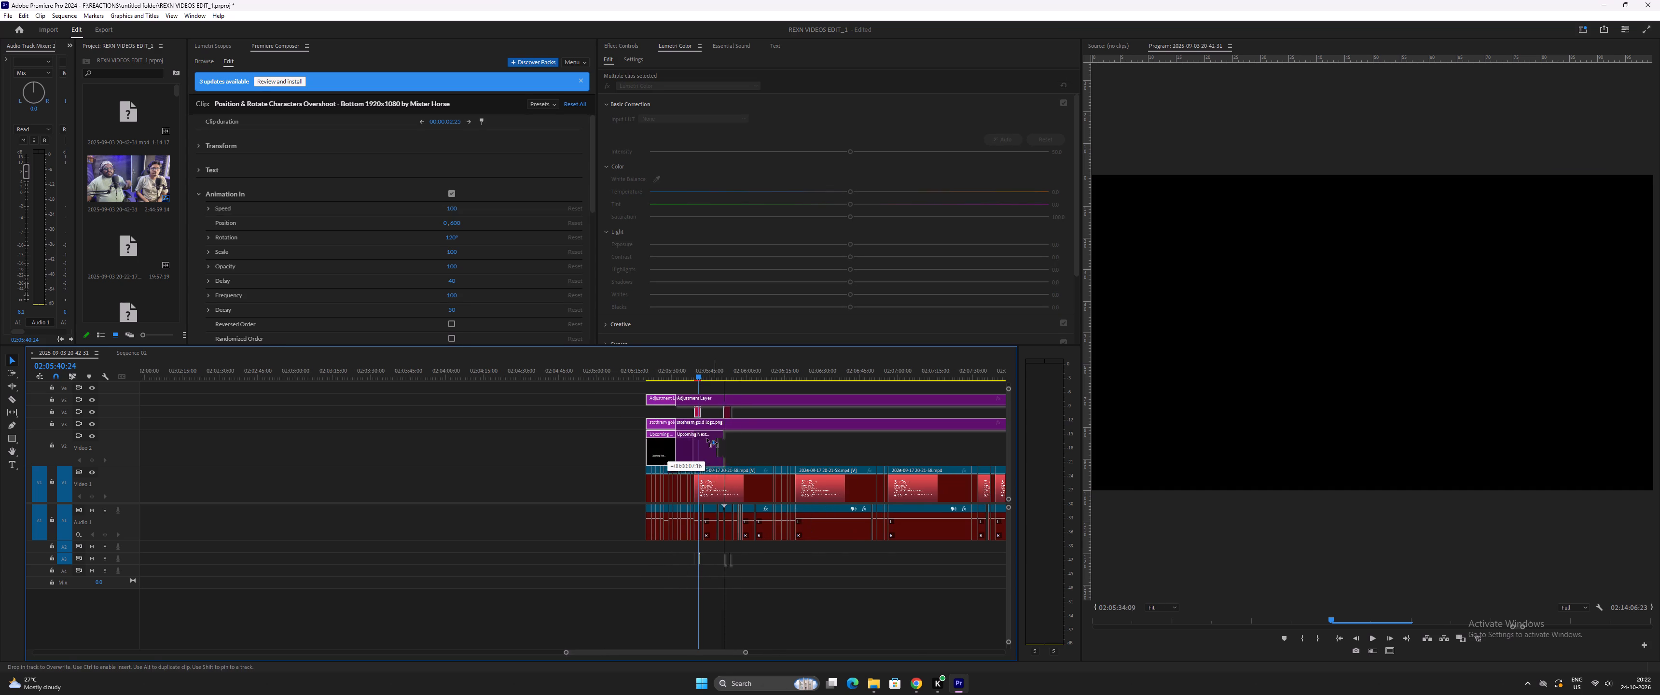
pyautogui.moveTo(707, 438); pyautogui.dragTo(897, 460)
pyautogui.press('-')
pyautogui.write('--')
pyautogui.press('=')
pyautogui.press('=')
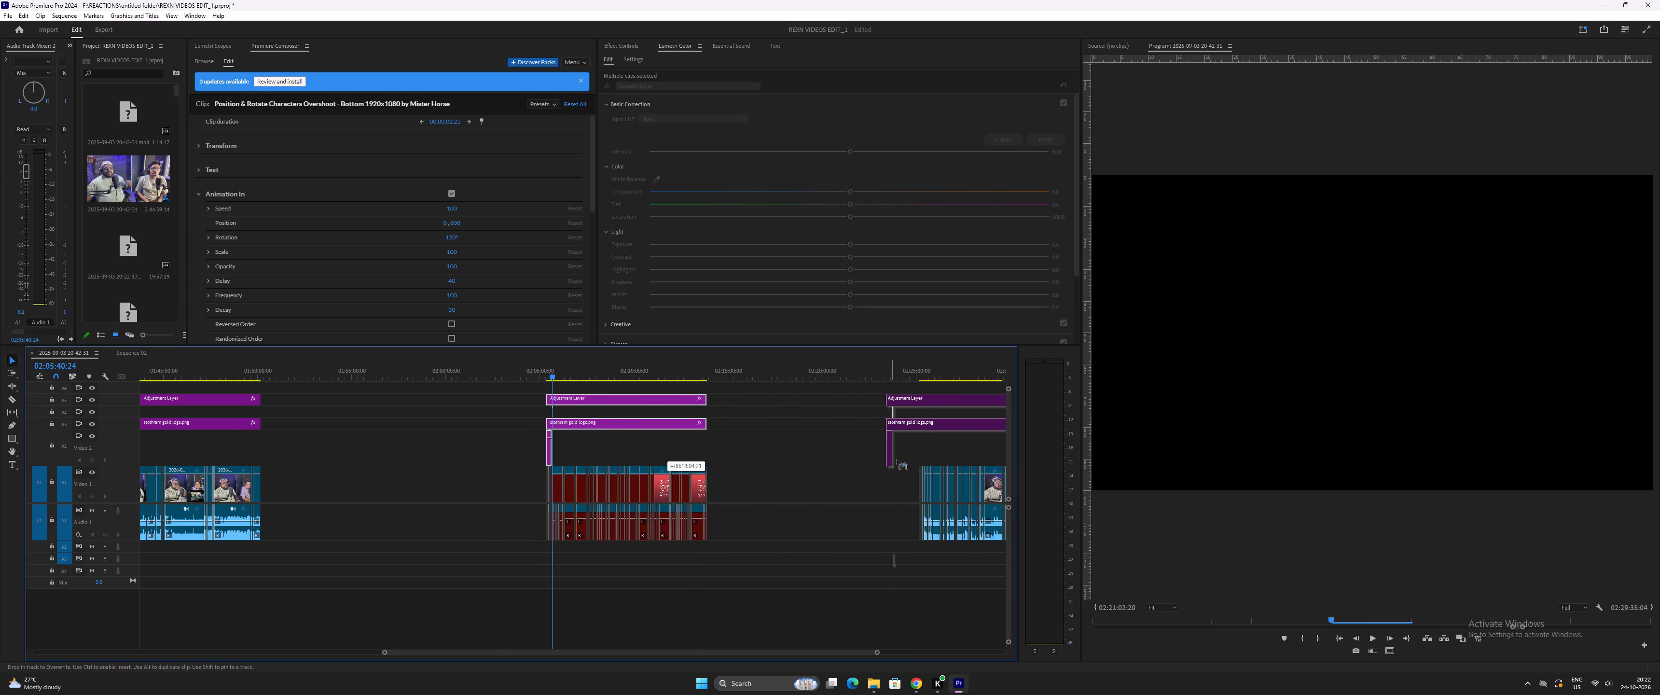
pyautogui.moveTo(897, 460); pyautogui.dragTo(954, 462)
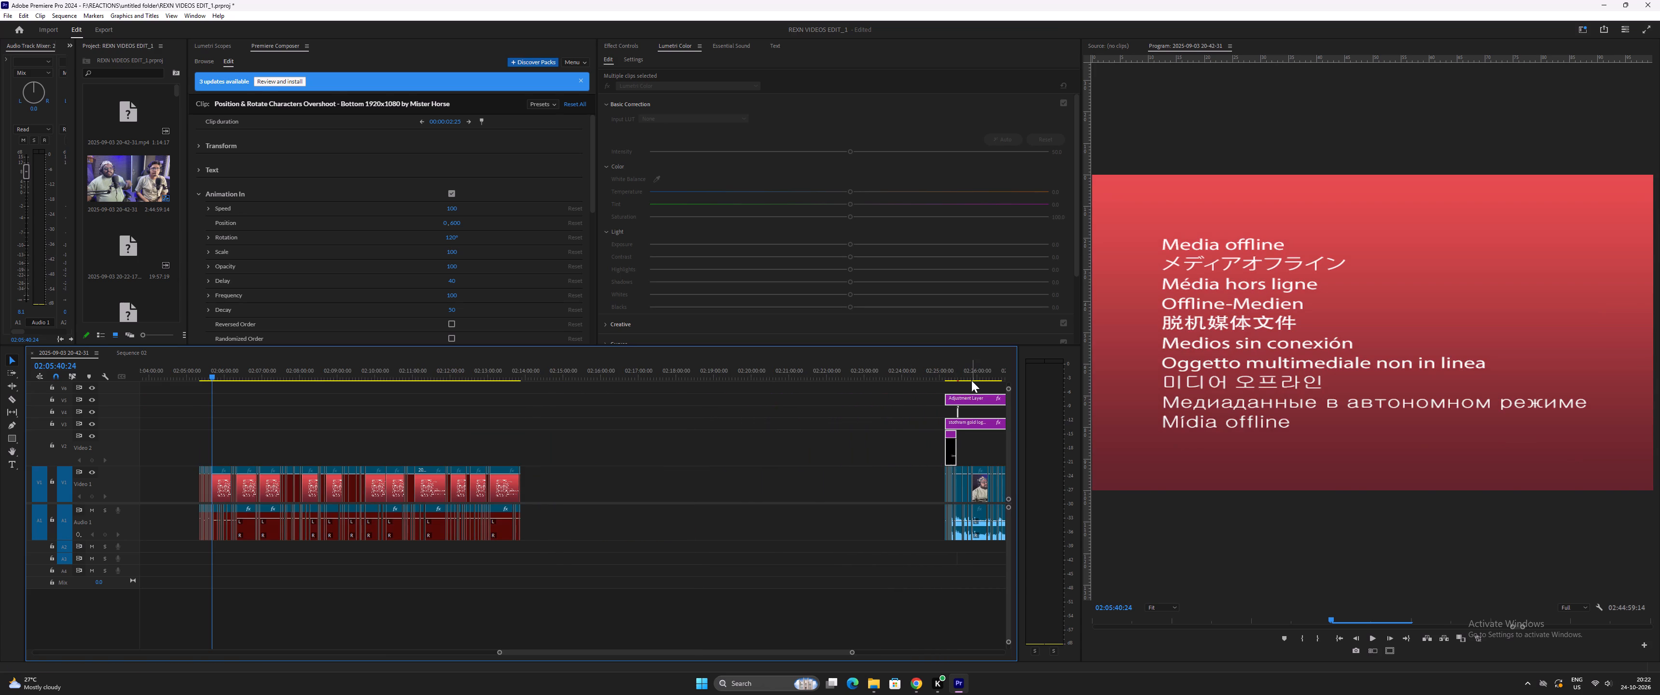
# Shift all the overlays and sound effects about 2 seconds earlier so "Hello Everyone" starts with the first clip after the highlights.
pyautogui.click(960, 366)
pyautogui.press('=')
pyautogui.press('=')
pyautogui.press('=')
pyautogui.press('=')
pyautogui.press('=')
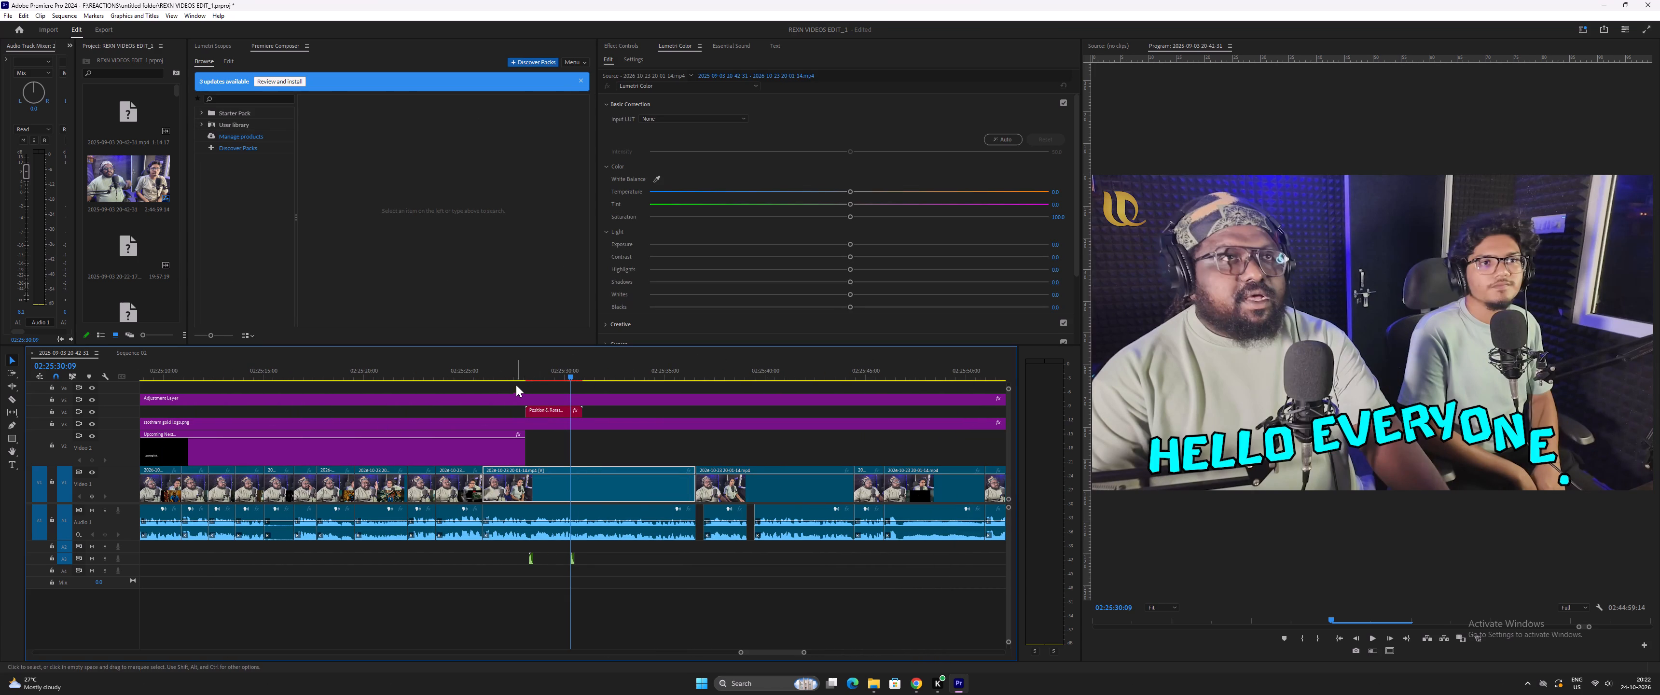
pyautogui.moveTo(505, 386); pyautogui.dragTo(582, 447)
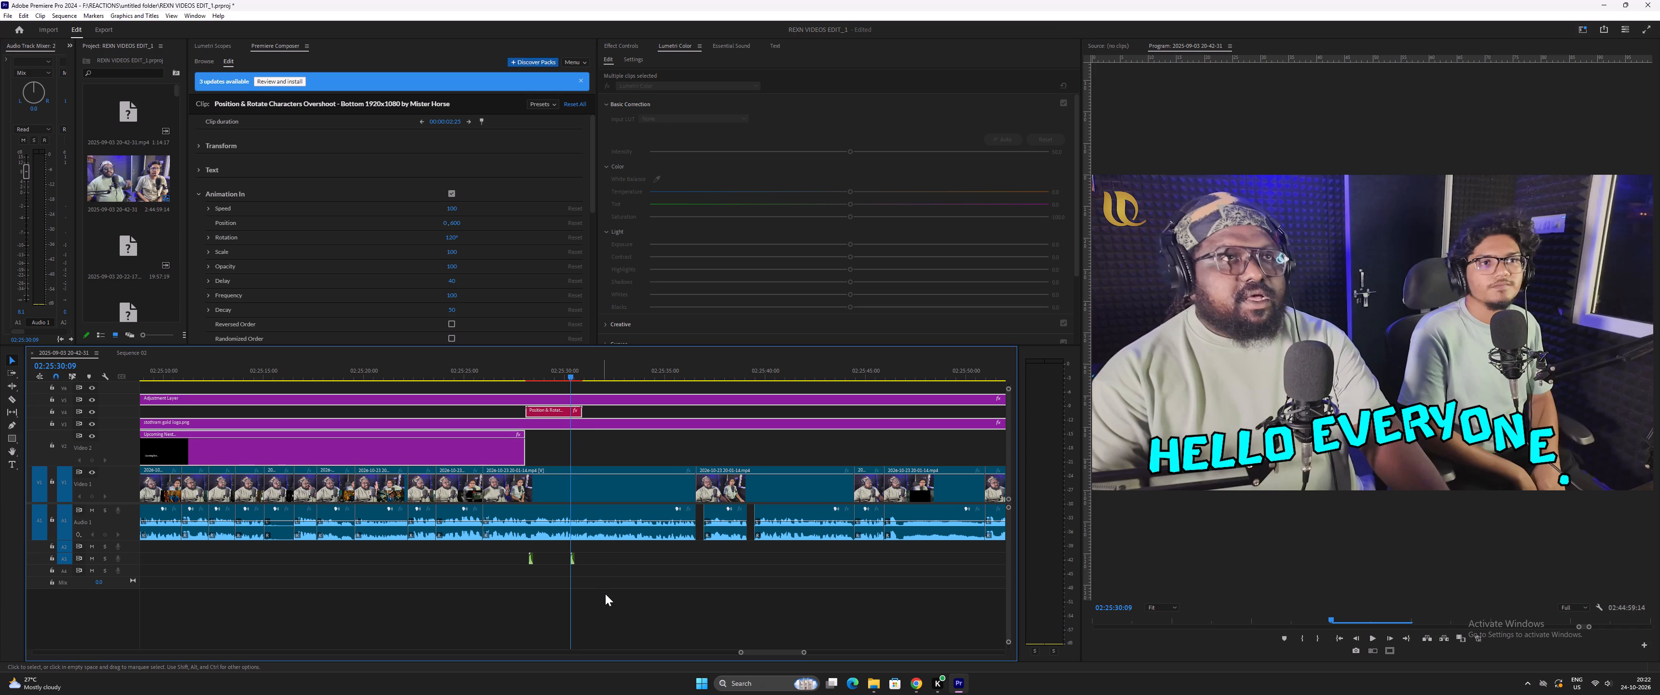
pyautogui.keyDown('shift'); pyautogui.moveTo(587, 579); pyautogui.dragTo(523, 562); pyautogui.keyUp('shift')
pyautogui.press('=')
pyautogui.press('=')
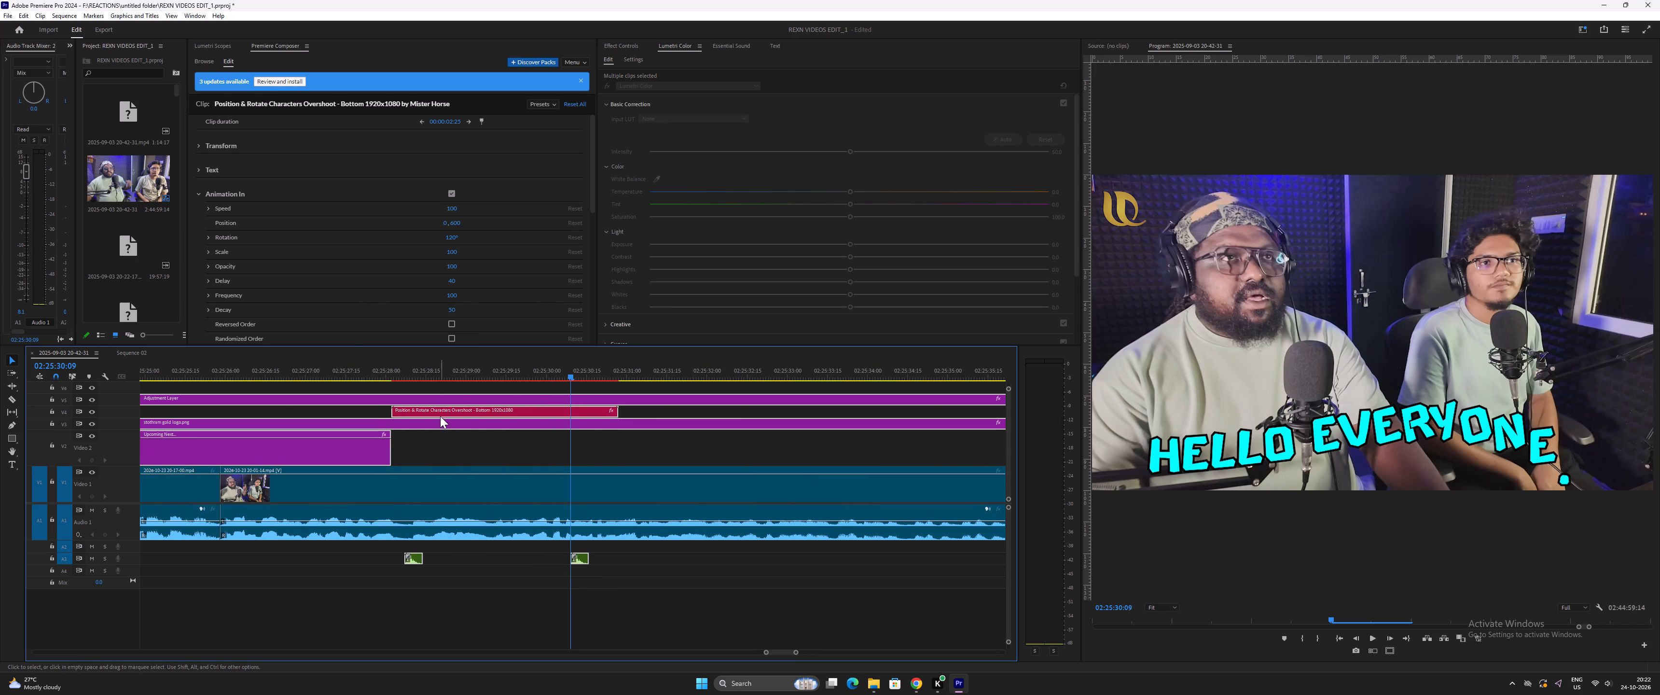
pyautogui.moveTo(440, 414); pyautogui.dragTo(271, 410)
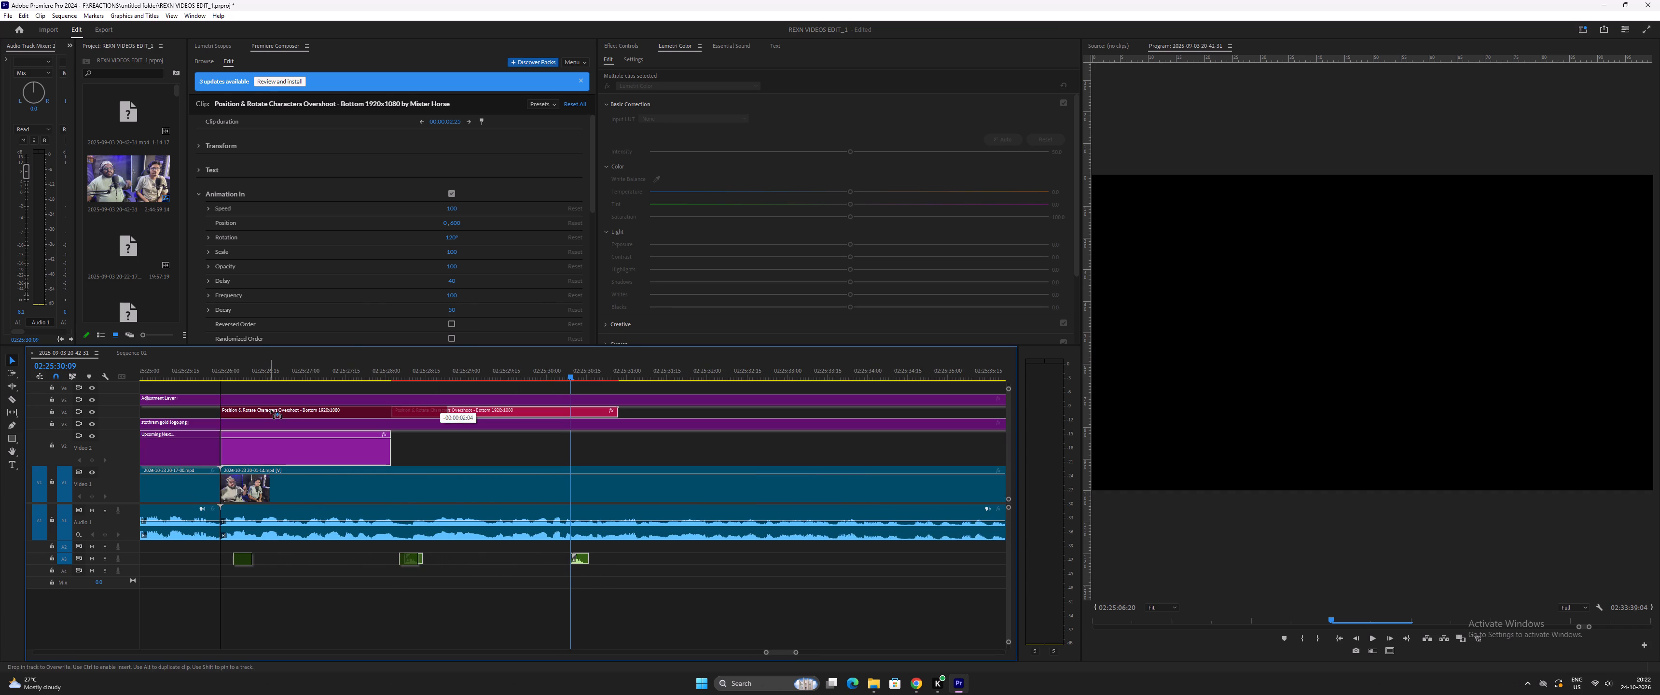
pyautogui.moveTo(271, 410); pyautogui.dragTo(267, 410)
pyautogui.press('-')
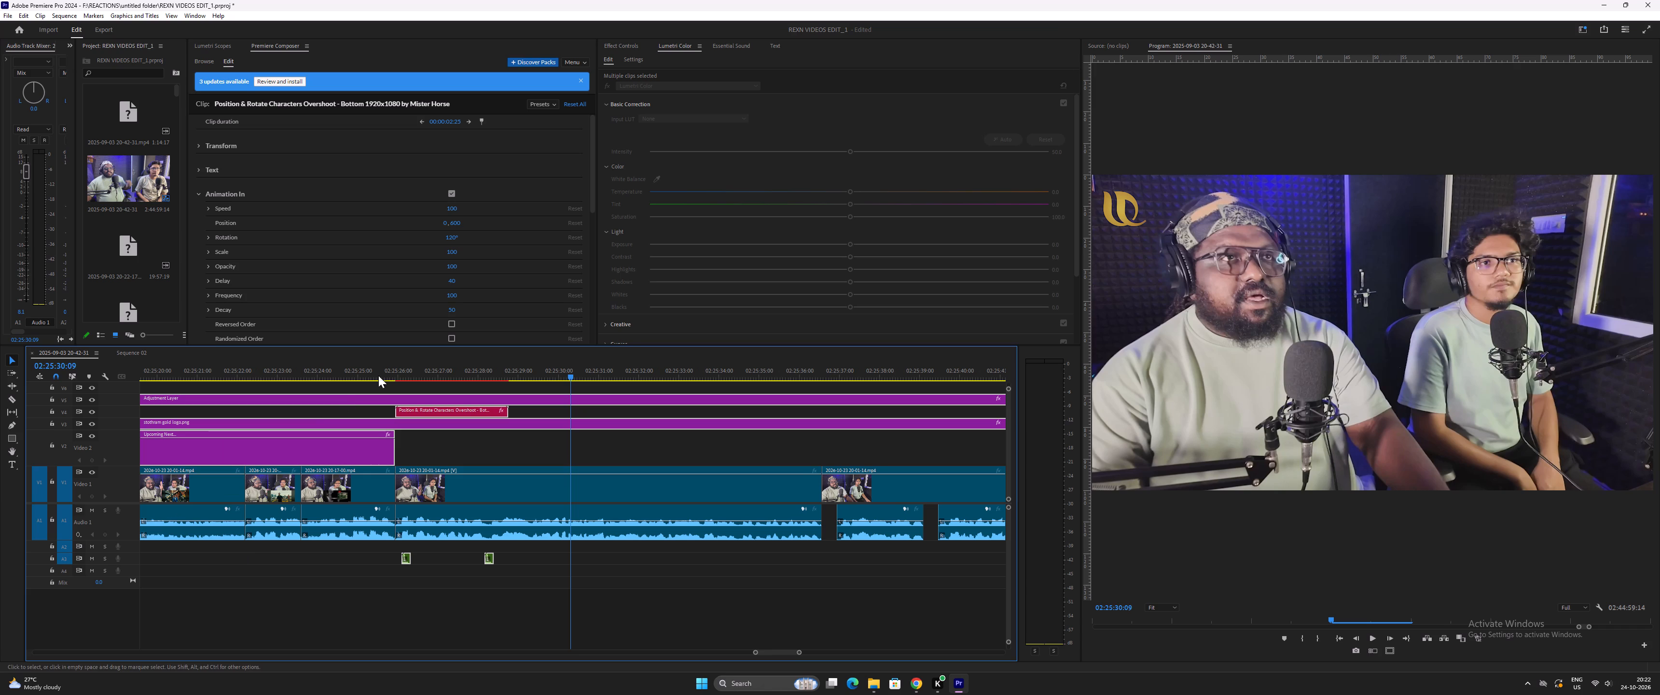
pyautogui.click(378, 364)
pyautogui.press('space')
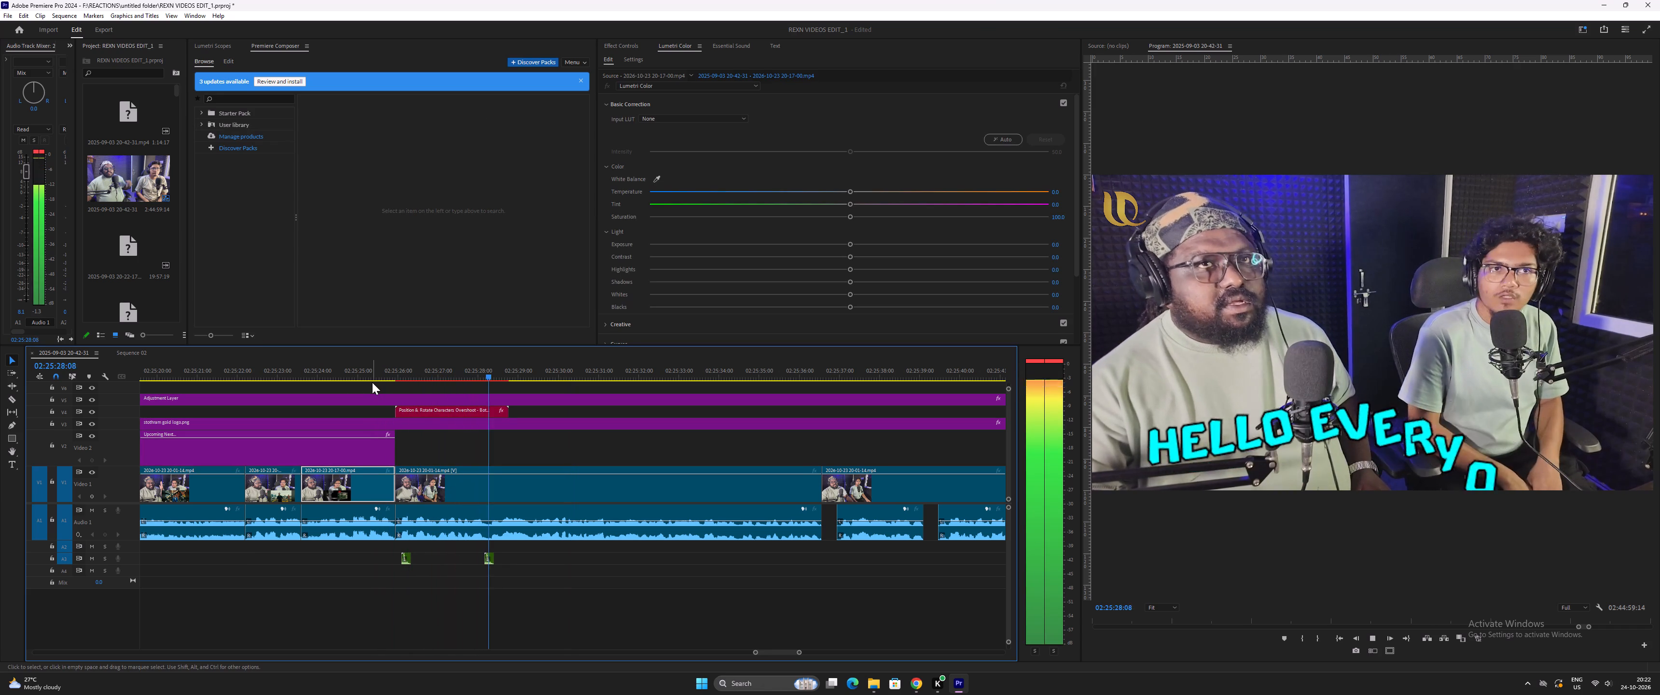
# Trim the starts of the adjustment layer, logo and "Upcoming Next" title to the first highlight clip at about 02:25:09.
pyautogui.press('-')
pyautogui.press('-')
pyautogui.press('-')
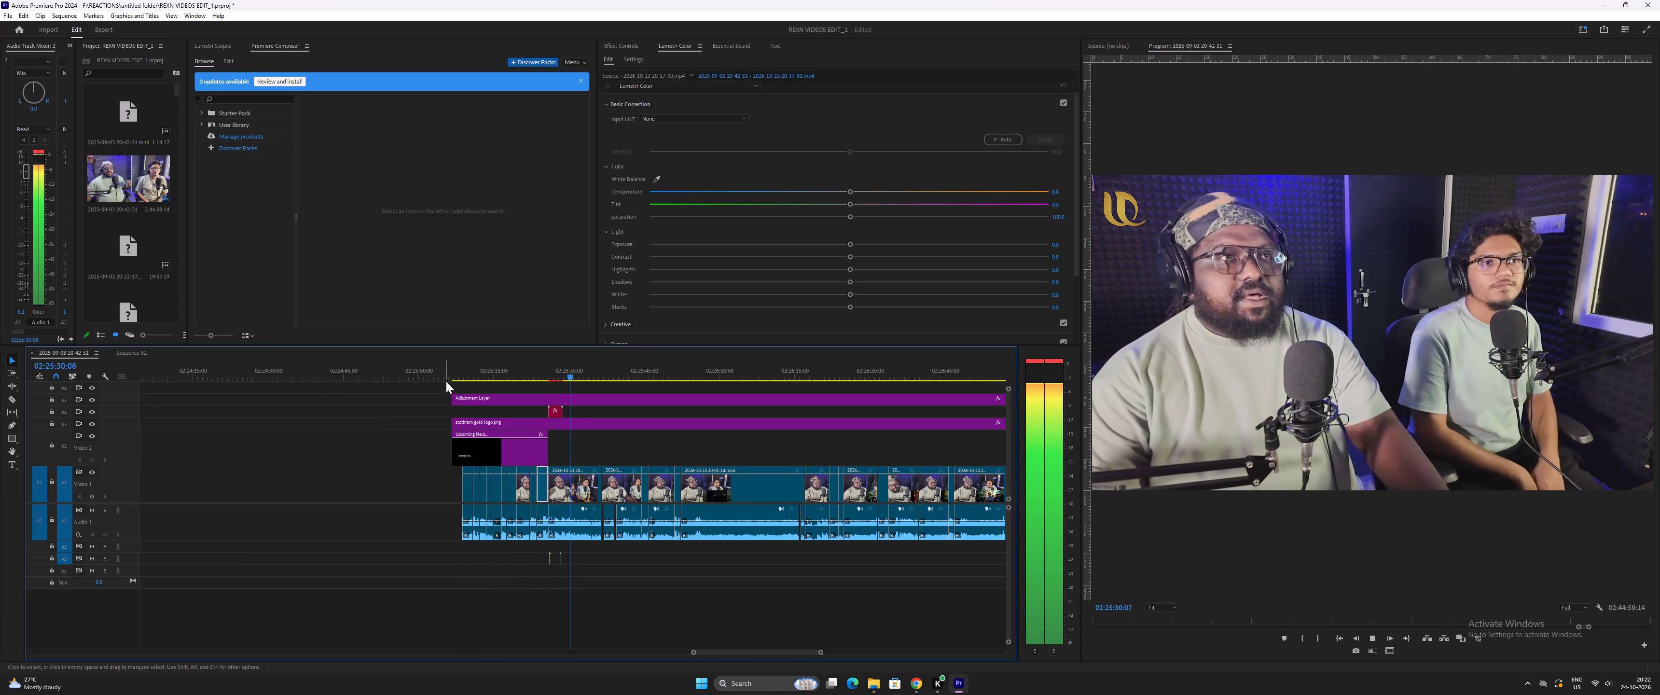
pyautogui.moveTo(453, 366); pyautogui.dragTo(459, 367)
pyautogui.press('=')
pyautogui.press('=')
pyautogui.press('=')
pyautogui.moveTo(475, 390); pyautogui.dragTo(547, 444)
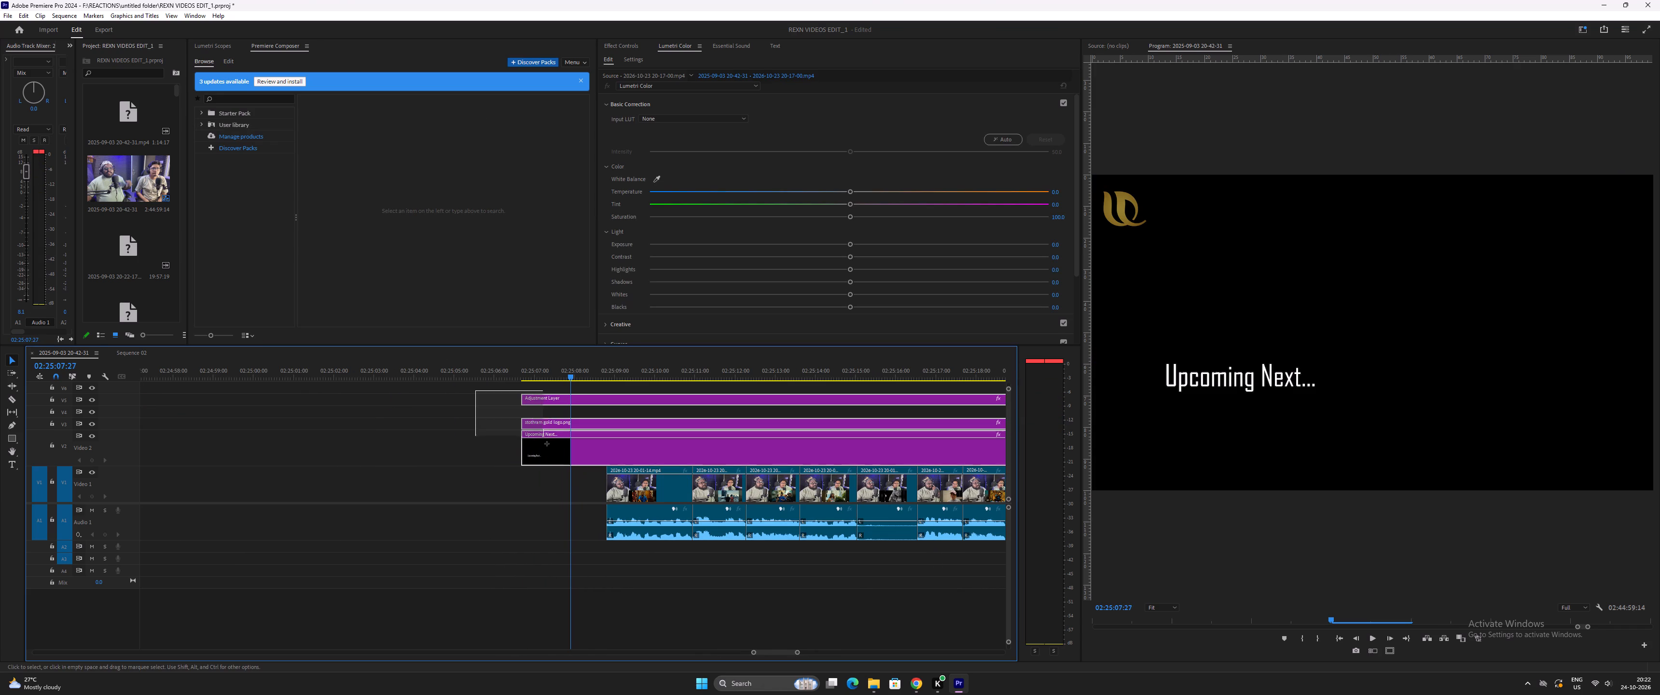
pyautogui.moveTo(547, 444); pyautogui.dragTo(552, 457)
pyautogui.moveTo(525, 424); pyautogui.dragTo(606, 433)
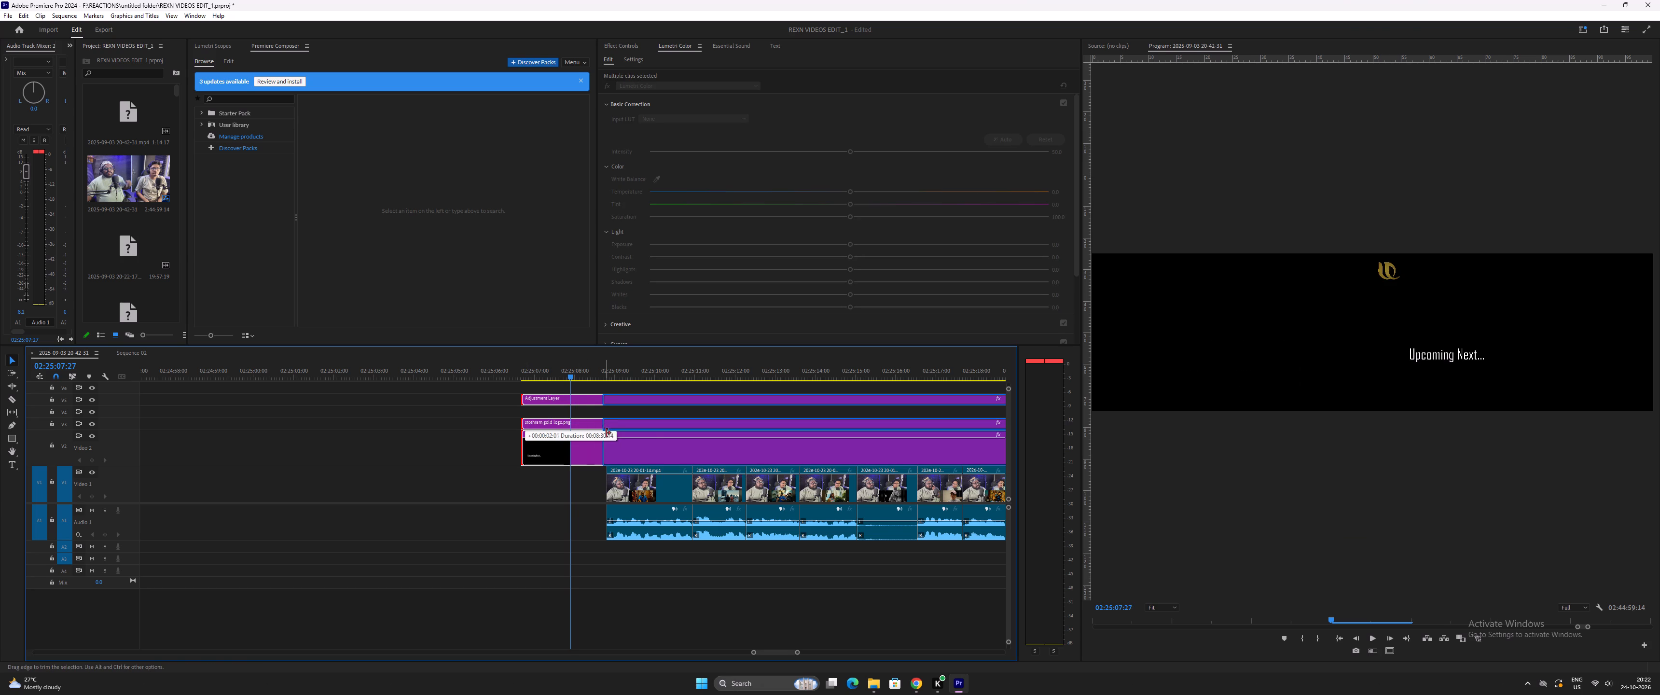
pyautogui.moveTo(606, 433); pyautogui.dragTo(609, 433)
# Extend the ends of the adjustment layer and logo to the end of the reaction footage at about 02:40.
pyautogui.press('space')
pyautogui.press('-')
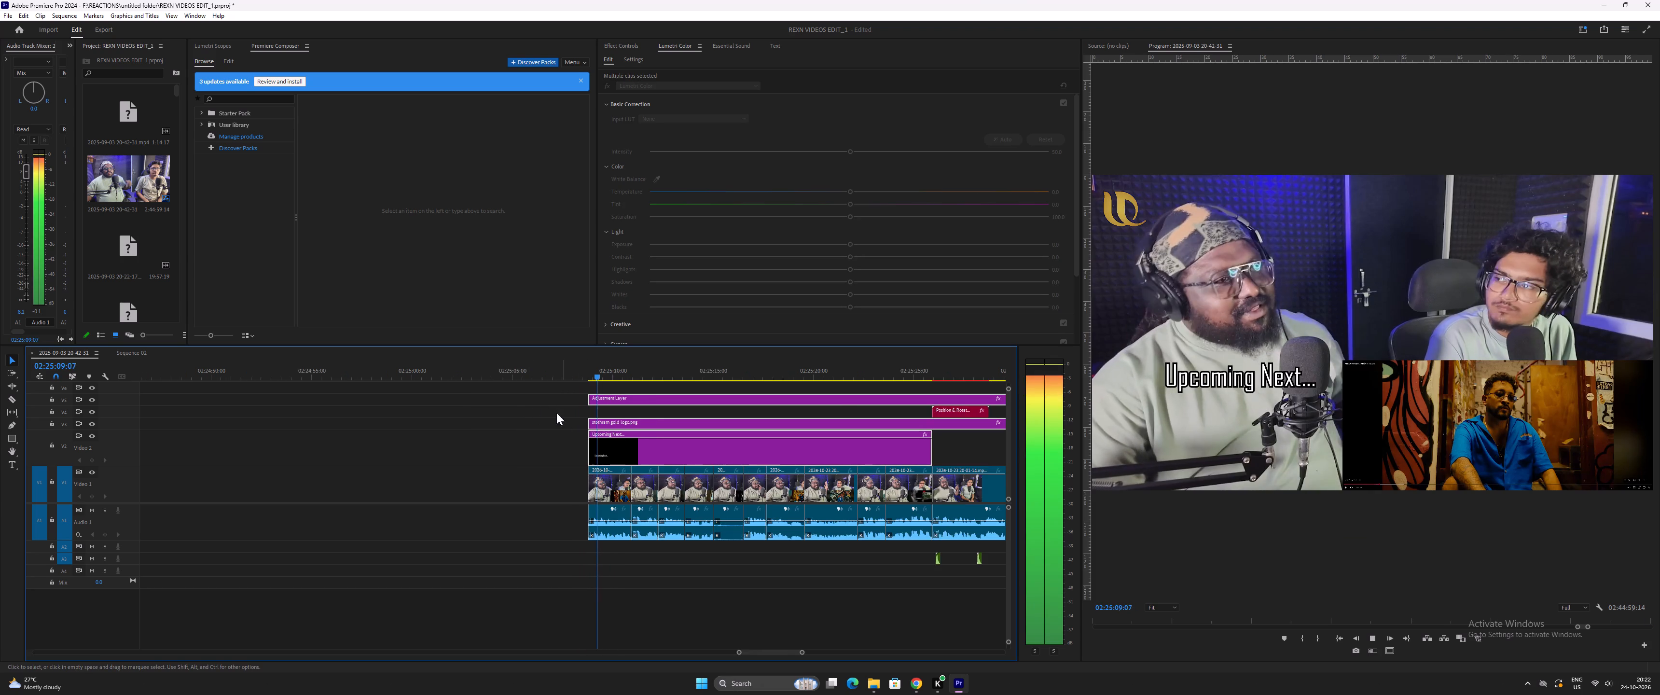
pyautogui.press('-')
pyautogui.press('-')
pyautogui.press('-')
pyautogui.press('-')
pyautogui.press('-')
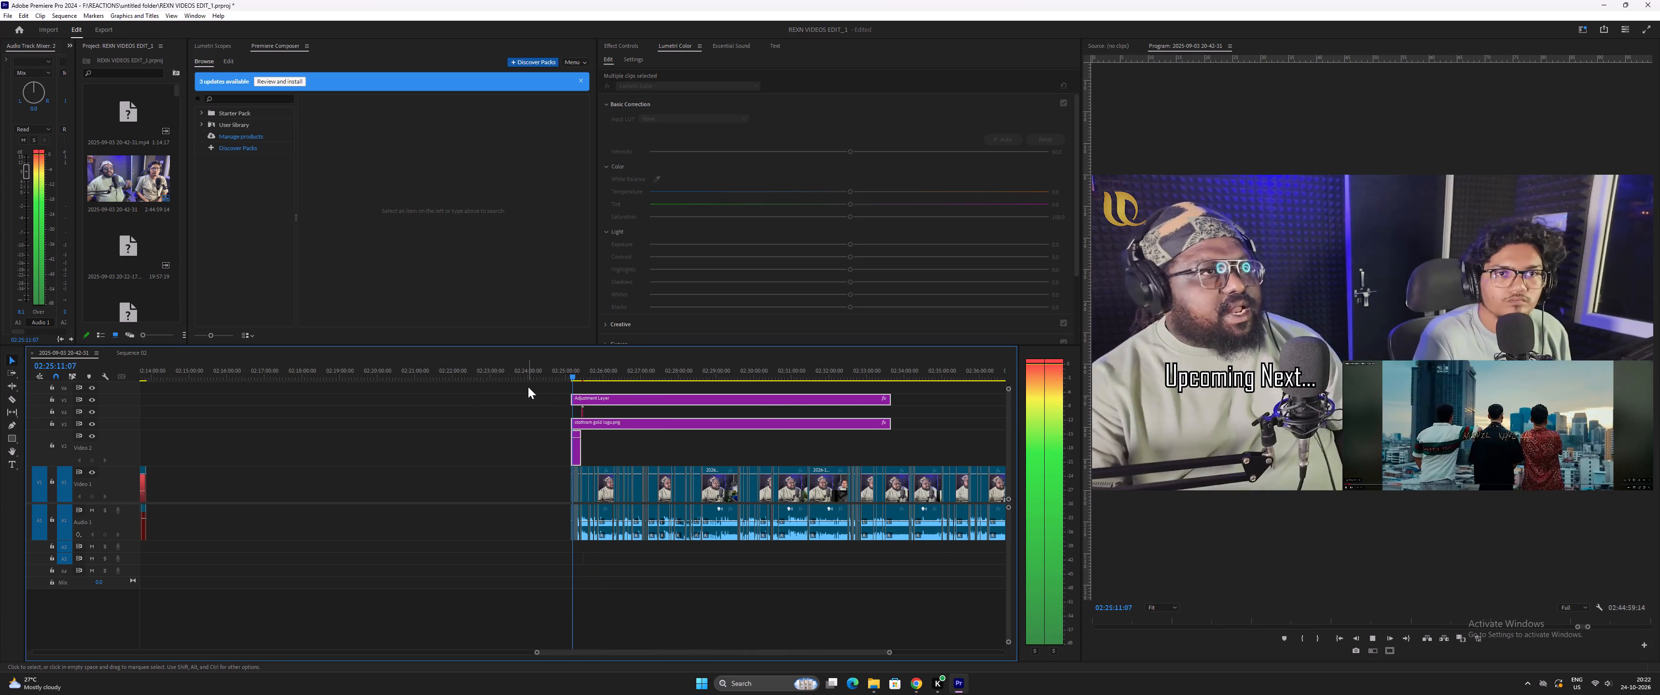
pyautogui.press('-')
pyautogui.moveTo(747, 400); pyautogui.dragTo(686, 425)
pyautogui.moveTo(733, 403); pyautogui.dragTo(865, 405)
# Examine where the overlays and footage end at about 02:40 and play the last seconds.
pyautogui.click(854, 365)
pyautogui.press('=')
pyautogui.press('=')
pyautogui.press('=')
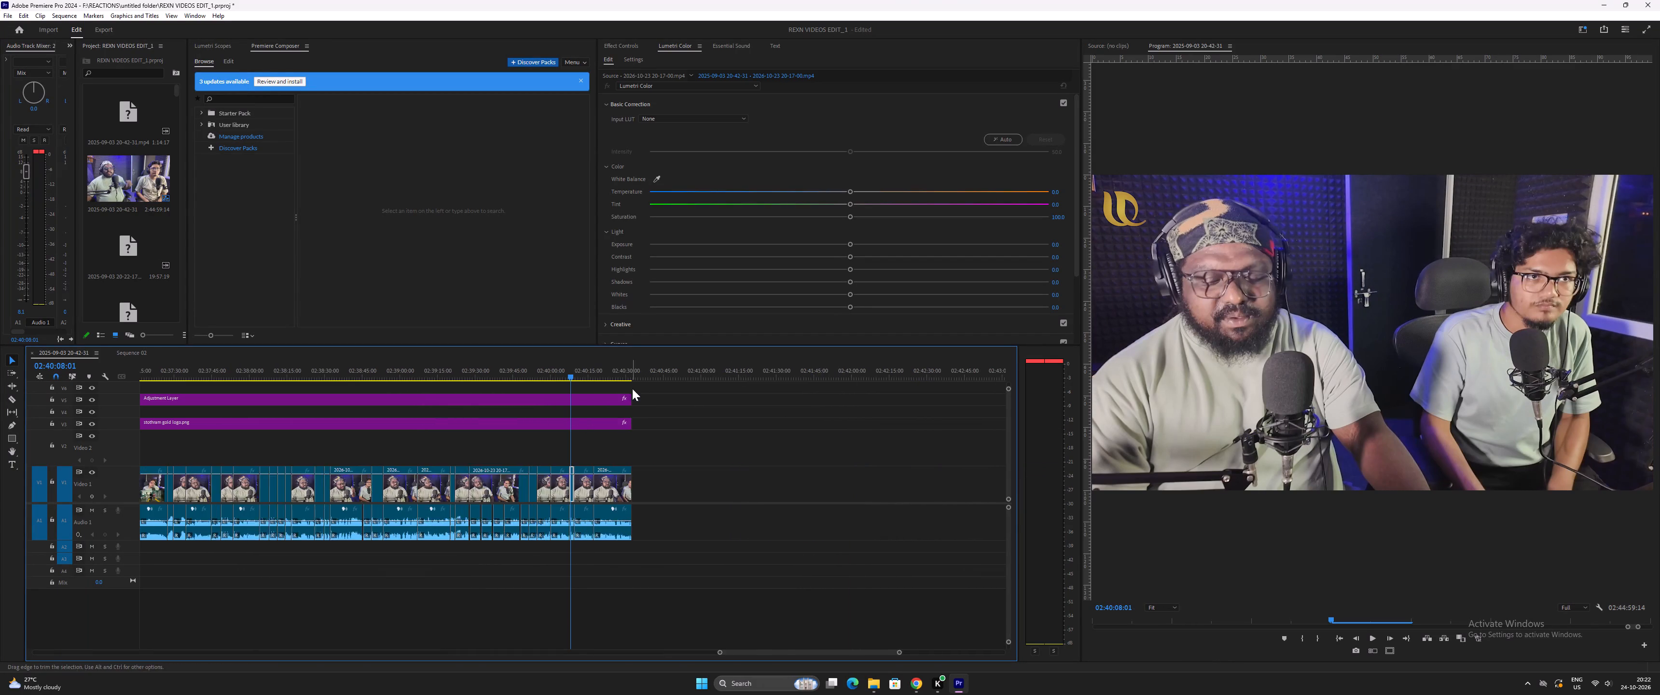
pyautogui.press('=')
pyautogui.press('=')
pyautogui.click(791, 376)
pyautogui.press('space')
pyautogui.write('==')
pyautogui.press('-')
pyautogui.press('-')
pyautogui.press('-')
pyautogui.press('-')
pyautogui.press('-')
pyautogui.press('-')
pyautogui.press('-')
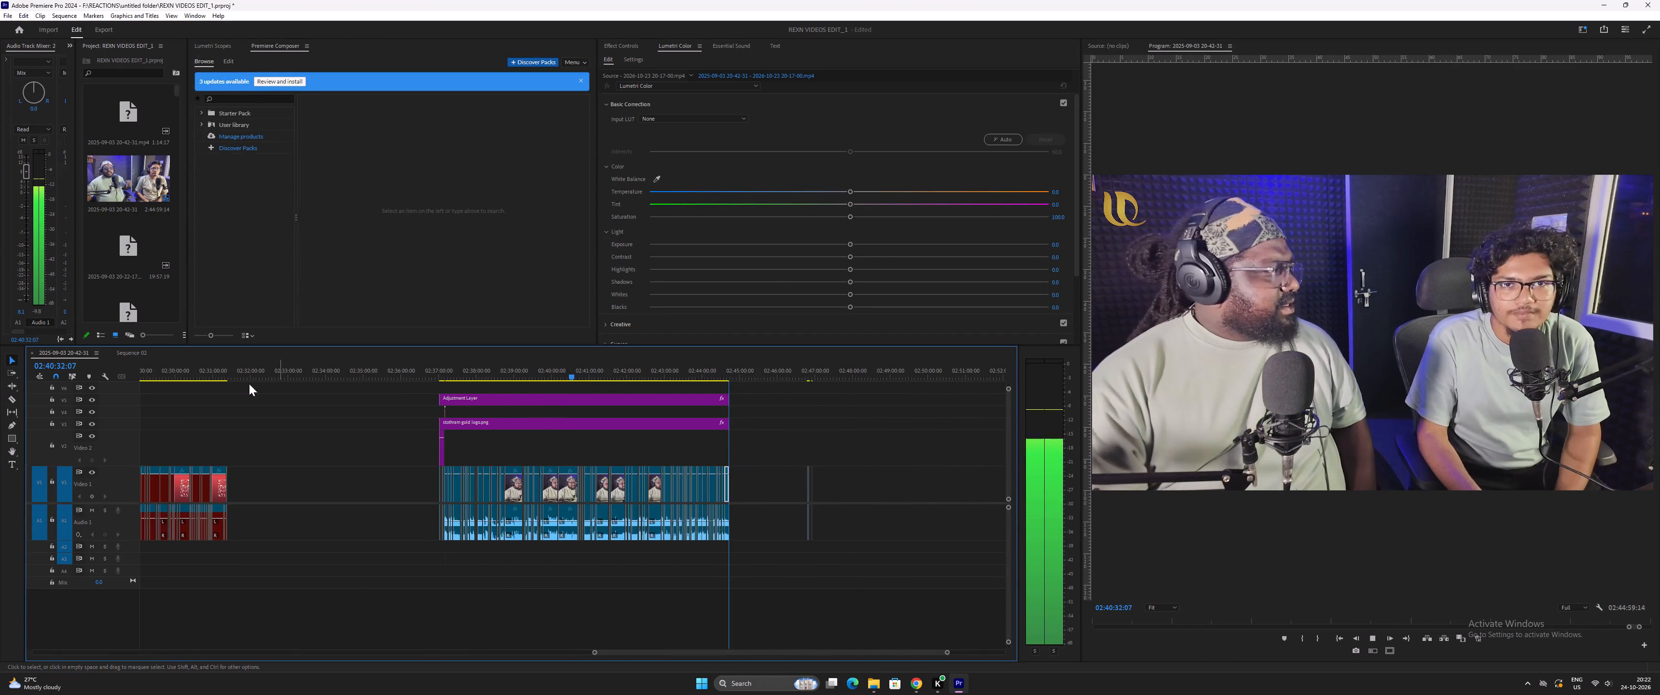
pyautogui.press('-')
# Set the sequence In point at 02:25:08:14, just before the first highlight clip.
pyautogui.moveTo(711, 370); pyautogui.dragTo(717, 372)
pyautogui.press('=')
pyautogui.press('=')
pyautogui.press('=')
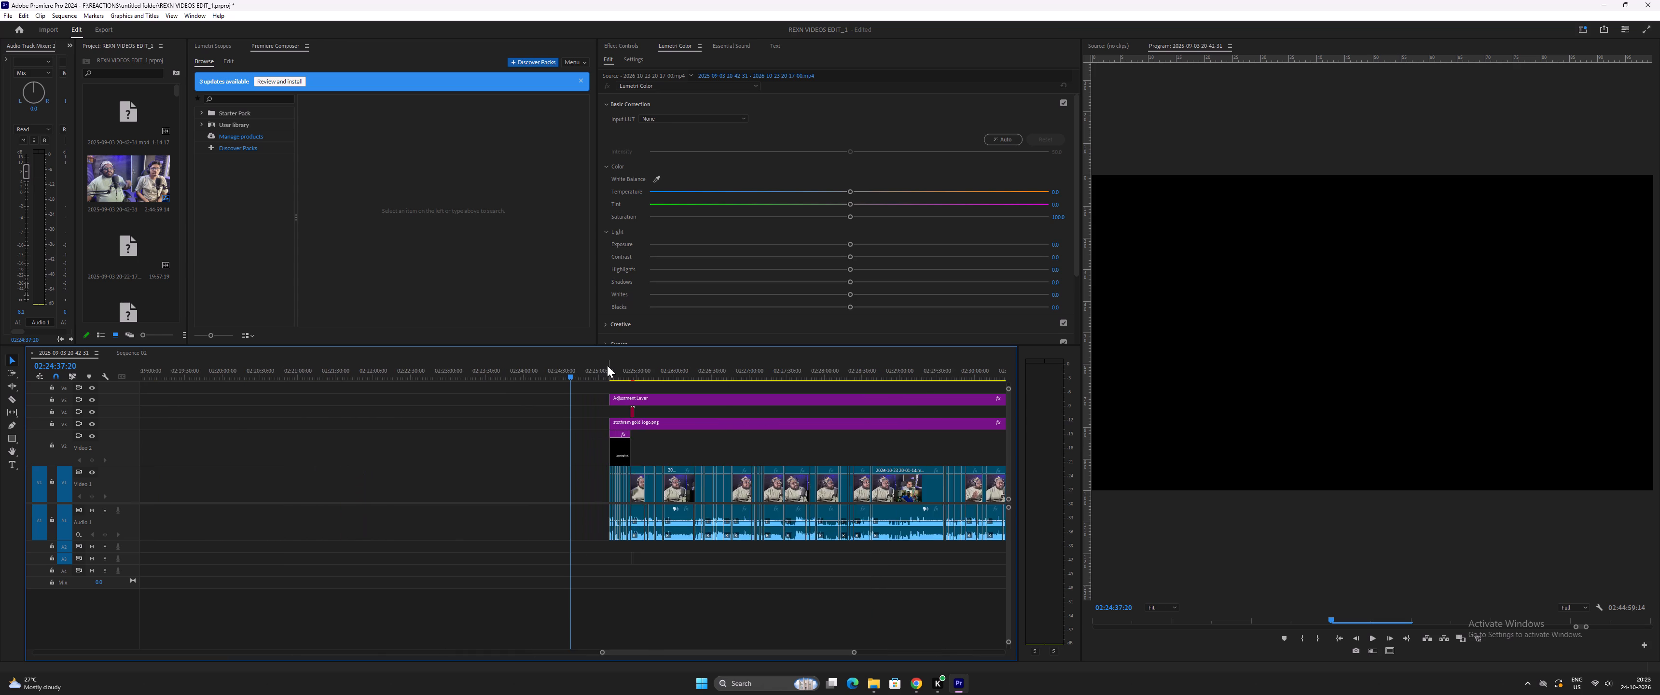
pyautogui.press('=')
pyautogui.moveTo(624, 364); pyautogui.dragTo(640, 369)
pyautogui.press('=')
pyautogui.press('=')
pyautogui.press('=')
pyautogui.click(637, 367)
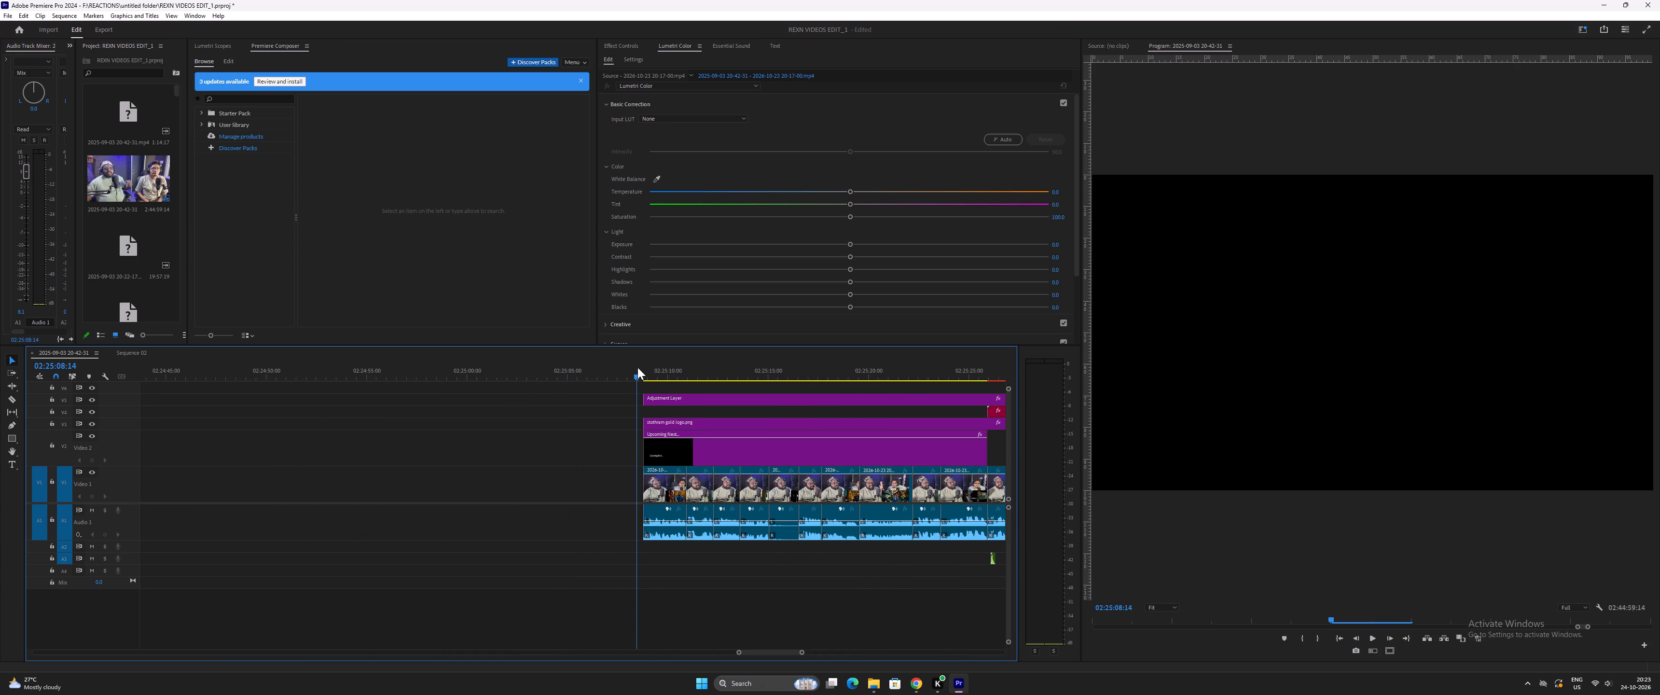
pyautogui.press('i')
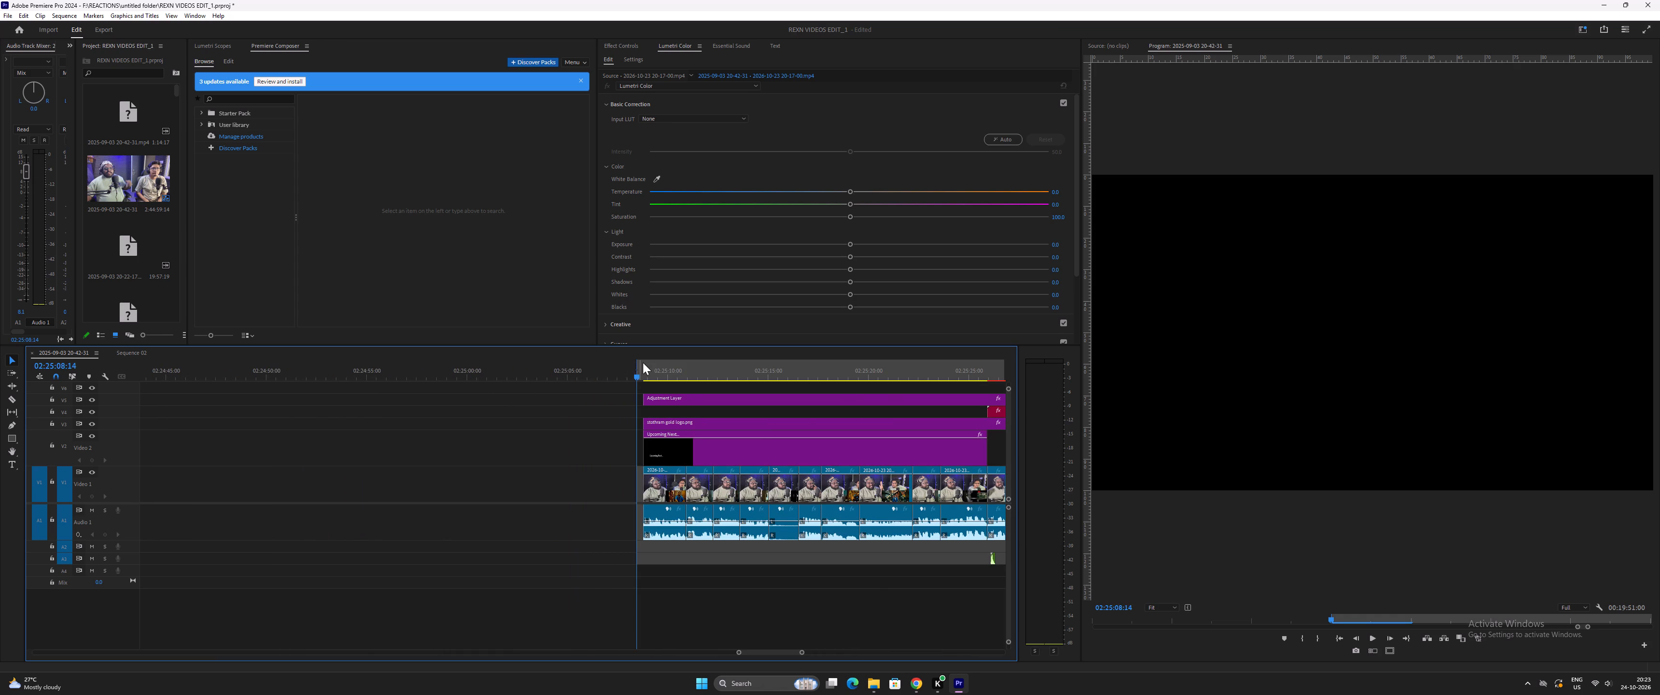
# Move the sequence In point to the start of the first highlight clip at about 02:25:09.
pyautogui.moveTo(638, 362); pyautogui.dragTo(644, 362)
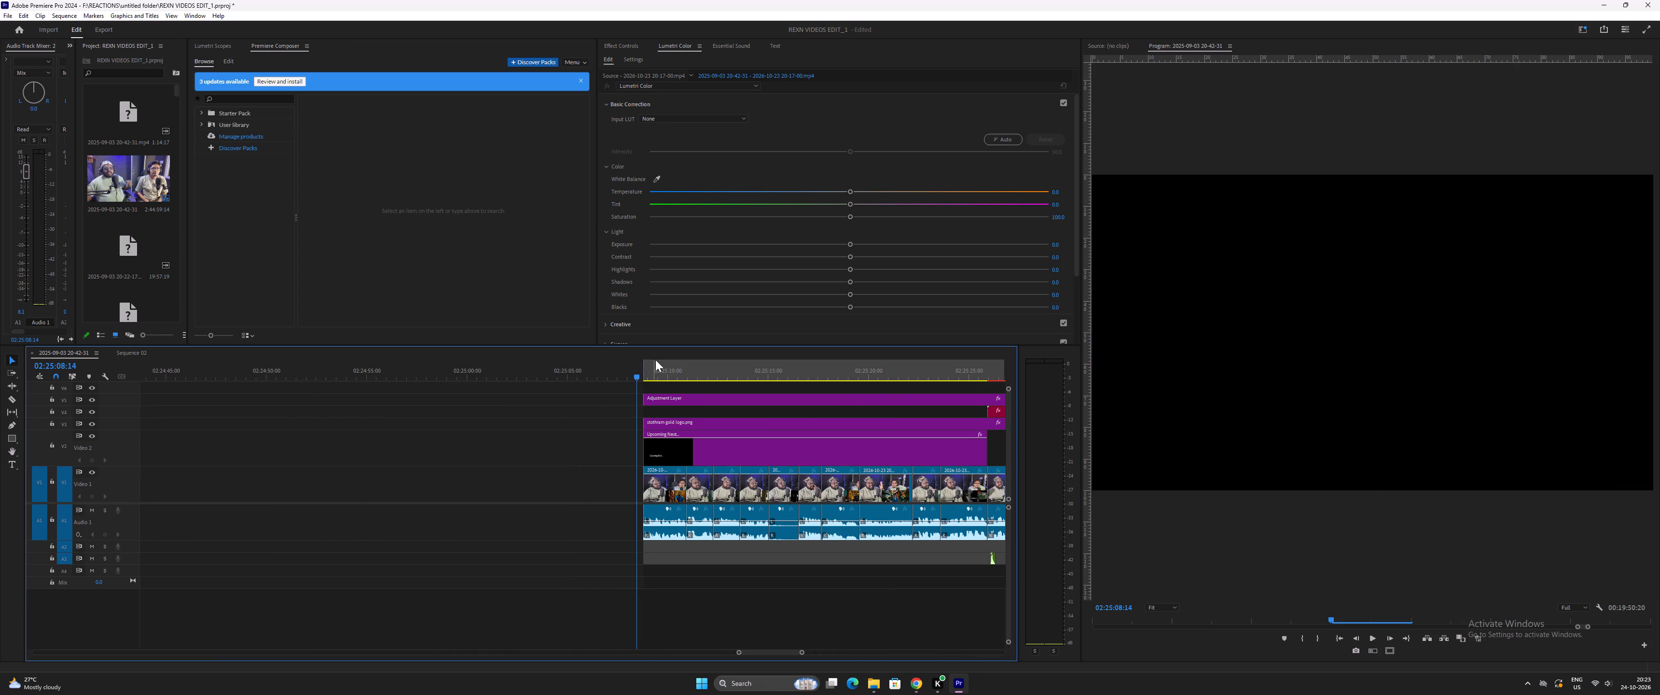
# Set the sequence Out point at the end of the reaction footage, at about 02:40:32.
pyautogui.press('-')
pyautogui.press('-')
pyautogui.press('-')
pyautogui.press('-')
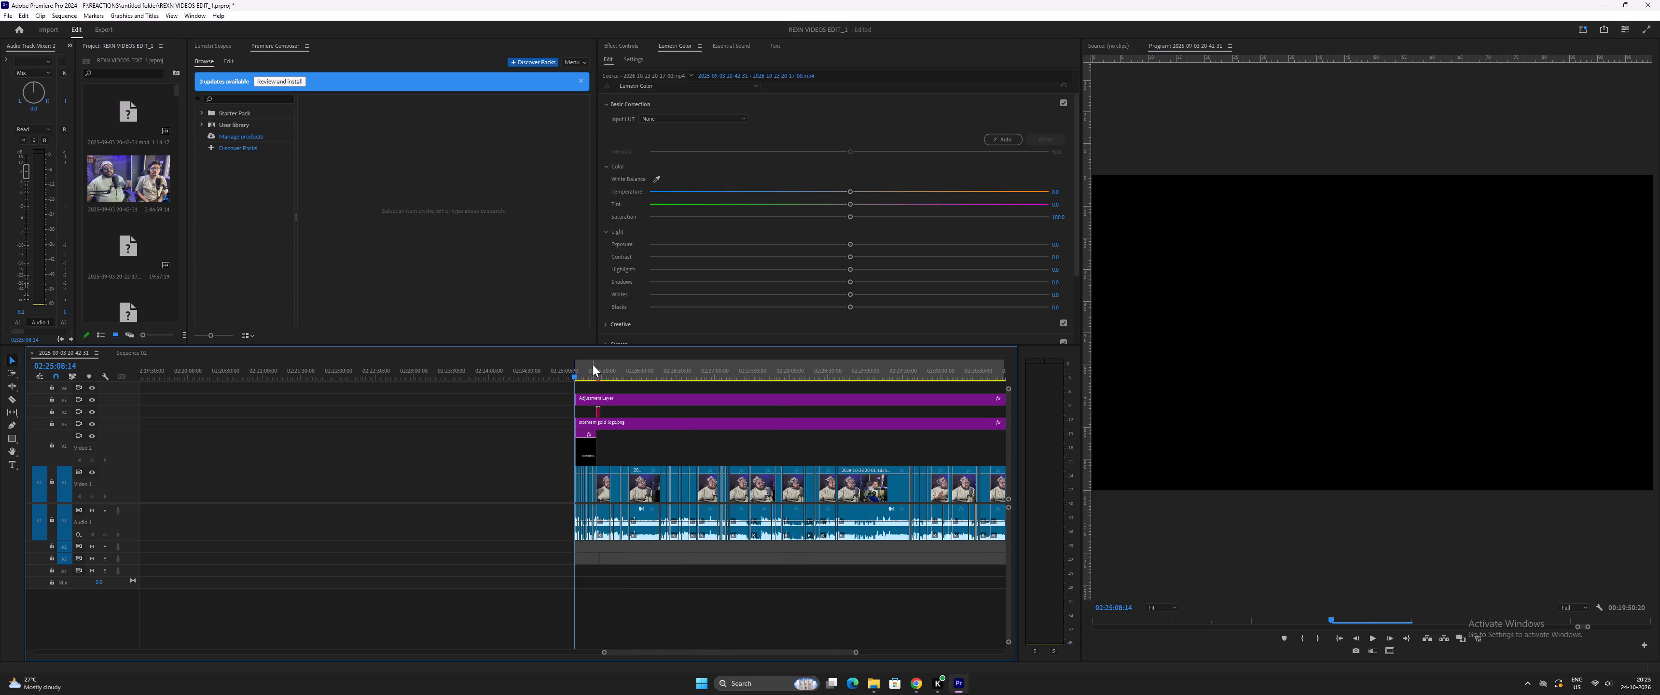
pyautogui.press('-')
pyautogui.press('-')
pyautogui.click(871, 369)
pyautogui.press('=')
pyautogui.press('=')
pyautogui.press('=')
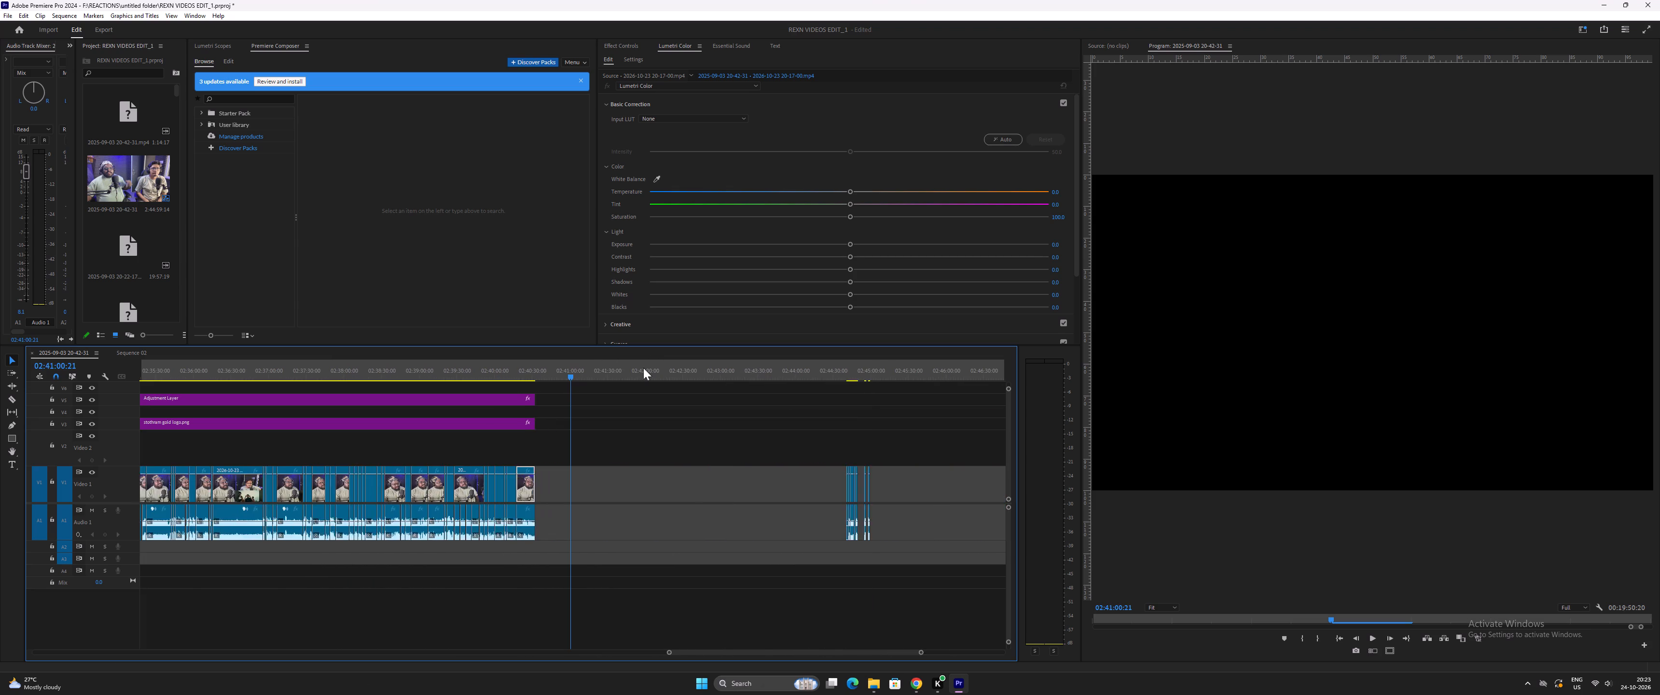
pyautogui.press('=')
pyautogui.click(504, 370)
pyautogui.press('o')
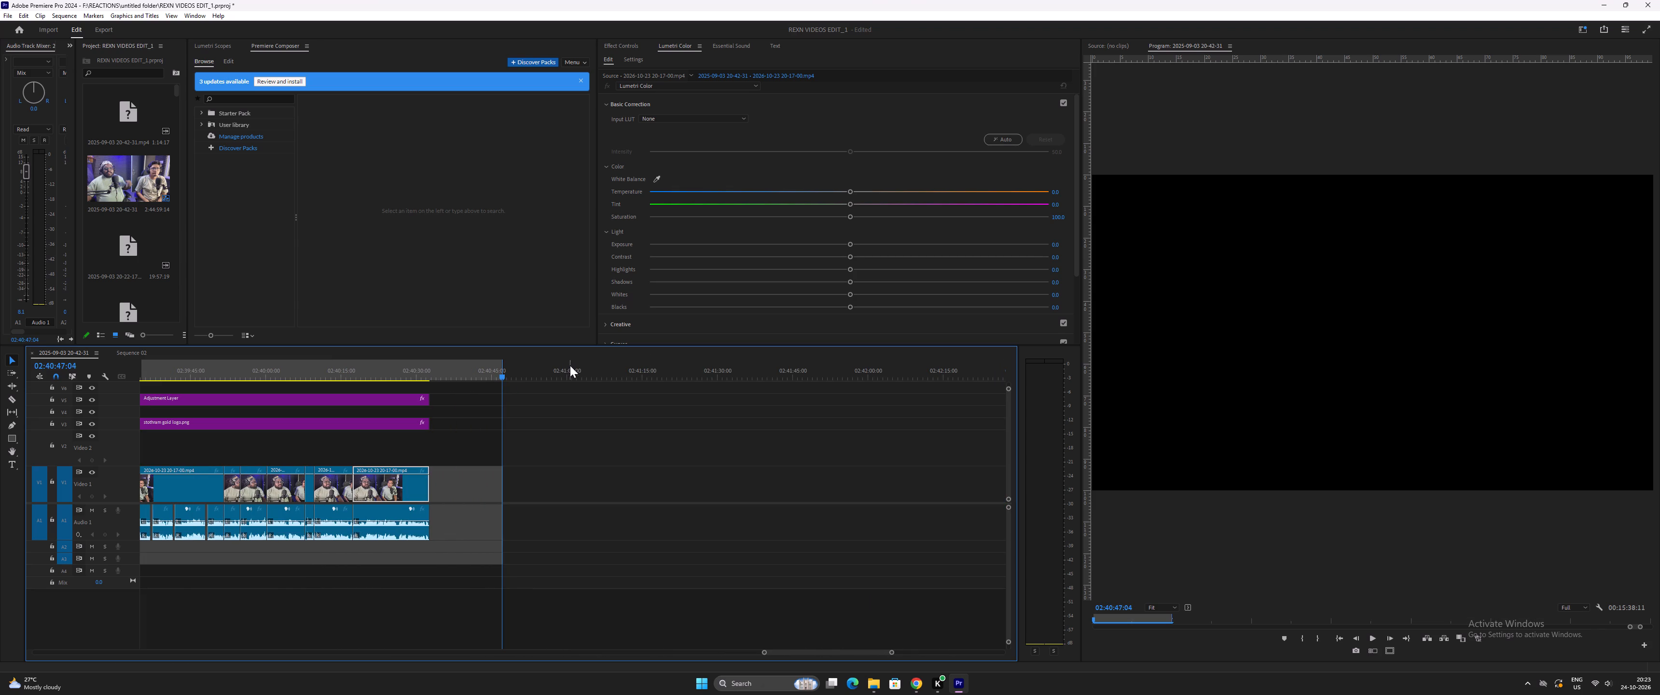
pyautogui.moveTo(503, 364); pyautogui.dragTo(436, 372)
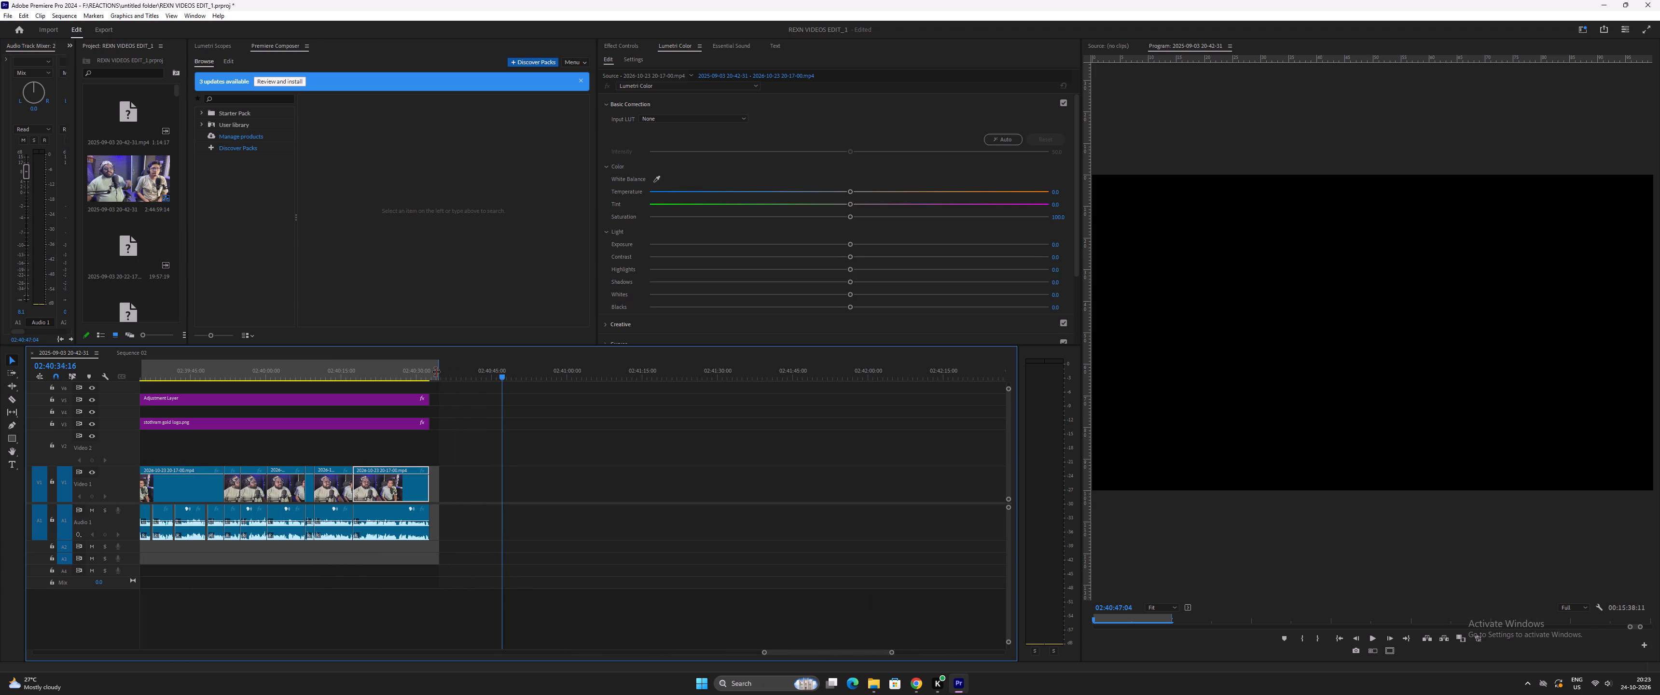
pyautogui.moveTo(436, 372); pyautogui.dragTo(434, 372)
# Open the export settings for the marked In/Out range and dismiss the offline media notice.
pyautogui.press('-')
pyautogui.press('-')
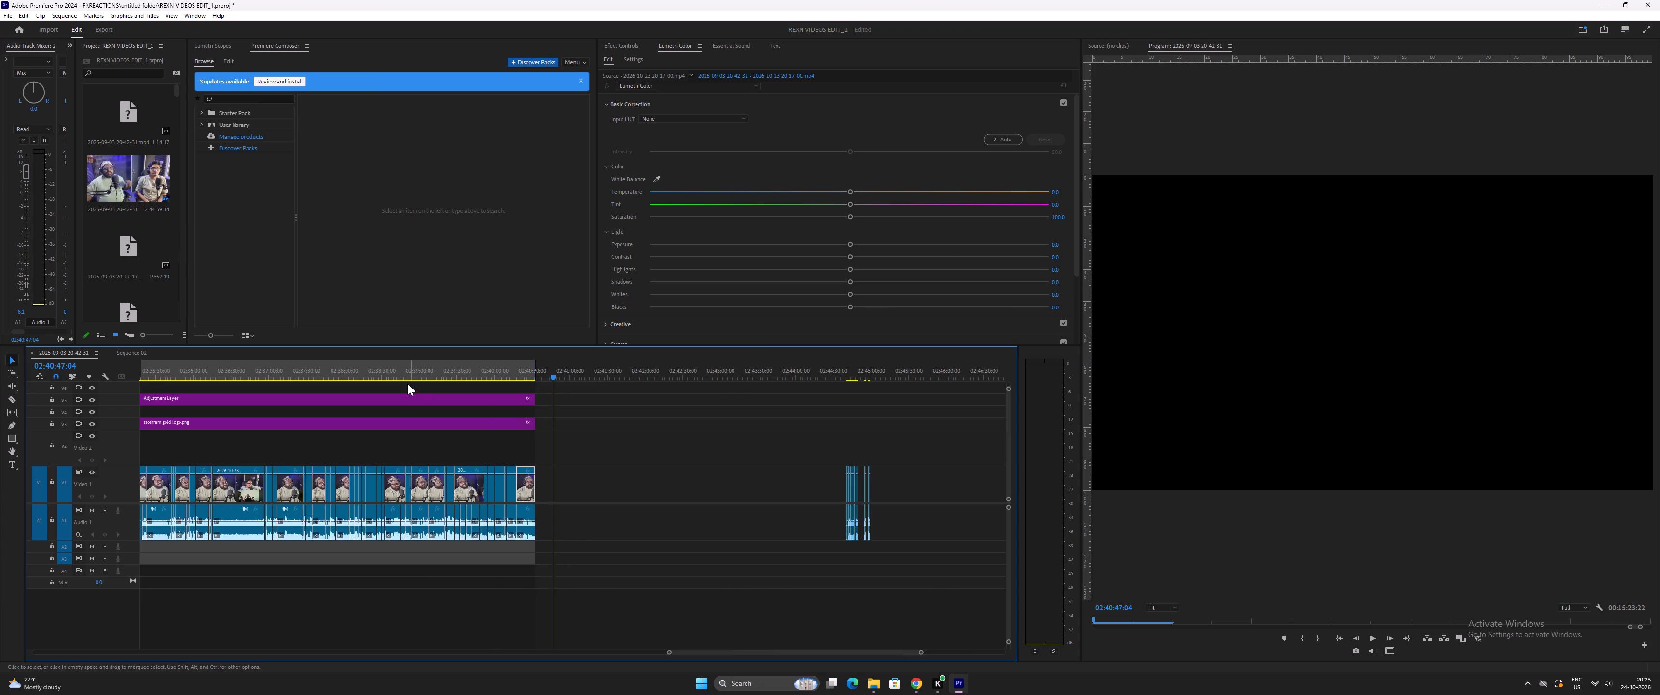
pyautogui.press('-')
pyautogui.press('-')
pyautogui.press('-')
pyautogui.click(781, 365)
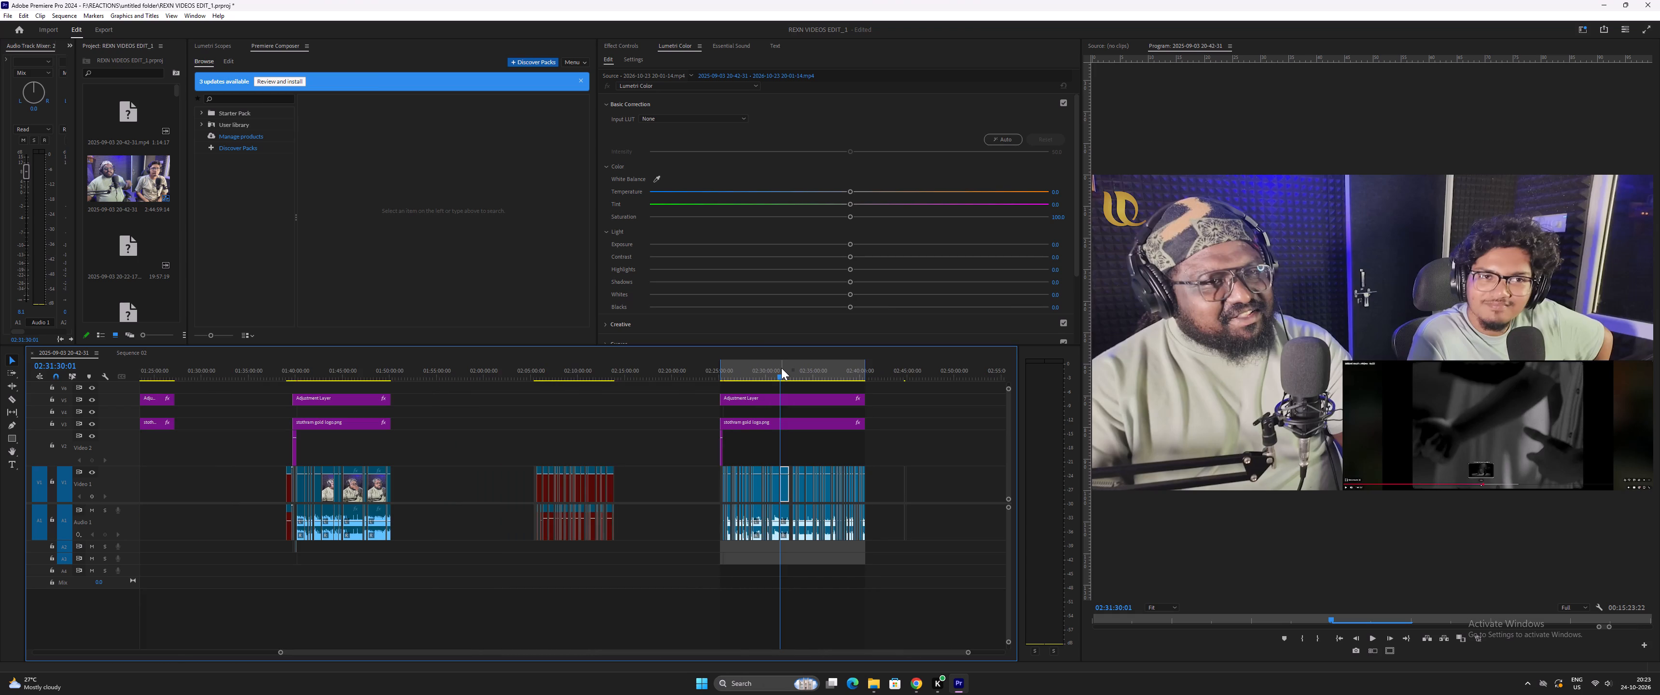
pyautogui.hotkey('ctrl', 'm')
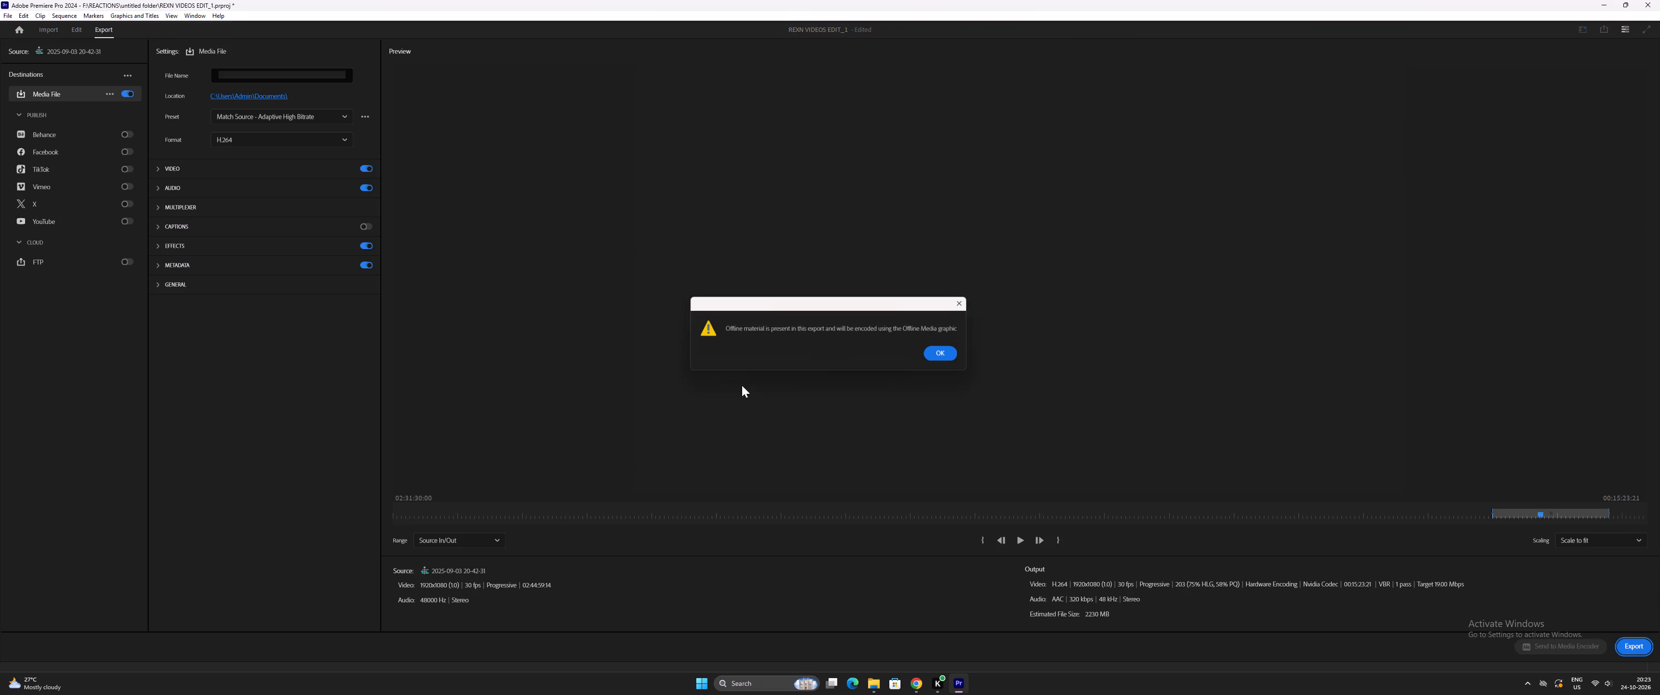
pyautogui.click(951, 357)
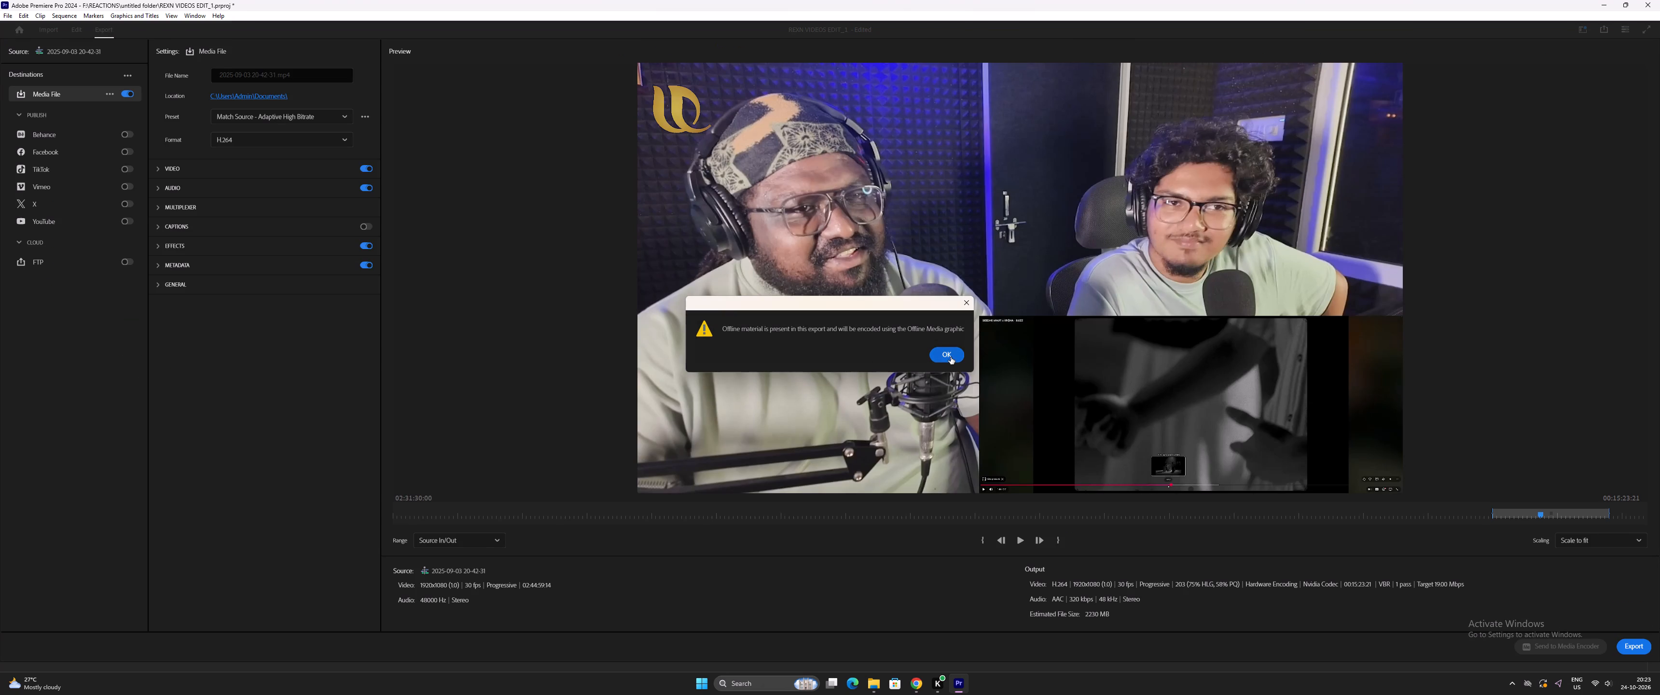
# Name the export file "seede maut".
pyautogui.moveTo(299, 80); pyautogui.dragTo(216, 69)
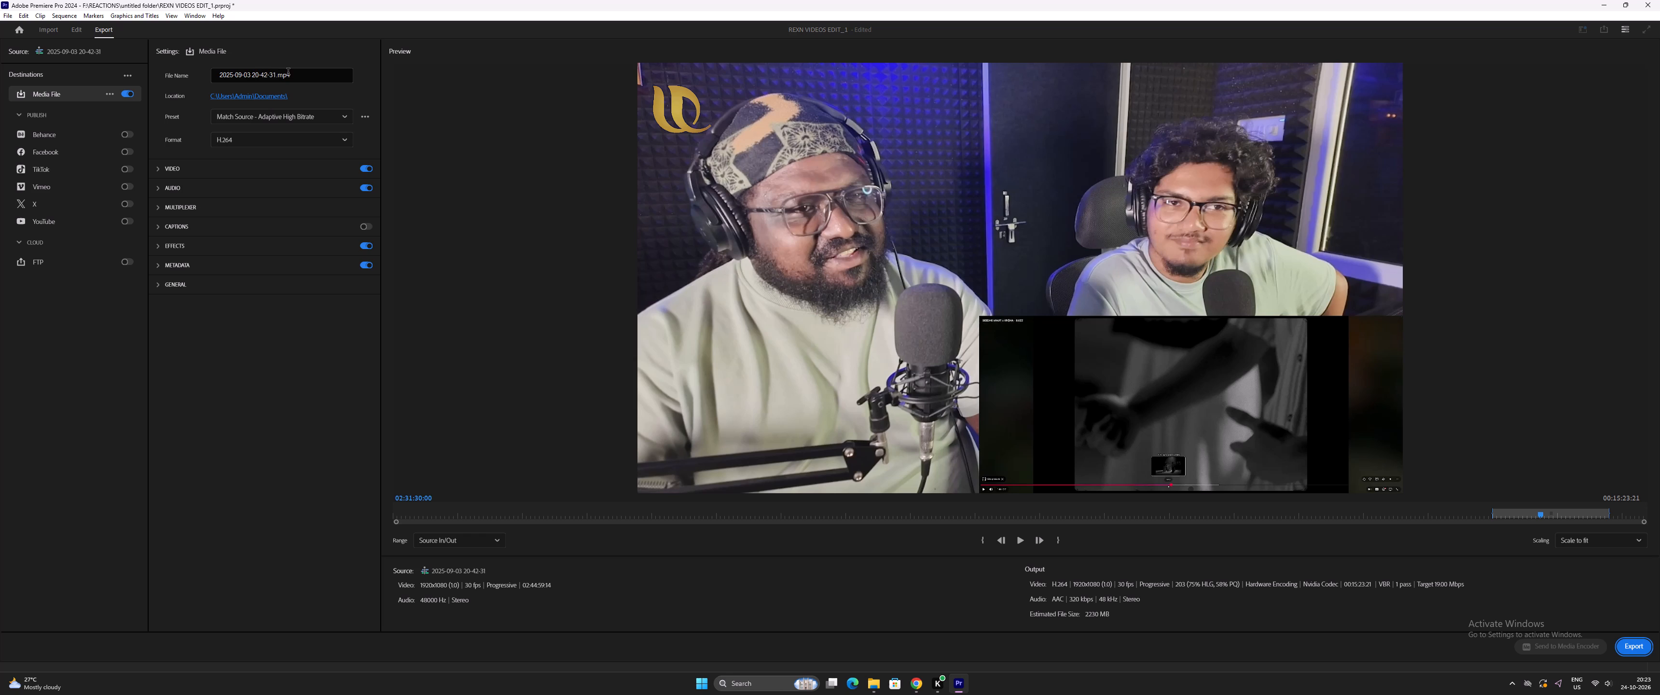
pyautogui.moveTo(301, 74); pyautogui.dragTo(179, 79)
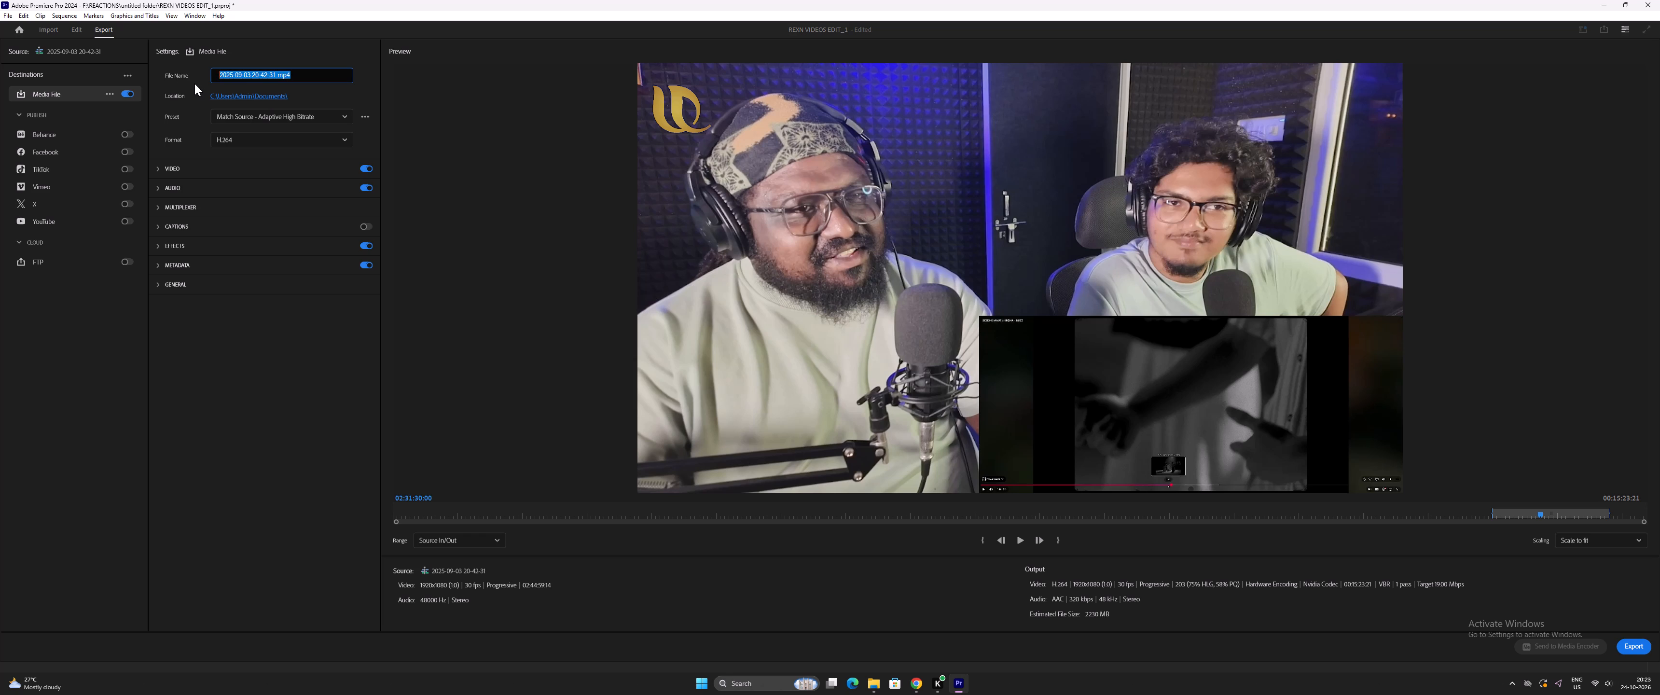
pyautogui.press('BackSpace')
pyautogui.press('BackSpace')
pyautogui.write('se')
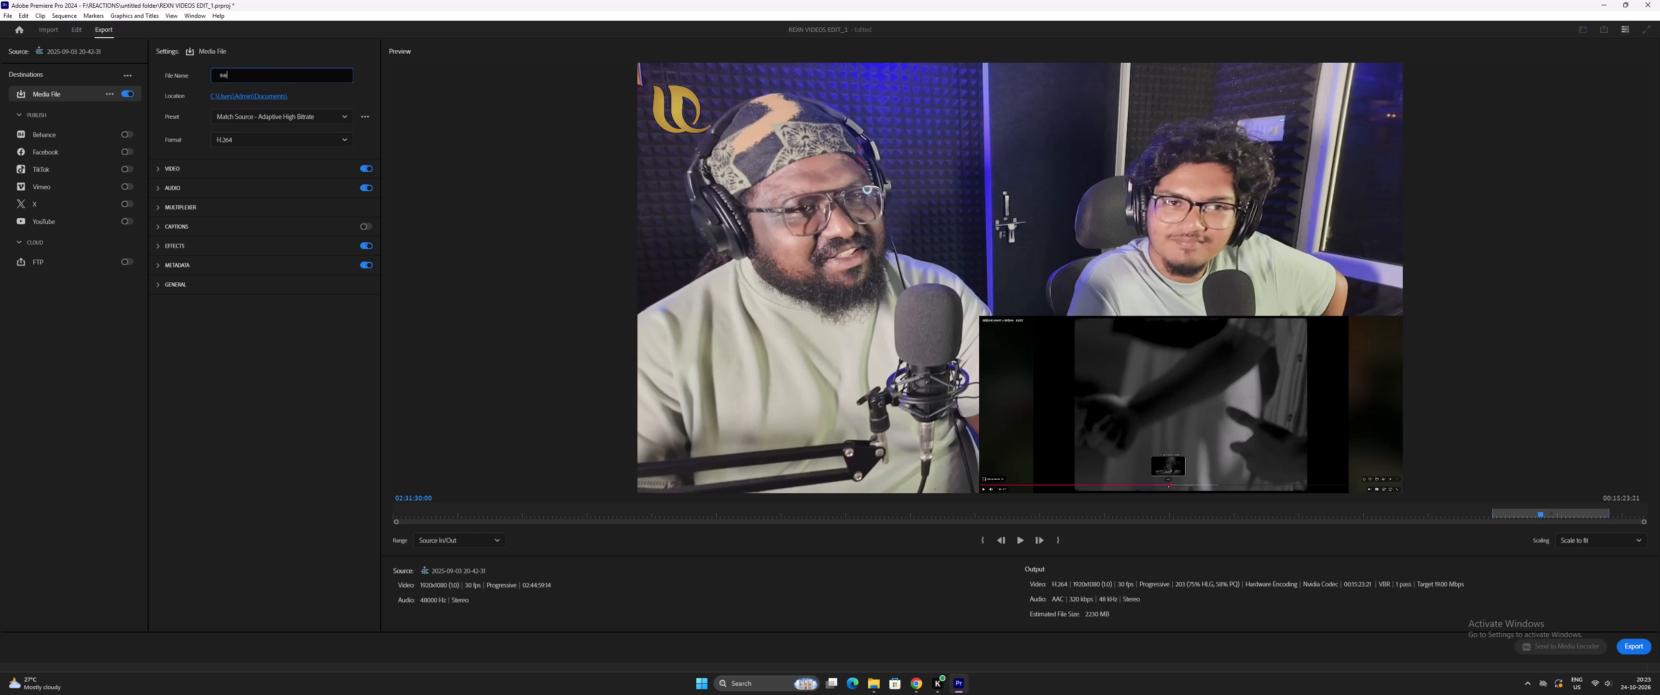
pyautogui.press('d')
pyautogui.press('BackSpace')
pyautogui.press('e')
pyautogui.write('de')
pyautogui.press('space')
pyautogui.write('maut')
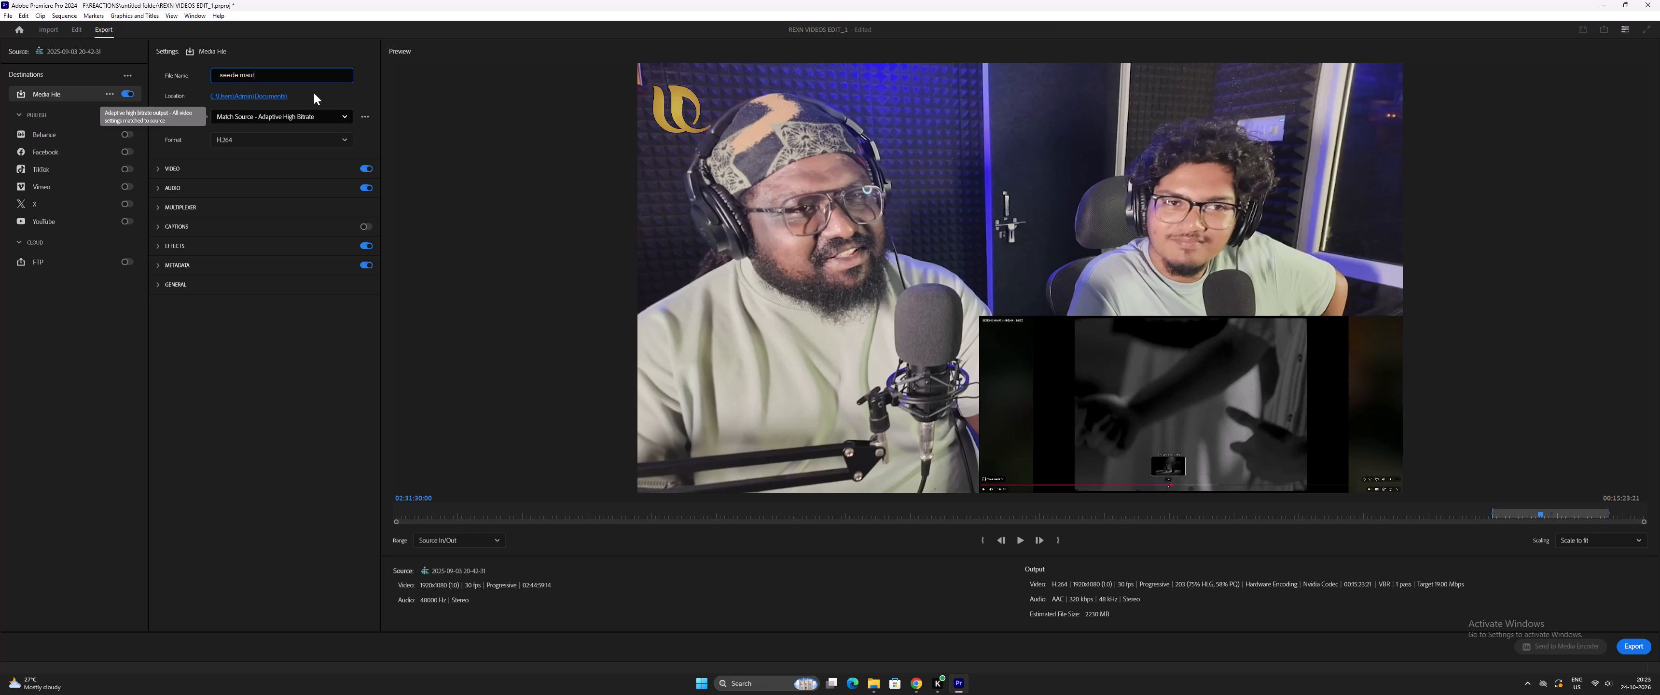
# Choose the REACTIONS folder on drive F: as the export location.
pyautogui.click(259, 98)
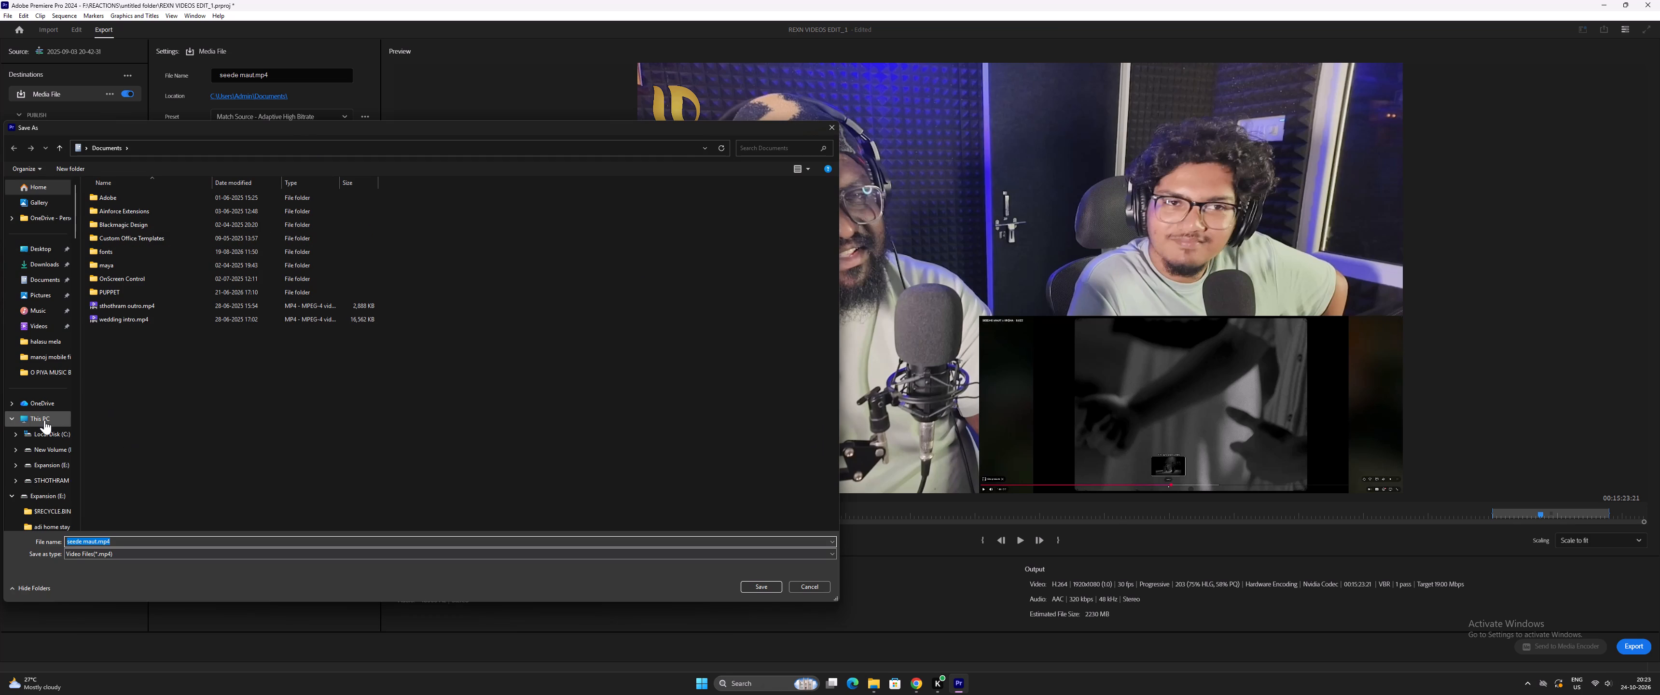
pyautogui.click(44, 420)
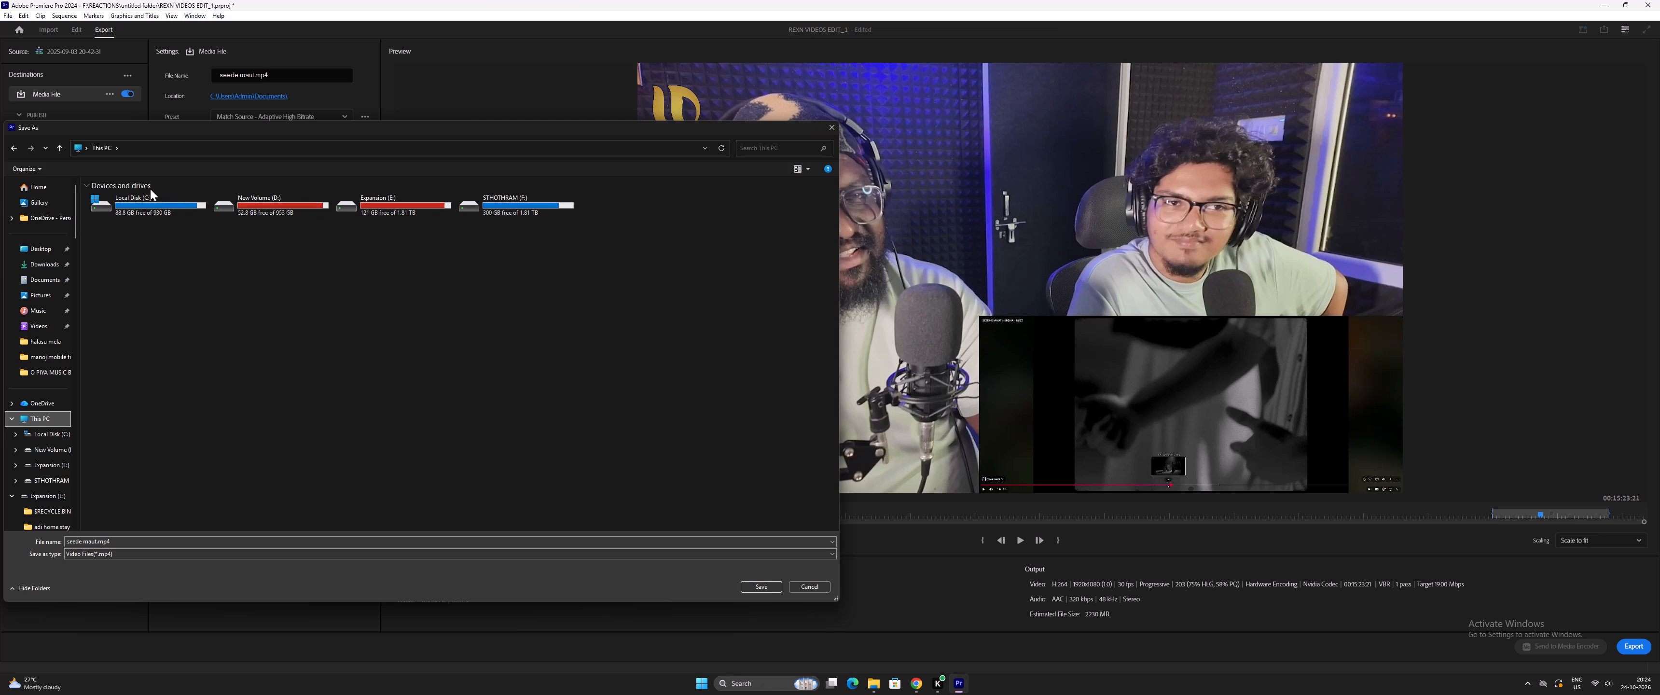
pyautogui.doubleClick(496, 204)
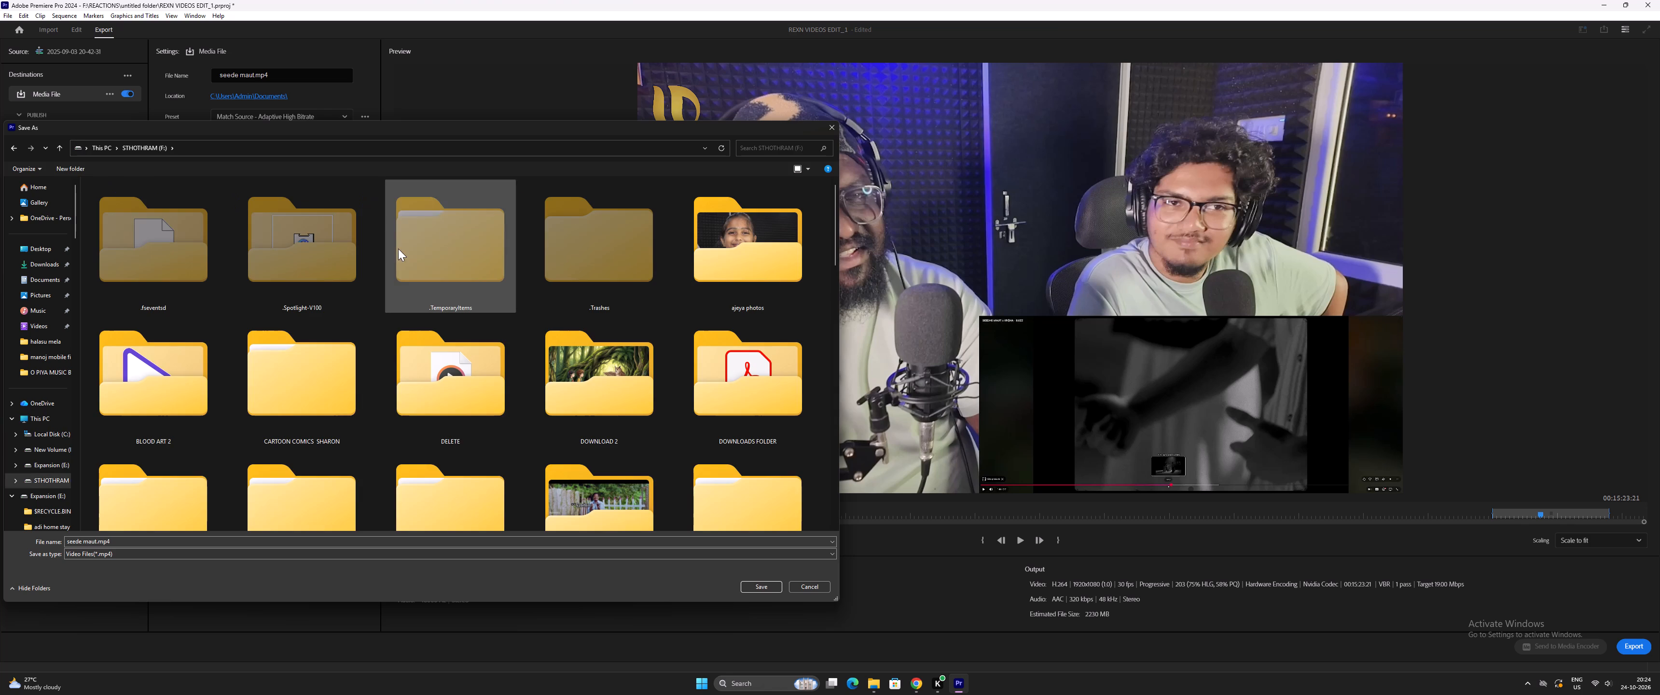
pyautogui.scroll(-4, 441, 346)
pyautogui.click(452, 326)
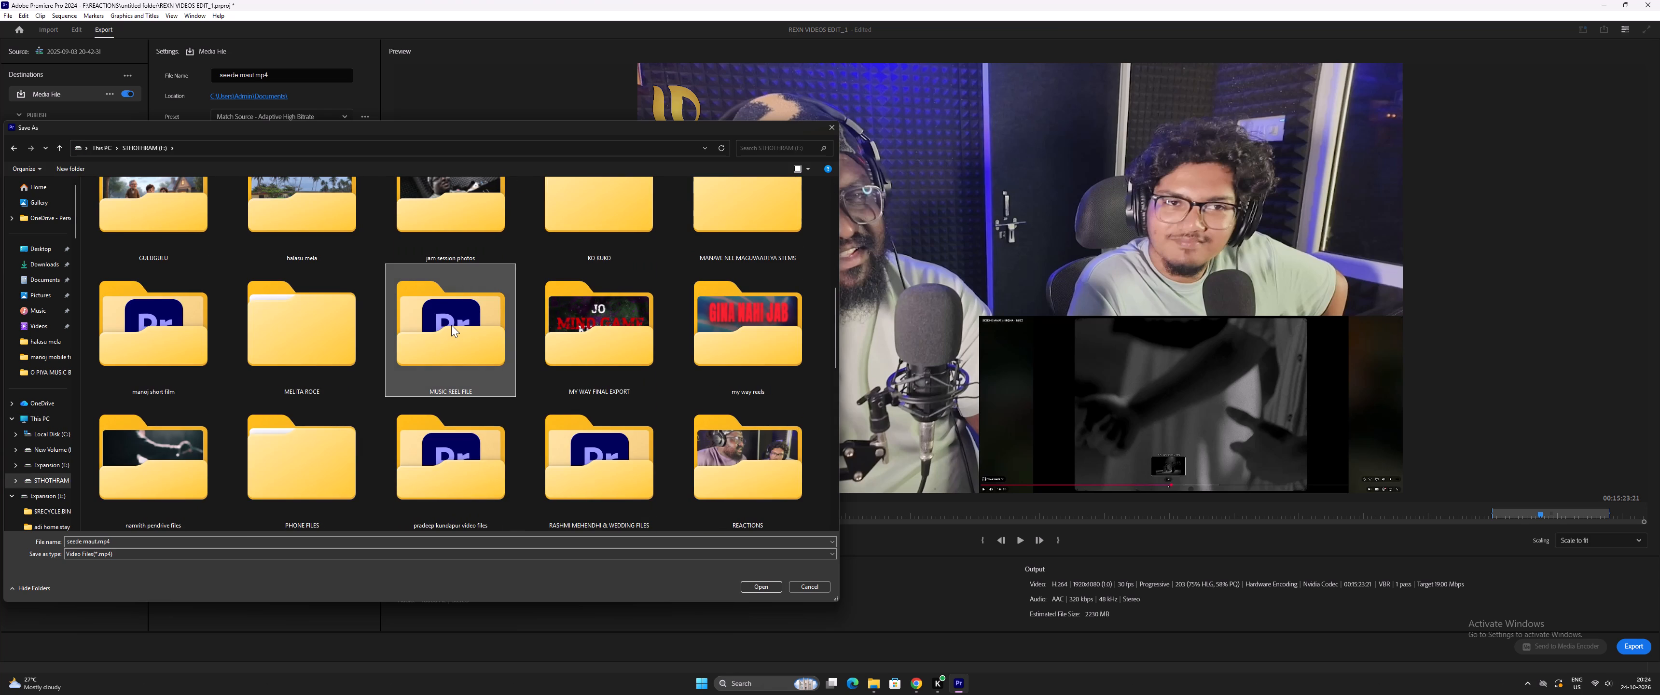
pyautogui.press('s')
pyautogui.write('ss')
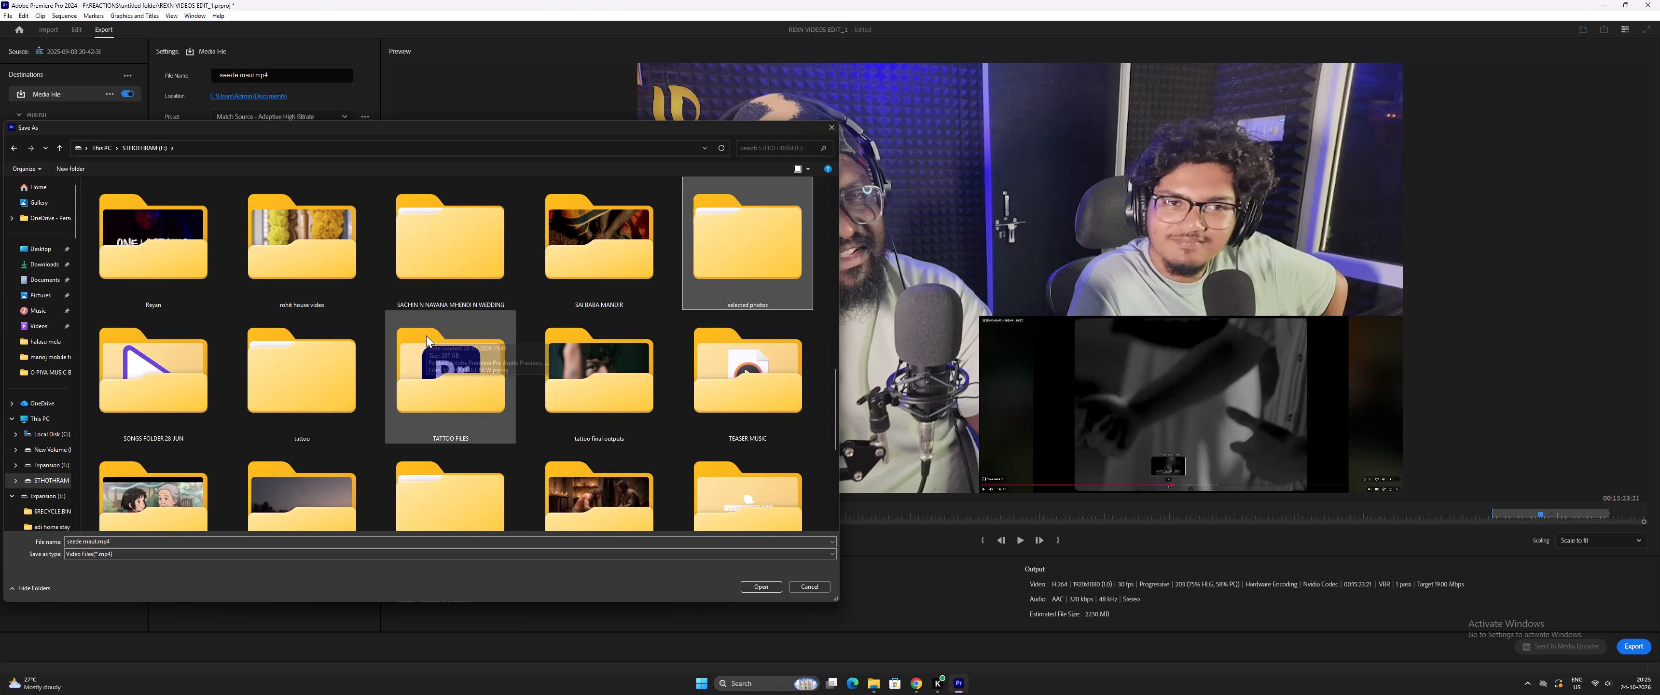
pyautogui.press('s')
pyautogui.press('s')
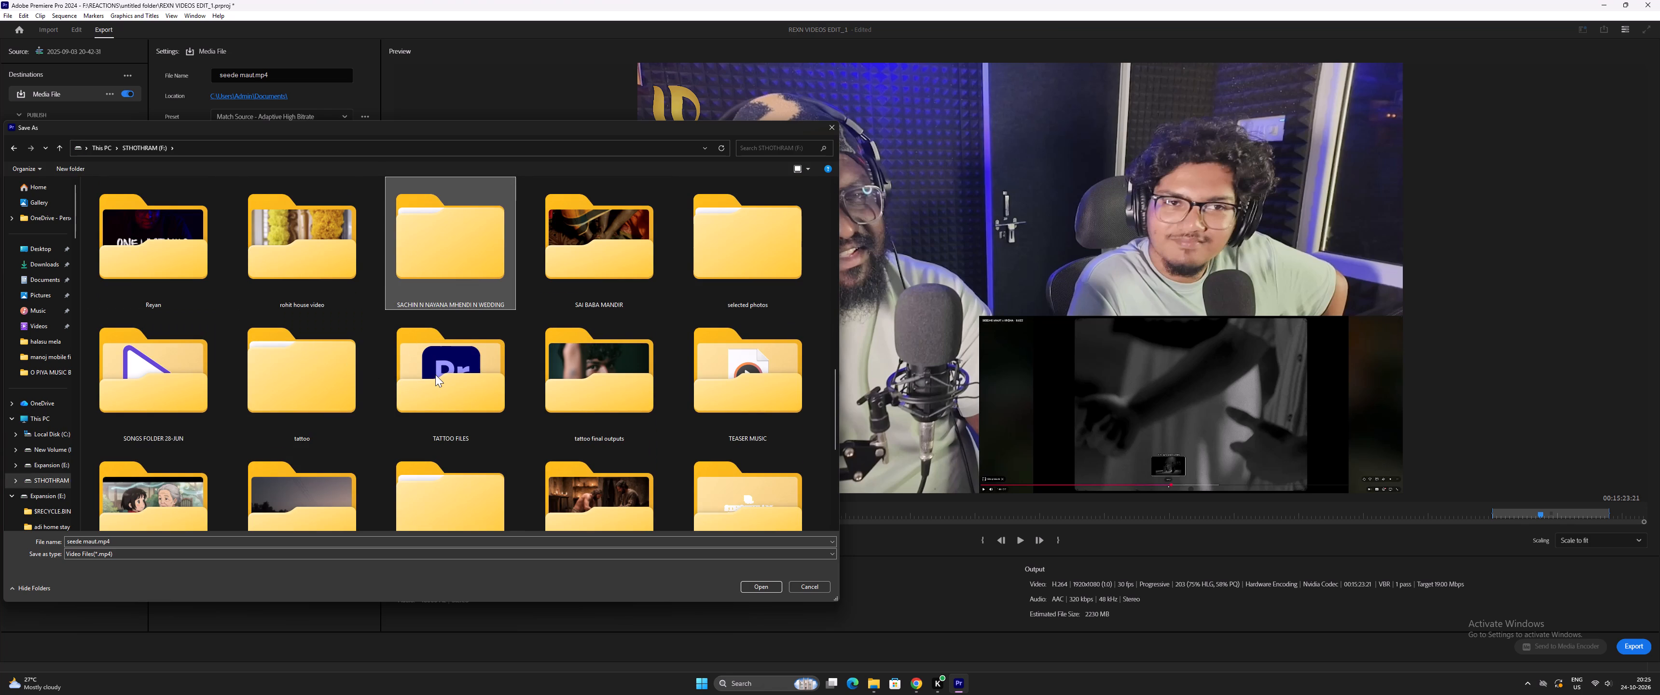
pyautogui.click(434, 375)
pyautogui.press('r')
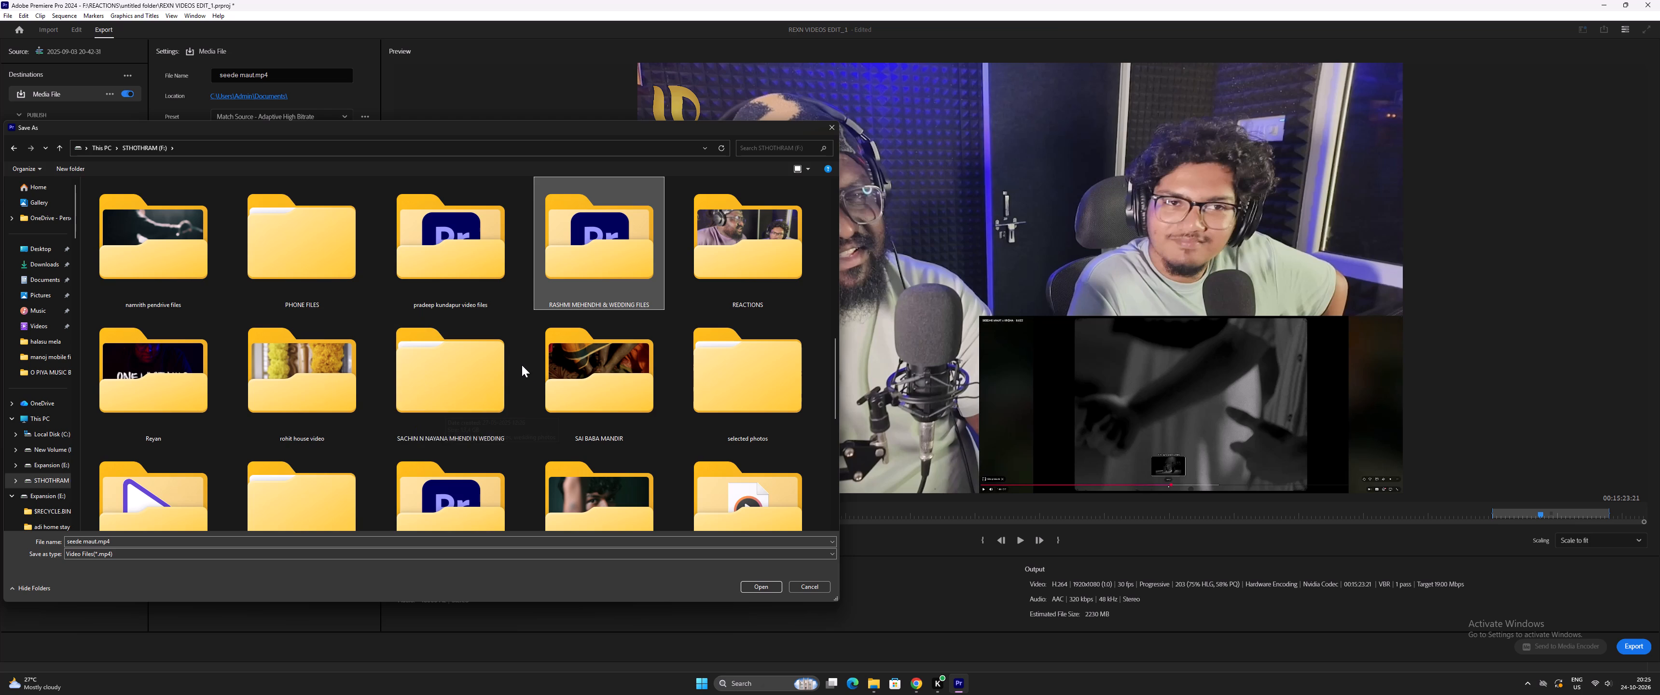
pyautogui.press('r')
pyautogui.doubleClick(739, 250)
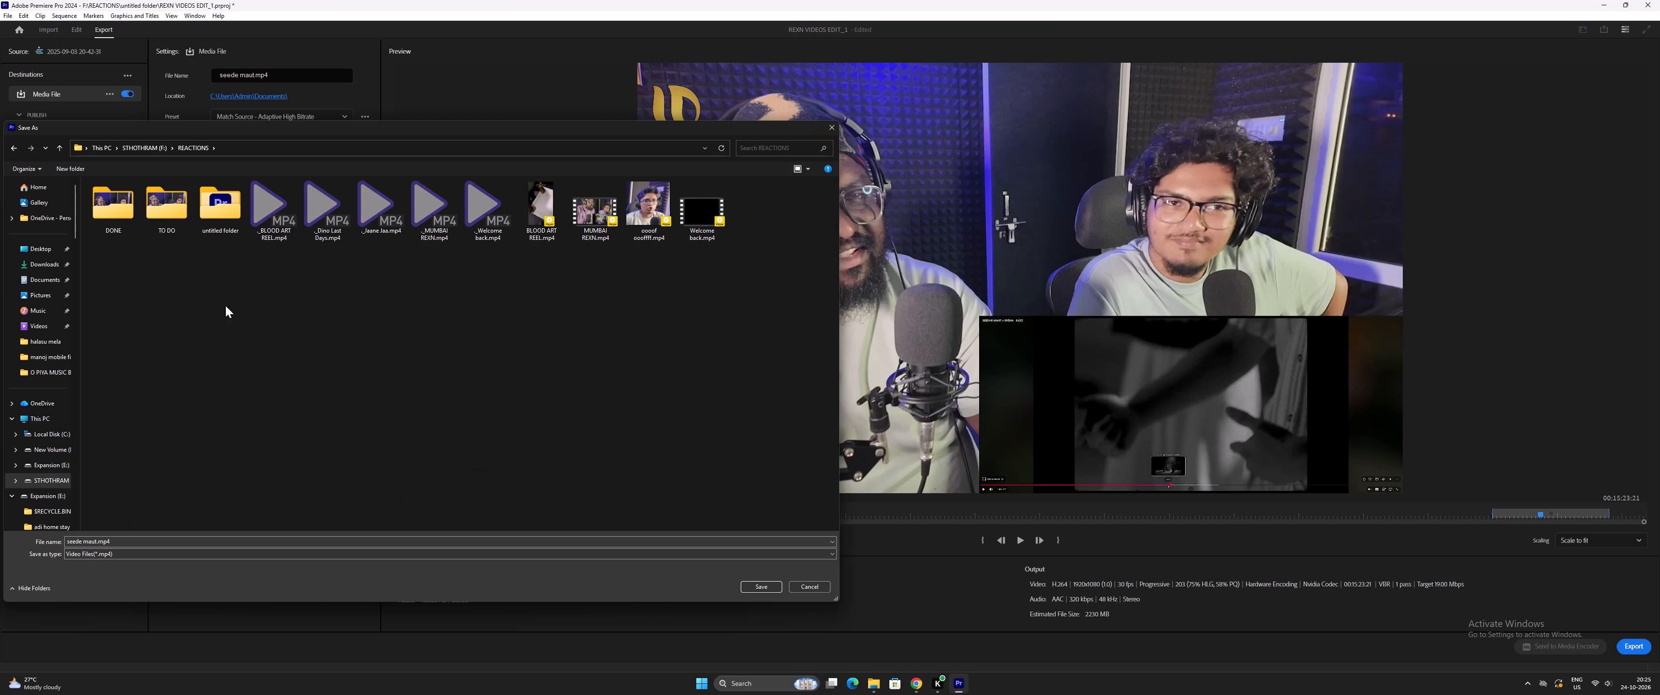
# Rename the export file as "buzz rexn.mp4" and save the file name and location.
pyautogui.click(96, 540)
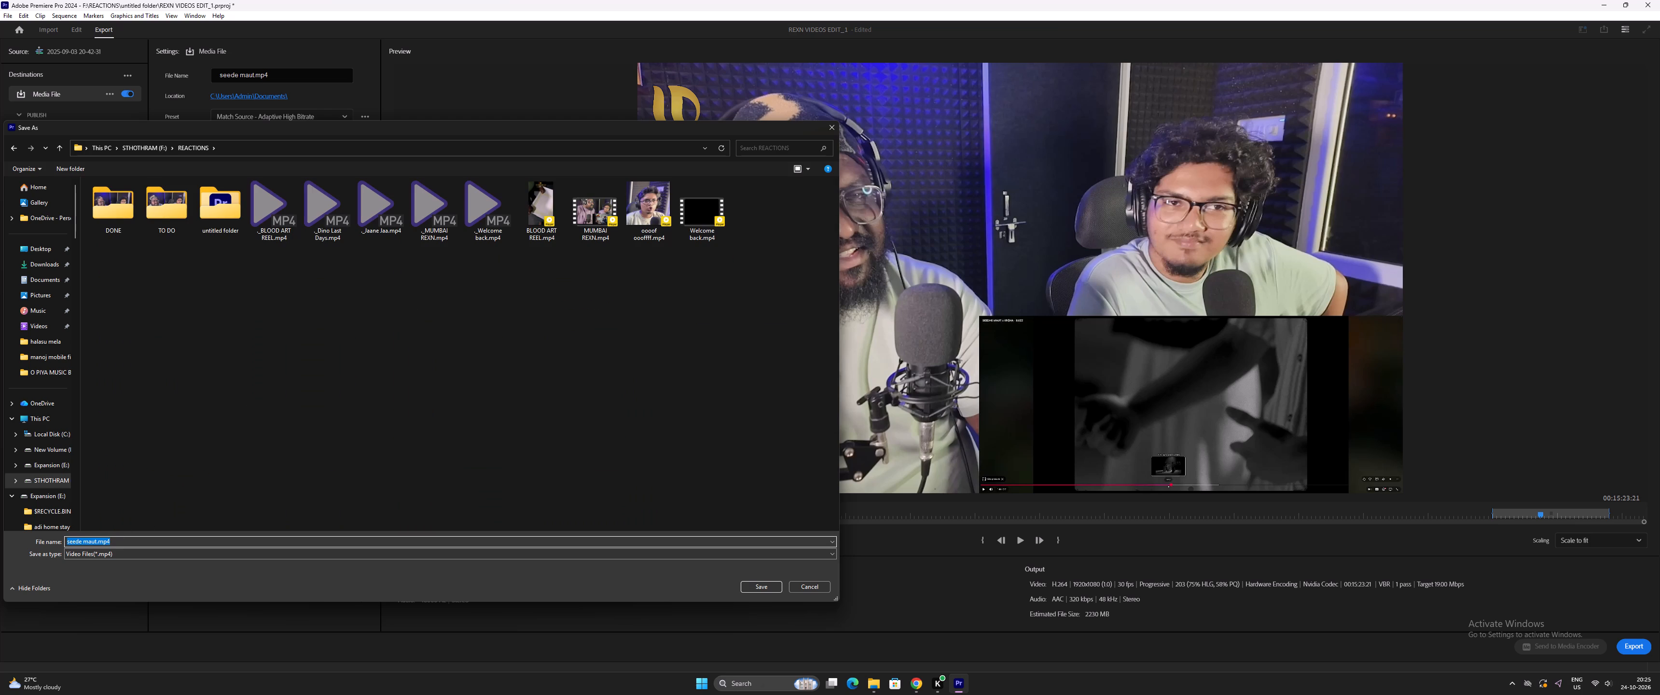
pyautogui.click(96, 542)
pyautogui.press('space')
pyautogui.press('BackSpace')
pyautogui.press('BackSpace')
pyautogui.press('BackSpace')
pyautogui.press('BackSpace')
pyautogui.press('BackSpace')
pyautogui.press('BackSpace')
pyautogui.press('BackSpace')
pyautogui.press('BackSpace')
pyautogui.press('BackSpace')
pyautogui.press('BackSpace')
pyautogui.press('BackSpace')
pyautogui.press('BackSpace')
pyautogui.press('BackSpace')
pyautogui.press('BackSpace')
pyautogui.press('BackSpace')
pyautogui.press('BackSpace')
pyautogui.press('BackSpace')
pyautogui.press('BackSpace')
pyautogui.press('b')
pyautogui.write('uzz')
pyautogui.press('space')
pyautogui.write('rexn')
pyautogui.click(747, 588)
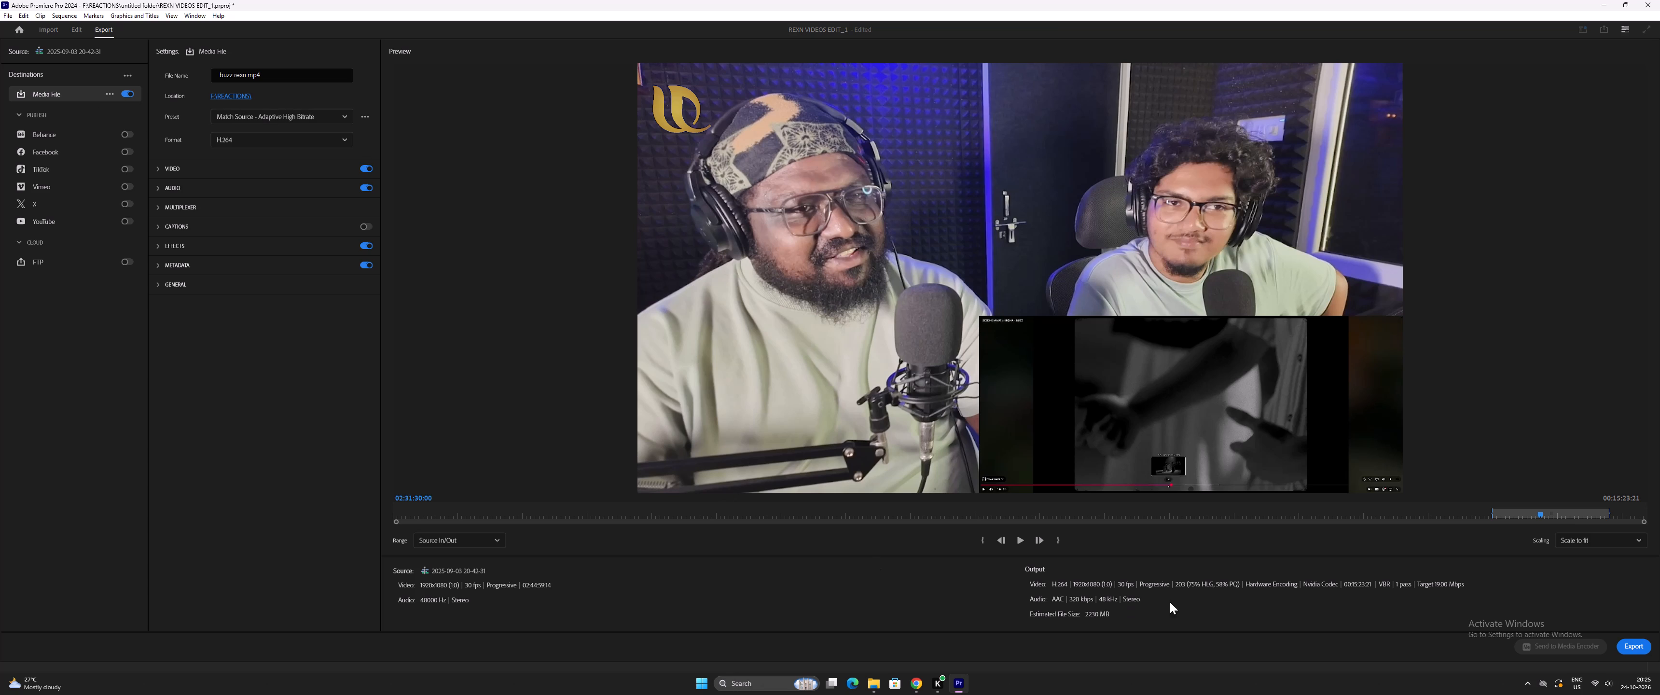
# Export the marked range as an H.264 video.
pyautogui.click(1635, 652)
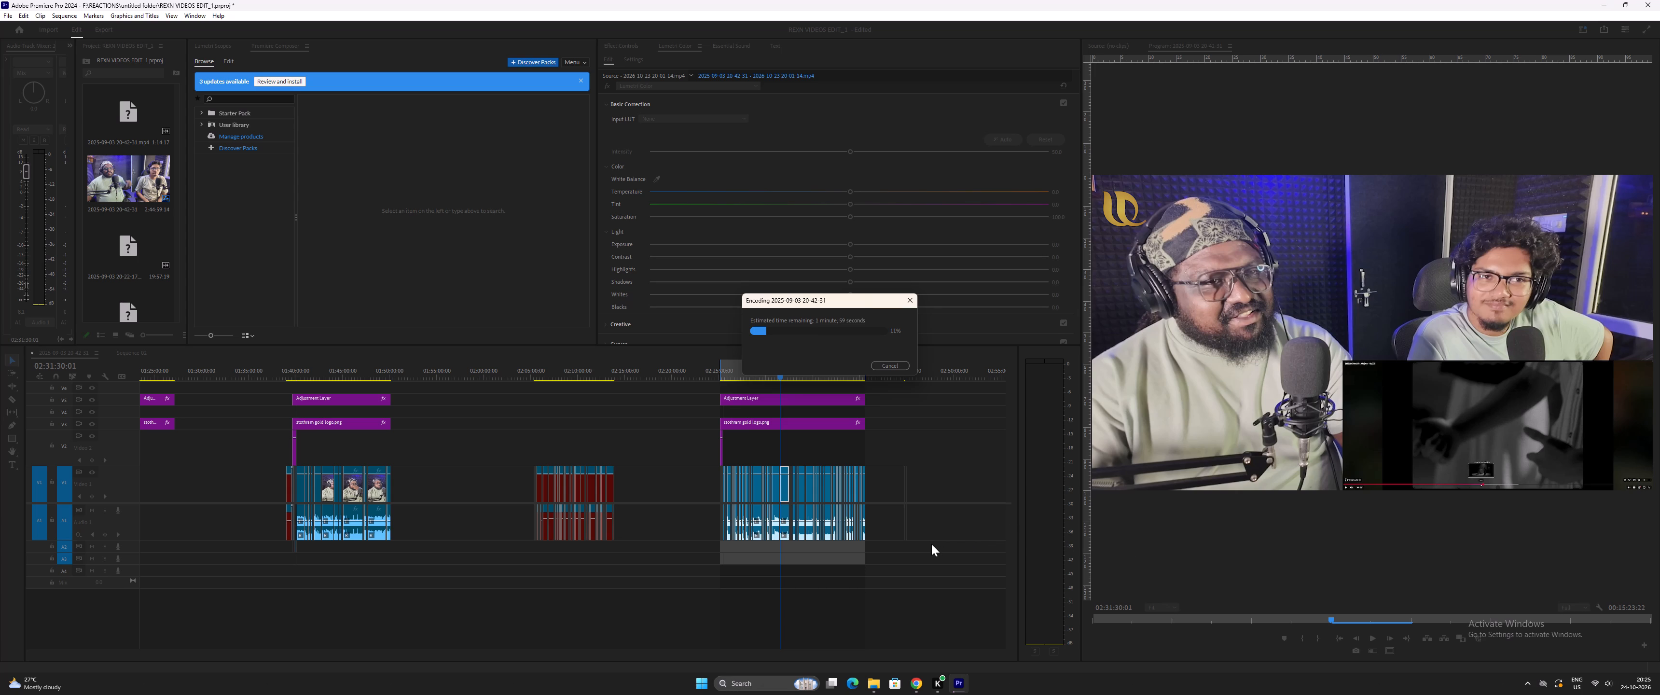
# Switch to Chrome and look through the Envato video template results for the fisheye effect.
pyautogui.click(913, 684)
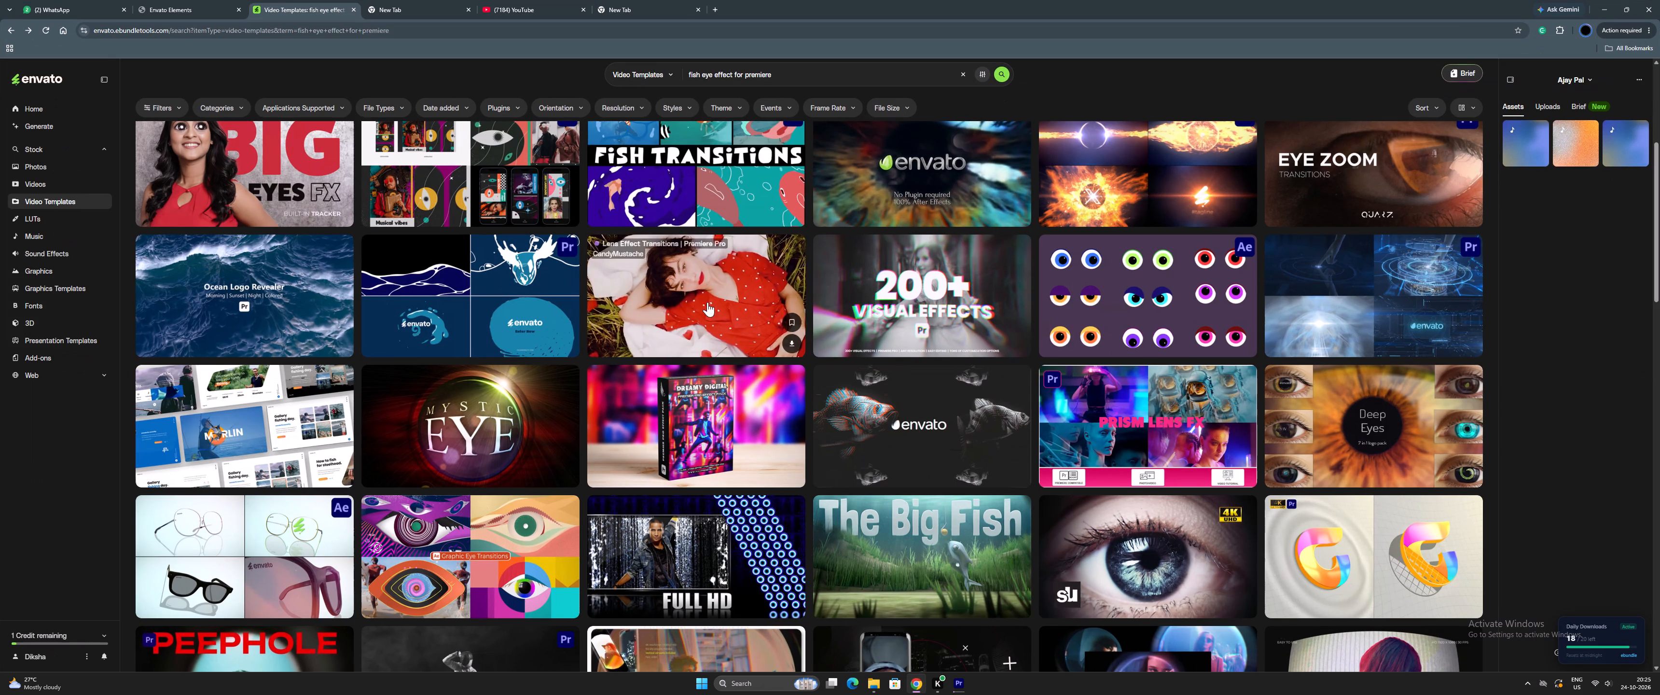
pyautogui.scroll(5, 538, 213)
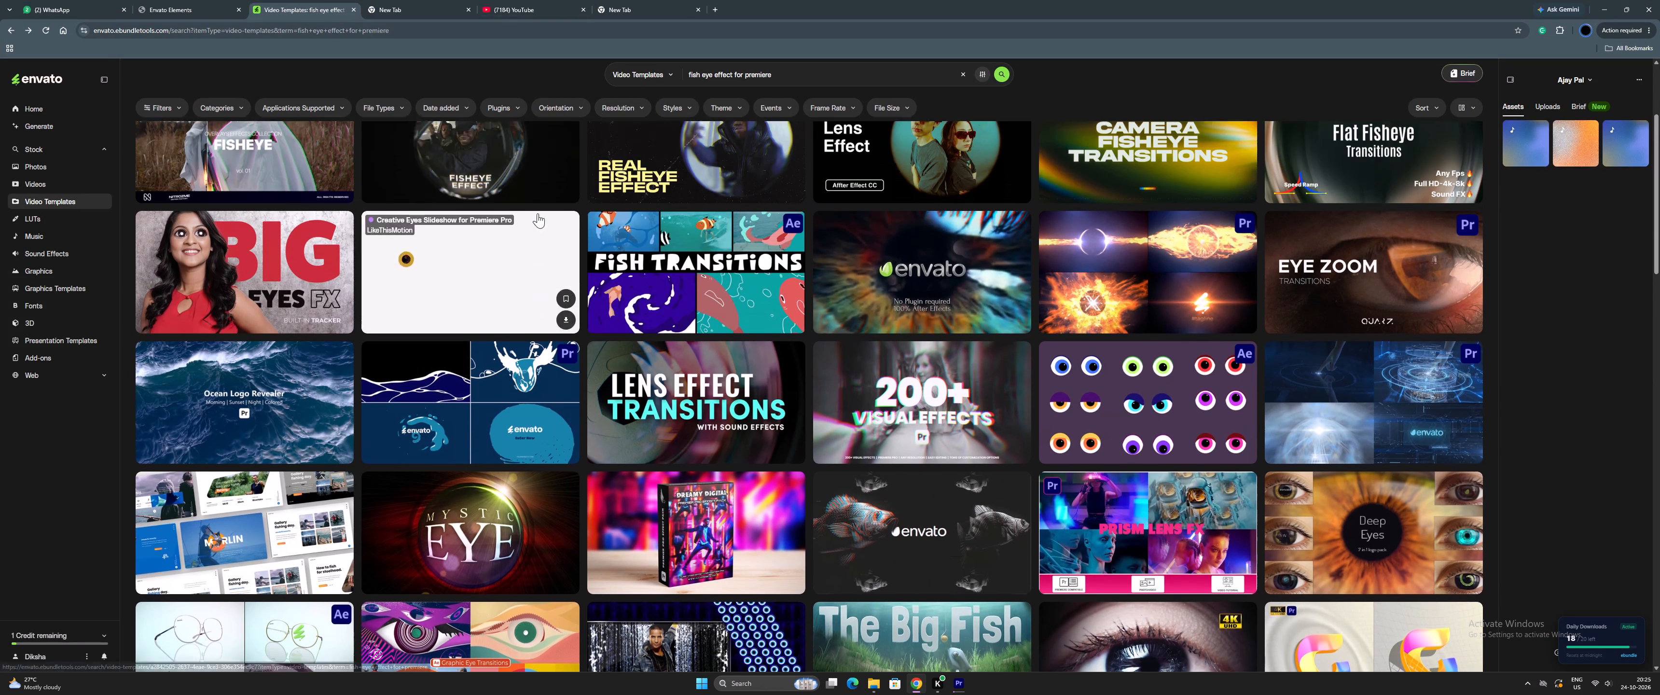
pyautogui.scroll(8, 568, 252)
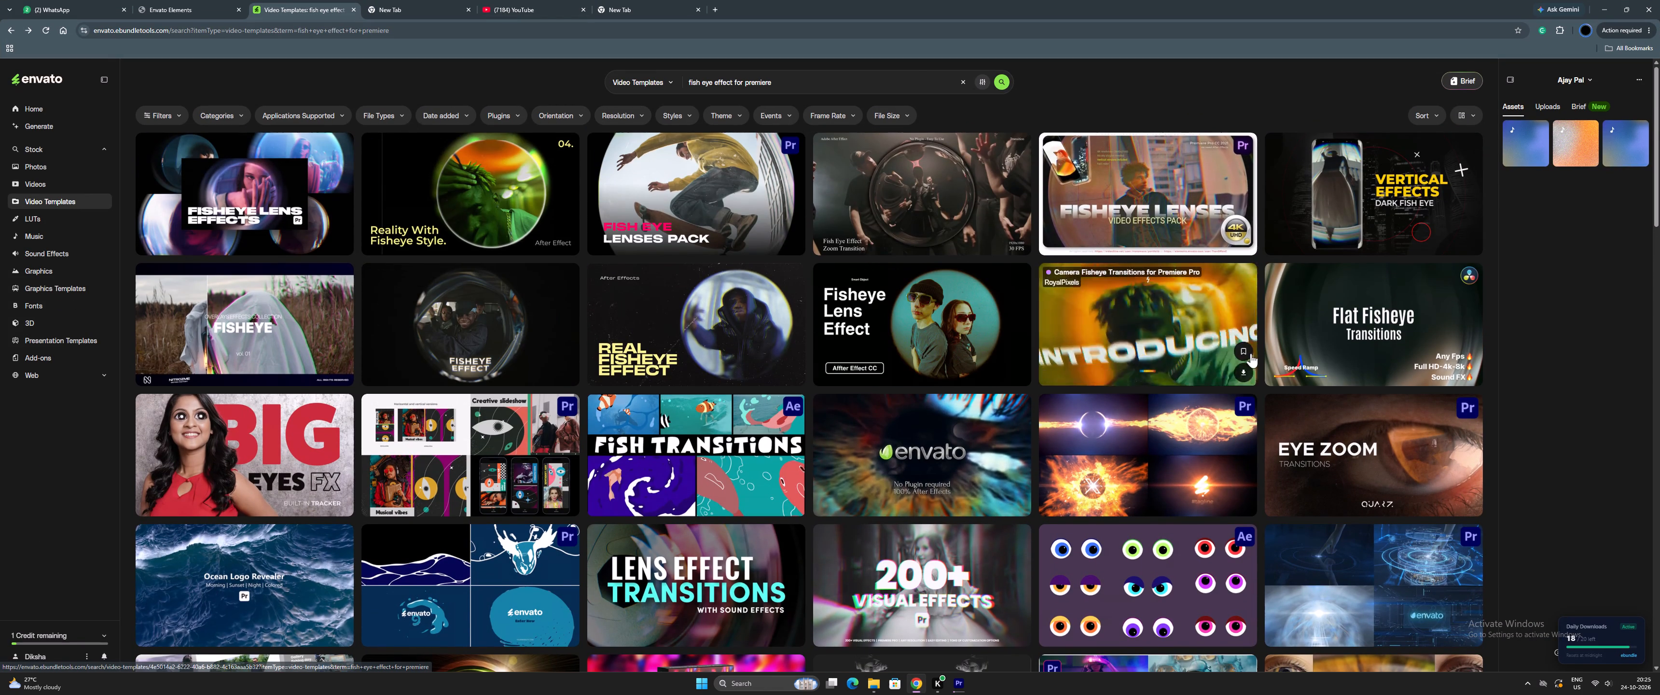
pyautogui.scroll(-3, 1314, 385)
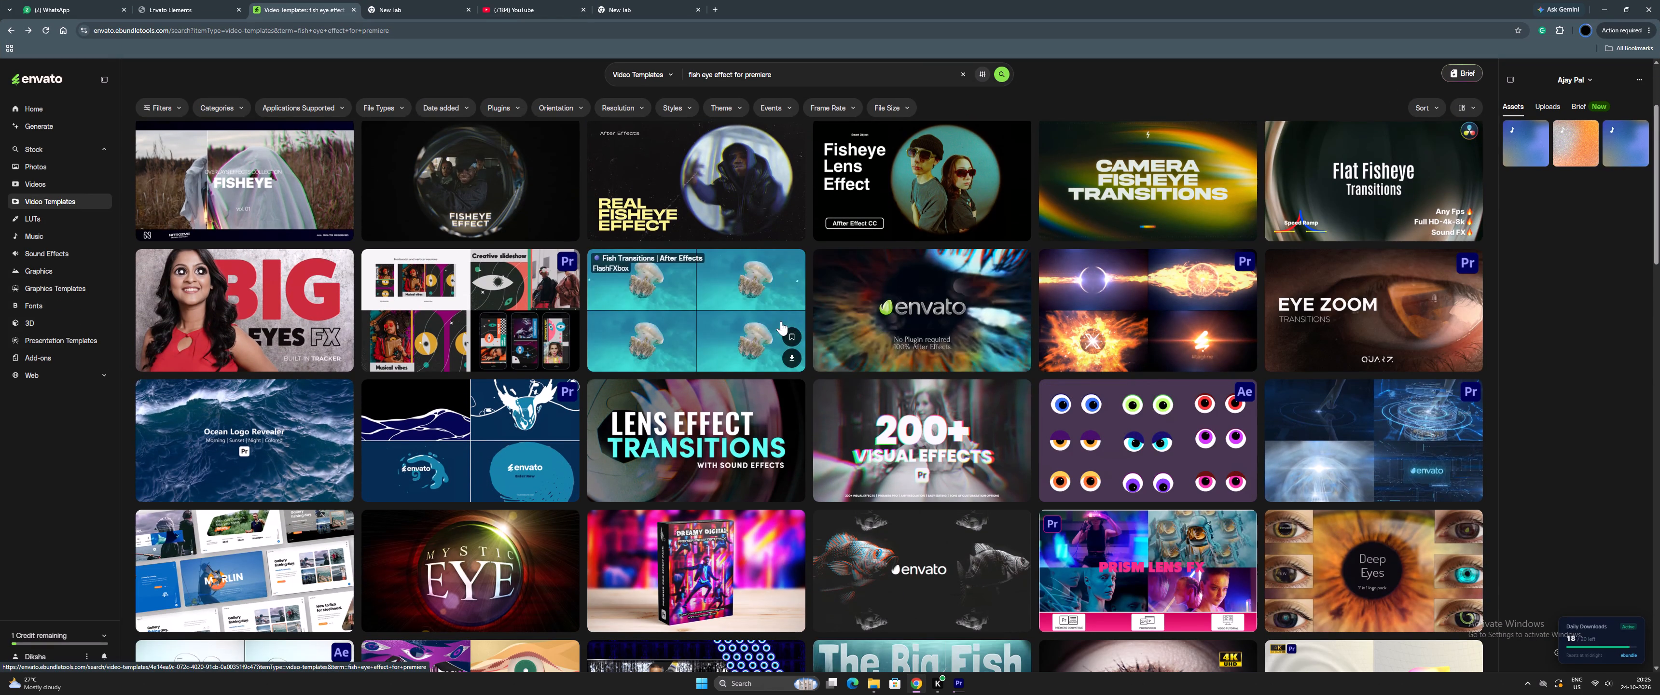
pyautogui.scroll(-3, 532, 381)
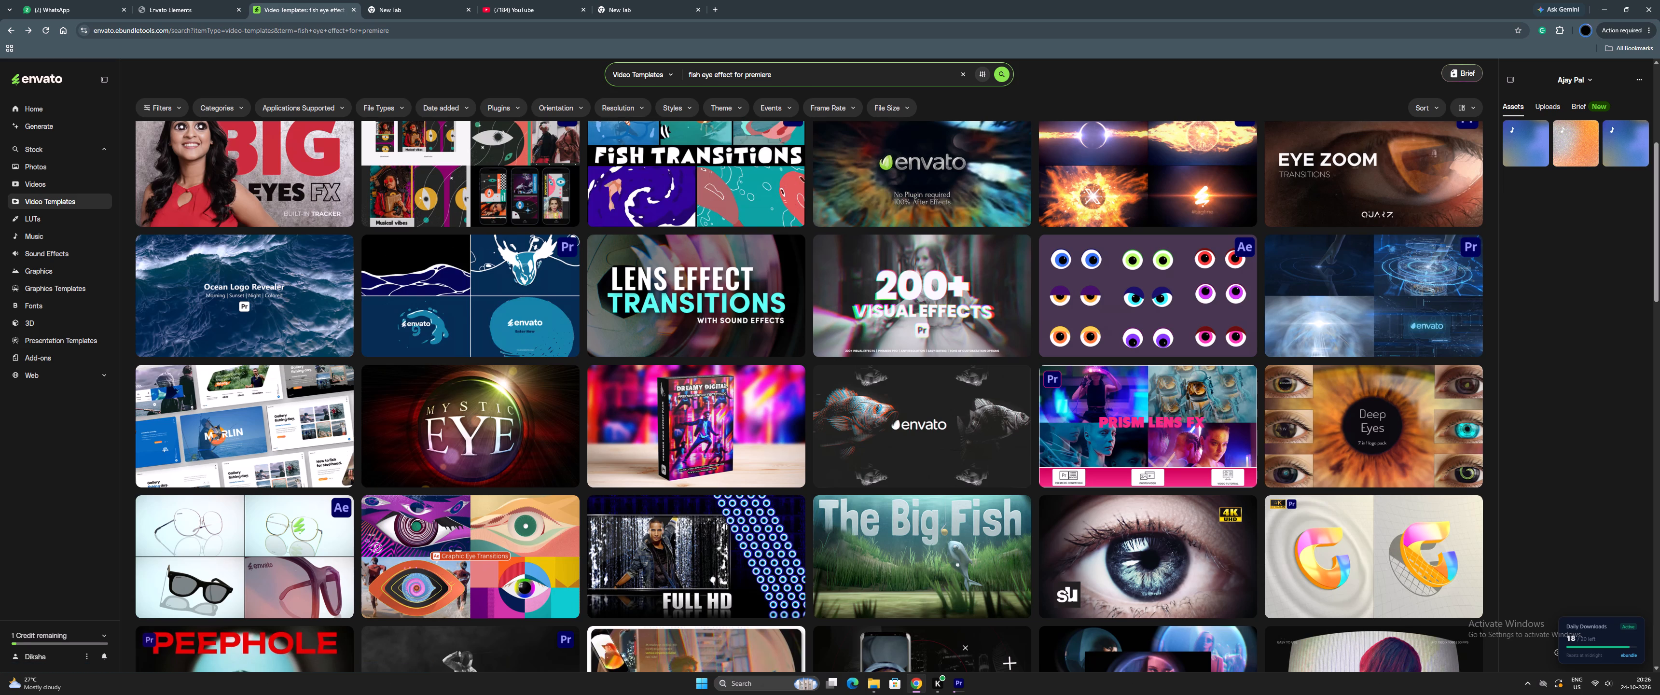
# Replace the Envato video template search with "halftone effect" and run it.
pyautogui.moveTo(731, 77); pyautogui.dragTo(636, 97)
pyautogui.click(788, 72)
pyautogui.press('BackSpace')
pyautogui.press('BackSpace')
pyautogui.press('BackSpace')
pyautogui.press('BackSpace')
pyautogui.press('BackSpace')
pyautogui.press('BackSpace')
pyautogui.press('BackSpace')
pyautogui.press('BackSpace')
pyautogui.press('BackSpace')
pyautogui.press('BackSpace')
pyautogui.press('BackSpace')
pyautogui.press('BackSpace')
pyautogui.press('BackSpace')
pyautogui.press('BackSpace')
pyautogui.press('BackSpace')
pyautogui.press('BackSpace')
pyautogui.press('BackSpace')
pyautogui.press('BackSpace')
pyautogui.press('BackSpace')
pyautogui.press('BackSpace')
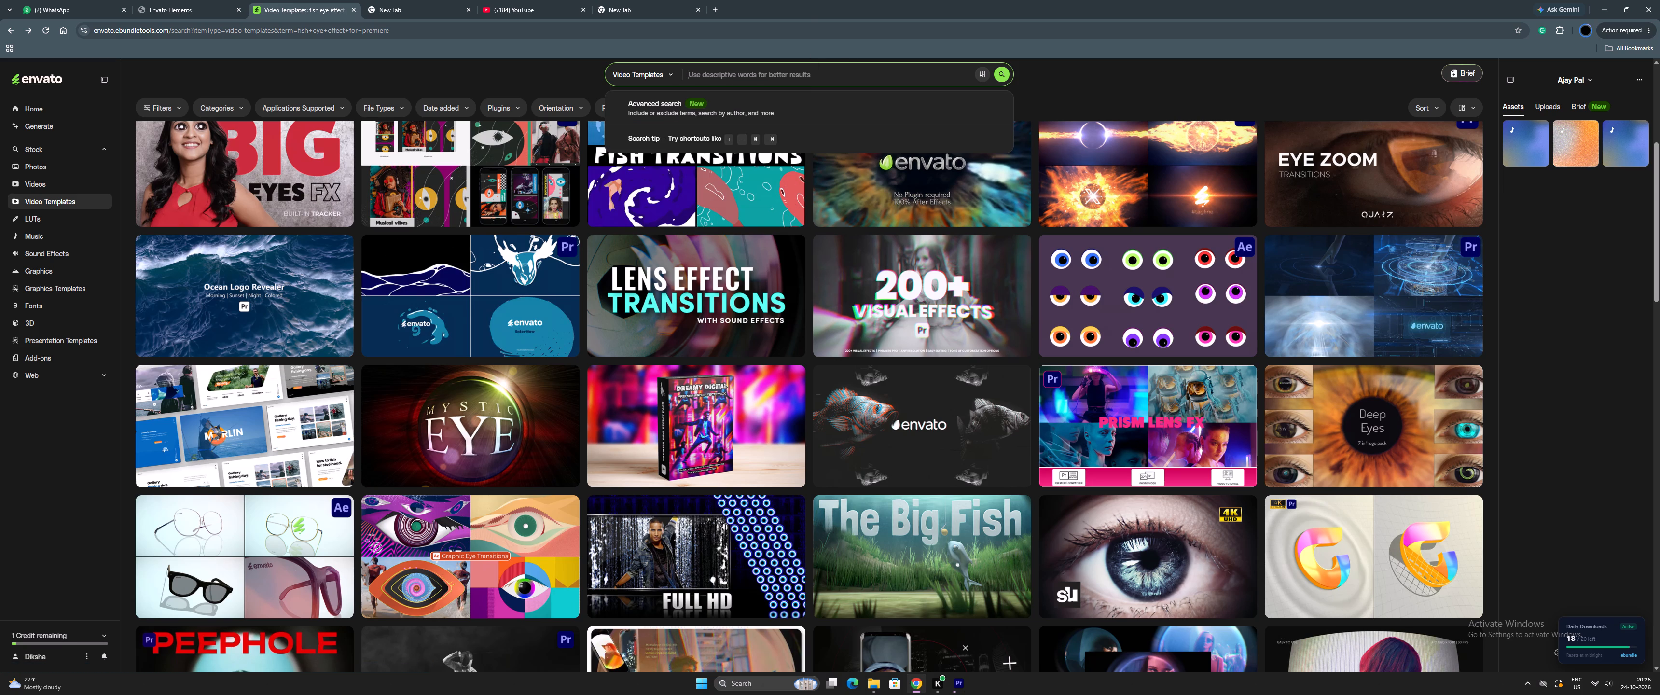
pyautogui.write('halftone')
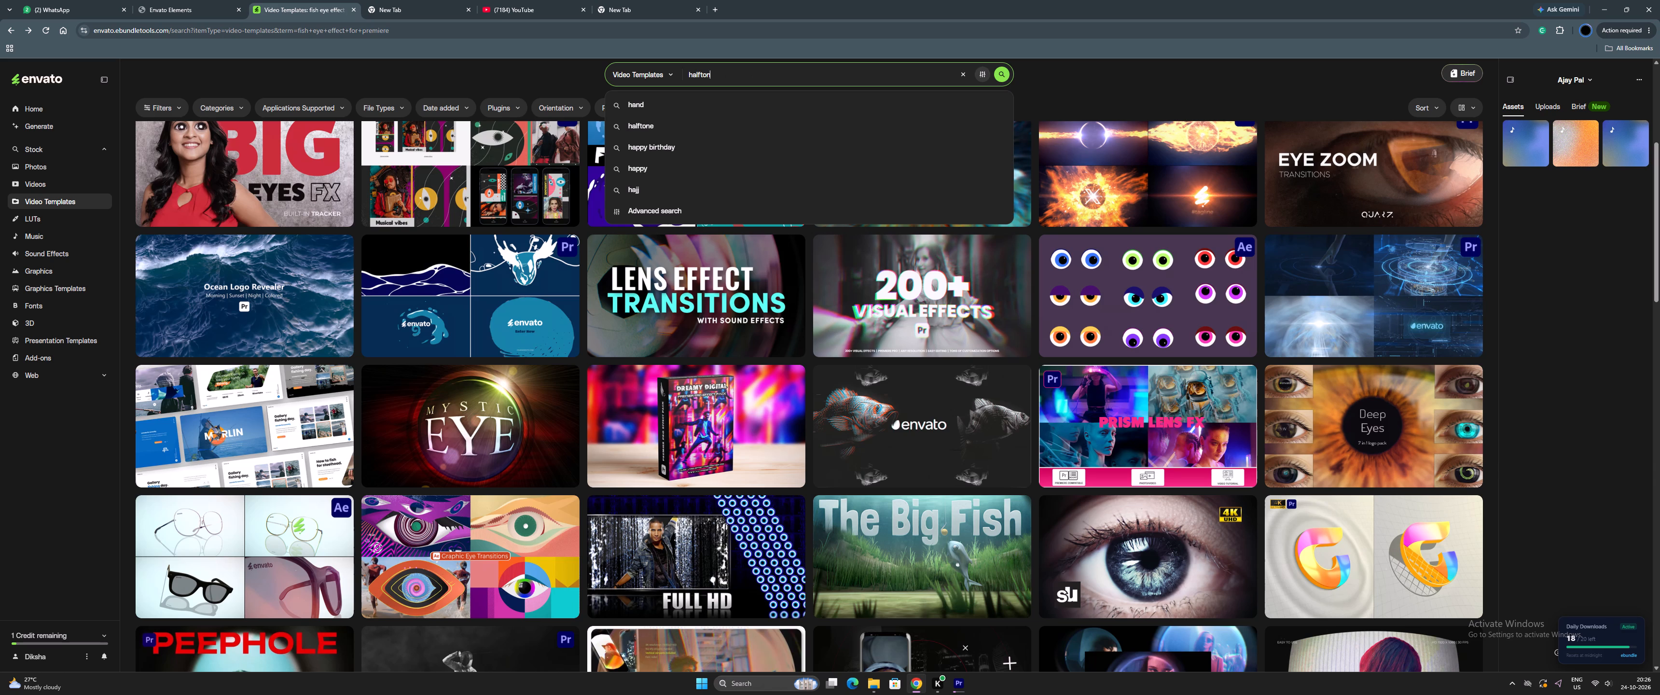
pyautogui.press('space')
pyautogui.write('effect')
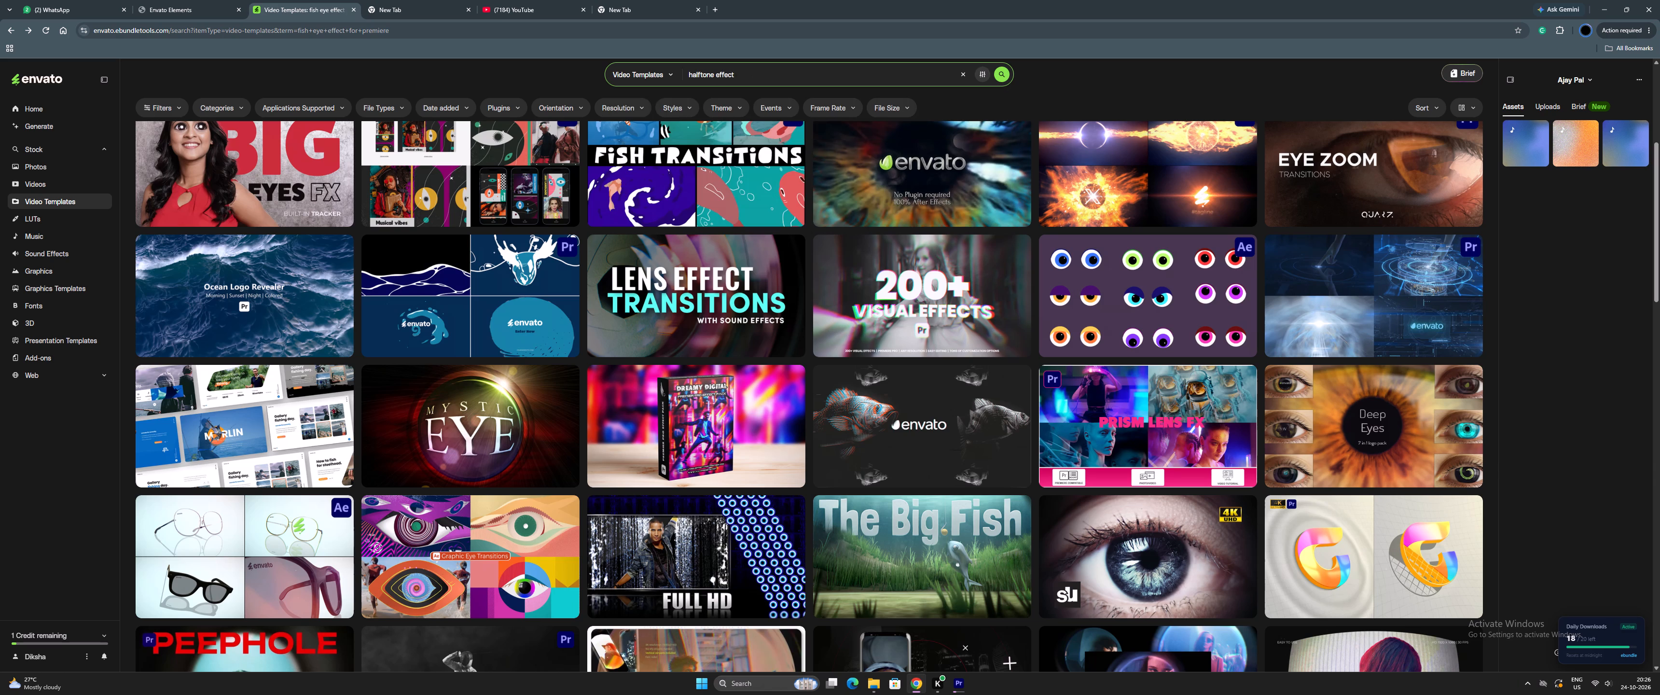
pyautogui.press('Return')
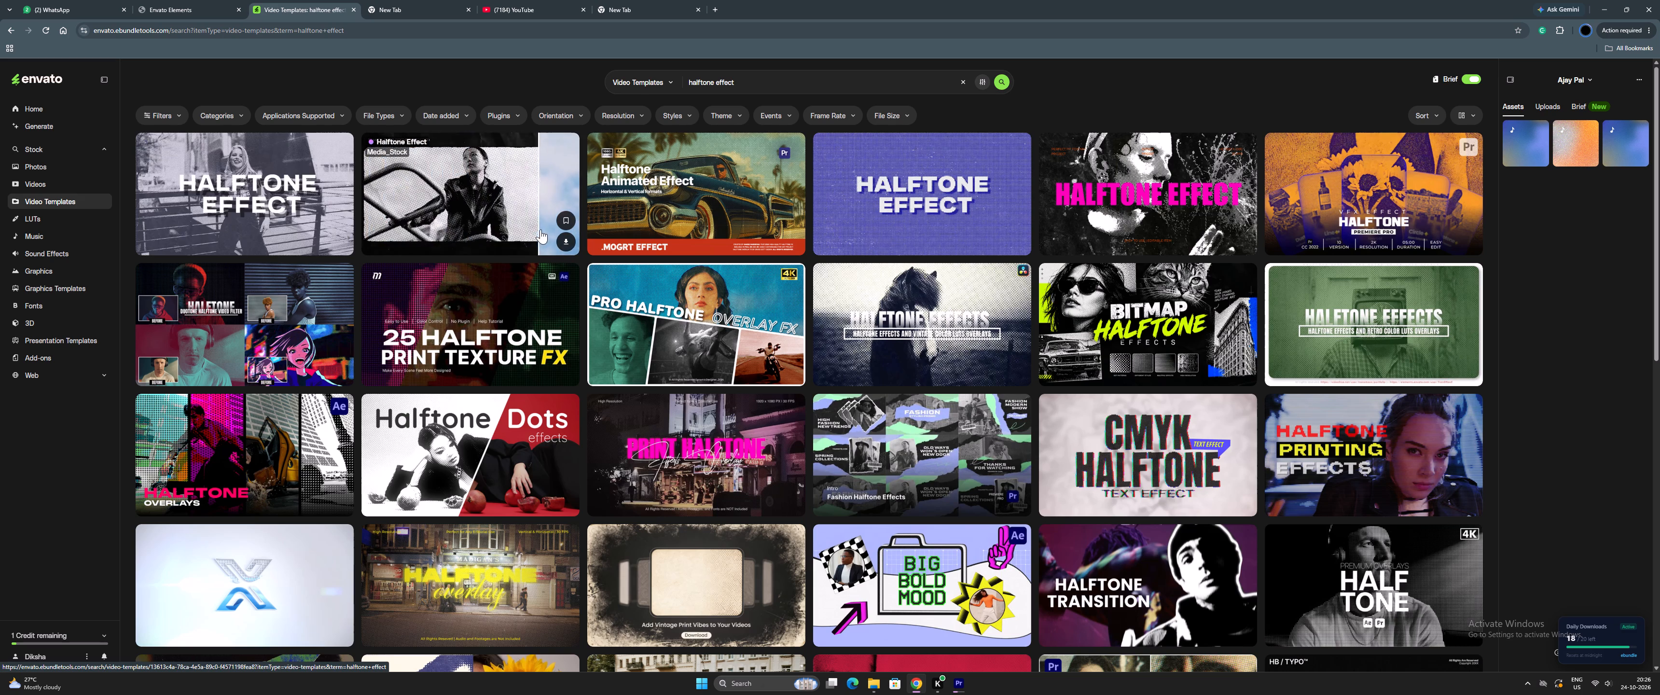
# Download the Halftone Effect template by Media_Stock from the search results.
pyautogui.click(561, 241)
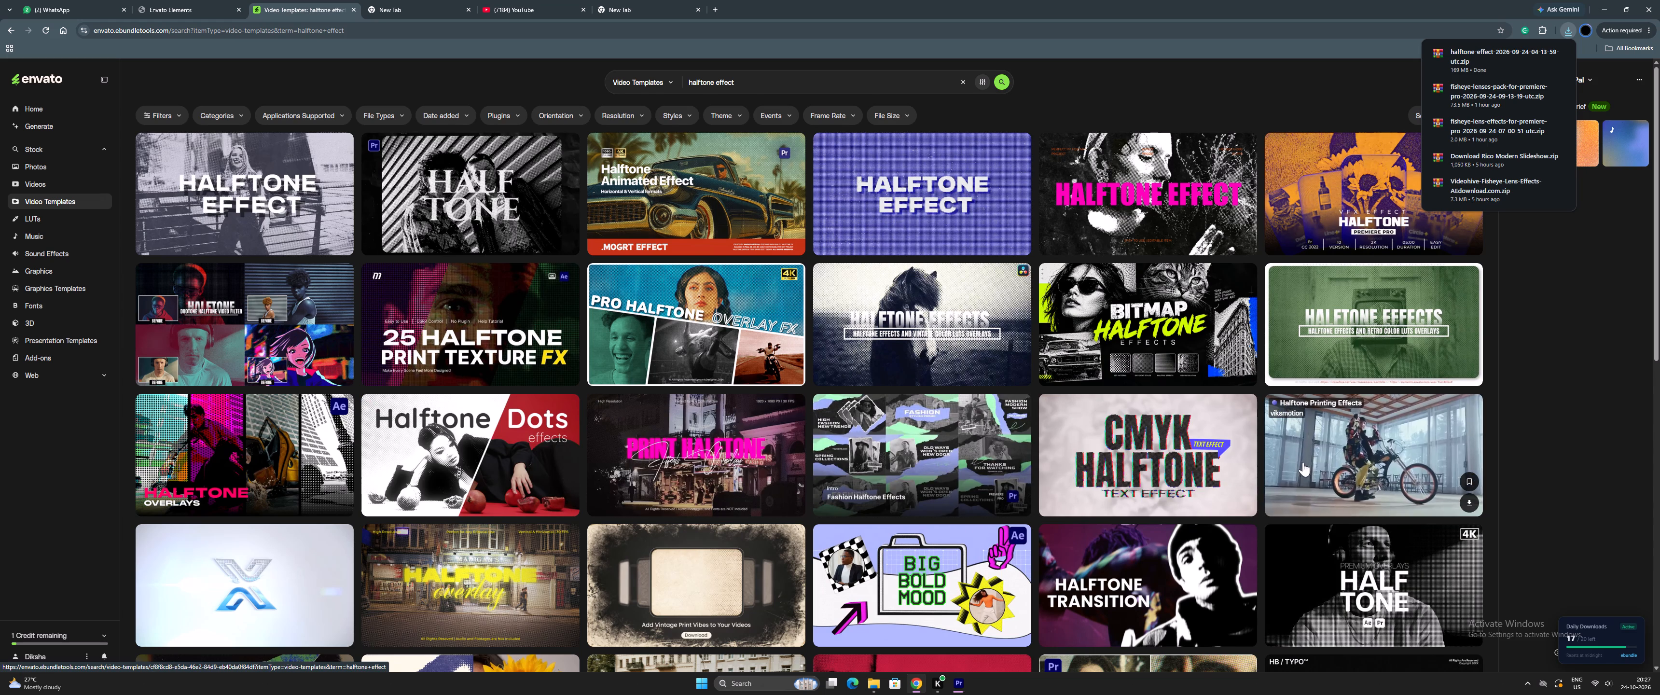
# Look through further halftone effect templates in the Envato results.
pyautogui.scroll(-5, 866, 540)
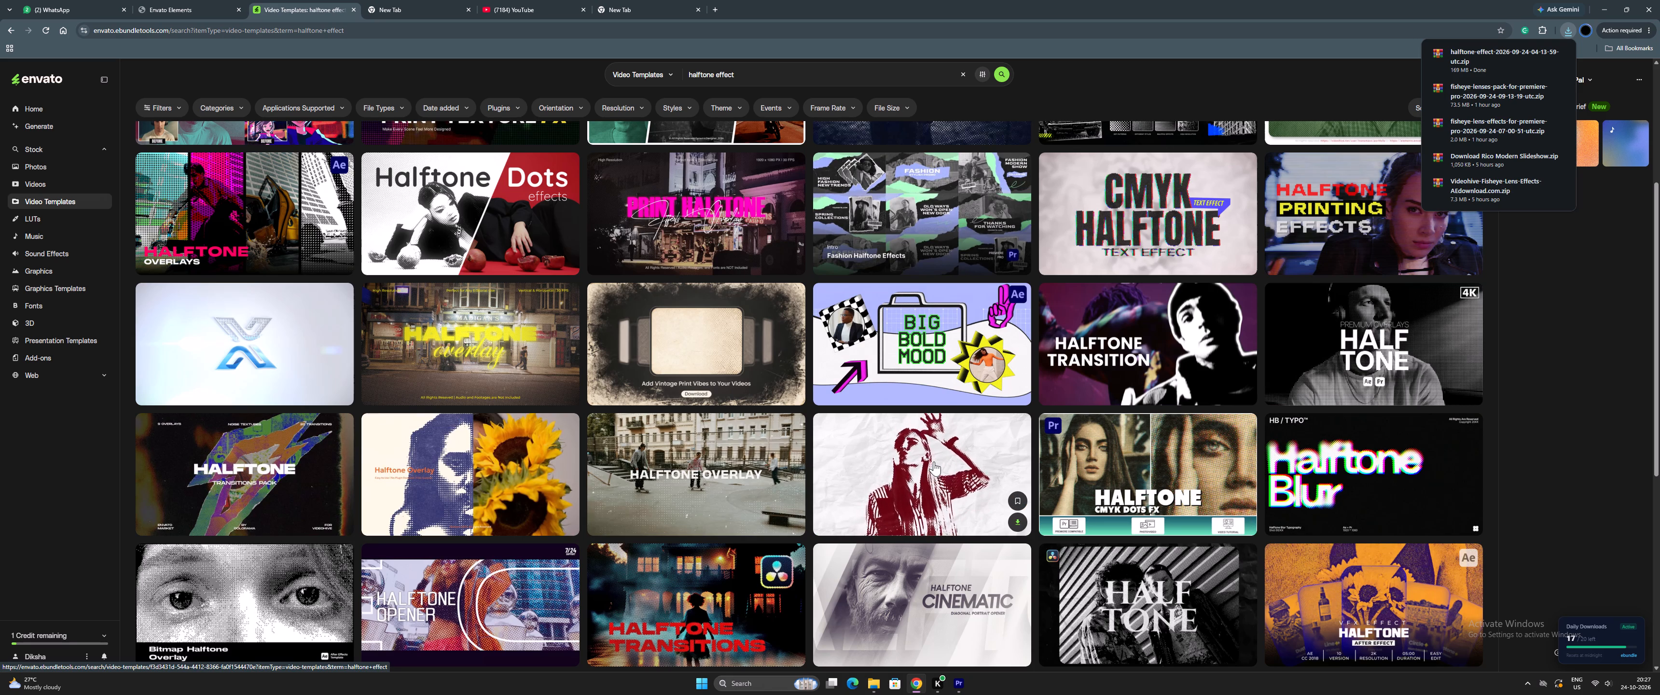
pyautogui.scroll(-1, 934, 461)
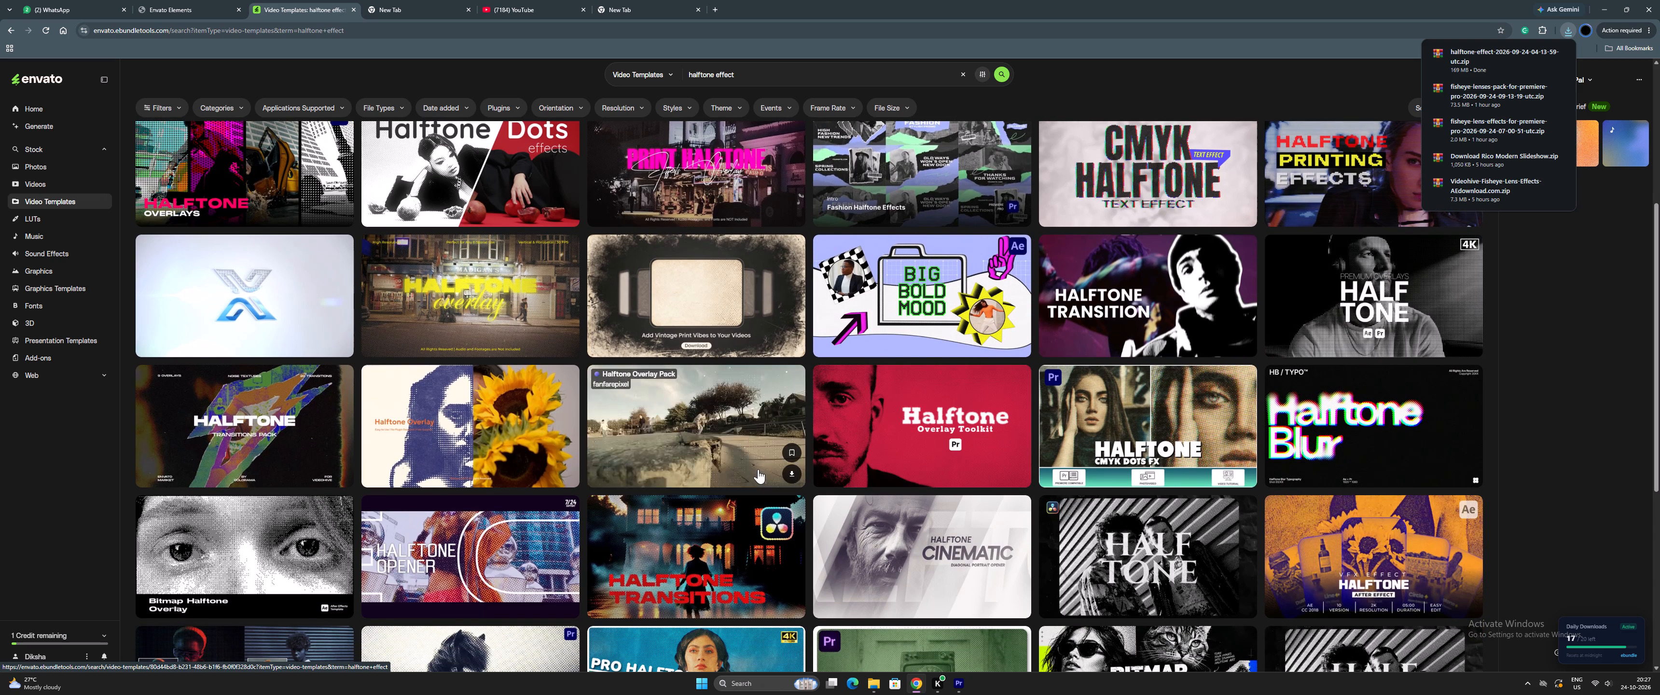